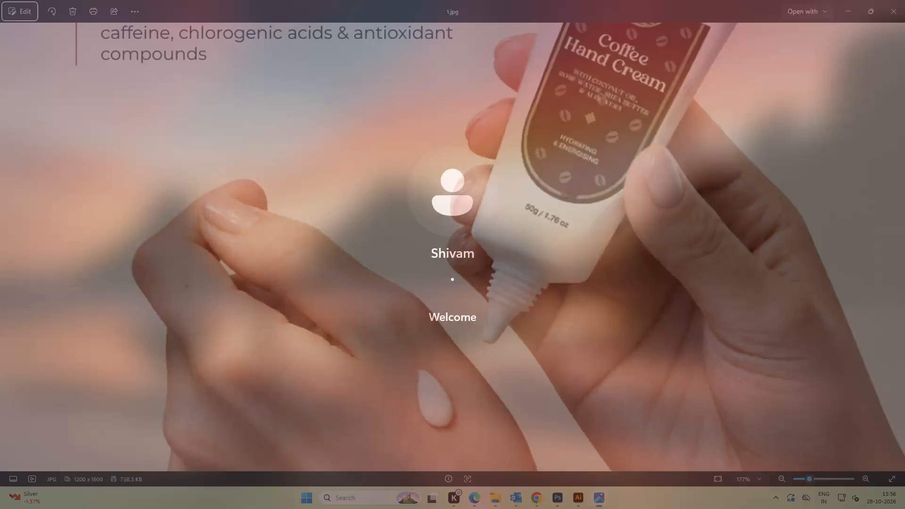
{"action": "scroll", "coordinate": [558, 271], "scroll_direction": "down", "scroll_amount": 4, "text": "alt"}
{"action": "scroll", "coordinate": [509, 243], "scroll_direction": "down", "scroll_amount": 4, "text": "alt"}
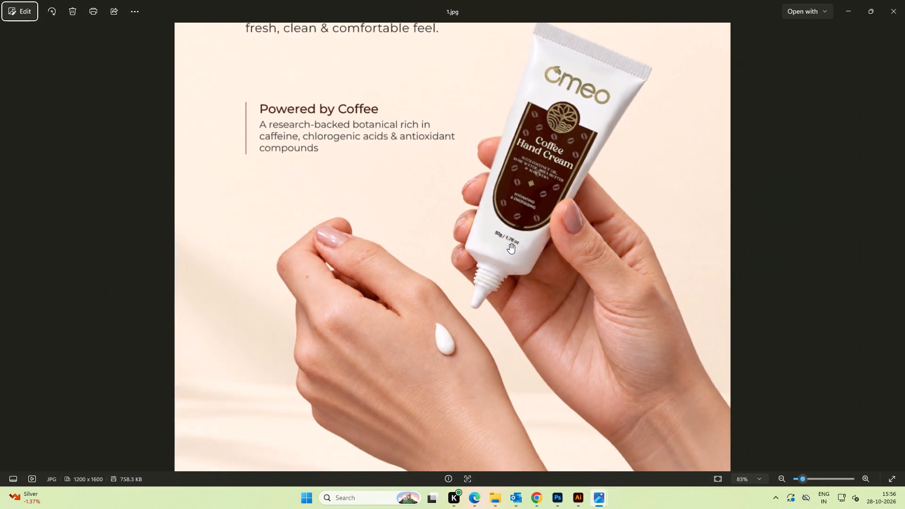
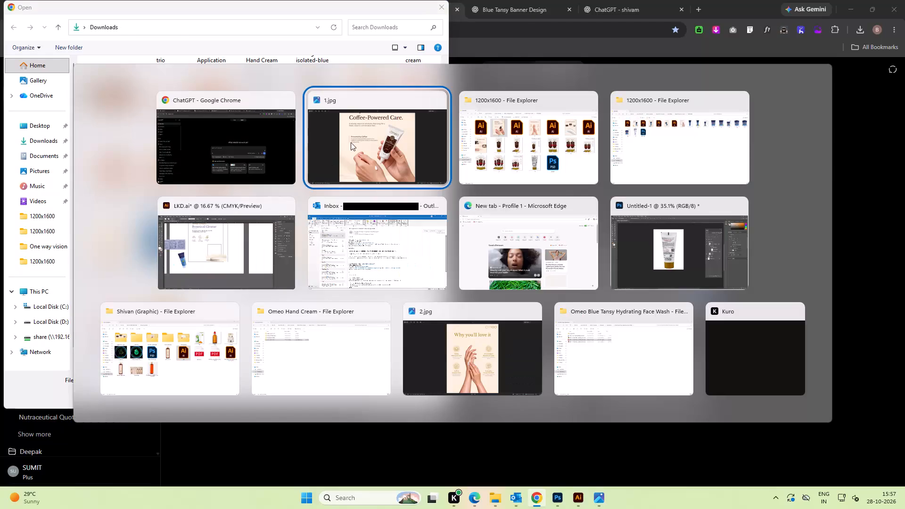
Switch to the Coffee-Hand-Cream 1200x1600 folder and review its finished product images from 13.jpg back to 1.jpg.
{"action": "left_click", "coordinate": [527, 140], "text": "alt"}
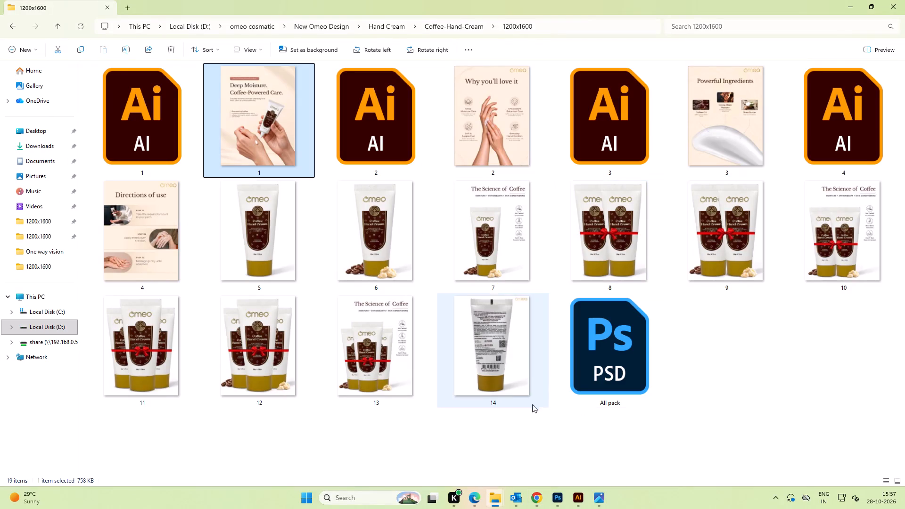
{"action": "double_click", "coordinate": [391, 365]}
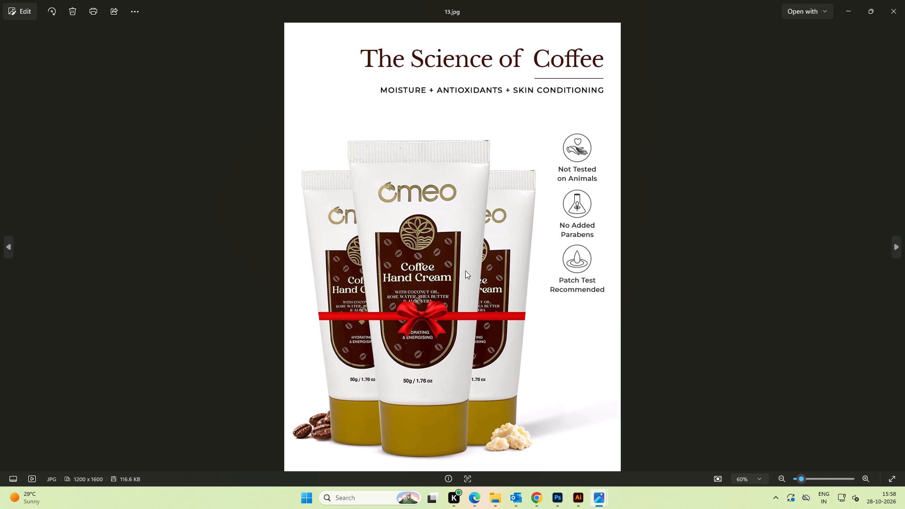
{"action": "key", "text": "Left"}
{"action": "key", "text": "Left"}
{"action": "key", "text": "Left"}
{"action": "key", "text": "Left"}
{"action": "key", "text": "Left"}
{"action": "key", "text": "Left"}
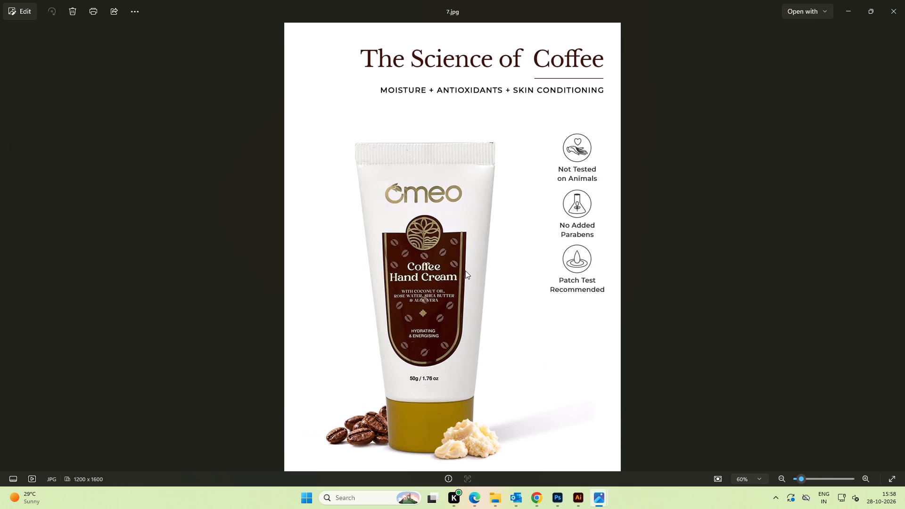
{"action": "key", "text": "Left"}
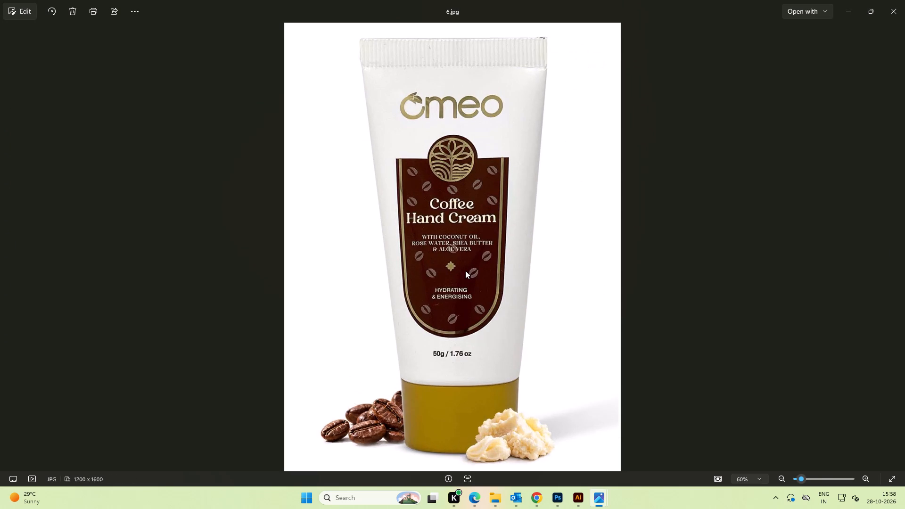
{"action": "key", "text": "Left"}
{"action": "key", "text": "Left"}
{"action": "key", "text": "Left"}
{"action": "key", "text": "Left"}
{"action": "key", "text": "Left"}
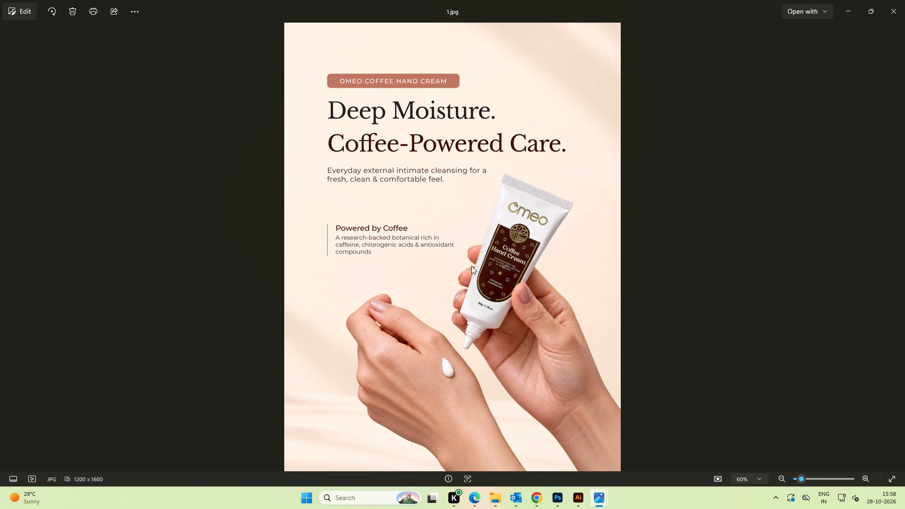
Examine 1.jpg up close, checking the hands, the cream drop and the tube nozzle.
{"action": "scroll", "coordinate": [487, 354], "scroll_direction": "up", "scroll_amount": 13, "text": "alt"}
{"action": "left_click_drag", "start_coordinate": [605, 330], "coordinate": [523, 329]}
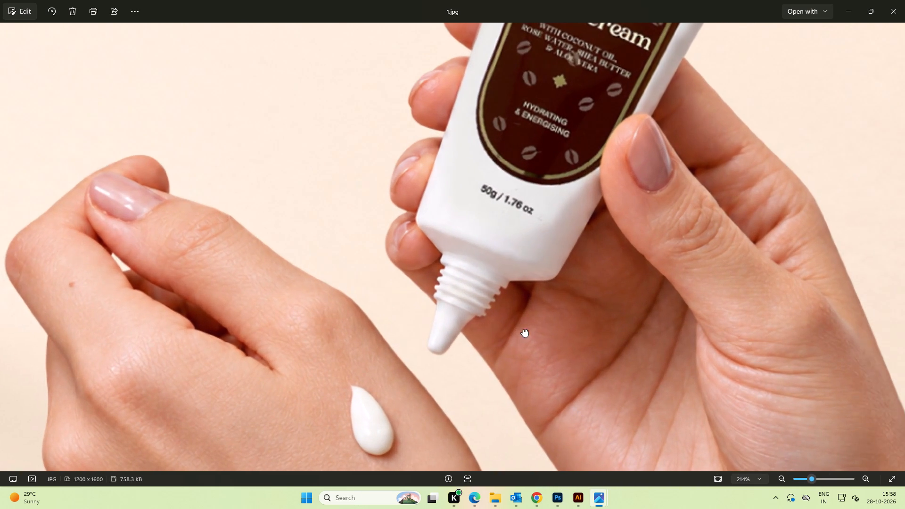
{"action": "left_click_drag", "start_coordinate": [523, 329], "coordinate": [512, 328]}
{"action": "left_click_drag", "start_coordinate": [554, 328], "coordinate": [488, 288]}
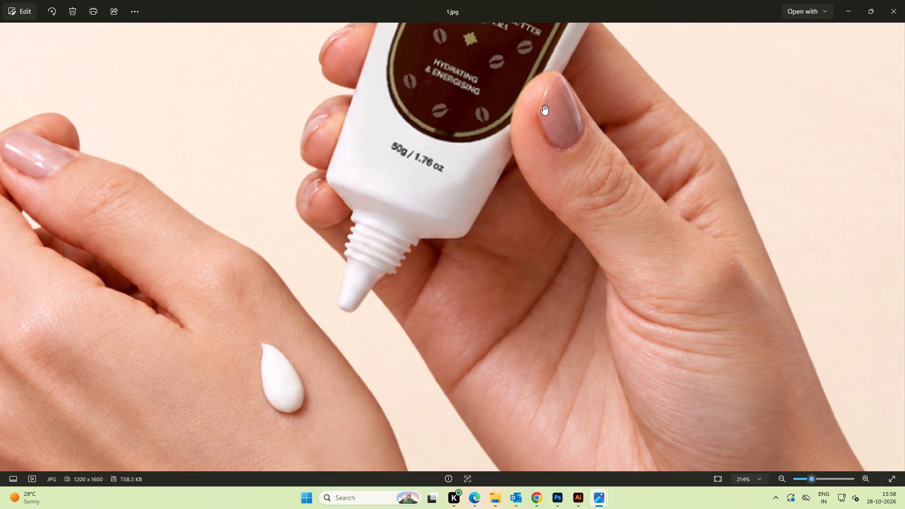
{"action": "scroll", "coordinate": [371, 209], "scroll_direction": "down", "scroll_amount": 13, "text": "alt"}
{"action": "scroll", "coordinate": [453, 173], "scroll_direction": "up", "scroll_amount": 1, "text": "alt"}
{"action": "scroll", "coordinate": [453, 173], "scroll_direction": "down", "scroll_amount": 2, "text": "alt"}
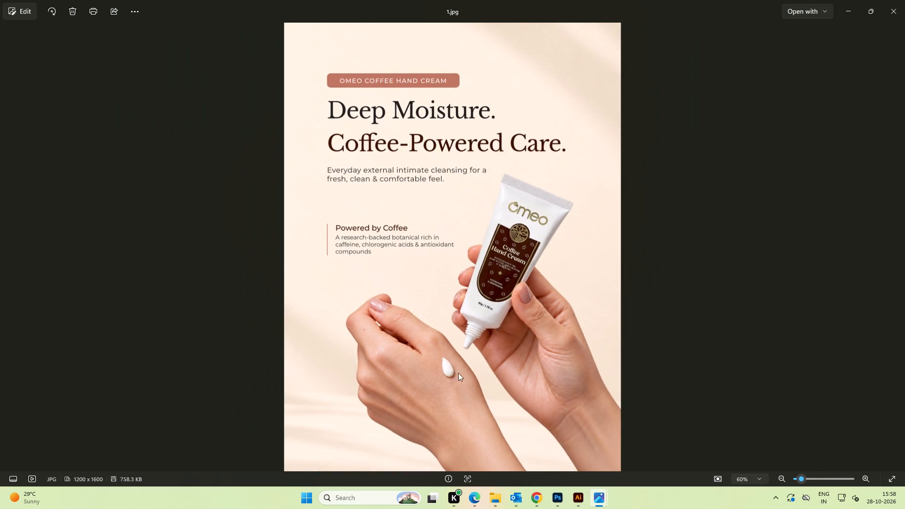
{"action": "scroll", "coordinate": [463, 368], "scroll_direction": "up", "scroll_amount": 7, "text": "alt"}
{"action": "scroll", "coordinate": [473, 336], "scroll_direction": "down", "scroll_amount": 1, "text": "alt"}
{"action": "scroll", "coordinate": [473, 334], "scroll_direction": "up", "scroll_amount": 8, "text": "alt"}
{"action": "left_click_drag", "start_coordinate": [595, 333], "coordinate": [492, 260]}
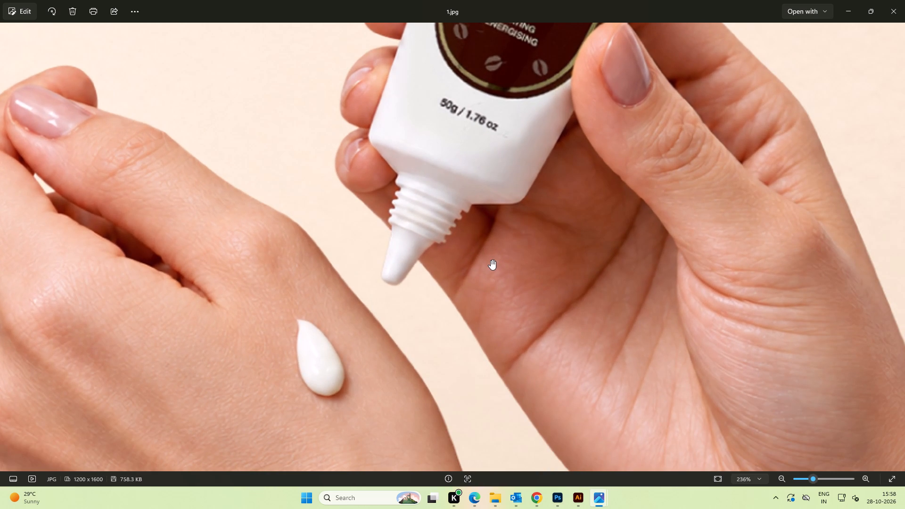
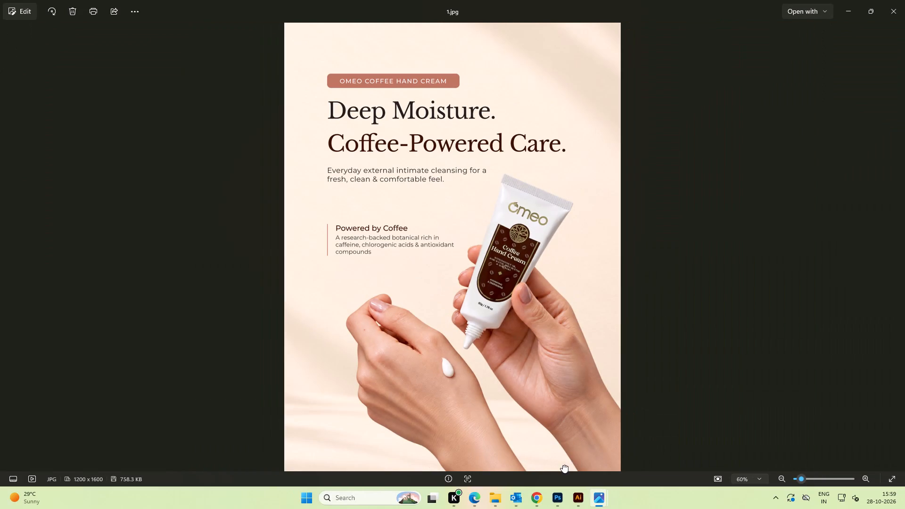
Examine the tube nozzle and the cream drop in 1.jpg up close.
{"action": "scroll", "coordinate": [466, 353], "scroll_direction": "up", "scroll_amount": 9, "text": "alt"}
{"action": "key", "text": "space"}
{"action": "left_click_drag", "start_coordinate": [553, 373], "coordinate": [477, 269]}
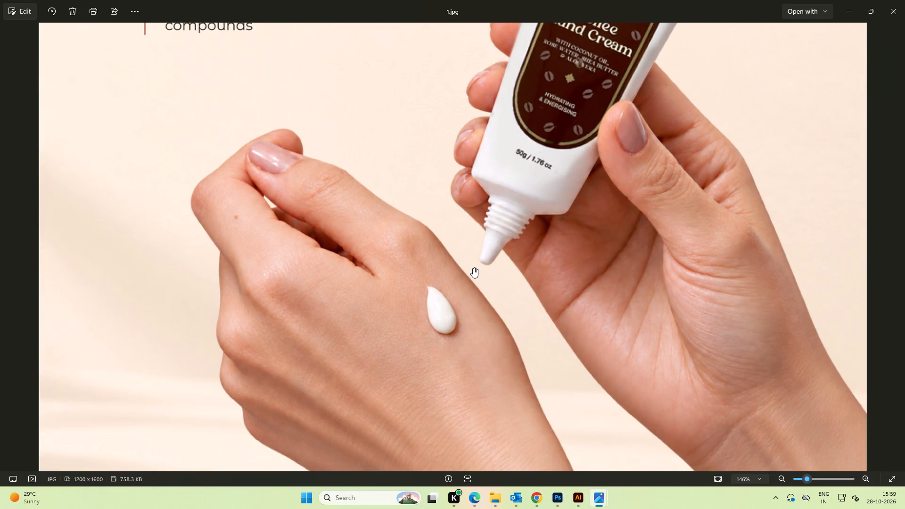
{"action": "scroll", "coordinate": [471, 246], "scroll_direction": "up", "scroll_amount": 7, "text": "alt"}
{"action": "double_click", "coordinate": [513, 248], "text": "alt"}
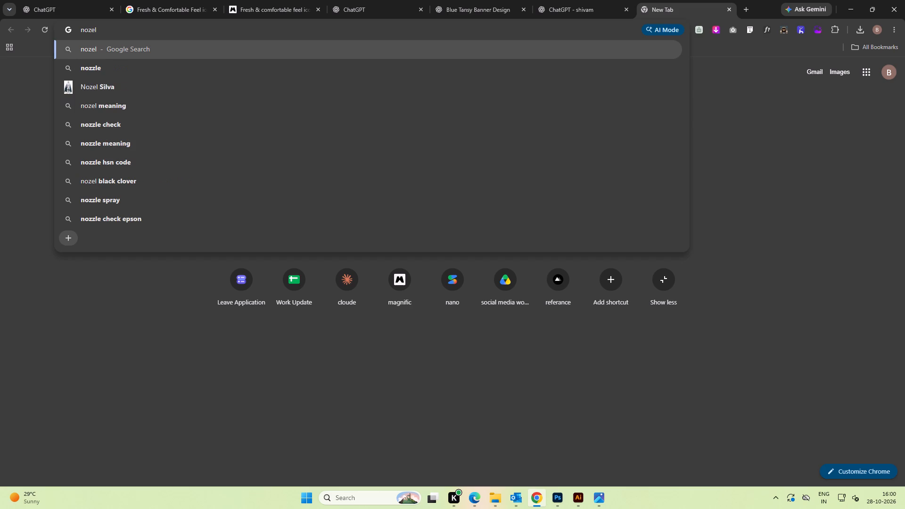
{"action": "key", "text": "Down"}
{"action": "key", "text": "Return"}
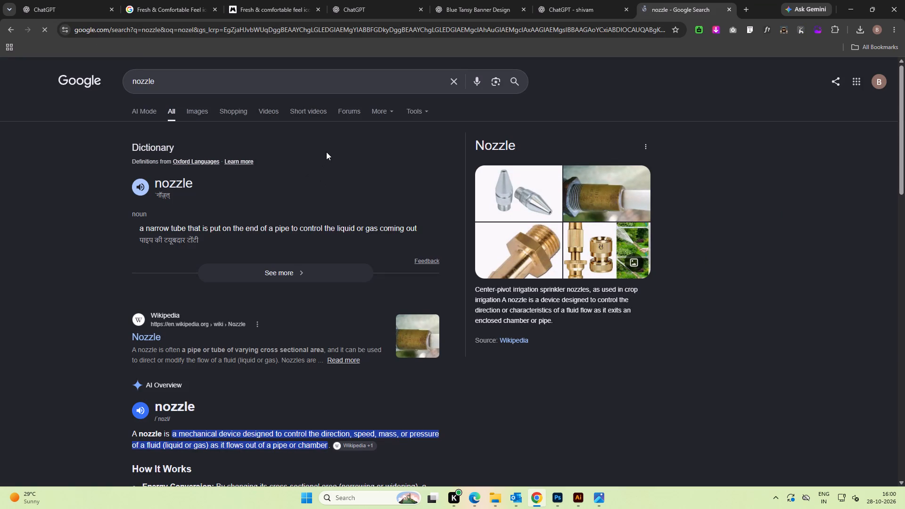
Open another new browser tab.
{"action": "left_click", "coordinate": [746, 7]}
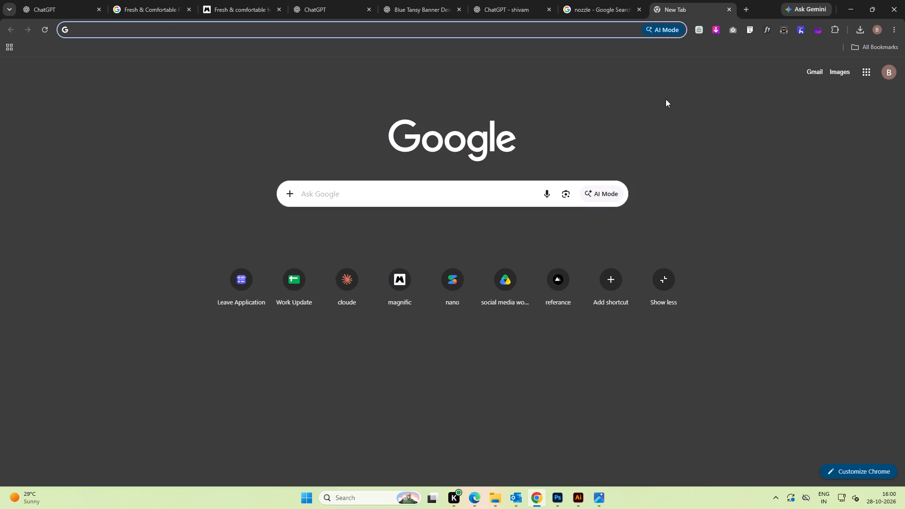
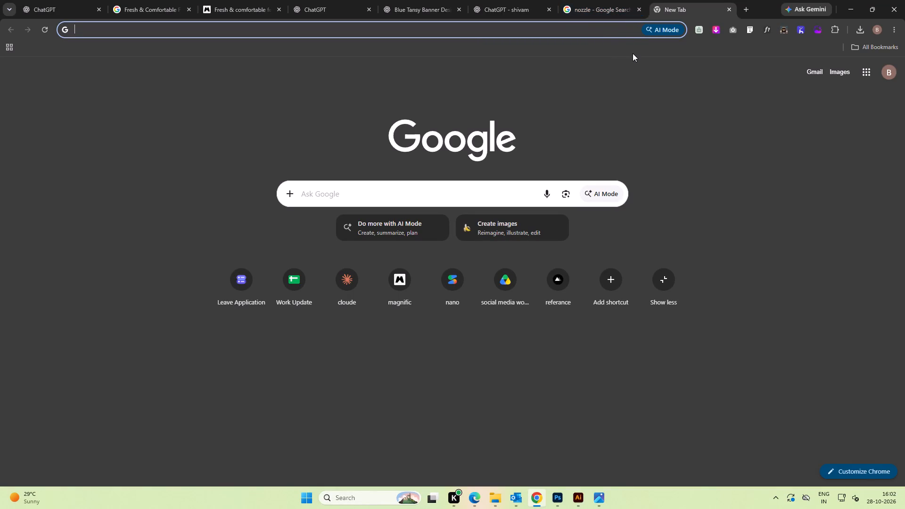
Close the browser tab holding the Google search for "nozzle".
{"action": "left_click", "coordinate": [637, 10]}
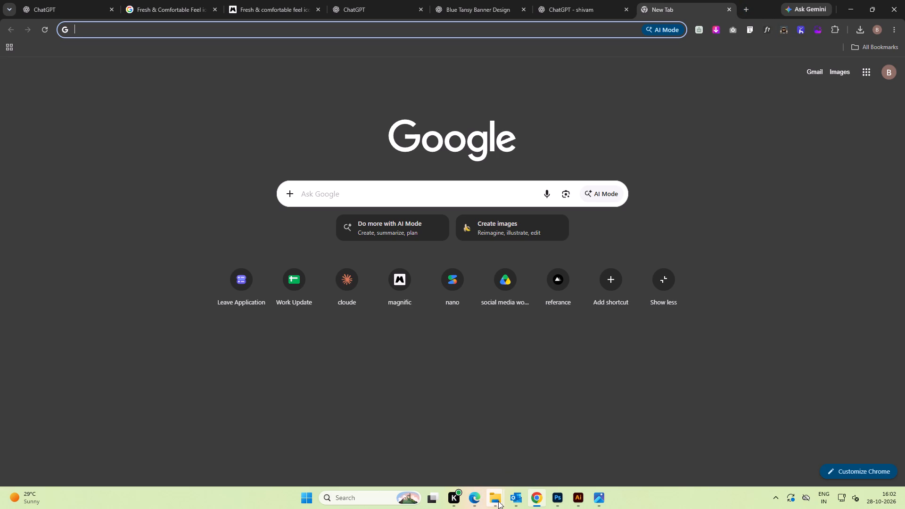
Switch to File Explorer and bring up the 1200x1600 folder of Coffee-Hand-Cream.
{"action": "left_click", "coordinate": [702, 443]}
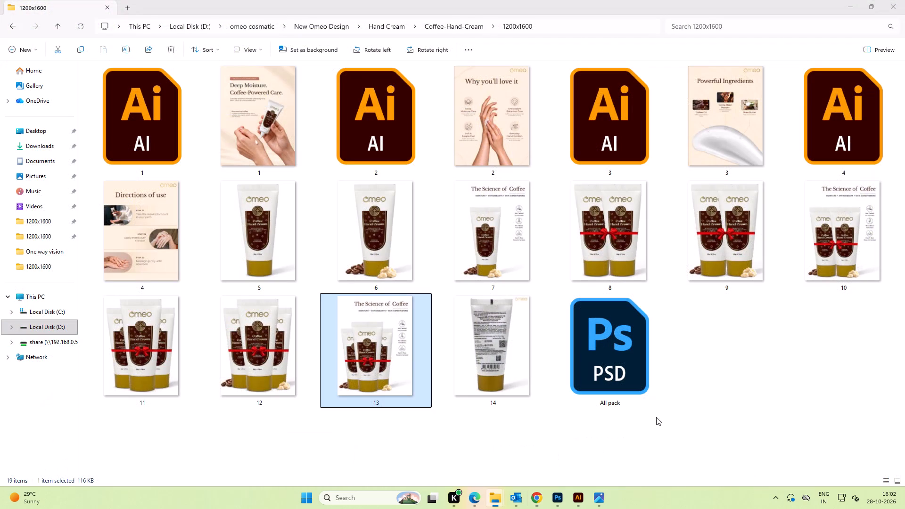
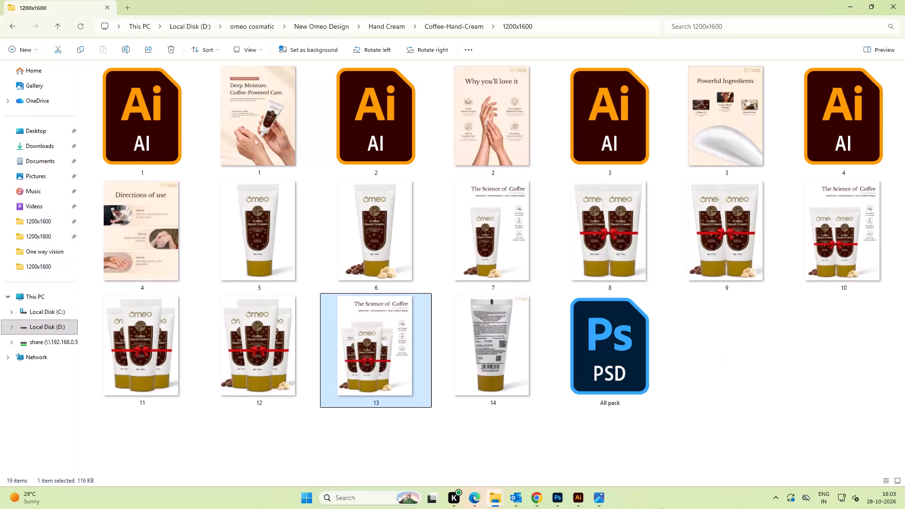
Switch to Illustrator and look over the "Your Daily Botanical Cleanse" artboard in the LKD document.
{"action": "left_click", "coordinate": [574, 495]}
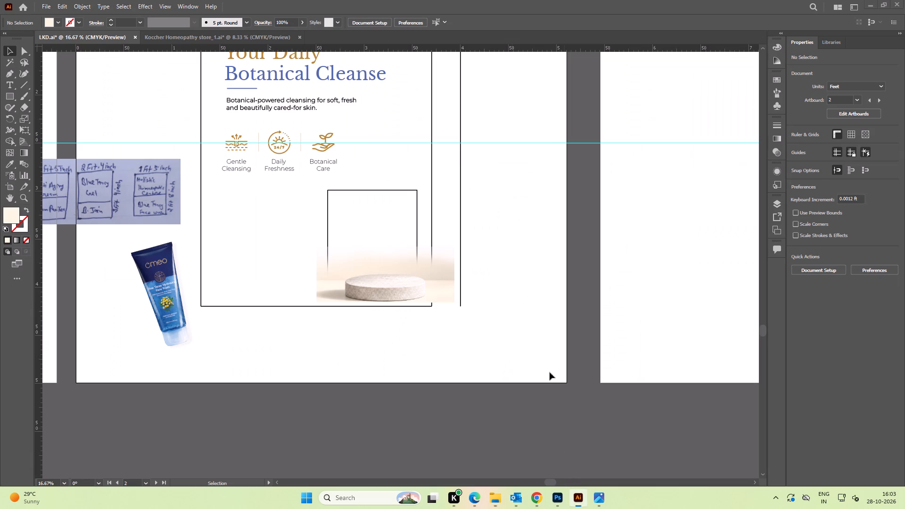
{"action": "scroll", "coordinate": [494, 239], "scroll_direction": "down", "scroll_amount": 3, "text": "alt"}
{"action": "key", "text": "space"}
{"action": "left_click_drag", "start_coordinate": [491, 238], "coordinate": [497, 245]}
{"action": "scroll", "coordinate": [442, 254], "scroll_direction": "up", "scroll_amount": 2, "text": "alt"}
{"action": "key", "text": "space"}
{"action": "left_click_drag", "start_coordinate": [452, 247], "coordinate": [444, 280]}
{"action": "left_click", "coordinate": [571, 266]}
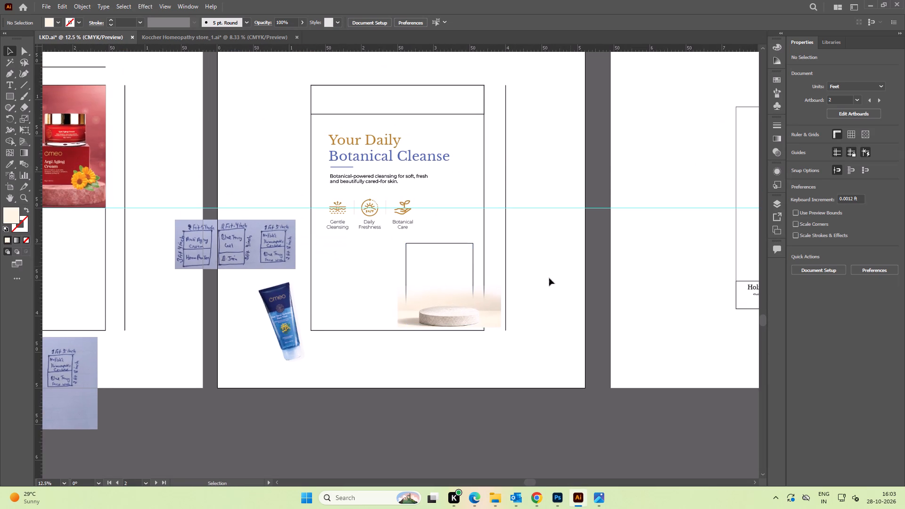
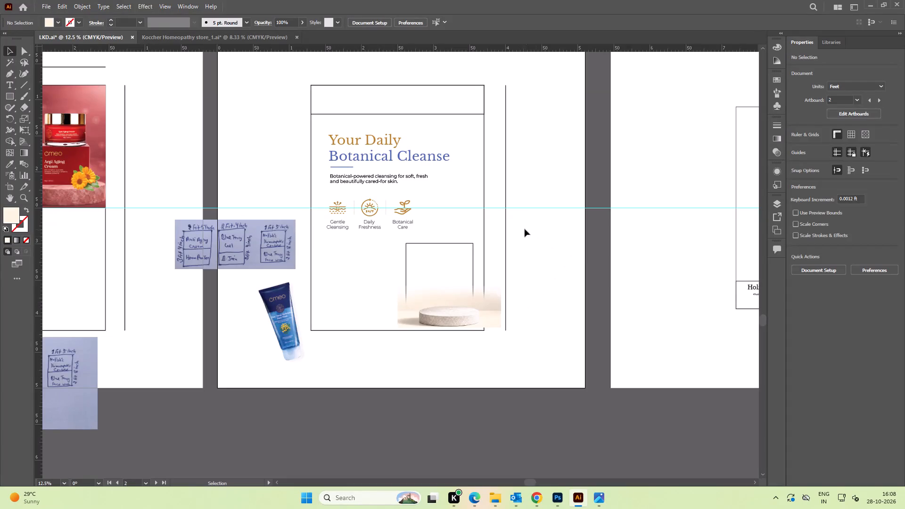
Examine the Botanical Cleanse artboard and the handwritten panel-size sketch to check which product each panel needs.
{"action": "key", "text": "space"}
{"action": "key", "text": "space"}
{"action": "key", "text": "space"}
{"action": "key", "text": "space"}
{"action": "key", "text": "space"}
{"action": "key", "text": "space"}
{"action": "key", "text": "space"}
{"action": "key", "text": "space"}
{"action": "key", "text": "space"}
{"action": "key", "text": "space"}
{"action": "key", "text": "space"}
{"action": "key", "text": "space"}
{"action": "key", "text": "space"}
{"action": "key", "text": "space"}
{"action": "key", "text": "space"}
{"action": "key", "text": "space"}
{"action": "key", "text": "space"}
{"action": "key", "text": "space"}
{"action": "left_click_drag", "start_coordinate": [302, 236], "coordinate": [445, 229]}
{"action": "left_click_drag", "start_coordinate": [574, 245], "coordinate": [419, 244]}
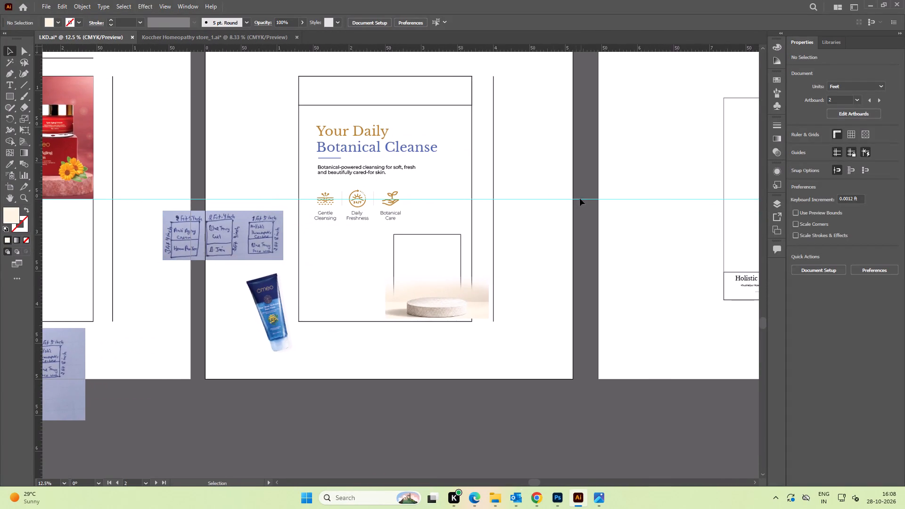
{"action": "key", "text": "space"}
{"action": "key", "text": "space"}
{"action": "key", "text": "space"}
{"action": "key", "text": "space"}
{"action": "key", "text": "space"}
{"action": "key", "text": "space"}
{"action": "key", "text": "space"}
{"action": "key", "text": "space"}
{"action": "key", "text": "space"}
{"action": "key", "text": "space"}
{"action": "key", "text": "space"}
{"action": "key", "text": "space"}
{"action": "key", "text": "space"}
{"action": "key", "text": "space"}
{"action": "key", "text": "space"}
{"action": "key", "text": "space"}
{"action": "key", "text": "space"}
{"action": "key", "text": "space"}
{"action": "key", "text": "space"}
{"action": "key", "text": "space"}
{"action": "left_click_drag", "start_coordinate": [548, 201], "coordinate": [421, 205]}
{"action": "left_click_drag", "start_coordinate": [487, 214], "coordinate": [428, 210]}
{"action": "left_click_drag", "start_coordinate": [371, 218], "coordinate": [502, 202]}
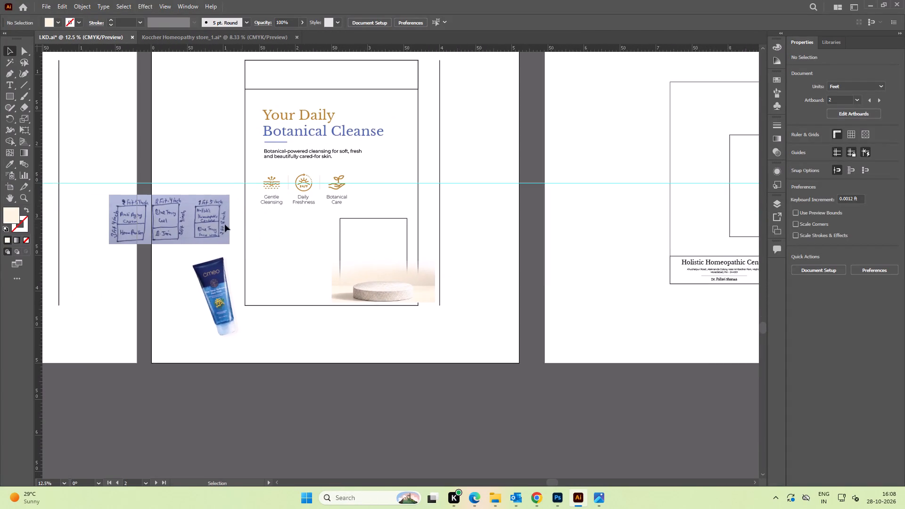
{"action": "scroll", "coordinate": [219, 222], "scroll_direction": "up", "scroll_amount": 4, "text": "alt"}
{"action": "key", "text": "space"}
{"action": "left_click_drag", "start_coordinate": [407, 241], "coordinate": [367, 238]}
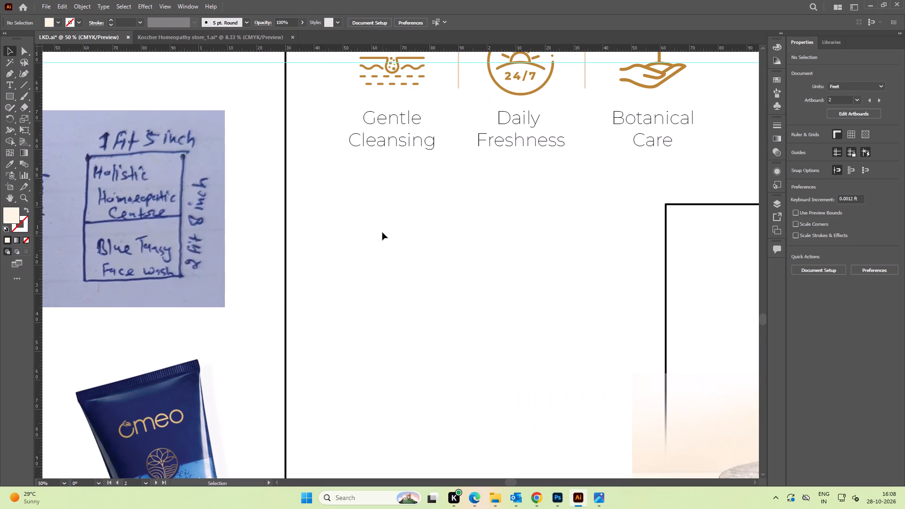
{"action": "scroll", "coordinate": [415, 259], "scroll_direction": "down", "scroll_amount": 2, "text": "alt"}
{"action": "key", "text": "space"}
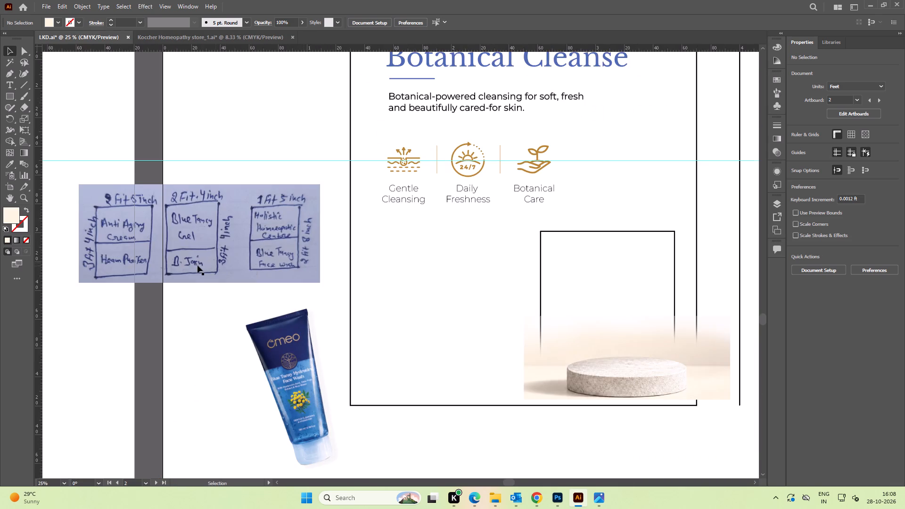
{"action": "scroll", "coordinate": [197, 265], "scroll_direction": "up", "scroll_amount": 2, "text": "alt"}
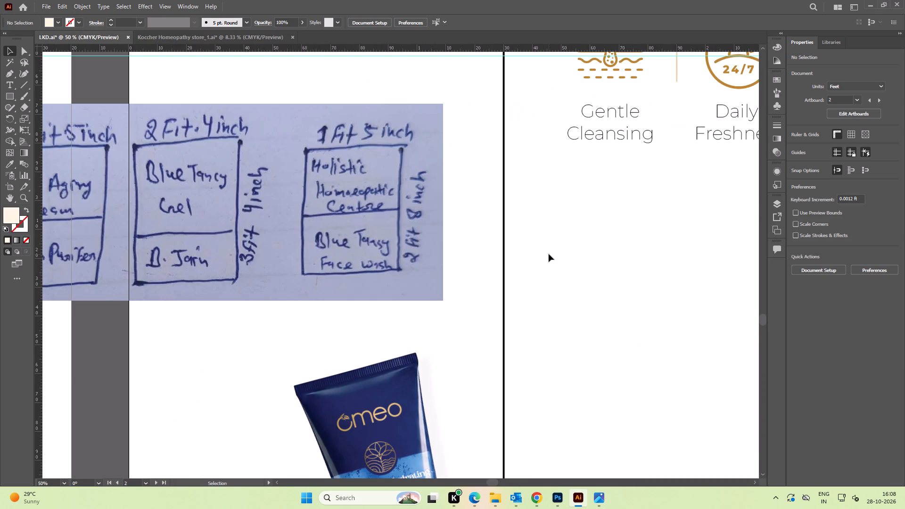
{"action": "scroll", "coordinate": [550, 253], "scroll_direction": "down", "scroll_amount": 3, "text": "alt"}
{"action": "key", "text": "space"}
{"action": "key", "text": "space"}
{"action": "key", "text": "space"}
{"action": "key", "text": "space"}
{"action": "key", "text": "space"}
{"action": "key", "text": "space"}
{"action": "key", "text": "space"}
{"action": "key", "text": "space"}
{"action": "left_click_drag", "start_coordinate": [527, 280], "coordinate": [350, 306]}
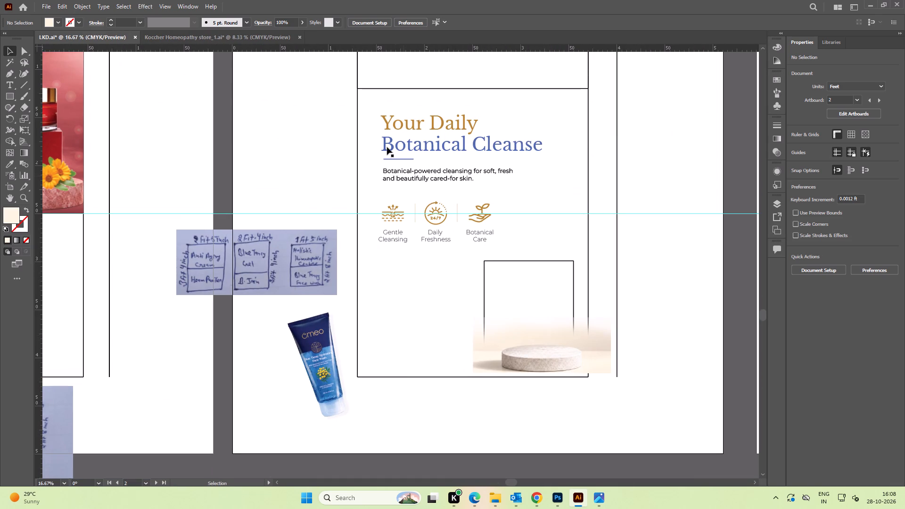
Move the "Your Daily Botanical Cleanse" heading, tagline and three-icon row onto the Holistic Homeopathic Centre panel on the third artboard.
{"action": "left_click_drag", "start_coordinate": [370, 106], "coordinate": [539, 255]}
{"action": "key", "text": "space"}
{"action": "left_click_drag", "start_coordinate": [539, 219], "coordinate": [292, 280]}
{"action": "left_click_drag", "start_coordinate": [217, 232], "coordinate": [261, 232]}
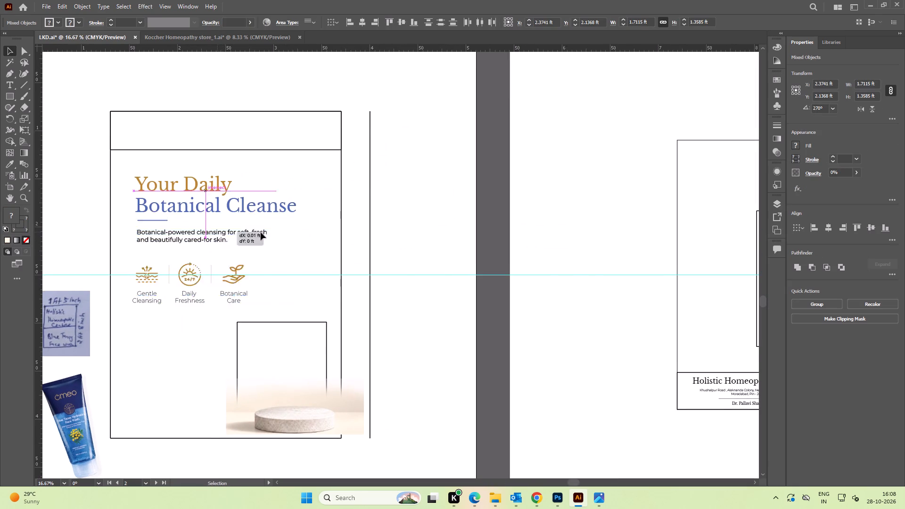
{"action": "left_click_drag", "start_coordinate": [261, 232], "coordinate": [771, 225]}
{"action": "key", "text": "space"}
{"action": "key", "text": "space"}
{"action": "key", "text": "space"}
{"action": "key", "text": "space"}
{"action": "key", "text": "space"}
{"action": "key", "text": "space"}
{"action": "key", "text": "space"}
{"action": "key", "text": "space"}
{"action": "key", "text": "space"}
{"action": "key", "text": "space"}
{"action": "key", "text": "space"}
{"action": "key", "text": "space"}
{"action": "key", "text": "space"}
{"action": "left_click_drag", "start_coordinate": [691, 226], "coordinate": [561, 248]}
{"action": "scroll", "coordinate": [553, 246], "scroll_direction": "down", "scroll_amount": 1, "text": "alt"}
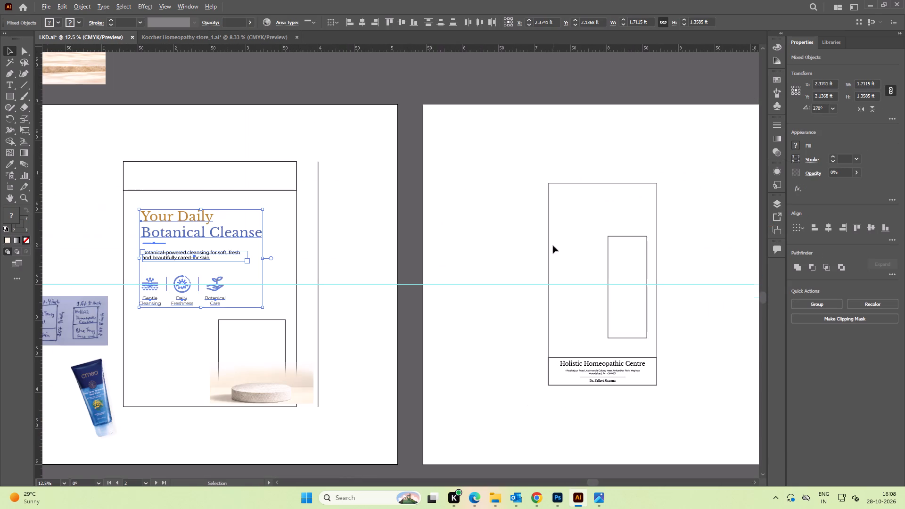
{"action": "left_click_drag", "start_coordinate": [232, 236], "coordinate": [642, 221]}
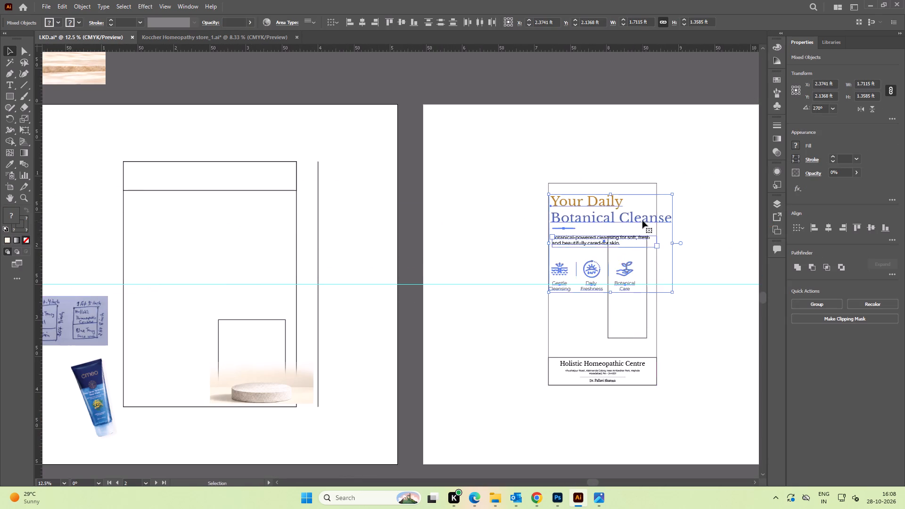
Scale the heading and icon block down to about 1.21 ft wide and place it inside the top of the Holistic panel.
{"action": "scroll", "coordinate": [646, 227], "scroll_direction": "up", "scroll_amount": 3, "text": "alt"}
{"action": "left_click_drag", "start_coordinate": [716, 271], "coordinate": [620, 271], "text": "shift"}
{"action": "left_click_drag", "start_coordinate": [488, 228], "coordinate": [509, 191]}
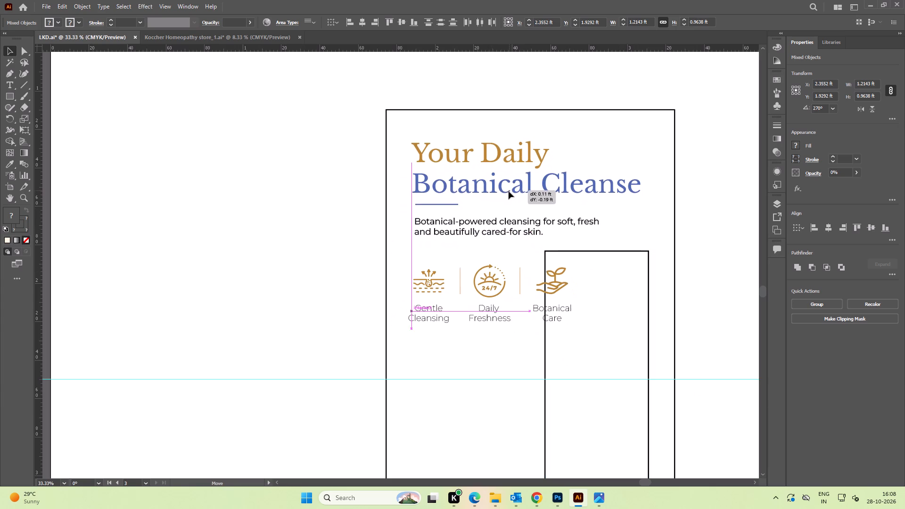
{"action": "left_click_drag", "start_coordinate": [509, 191], "coordinate": [515, 197]}
Shorten the narrow product placeholder rectangle from its top edge so it sits below the icon row.
{"action": "scroll", "coordinate": [515, 197], "scroll_direction": "down", "scroll_amount": 2, "text": "alt"}
{"action": "key", "text": "space"}
{"action": "left_click_drag", "start_coordinate": [524, 282], "coordinate": [491, 244]}
{"action": "left_click", "coordinate": [650, 257]}
{"action": "left_click", "coordinate": [548, 283]}
{"action": "left_click_drag", "start_coordinate": [524, 185], "coordinate": [526, 213], "text": "shift"}
{"action": "left_click_drag", "start_coordinate": [543, 279], "coordinate": [551, 294]}
{"action": "left_click", "coordinate": [623, 287]}
{"action": "scroll", "coordinate": [518, 232], "scroll_direction": "up", "scroll_amount": 2, "text": "alt"}
{"action": "left_click", "coordinate": [528, 220]}
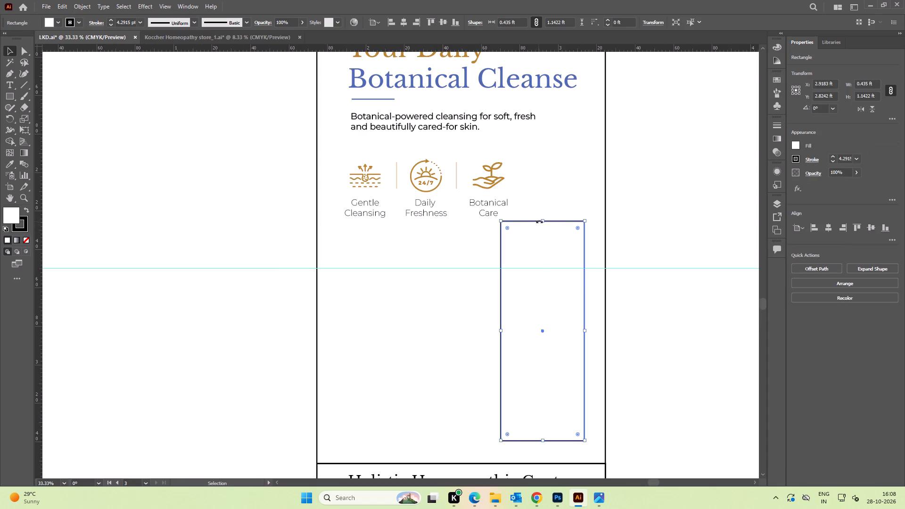
{"action": "left_click_drag", "start_coordinate": [541, 220], "coordinate": [545, 240]}
{"action": "left_click", "coordinate": [685, 210]}
Check the Holistic panel layout, then examine the handwritten sketch and face wash tube on the second artboard.
{"action": "scroll", "coordinate": [639, 233], "scroll_direction": "down", "scroll_amount": 3, "text": "alt"}
{"action": "key", "text": "space"}
{"action": "left_click_drag", "start_coordinate": [671, 281], "coordinate": [592, 288]}
{"action": "left_click", "coordinate": [626, 199]}
{"action": "scroll", "coordinate": [511, 206], "scroll_direction": "up", "scroll_amount": 1, "text": "alt"}
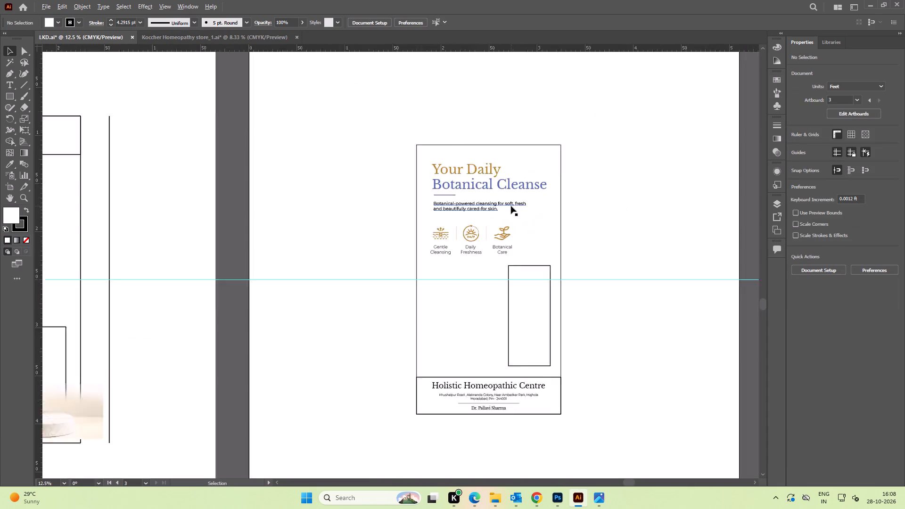
{"action": "scroll", "coordinate": [511, 206], "scroll_direction": "up", "scroll_amount": 1, "text": "alt"}
{"action": "scroll", "coordinate": [511, 206], "scroll_direction": "down", "scroll_amount": 1, "text": "alt"}
{"action": "key", "text": "space"}
{"action": "key", "text": "space"}
{"action": "key", "text": "space"}
{"action": "key", "text": "space"}
{"action": "key", "text": "space"}
{"action": "key", "text": "space"}
{"action": "key", "text": "space"}
{"action": "key", "text": "space"}
{"action": "left_click_drag", "start_coordinate": [340, 267], "coordinate": [617, 216]}
{"action": "left_click_drag", "start_coordinate": [409, 259], "coordinate": [564, 226]}
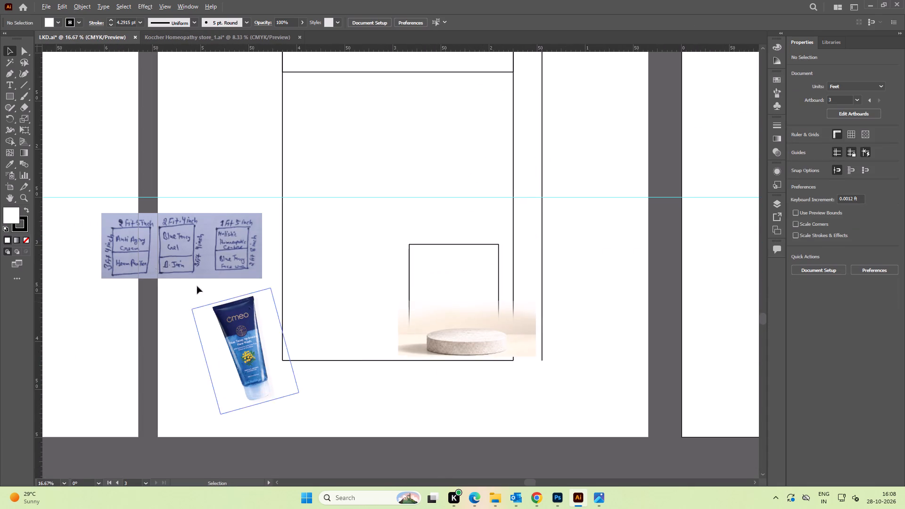
{"action": "scroll", "coordinate": [192, 279], "scroll_direction": "up", "scroll_amount": 2, "text": "alt"}
{"action": "scroll", "coordinate": [279, 279], "scroll_direction": "down", "scroll_amount": 2, "text": "alt"}
{"action": "key", "text": "space"}
{"action": "left_click_drag", "start_coordinate": [513, 283], "coordinate": [317, 260]}
{"action": "scroll", "coordinate": [362, 249], "scroll_direction": "down", "scroll_amount": 1, "text": "alt"}
{"action": "key", "text": "space"}
{"action": "left_click_drag", "start_coordinate": [283, 240], "coordinate": [304, 241]}
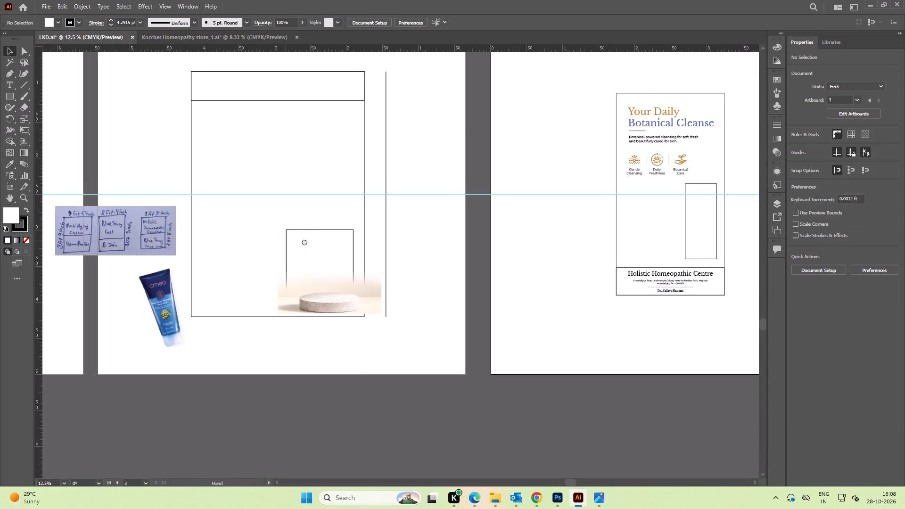
{"action": "left_click_drag", "start_coordinate": [304, 241], "coordinate": [312, 241]}
{"action": "left_click_drag", "start_coordinate": [321, 231], "coordinate": [360, 231]}
{"action": "key", "text": "ctrl+z"}
{"action": "left_click", "coordinate": [474, 240]}
Move the blue face wash tube image to the third artboard, into the empty space beside the Holistic panel.
{"action": "key", "text": "space"}
{"action": "left_click_drag", "start_coordinate": [452, 260], "coordinate": [495, 262]}
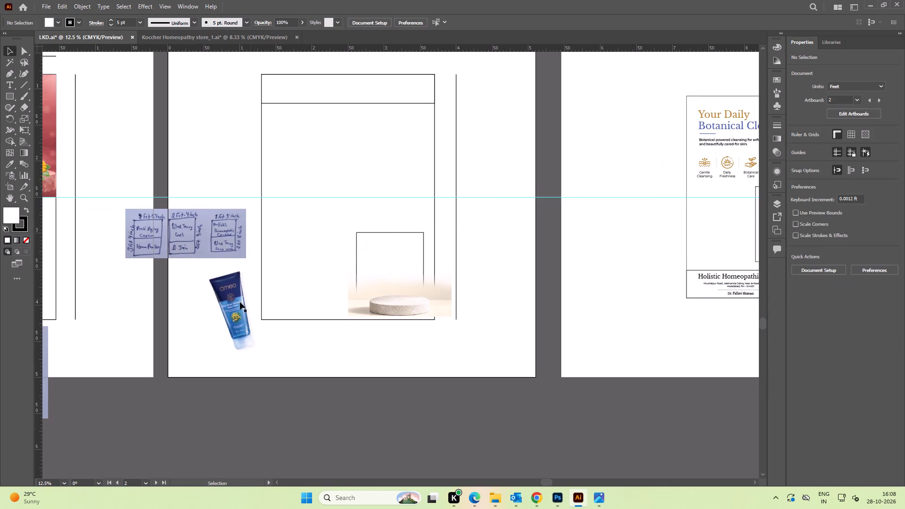
{"action": "left_click_drag", "start_coordinate": [231, 308], "coordinate": [214, 314]}
{"action": "left_click_drag", "start_coordinate": [216, 314], "coordinate": [663, 255]}
{"action": "key", "text": "space"}
{"action": "left_click_drag", "start_coordinate": [654, 253], "coordinate": [425, 272]}
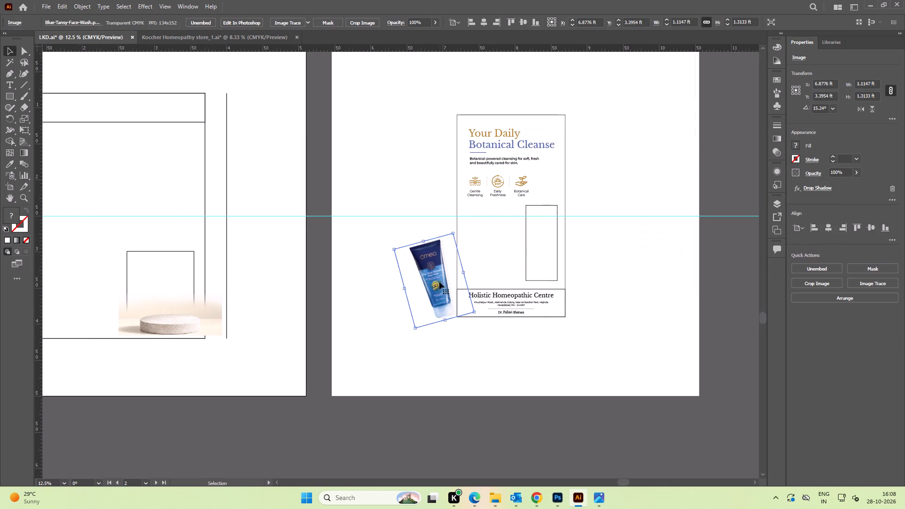
{"action": "left_click_drag", "start_coordinate": [439, 282], "coordinate": [485, 264]}
{"action": "scroll", "coordinate": [492, 262], "scroll_direction": "up", "scroll_amount": 3, "text": "alt"}
{"action": "left_click_drag", "start_coordinate": [457, 266], "coordinate": [724, 238]}
{"action": "key", "text": "space"}
{"action": "key", "text": "space"}
{"action": "key", "text": "space"}
{"action": "left_click_drag", "start_coordinate": [705, 238], "coordinate": [392, 251]}
{"action": "left_click_drag", "start_coordinate": [404, 252], "coordinate": [551, 234]}
Remove the Drop Shadow effect from the face wash tube image.
{"action": "left_click", "coordinate": [778, 172]}
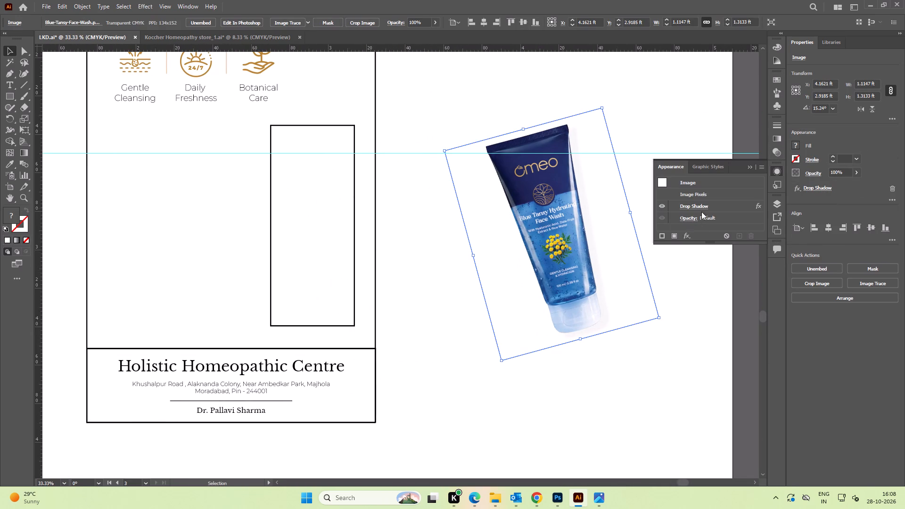
{"action": "left_click", "coordinate": [720, 207]}
{"action": "left_click", "coordinate": [752, 237]}
{"action": "left_click", "coordinate": [651, 133]}
Rotate the tilted face wash tube image until it stands upright.
{"action": "left_click", "coordinate": [566, 206]}
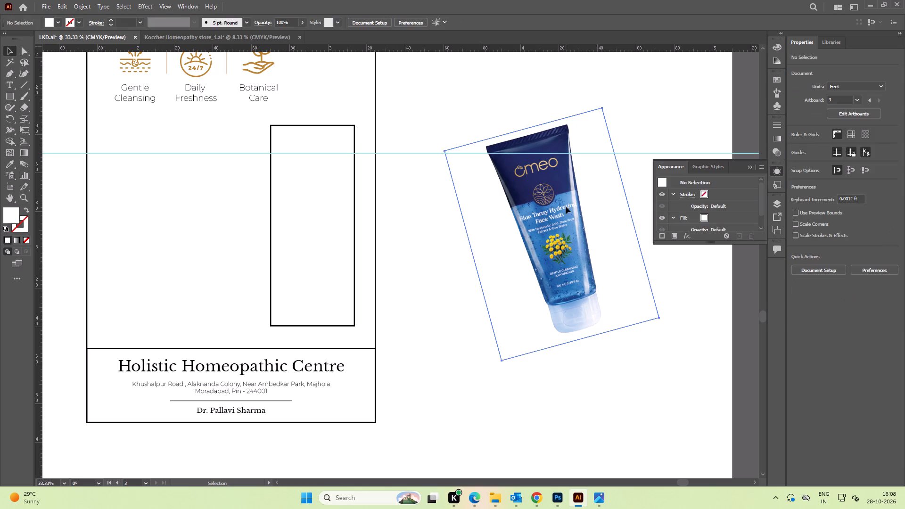
{"action": "left_click_drag", "start_coordinate": [664, 319], "coordinate": [630, 350]}
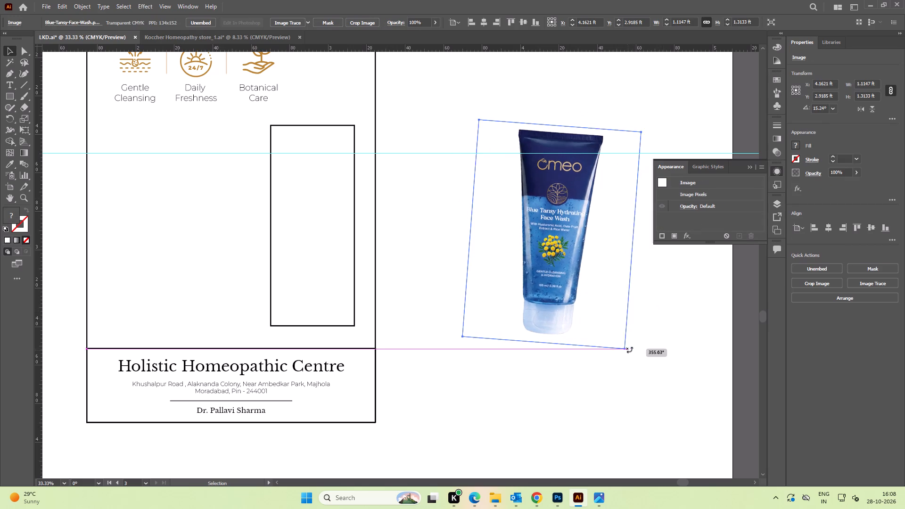
{"action": "left_click_drag", "start_coordinate": [630, 350], "coordinate": [639, 347]}
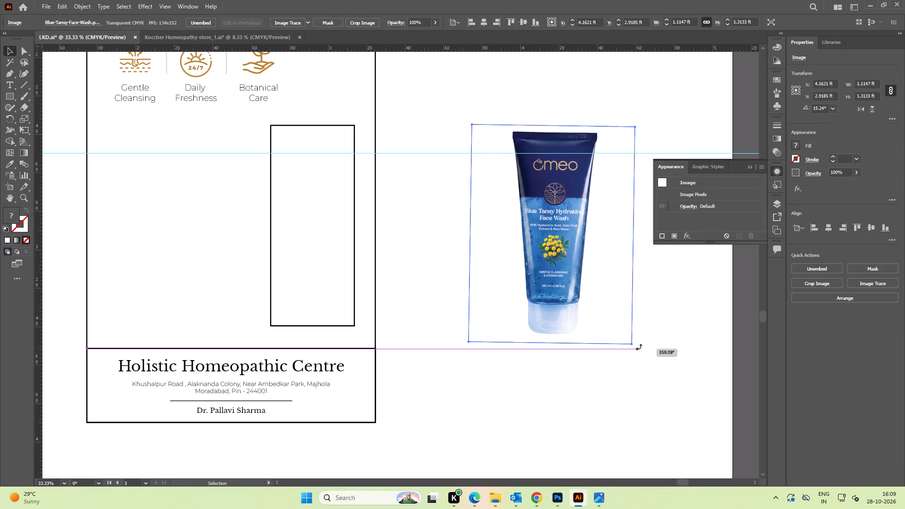
{"action": "left_click_drag", "start_coordinate": [639, 347], "coordinate": [641, 347]}
{"action": "left_click", "coordinate": [666, 338]}
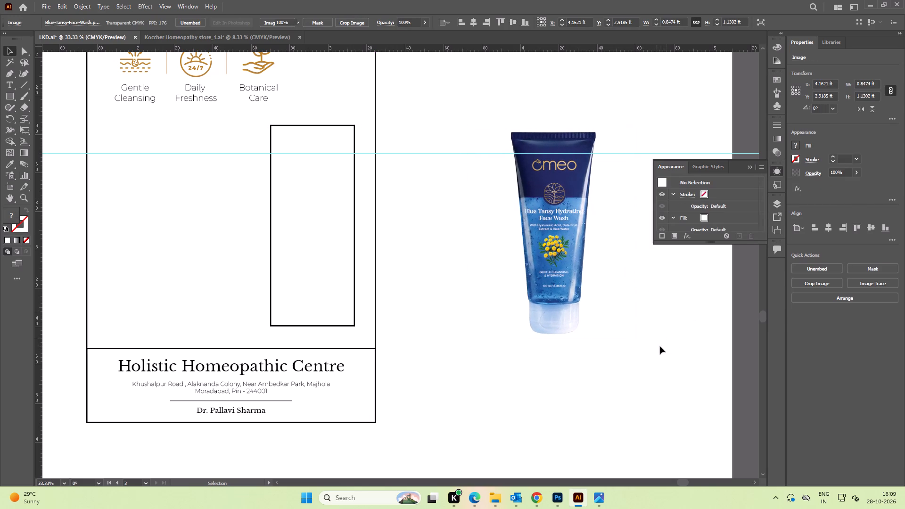
Crop the face wash image close around the tube, to about 0.48 ft wide and 1.1 ft high.
{"action": "key", "text": "space"}
{"action": "left_click_drag", "start_coordinate": [657, 363], "coordinate": [608, 374]}
{"action": "left_click", "coordinate": [513, 246]}
{"action": "right_click", "coordinate": [513, 246]}
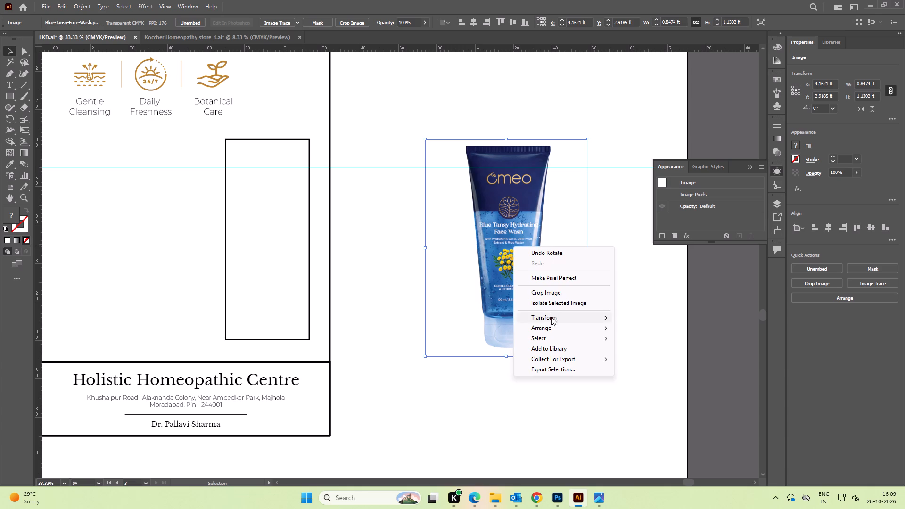
{"action": "left_click", "coordinate": [561, 292]}
{"action": "left_click_drag", "start_coordinate": [508, 140], "coordinate": [508, 141]}
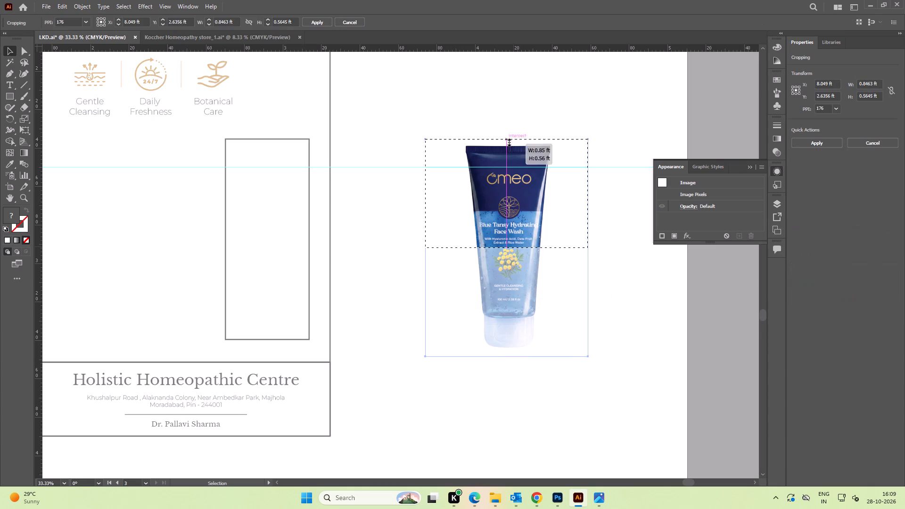
{"action": "left_click_drag", "start_coordinate": [508, 141], "coordinate": [509, 144]}
{"action": "left_click_drag", "start_coordinate": [425, 196], "coordinate": [462, 197]}
{"action": "left_click_drag", "start_coordinate": [586, 197], "coordinate": [552, 197]}
{"action": "left_click_drag", "start_coordinate": [507, 246], "coordinate": [520, 353]}
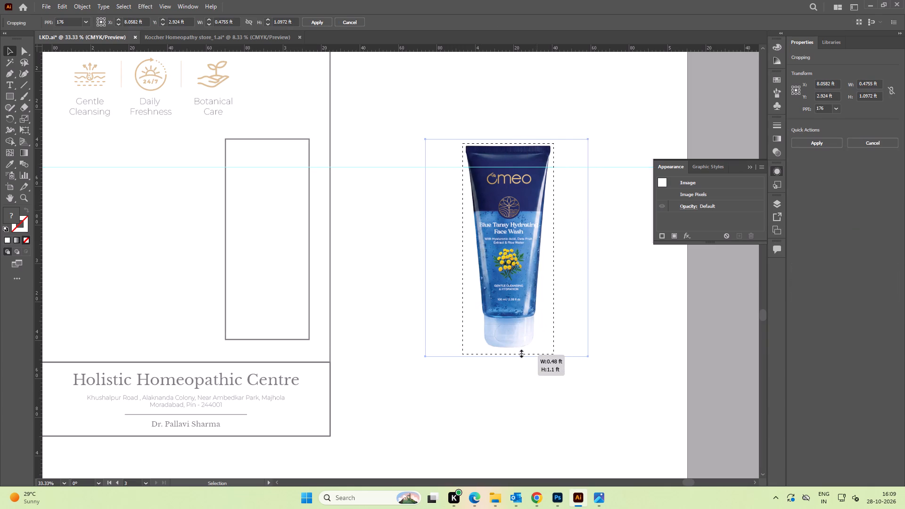
{"action": "left_click_drag", "start_coordinate": [520, 353], "coordinate": [521, 349]}
{"action": "key", "text": "Return"}
{"action": "left_click", "coordinate": [606, 268]}
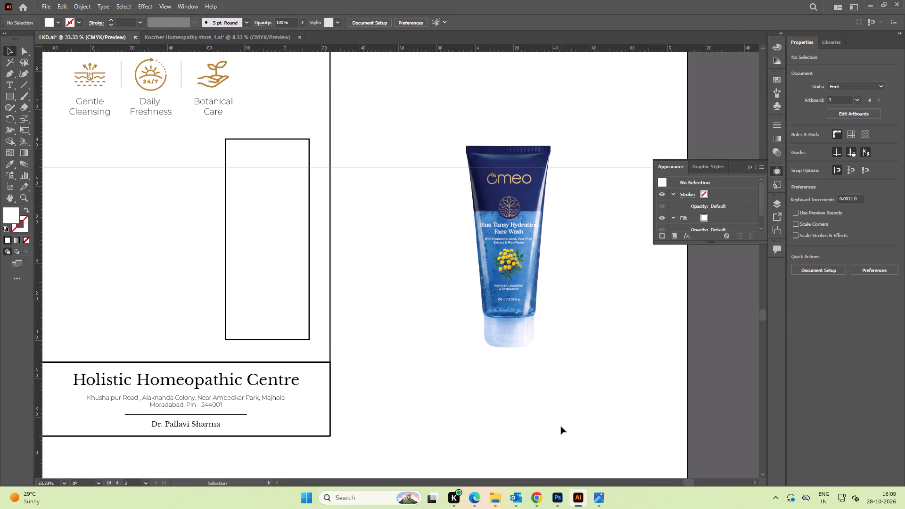
{"action": "left_click", "coordinate": [496, 501]}
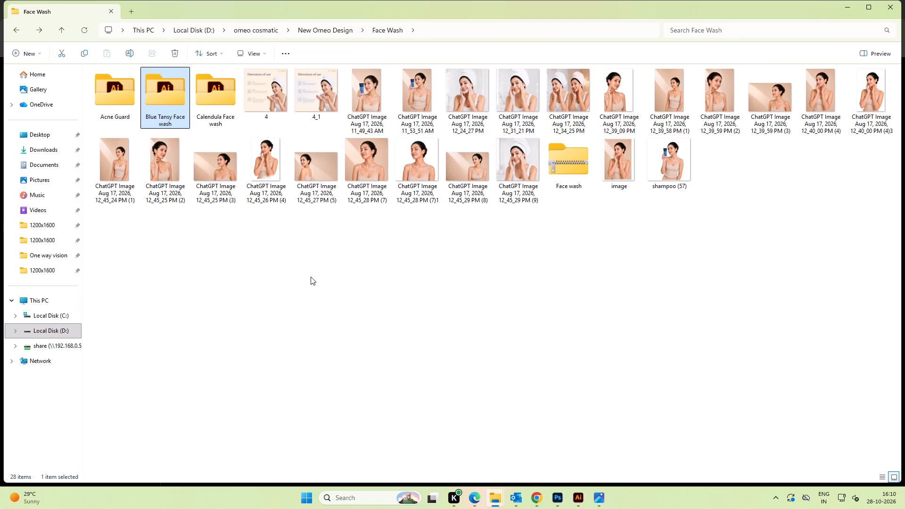
{"action": "left_click_drag", "start_coordinate": [311, 277], "coordinate": [355, 308]}
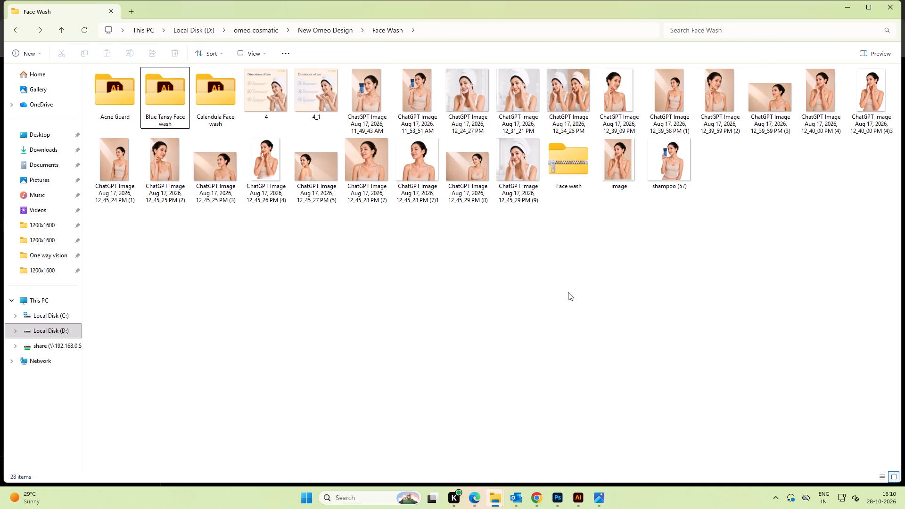
{"action": "left_click", "coordinate": [39, 326]}
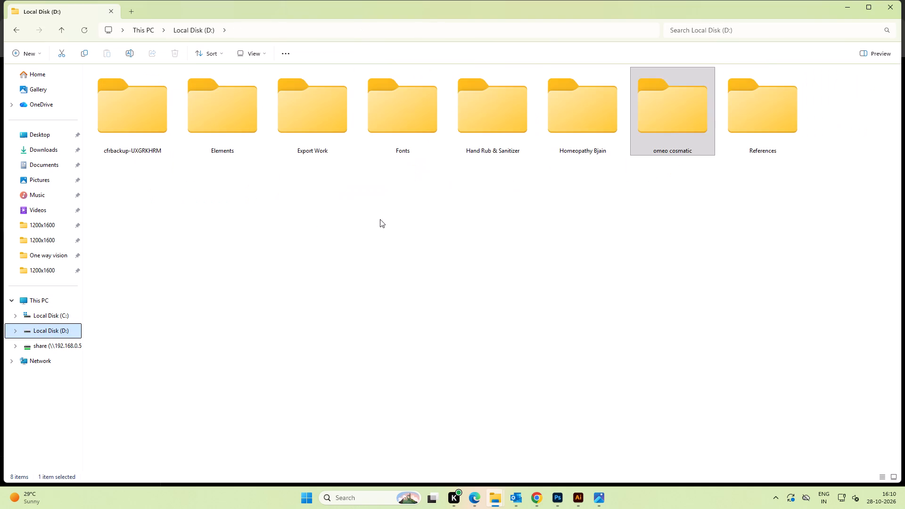
{"action": "left_click", "coordinate": [749, 128]}
{"action": "left_click", "coordinate": [688, 123]}
{"action": "left_click_drag", "start_coordinate": [747, 122], "coordinate": [739, 123]}
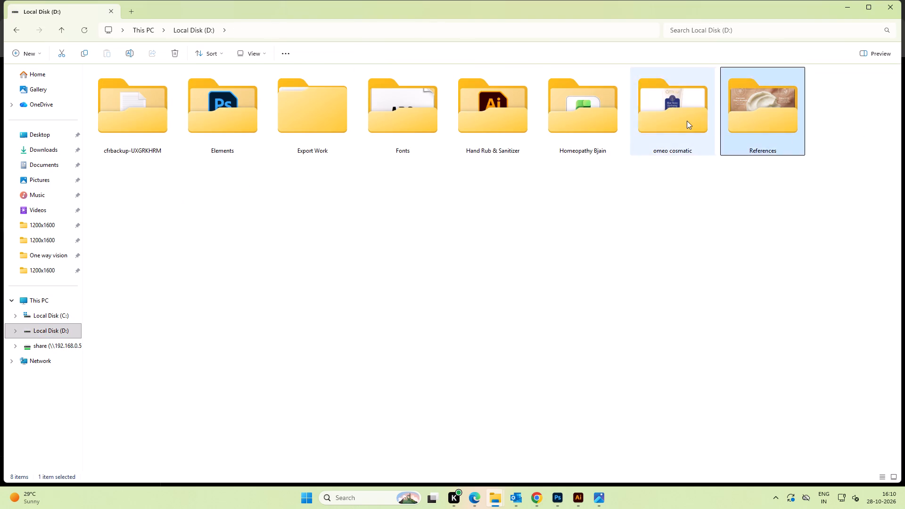
{"action": "double_click", "coordinate": [687, 121]}
{"action": "double_click", "coordinate": [816, 128]}
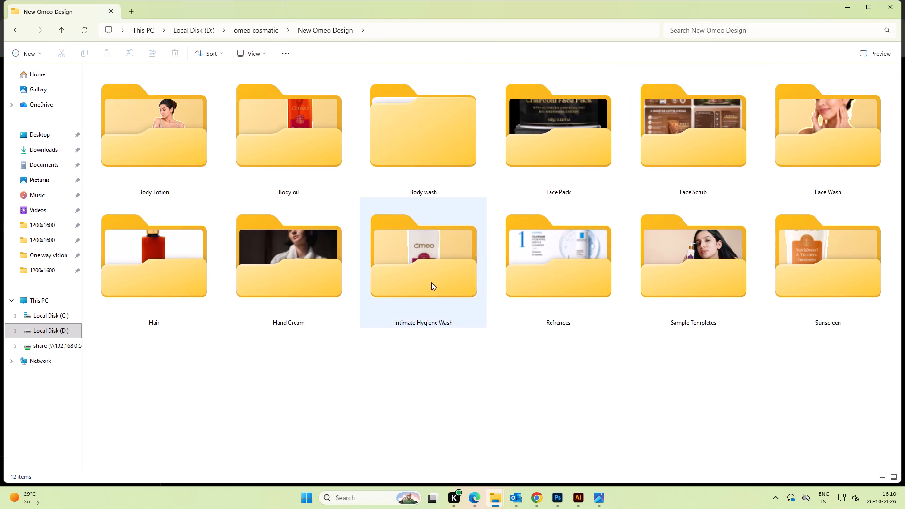
{"action": "left_click", "coordinate": [431, 282]}
{"action": "double_click", "coordinate": [431, 270]}
{"action": "double_click", "coordinate": [436, 271]}
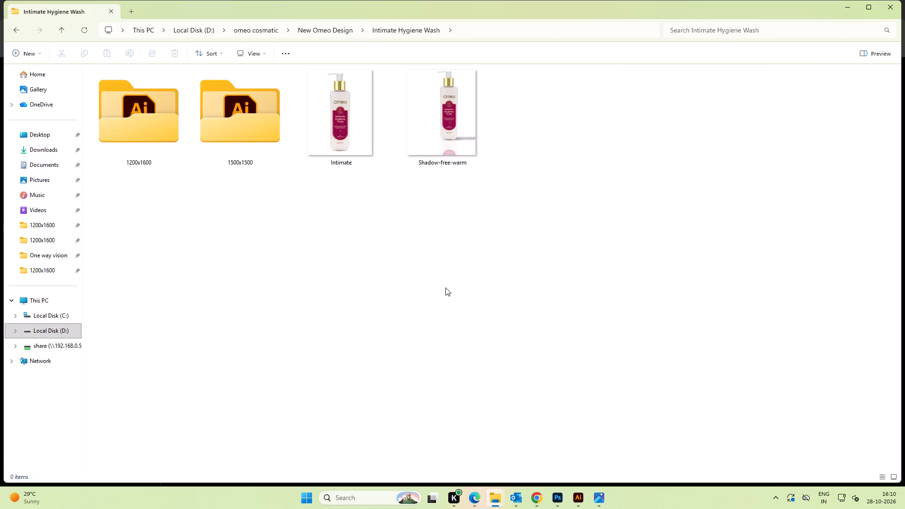
{"action": "left_click", "coordinate": [221, 131]}
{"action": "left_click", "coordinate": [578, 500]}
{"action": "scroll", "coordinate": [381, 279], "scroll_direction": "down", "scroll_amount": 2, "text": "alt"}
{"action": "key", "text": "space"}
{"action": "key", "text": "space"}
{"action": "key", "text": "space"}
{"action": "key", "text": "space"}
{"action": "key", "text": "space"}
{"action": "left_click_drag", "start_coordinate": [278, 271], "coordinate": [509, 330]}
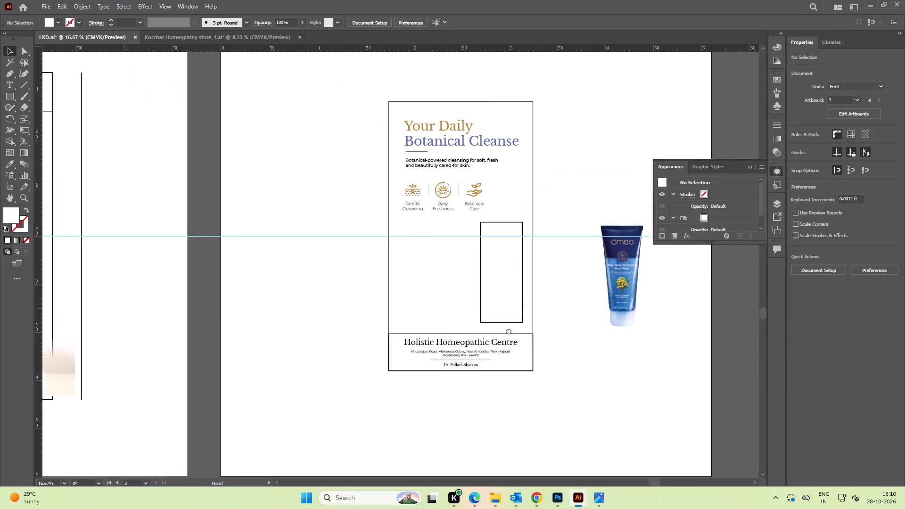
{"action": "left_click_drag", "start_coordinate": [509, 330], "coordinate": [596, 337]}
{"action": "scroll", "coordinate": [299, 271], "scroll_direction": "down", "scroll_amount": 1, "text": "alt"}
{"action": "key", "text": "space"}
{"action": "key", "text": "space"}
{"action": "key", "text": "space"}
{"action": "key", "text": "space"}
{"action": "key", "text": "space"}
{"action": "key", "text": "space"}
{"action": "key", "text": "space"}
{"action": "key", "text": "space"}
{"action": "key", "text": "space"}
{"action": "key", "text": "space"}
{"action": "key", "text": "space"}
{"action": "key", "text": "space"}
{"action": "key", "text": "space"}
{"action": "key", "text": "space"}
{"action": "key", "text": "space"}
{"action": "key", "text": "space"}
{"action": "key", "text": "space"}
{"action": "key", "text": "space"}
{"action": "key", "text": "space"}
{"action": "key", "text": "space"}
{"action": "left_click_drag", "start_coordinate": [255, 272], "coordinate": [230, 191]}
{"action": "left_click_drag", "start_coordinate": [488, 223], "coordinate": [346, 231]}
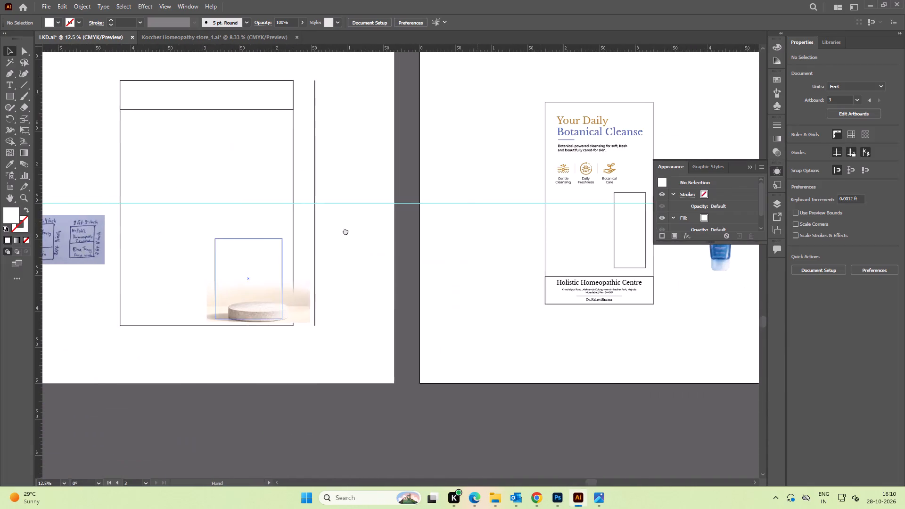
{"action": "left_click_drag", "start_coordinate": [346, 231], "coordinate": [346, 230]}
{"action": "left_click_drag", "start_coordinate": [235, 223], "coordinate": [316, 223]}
Copy the 1200x1600 and 1500x1500 folders from the Intimate Hygiene Wash folder in File Explorer.
{"action": "key", "text": "alt+Tab"}
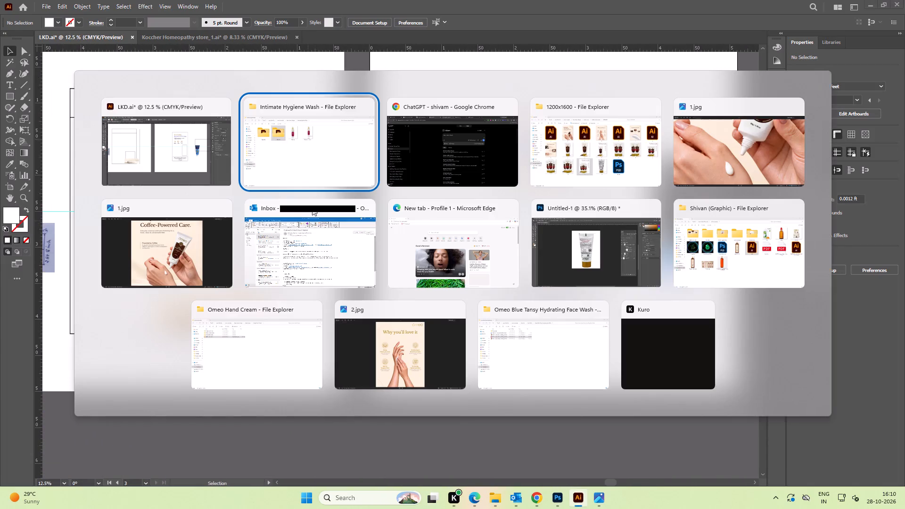
{"action": "left_click", "coordinate": [336, 164], "text": "alt"}
{"action": "left_click", "coordinate": [202, 142]}
{"action": "left_click", "coordinate": [141, 140], "text": "shift"}
{"action": "key", "text": "ctrl+c"}
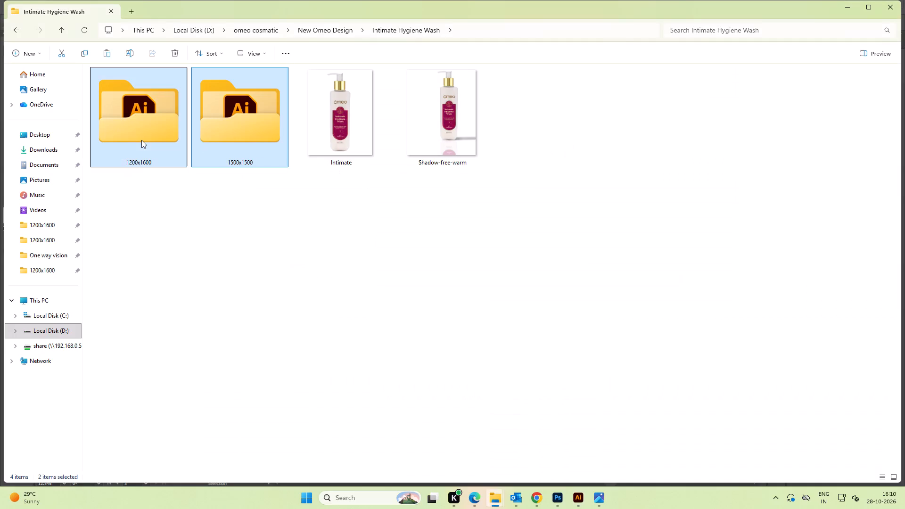
{"action": "key", "text": "ctrl+c"}
{"action": "key", "text": "alt+Tab"}
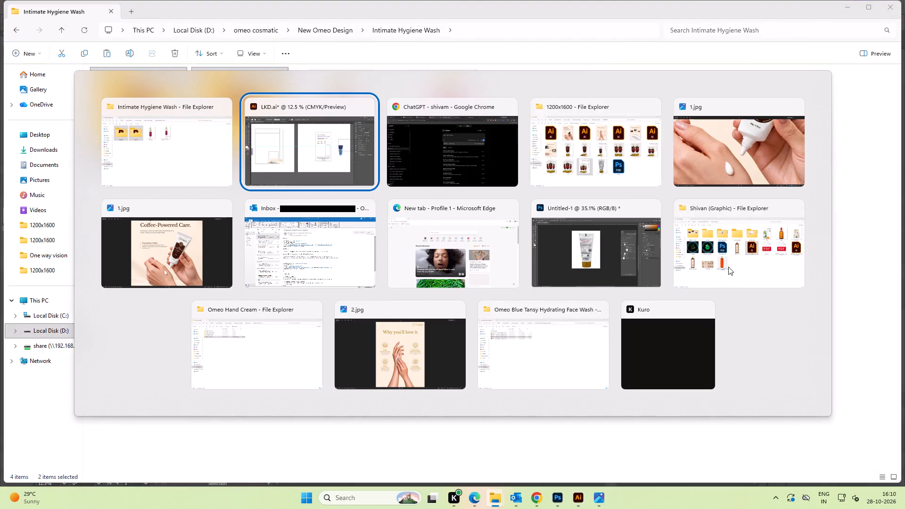
Paste the copied folders into the Intimate Hygiene Wash folder under Shivan (Graphic) on share drive Z, replacing the files with the same names.
{"action": "left_click", "coordinate": [728, 264], "text": "alt"}
{"action": "left_click", "coordinate": [650, 312]}
{"action": "double_click", "coordinate": [318, 130]}
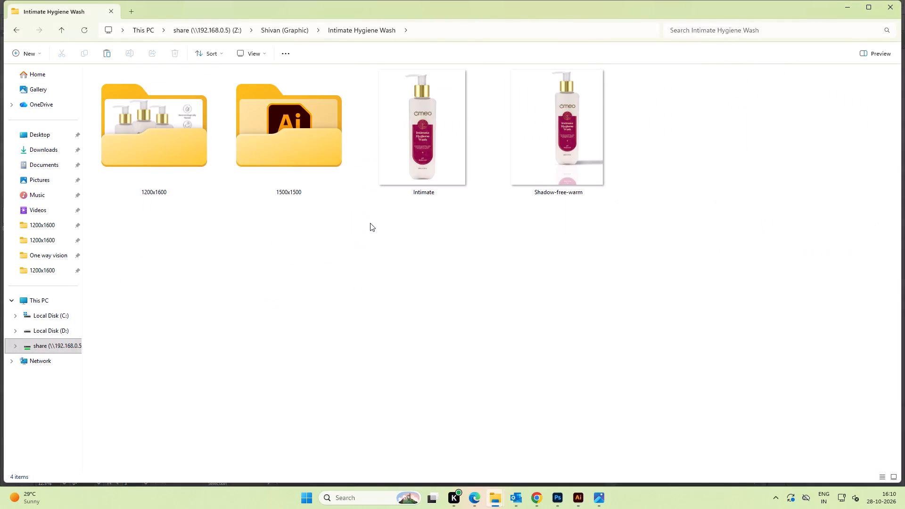
{"action": "key", "text": "ctrl+v"}
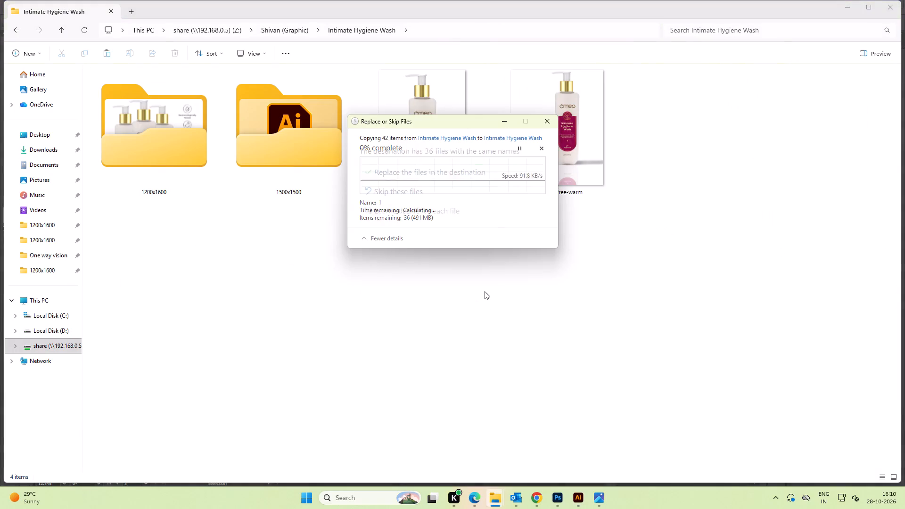
{"action": "left_click", "coordinate": [463, 167]}
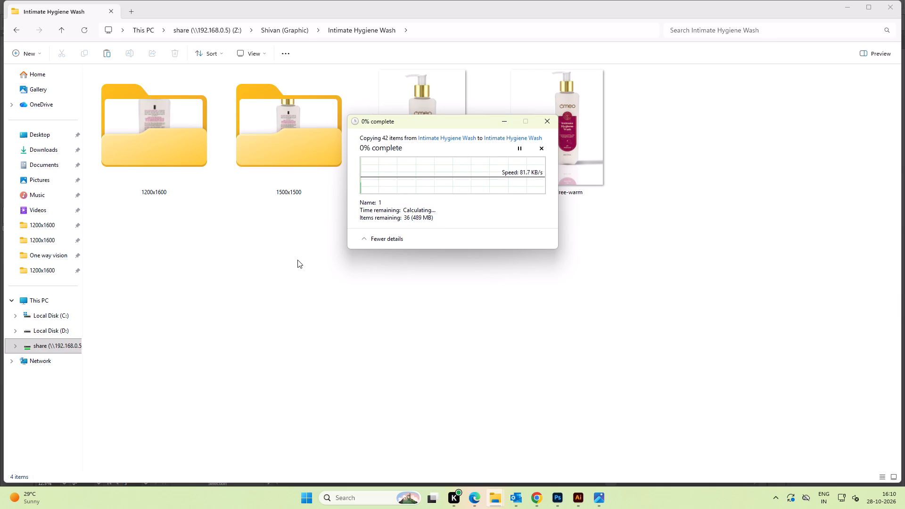
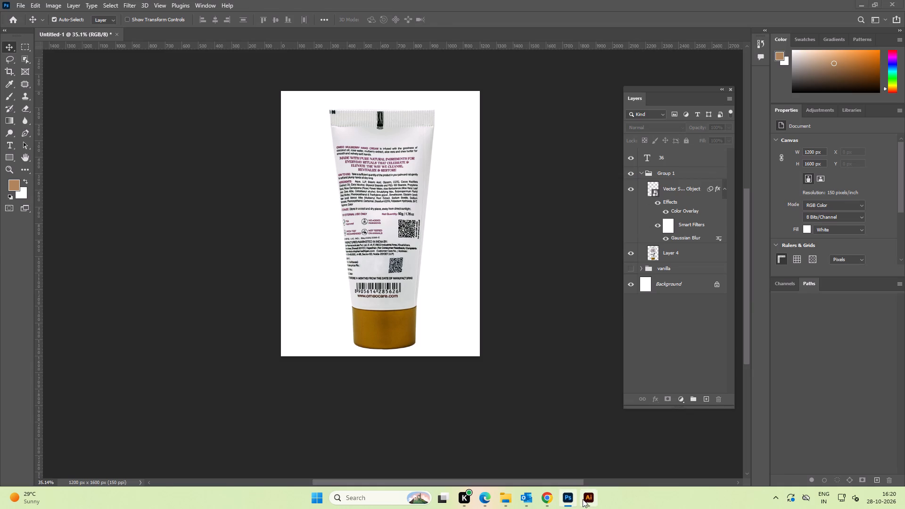
{"action": "left_click", "coordinate": [583, 499]}
{"action": "scroll", "coordinate": [471, 287], "scroll_direction": "down", "scroll_amount": 2, "text": "alt"}
{"action": "key", "text": "space"}
{"action": "left_click_drag", "start_coordinate": [484, 287], "coordinate": [464, 285]}
{"action": "key", "text": "space"}
{"action": "left_click_drag", "start_coordinate": [609, 282], "coordinate": [435, 274]}
{"action": "left_click", "coordinate": [530, 273]}
{"action": "scroll", "coordinate": [457, 259], "scroll_direction": "up", "scroll_amount": 3, "text": "alt"}
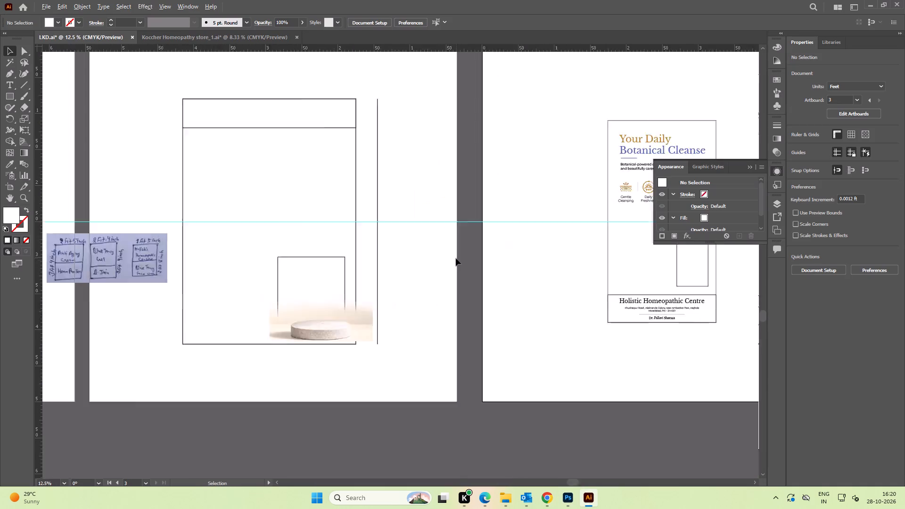
{"action": "scroll", "coordinate": [456, 258], "scroll_direction": "up", "scroll_amount": 1, "text": "alt"}
{"action": "key", "text": "space"}
{"action": "left_click_drag", "start_coordinate": [386, 231], "coordinate": [509, 277]}
{"action": "scroll", "coordinate": [499, 268], "scroll_direction": "down", "scroll_amount": 2, "text": "alt"}
{"action": "key", "text": "space"}
{"action": "left_click_drag", "start_coordinate": [491, 293], "coordinate": [523, 260]}
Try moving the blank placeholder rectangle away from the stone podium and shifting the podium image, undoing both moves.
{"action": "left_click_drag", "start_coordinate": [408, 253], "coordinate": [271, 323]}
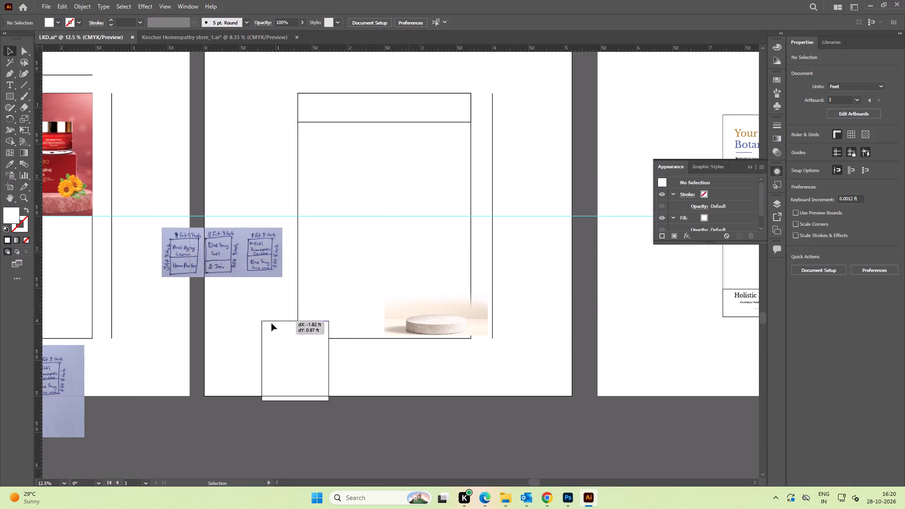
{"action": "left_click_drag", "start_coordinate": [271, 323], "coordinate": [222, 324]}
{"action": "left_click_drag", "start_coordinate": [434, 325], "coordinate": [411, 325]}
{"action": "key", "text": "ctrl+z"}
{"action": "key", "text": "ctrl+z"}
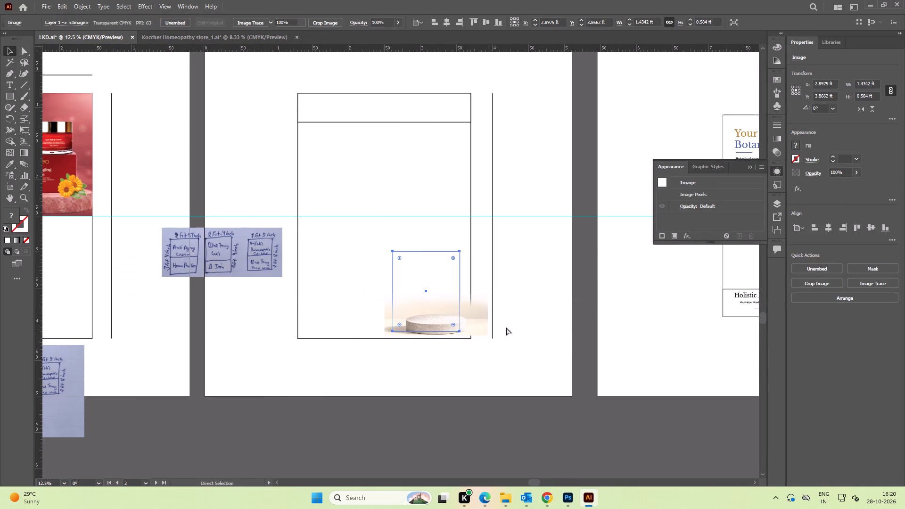
Move the blank rectangle out of the Botanical Cleanse poster and place the blue Omeo face wash tube in its spot.
{"action": "key", "text": "space"}
{"action": "key", "text": "space"}
{"action": "key", "text": "space"}
{"action": "key", "text": "space"}
{"action": "key", "text": "space"}
{"action": "key", "text": "space"}
{"action": "key", "text": "space"}
{"action": "left_click_drag", "start_coordinate": [543, 324], "coordinate": [241, 320]}
{"action": "left_click_drag", "start_coordinate": [435, 328], "coordinate": [339, 334]}
{"action": "left_click", "coordinate": [542, 311]}
{"action": "scroll", "coordinate": [400, 272], "scroll_direction": "up", "scroll_amount": 2, "text": "alt"}
{"action": "key", "text": "space"}
{"action": "key", "text": "space"}
{"action": "key", "text": "space"}
{"action": "key", "text": "space"}
{"action": "key", "text": "space"}
{"action": "key", "text": "space"}
{"action": "key", "text": "space"}
{"action": "left_click", "coordinate": [363, 276]}
{"action": "left_click_drag", "start_coordinate": [405, 281], "coordinate": [314, 299]}
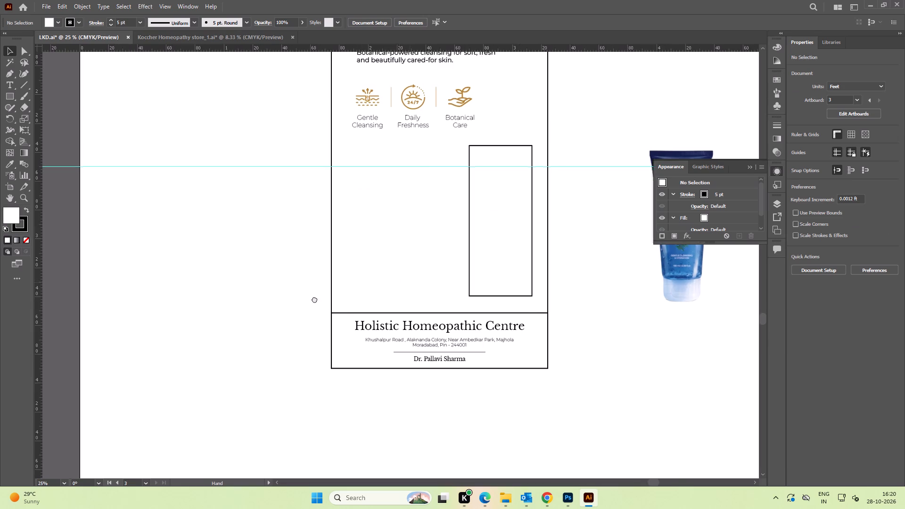
{"action": "left_click_drag", "start_coordinate": [314, 299], "coordinate": [294, 306]}
{"action": "key", "text": "space"}
{"action": "key", "text": "space"}
{"action": "key", "text": "space"}
{"action": "key", "text": "space"}
{"action": "key", "text": "space"}
{"action": "key", "text": "space"}
{"action": "key", "text": "space"}
{"action": "key", "text": "space"}
{"action": "key", "text": "space"}
{"action": "key", "text": "space"}
{"action": "key", "text": "space"}
{"action": "key", "text": "space"}
{"action": "key", "text": "space"}
{"action": "key", "text": "space"}
{"action": "key", "text": "space"}
{"action": "key", "text": "space"}
{"action": "key", "text": "space"}
{"action": "left_click_drag", "start_coordinate": [483, 264], "coordinate": [496, 333]}
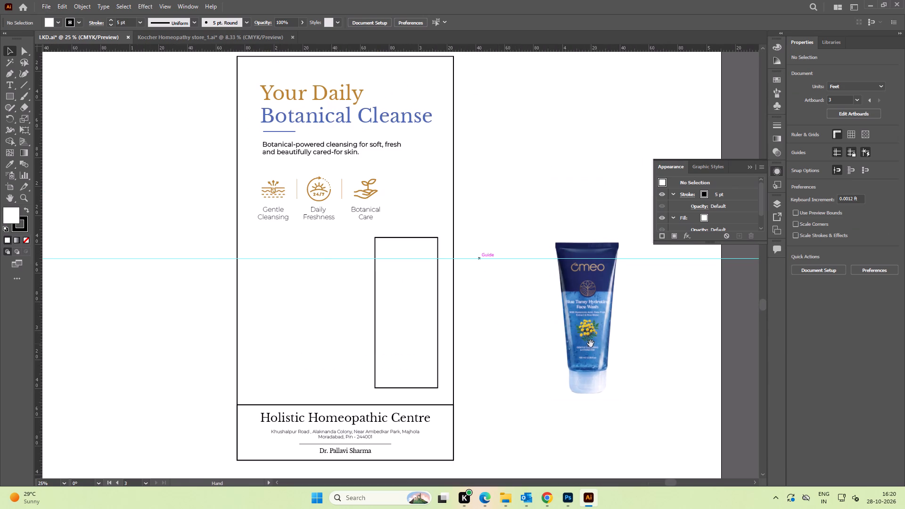
{"action": "left_click_drag", "start_coordinate": [588, 344], "coordinate": [334, 345]}
{"action": "left_click_drag", "start_coordinate": [435, 352], "coordinate": [572, 355]}
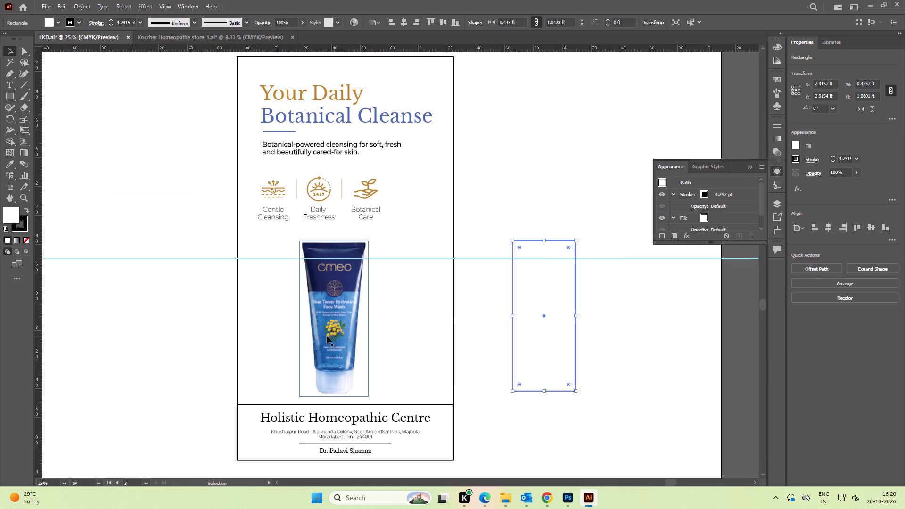
{"action": "left_click_drag", "start_coordinate": [336, 336], "coordinate": [403, 333]}
{"action": "scroll", "coordinate": [386, 317], "scroll_direction": "down", "scroll_amount": 2, "text": "alt"}
{"action": "key", "text": "space"}
{"action": "left_click_drag", "start_coordinate": [589, 250], "coordinate": [458, 246]}
{"action": "left_click", "coordinate": [490, 244]}
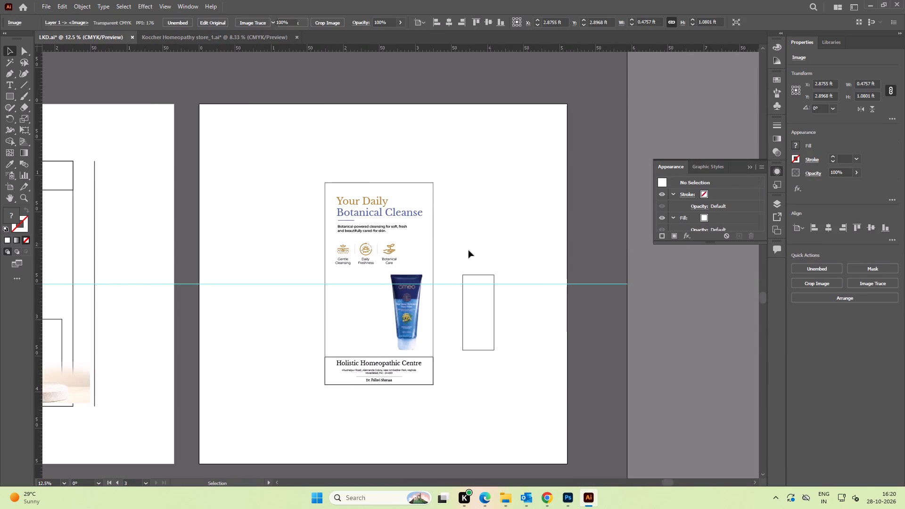
Move the three feature icons with their captions and dividers out of the poster onto the blank artboard area beside it.
{"action": "scroll", "coordinate": [371, 272], "scroll_direction": "up", "scroll_amount": 2, "text": "alt"}
{"action": "key", "text": "space"}
{"action": "left_click", "coordinate": [346, 270]}
{"action": "left_click", "coordinate": [388, 253]}
{"action": "left_click", "coordinate": [321, 244]}
{"action": "left_click_drag", "start_coordinate": [333, 210], "coordinate": [395, 234]}
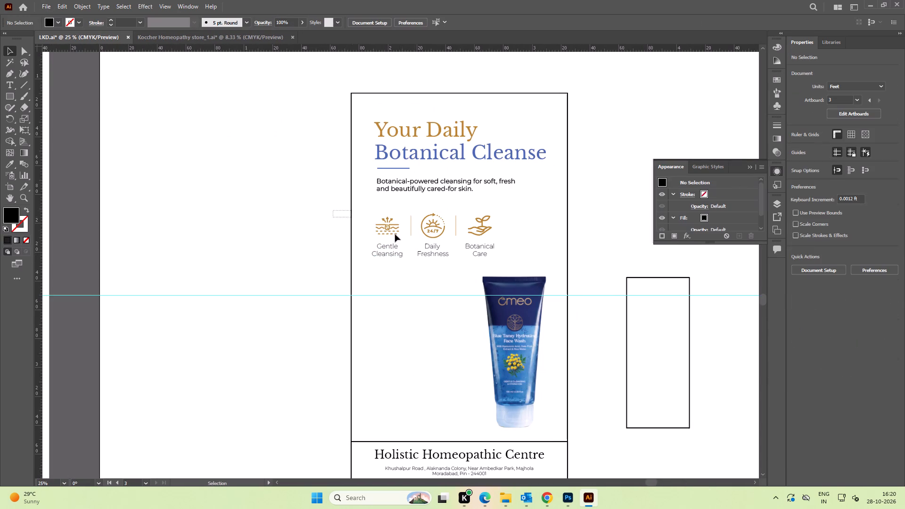
{"action": "left_click_drag", "start_coordinate": [395, 234], "coordinate": [529, 264]}
{"action": "left_click_drag", "start_coordinate": [478, 249], "coordinate": [279, 246]}
{"action": "left_click", "coordinate": [262, 288]}
Set the Gentle Cleansing, Daily Freshness and Botanical Care captions to Montserrat Regular.
{"action": "key", "text": "space"}
{"action": "left_click_drag", "start_coordinate": [235, 288], "coordinate": [354, 282]}
{"action": "left_click", "coordinate": [393, 250]}
{"action": "left_click", "coordinate": [352, 246], "text": "shift"}
{"action": "left_click", "coordinate": [300, 249], "text": "shift"}
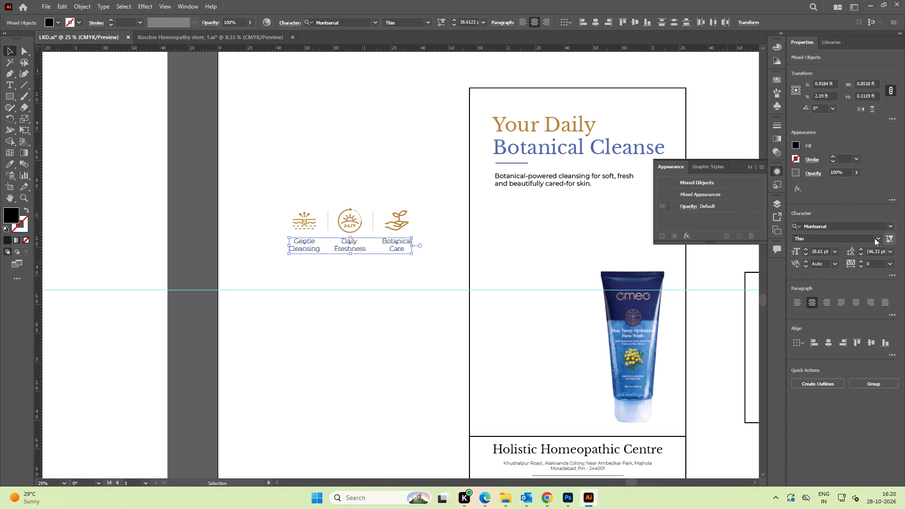
{"action": "left_click", "coordinate": [880, 242]}
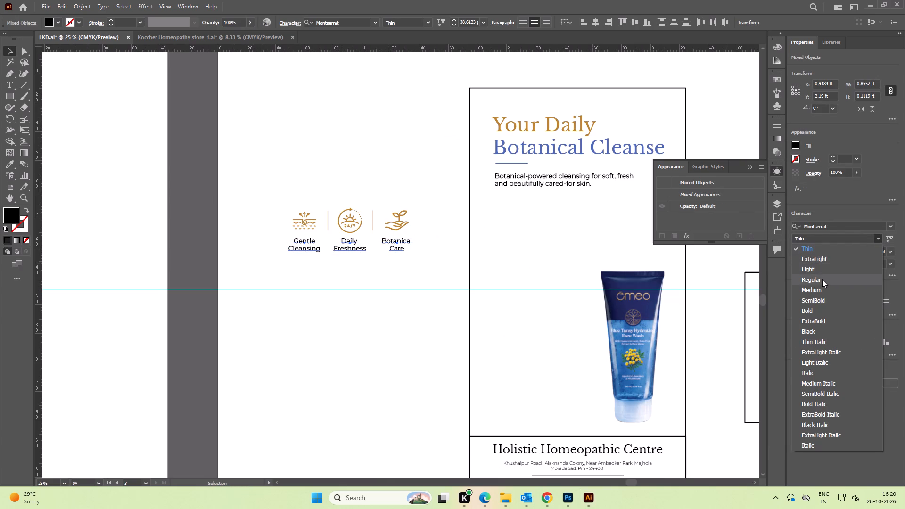
{"action": "left_click", "coordinate": [822, 279]}
{"action": "left_click", "coordinate": [352, 301]}
{"action": "key", "text": "space"}
{"action": "left_click_drag", "start_coordinate": [291, 319], "coordinate": [343, 297]}
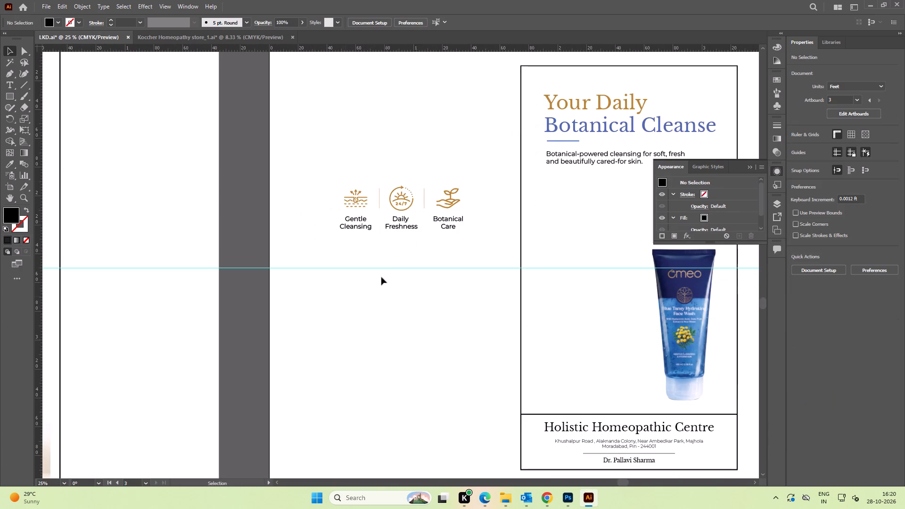
Look over the neighbouring artboards and the handwritten layout sketches around the Botanical Cleanse poster.
{"action": "scroll", "coordinate": [411, 252], "scroll_direction": "down", "scroll_amount": 3, "text": "alt"}
{"action": "key", "text": "space"}
{"action": "key", "text": "space"}
{"action": "key", "text": "space"}
{"action": "key", "text": "space"}
{"action": "key", "text": "space"}
{"action": "key", "text": "space"}
{"action": "key", "text": "space"}
{"action": "key", "text": "space"}
{"action": "key", "text": "space"}
{"action": "key", "text": "space"}
{"action": "key", "text": "space"}
{"action": "key", "text": "space"}
{"action": "key", "text": "space"}
{"action": "key", "text": "space"}
{"action": "key", "text": "space"}
{"action": "key", "text": "space"}
{"action": "key", "text": "space"}
{"action": "key", "text": "space"}
{"action": "key", "text": "space"}
{"action": "key", "text": "space"}
{"action": "left_click_drag", "start_coordinate": [339, 270], "coordinate": [416, 266]}
{"action": "left_click_drag", "start_coordinate": [231, 273], "coordinate": [139, 256]}
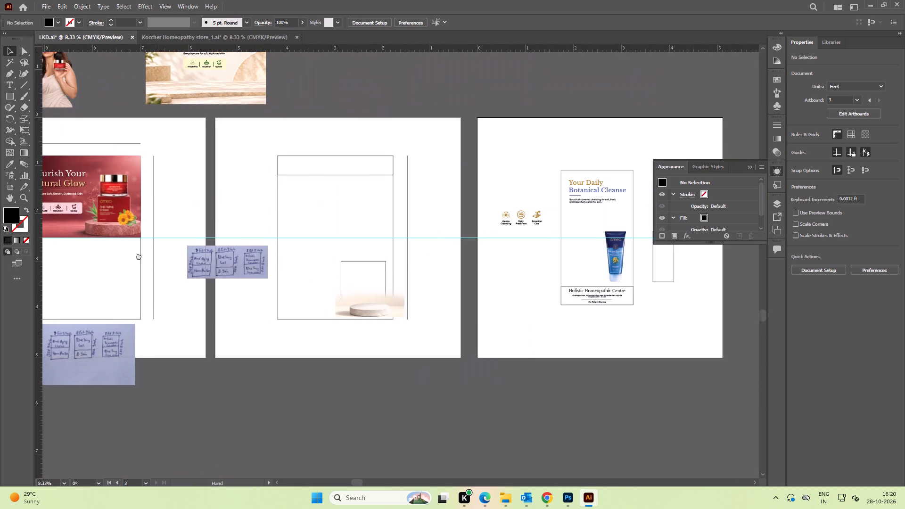
{"action": "left_click_drag", "start_coordinate": [139, 256], "coordinate": [148, 256]}
{"action": "left_click_drag", "start_coordinate": [408, 263], "coordinate": [319, 260]}
Shift the row of three feature icons upward and place a duplicate of the row below it on the blank artboard area.
{"action": "scroll", "coordinate": [428, 230], "scroll_direction": "up", "scroll_amount": 3, "text": "alt"}
{"action": "left_click_drag", "start_coordinate": [302, 144], "coordinate": [461, 217]}
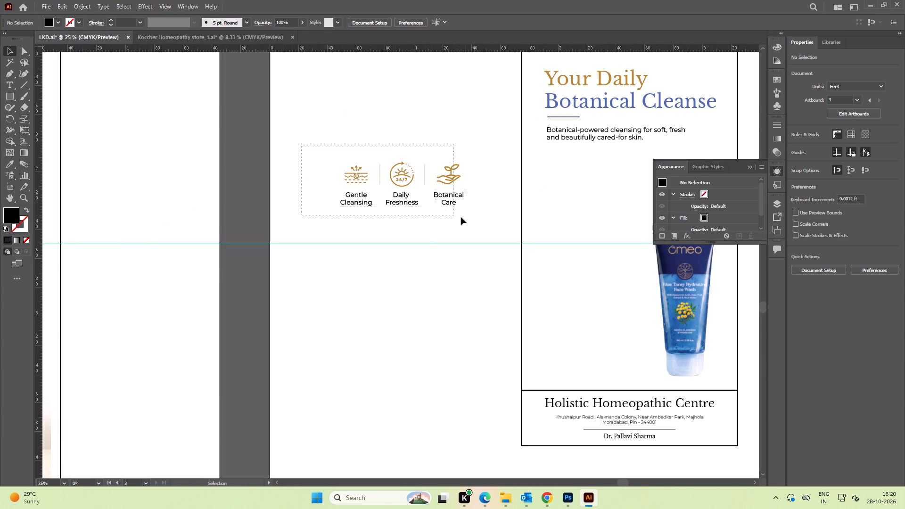
{"action": "left_click_drag", "start_coordinate": [461, 217], "coordinate": [482, 217]}
{"action": "left_click_drag", "start_coordinate": [444, 196], "coordinate": [443, 153]}
{"action": "left_click_drag", "start_coordinate": [441, 157], "coordinate": [448, 249], "text": "alt"}
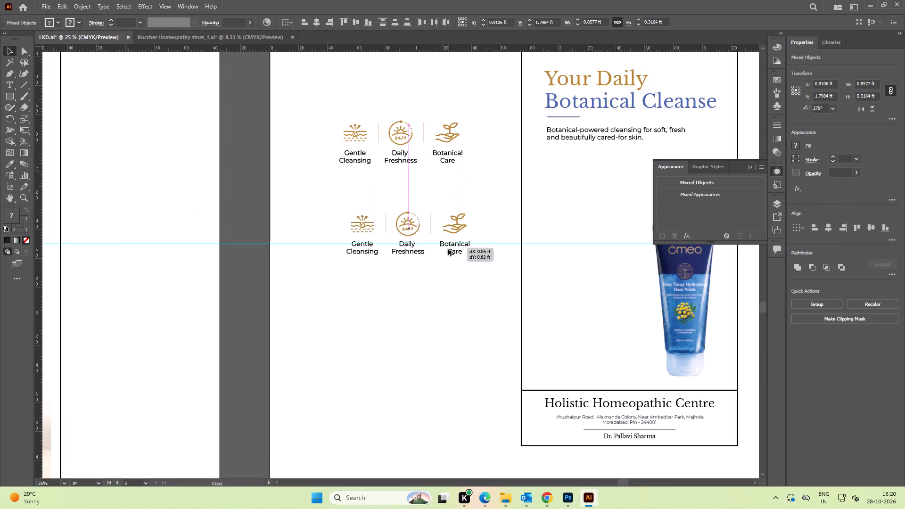
{"action": "left_click_drag", "start_coordinate": [448, 249], "coordinate": [438, 290], "text": "alt"}
{"action": "key", "text": "space"}
{"action": "left_click_drag", "start_coordinate": [417, 331], "coordinate": [419, 296]}
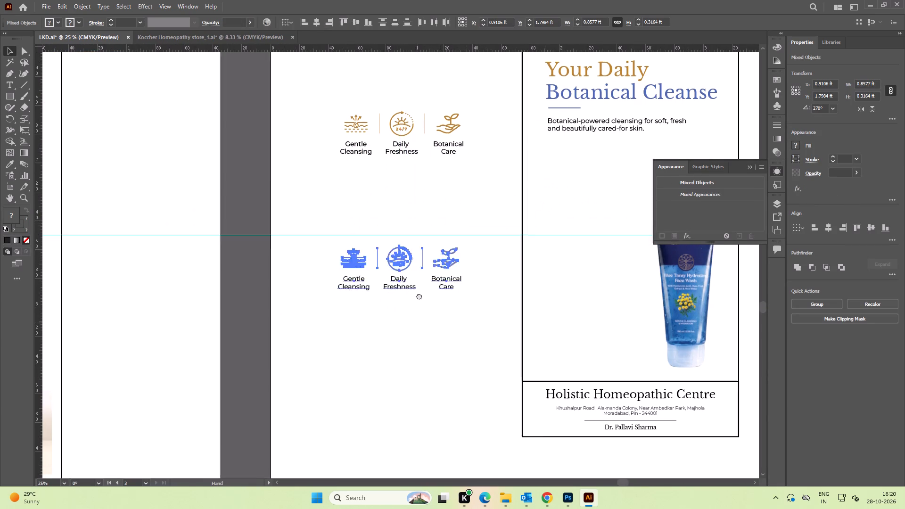
{"action": "left_click_drag", "start_coordinate": [419, 296], "coordinate": [419, 240]}
{"action": "left_click", "coordinate": [433, 270]}
Move the duplicated Daily Freshness icon and caption directly beneath Gentle Cleansing to begin a vertical stack.
{"action": "scroll", "coordinate": [359, 200], "scroll_direction": "up", "scroll_amount": 1, "text": "alt"}
{"action": "key", "text": "space"}
{"action": "left_click_drag", "start_coordinate": [360, 221], "coordinate": [360, 227]}
{"action": "key", "text": "space"}
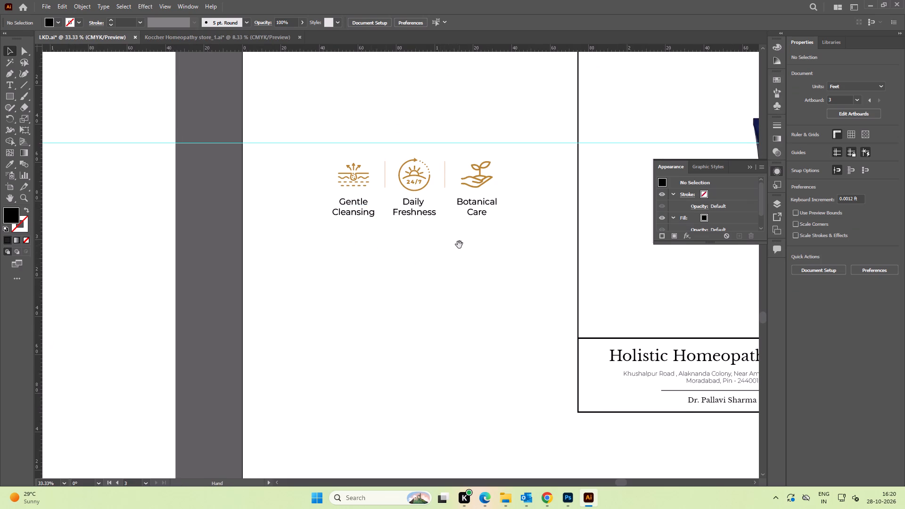
{"action": "left_click_drag", "start_coordinate": [459, 245], "coordinate": [463, 254]}
{"action": "key", "text": "space"}
{"action": "left_click_drag", "start_coordinate": [436, 251], "coordinate": [420, 246]}
{"action": "left_click_drag", "start_coordinate": [392, 156], "coordinate": [413, 214]}
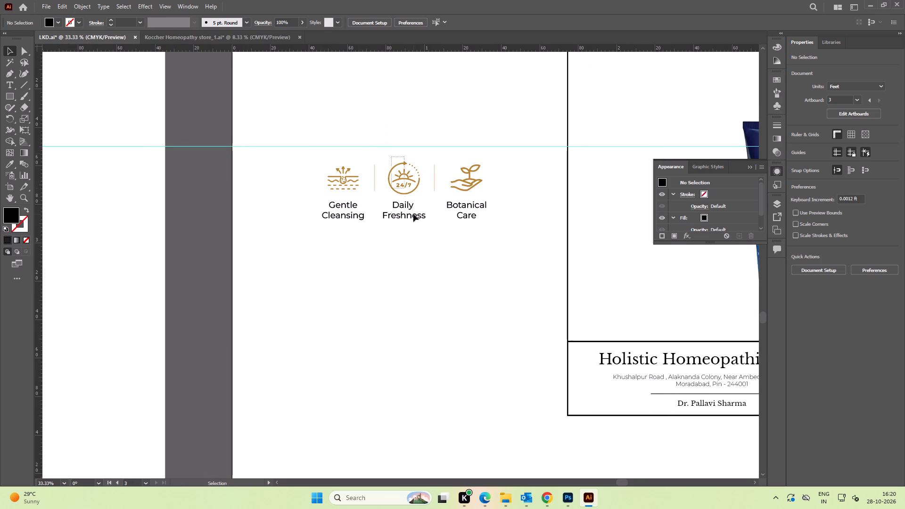
{"action": "left_click_drag", "start_coordinate": [413, 214], "coordinate": [421, 237]}
{"action": "left_click_drag", "start_coordinate": [407, 204], "coordinate": [349, 281]}
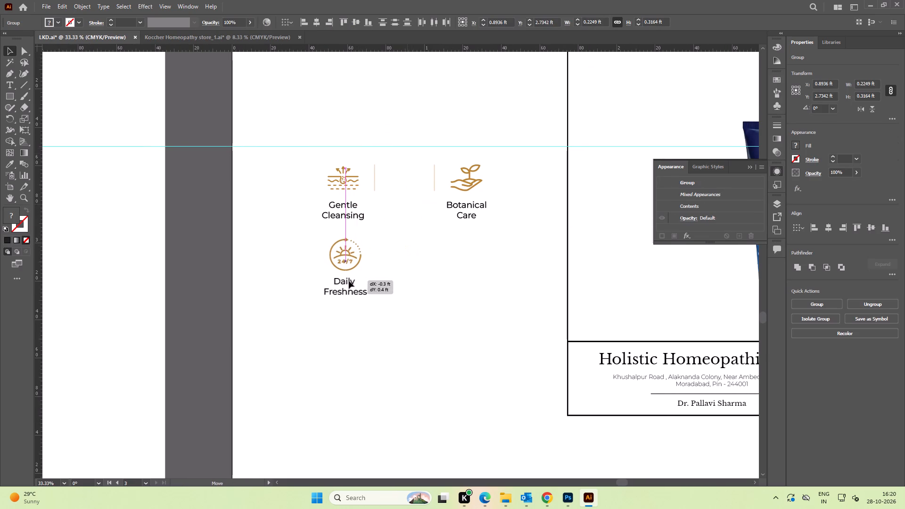
{"action": "left_click_drag", "start_coordinate": [349, 281], "coordinate": [349, 281]}
{"action": "left_click", "coordinate": [464, 251]}
Move the duplicated Botanical Care icon and caption beneath Daily Freshness to complete the vertical stack.
{"action": "key", "text": "space"}
{"action": "left_click_drag", "start_coordinate": [470, 274], "coordinate": [461, 256]}
{"action": "left_click_drag", "start_coordinate": [444, 143], "coordinate": [471, 225]}
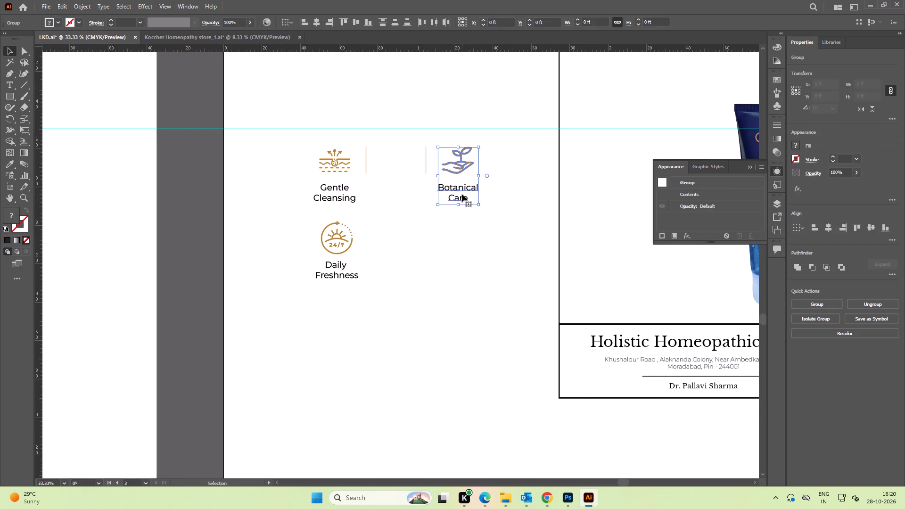
{"action": "left_click_drag", "start_coordinate": [461, 192], "coordinate": [337, 342]}
{"action": "key", "text": "space"}
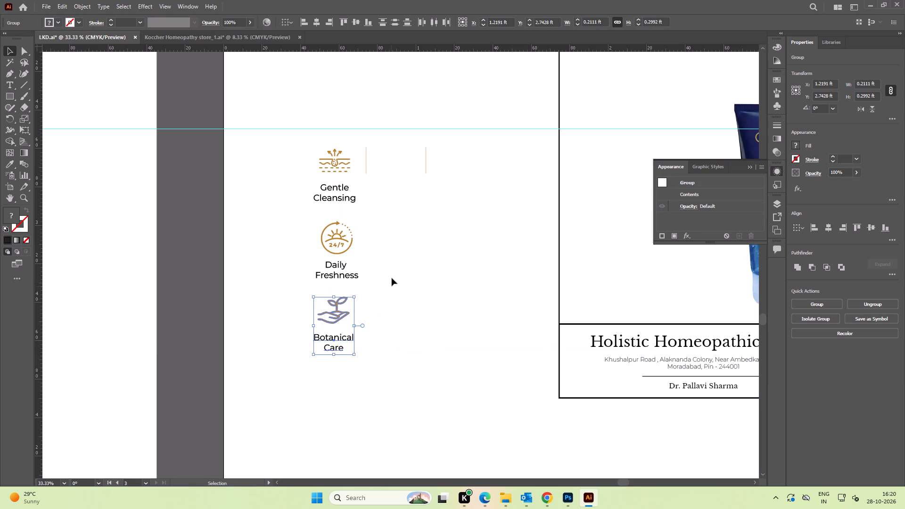
{"action": "left_click_drag", "start_coordinate": [345, 316], "coordinate": [346, 323]}
{"action": "left_click", "coordinate": [414, 289]}
{"action": "key", "text": "space"}
{"action": "left_click_drag", "start_coordinate": [399, 303], "coordinate": [406, 281]}
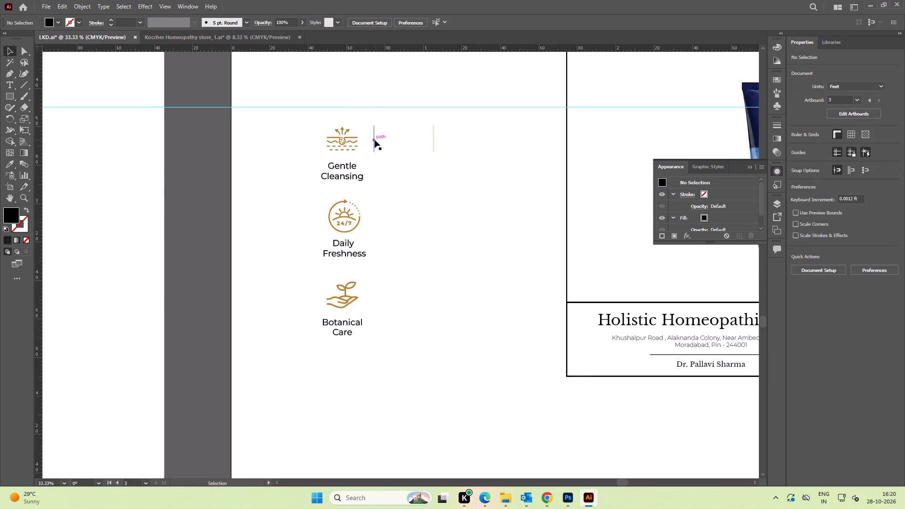
Rotate one duplicated divider line to horizontal and centre it between Gentle Cleansing and Daily Freshness.
{"action": "left_click_drag", "start_coordinate": [375, 140], "coordinate": [380, 190]}
{"action": "scroll", "coordinate": [378, 189], "scroll_direction": "up", "scroll_amount": 2, "text": "alt"}
{"action": "left_click_drag", "start_coordinate": [384, 157], "coordinate": [416, 183]}
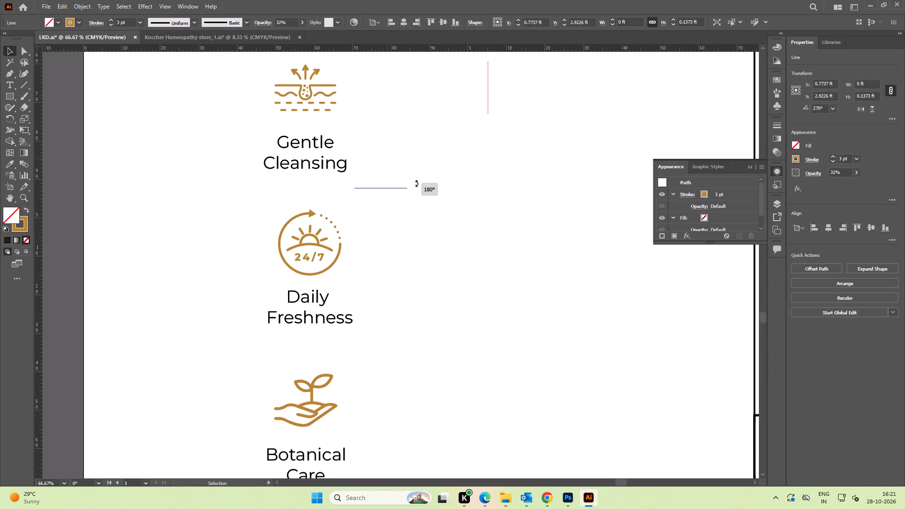
{"action": "left_click_drag", "start_coordinate": [416, 183], "coordinate": [417, 185]}
{"action": "left_click_drag", "start_coordinate": [393, 190], "coordinate": [317, 193]}
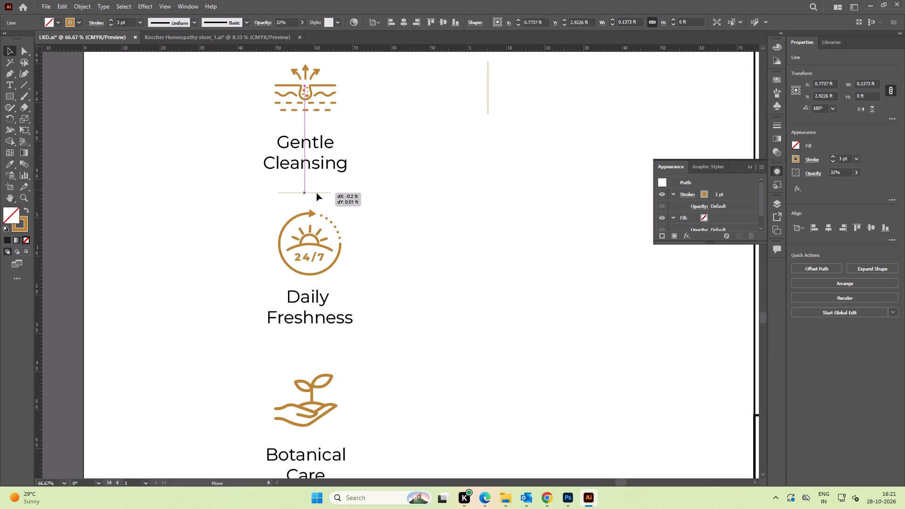
{"action": "left_click_drag", "start_coordinate": [317, 193], "coordinate": [319, 191]}
{"action": "scroll", "coordinate": [319, 191], "scroll_direction": "down", "scroll_amount": 2, "text": "alt"}
{"action": "key", "text": "space"}
{"action": "left_click_drag", "start_coordinate": [379, 237], "coordinate": [395, 195]}
{"action": "left_click", "coordinate": [395, 195]}
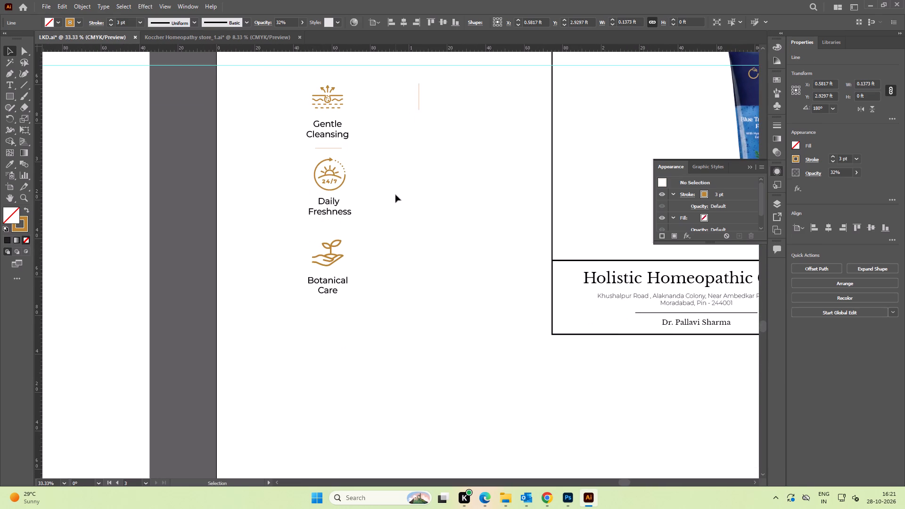
Shift the leftover vertical divider beside the stack and copy the horizontal divider between Daily Freshness and Botanical Care.
{"action": "left_click_drag", "start_coordinate": [395, 100], "coordinate": [428, 117]}
{"action": "left_click_drag", "start_coordinate": [427, 154], "coordinate": [428, 131]}
{"action": "key", "text": "space"}
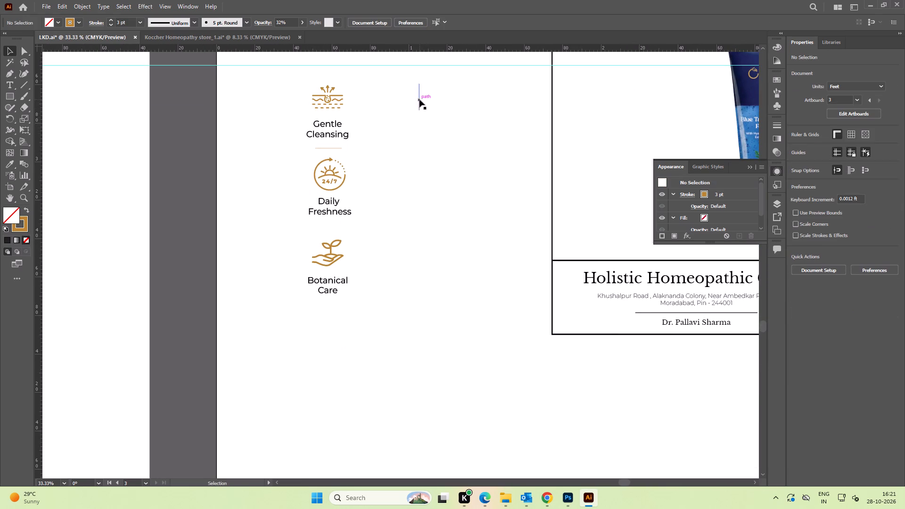
{"action": "left_click_drag", "start_coordinate": [420, 99], "coordinate": [391, 219]}
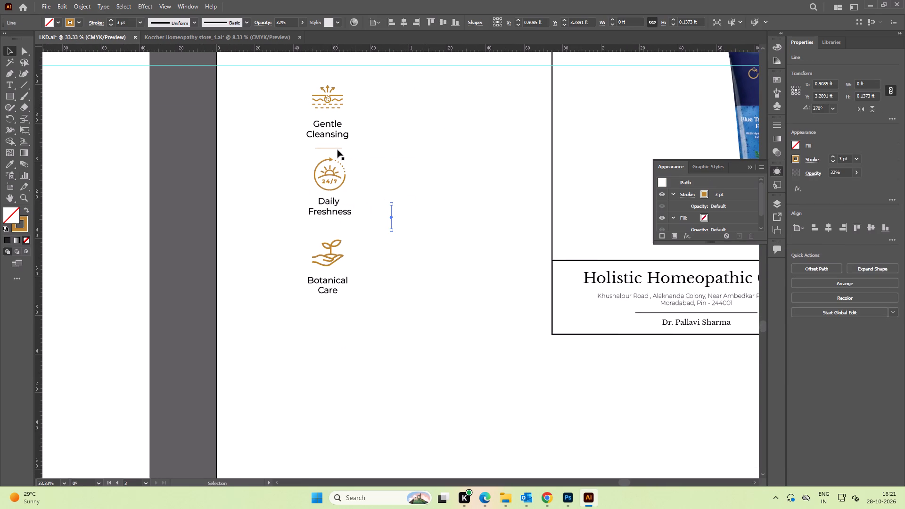
{"action": "left_click_drag", "start_coordinate": [337, 149], "coordinate": [336, 229], "text": "alt"}
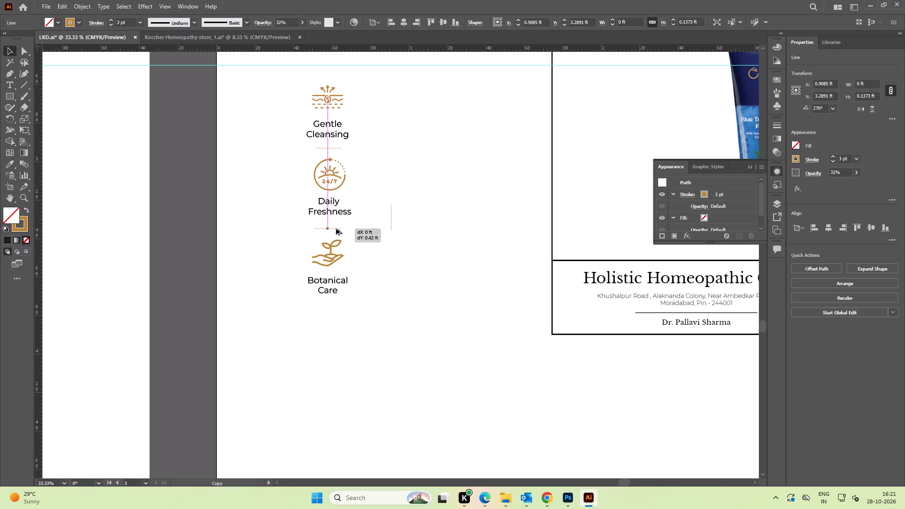
{"action": "left_click_drag", "start_coordinate": [336, 229], "coordinate": [337, 229], "text": "alt"}
{"action": "scroll", "coordinate": [308, 216], "scroll_direction": "down", "scroll_amount": 2, "text": "alt"}
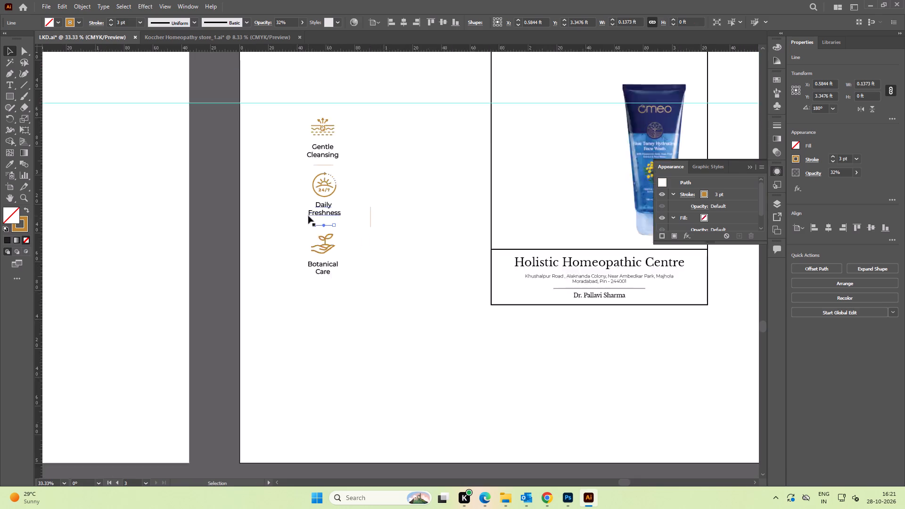
Nudge the stacked Gentle Cleansing caption slightly upward, closer to its icon.
{"action": "left_click", "coordinate": [284, 165]}
{"action": "left_click_drag", "start_coordinate": [292, 153], "coordinate": [324, 263]}
{"action": "left_click", "coordinate": [378, 187]}
{"action": "scroll", "coordinate": [317, 178], "scroll_direction": "up", "scroll_amount": 3, "text": "alt"}
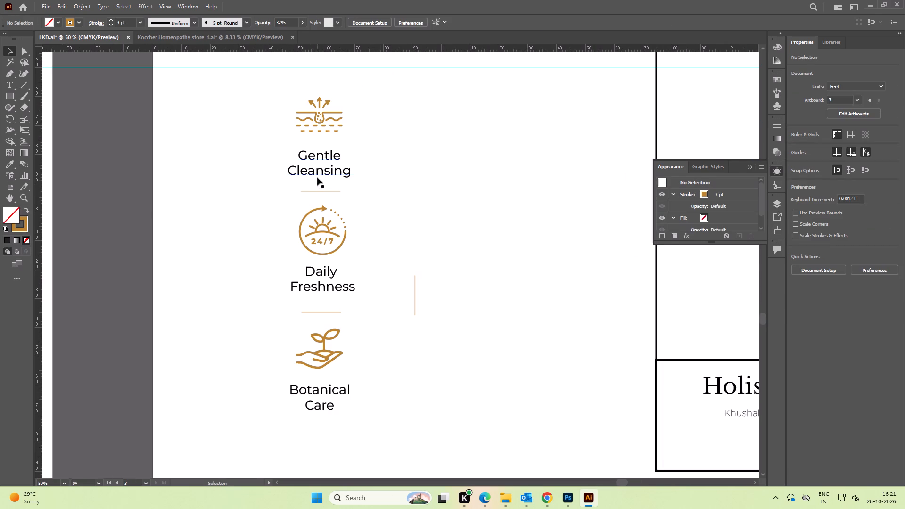
{"action": "left_click_drag", "start_coordinate": [263, 138], "coordinate": [341, 154]}
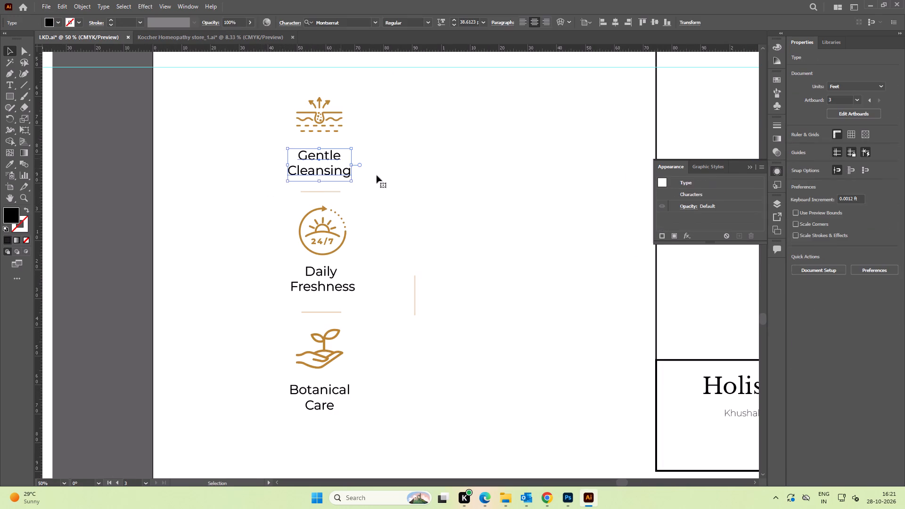
{"action": "left_click", "coordinate": [377, 175]}
{"action": "left_click_drag", "start_coordinate": [391, 172], "coordinate": [308, 115]}
{"action": "left_click", "coordinate": [426, 185]}
{"action": "key", "text": "space"}
{"action": "left_click_drag", "start_coordinate": [402, 245], "coordinate": [418, 244]}
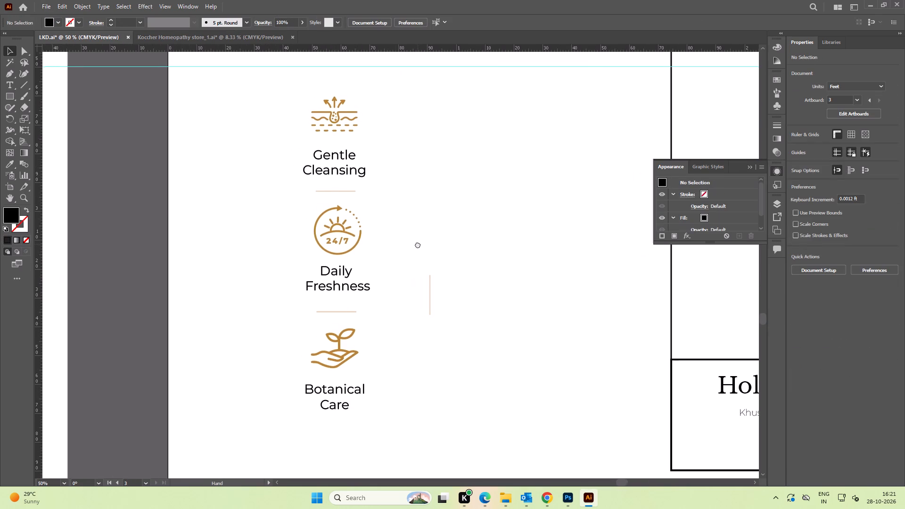
{"action": "left_click_drag", "start_coordinate": [418, 244], "coordinate": [415, 242]}
{"action": "left_click", "coordinate": [346, 160]}
{"action": "key", "text": "Up"}
{"action": "key", "text": "Up"}
{"action": "key", "text": "Up"}
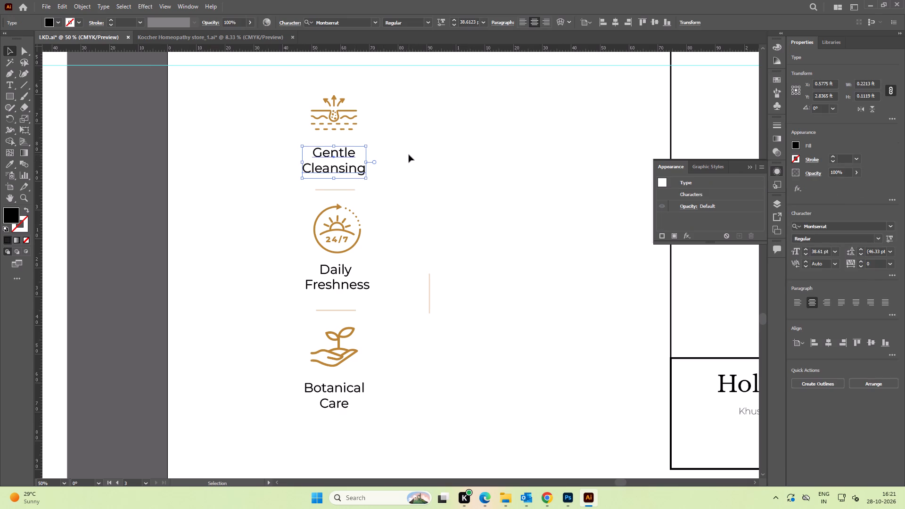
{"action": "key", "text": "Up"}
{"action": "key", "text": "Up"}
{"action": "double_click", "coordinate": [409, 155]}
Group each icon in the vertical stack with its own caption: Gentle Cleansing, Daily Freshness and Botanical Care.
{"action": "left_click_drag", "start_coordinate": [259, 110], "coordinate": [370, 170]}
{"action": "left_click", "coordinate": [415, 160]}
{"action": "key", "text": "space"}
{"action": "left_click", "coordinate": [407, 183]}
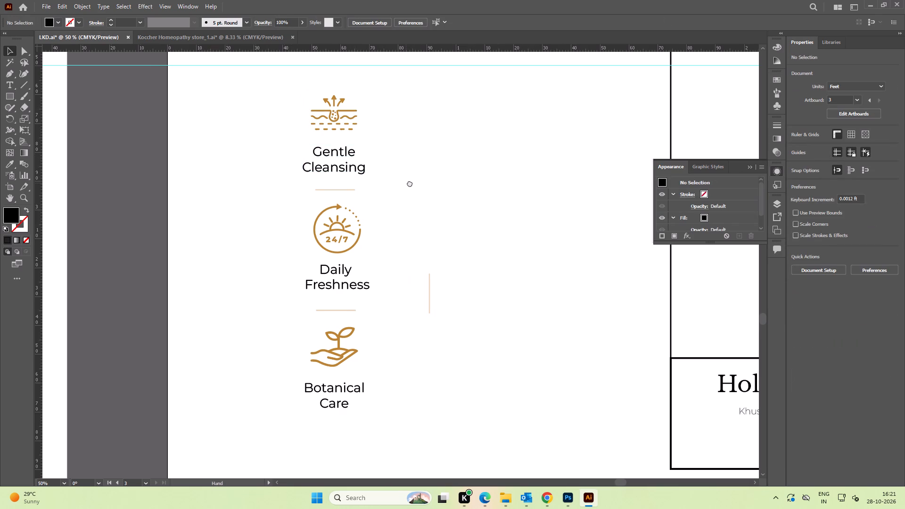
{"action": "left_click_drag", "start_coordinate": [292, 116], "coordinate": [366, 162]}
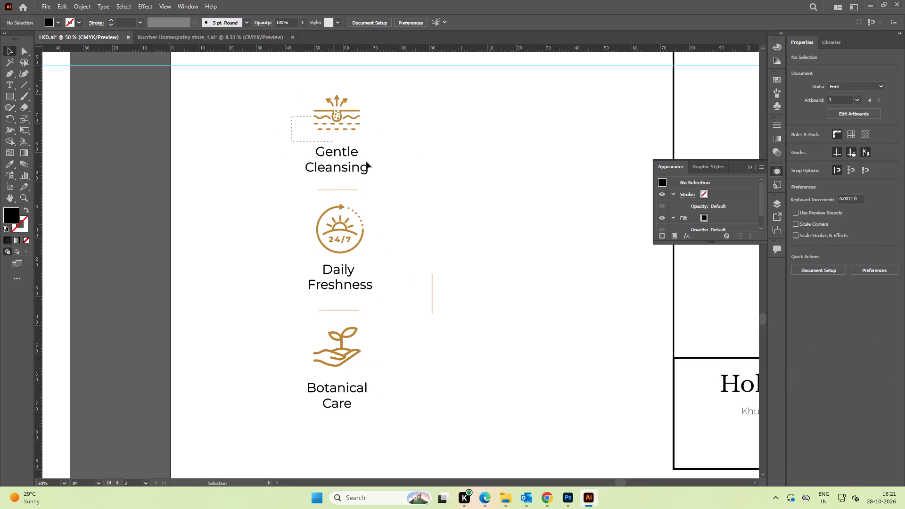
{"action": "left_click_drag", "start_coordinate": [366, 162], "coordinate": [373, 167]}
{"action": "key", "text": "ctrl+g"}
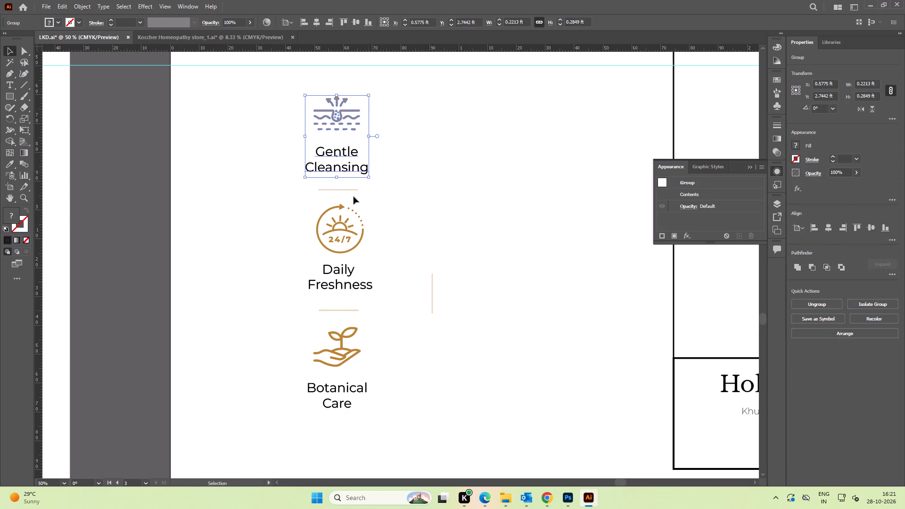
{"action": "left_click_drag", "start_coordinate": [288, 243], "coordinate": [389, 293]}
{"action": "key", "text": "ctrl+g"}
{"action": "left_click_drag", "start_coordinate": [286, 357], "coordinate": [357, 393]}
{"action": "key", "text": "ctrl+g"}
{"action": "left_click", "coordinate": [259, 195]}
Distribute the three stacked icon-and-caption groups evenly by their vertical centres.
{"action": "left_click", "coordinate": [319, 156]}
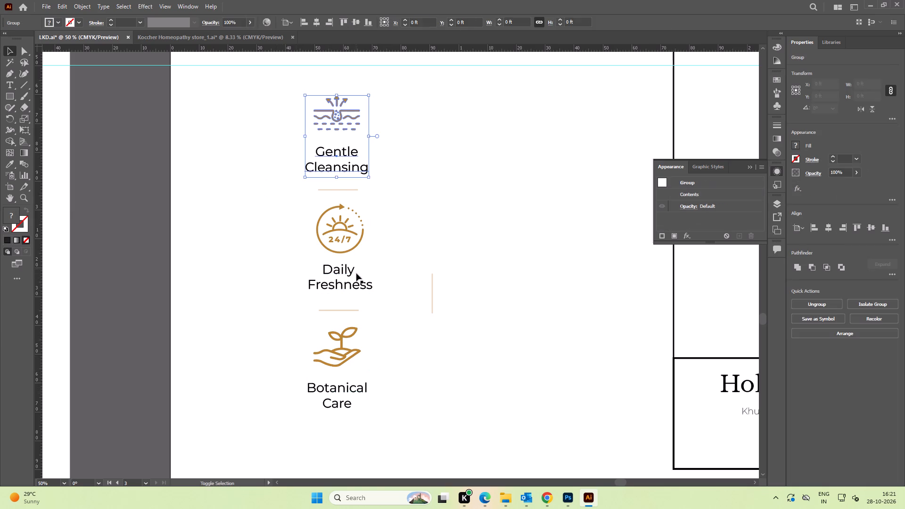
{"action": "left_click", "coordinate": [357, 273], "text": "shift"}
{"action": "left_click", "coordinate": [358, 390], "text": "shift"}
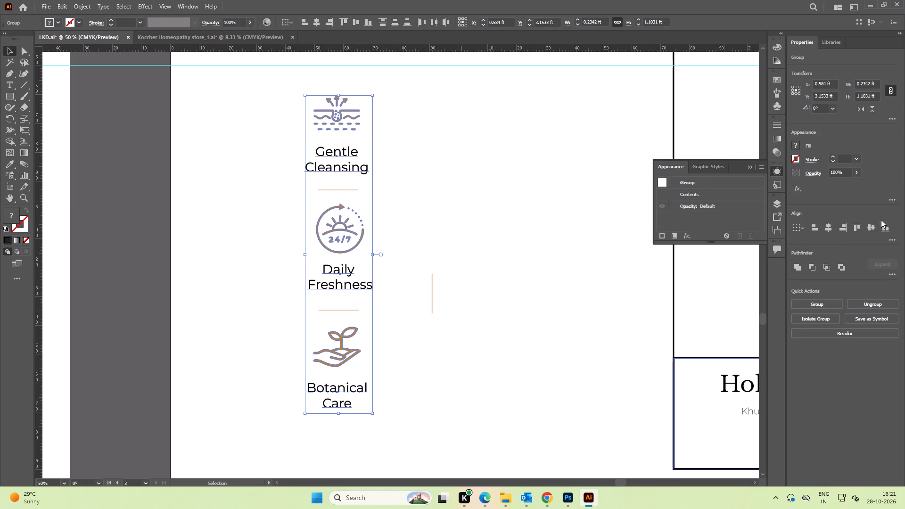
{"action": "left_click", "coordinate": [396, 24]}
{"action": "left_click", "coordinate": [470, 189]}
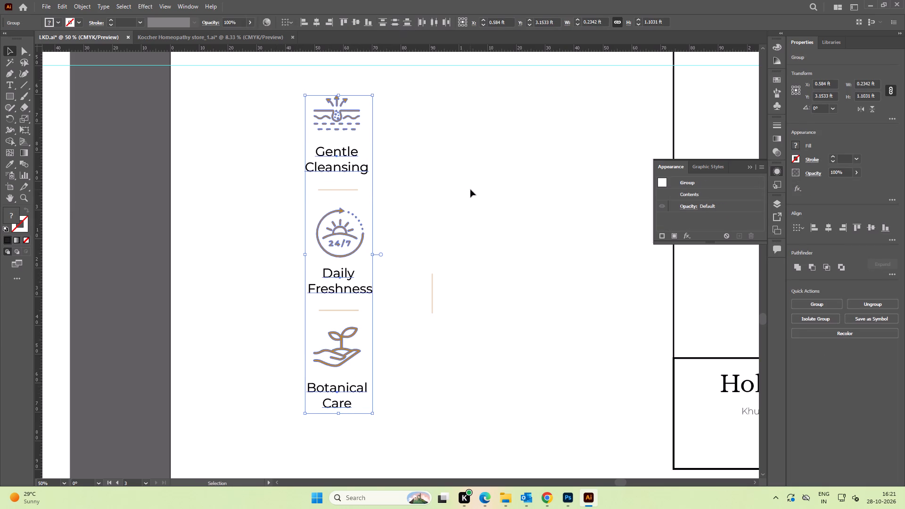
Distribute the three stacked groups together with both horizontal dividers evenly by their vertical centres.
{"action": "key", "text": "space"}
{"action": "left_click_drag", "start_coordinate": [457, 207], "coordinate": [497, 195]}
{"action": "left_click", "coordinate": [385, 178]}
{"action": "left_click", "coordinate": [383, 299], "text": "shift"}
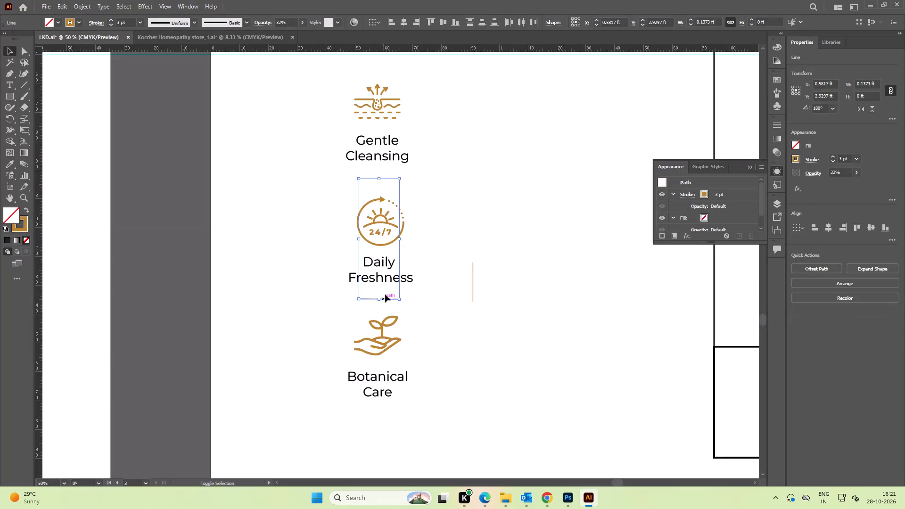
{"action": "left_click", "coordinate": [448, 177]}
{"action": "left_click_drag", "start_coordinate": [333, 97], "coordinate": [411, 381]}
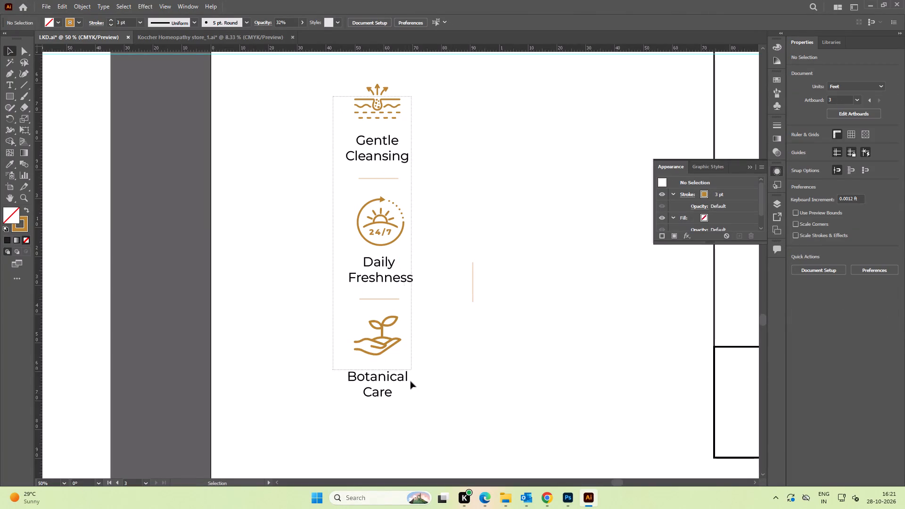
{"action": "left_click_drag", "start_coordinate": [411, 381], "coordinate": [407, 411]}
{"action": "left_click", "coordinate": [393, 20]}
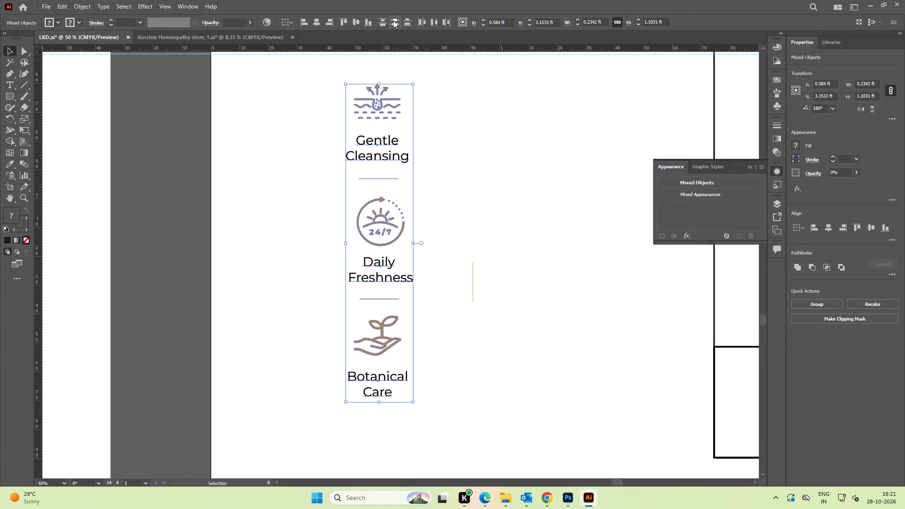
{"action": "left_click", "coordinate": [504, 217]}
Nudge the divider between Gentle Cleansing and Daily Freshness slightly upward to balance the gap.
{"action": "key", "text": "space"}
{"action": "left_click_drag", "start_coordinate": [485, 202], "coordinate": [492, 199]}
{"action": "scroll", "coordinate": [362, 162], "scroll_direction": "up", "scroll_amount": 3}
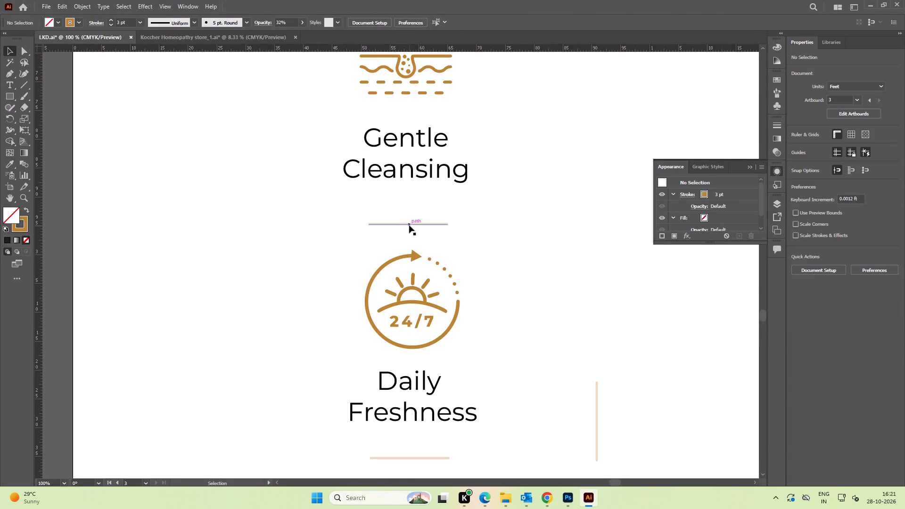
{"action": "left_click_drag", "start_coordinate": [409, 225], "coordinate": [410, 220]}
{"action": "key", "text": "Up"}
{"action": "key", "text": "Up"}
{"action": "key", "text": "Up"}
{"action": "key", "text": "Up"}
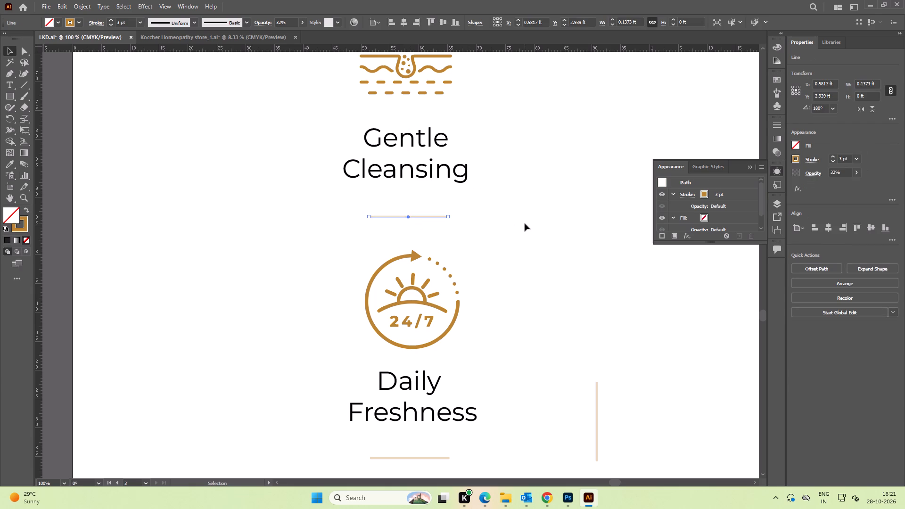
{"action": "key", "text": "Up"}
{"action": "left_click", "coordinate": [525, 223]}
Move the complete vertical icon stack with its dividers into the Botanical Cleanse poster, beside the blue face wash tube.
{"action": "scroll", "coordinate": [475, 231], "scroll_direction": "down", "scroll_amount": 2, "text": "alt"}
{"action": "key", "text": "space"}
{"action": "left_click_drag", "start_coordinate": [474, 326], "coordinate": [415, 121]}
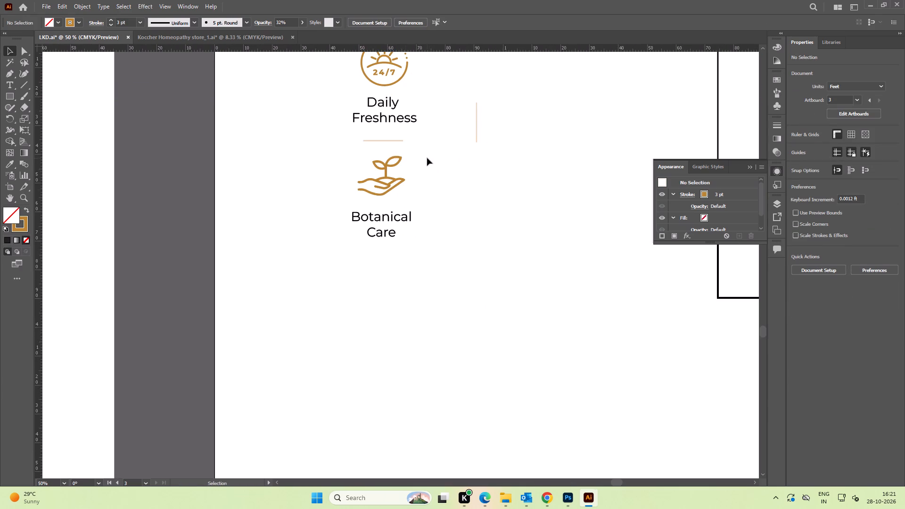
{"action": "scroll", "coordinate": [427, 157], "scroll_direction": "down", "scroll_amount": 3, "text": "alt"}
{"action": "key", "text": "space"}
{"action": "left_click_drag", "start_coordinate": [428, 148], "coordinate": [429, 220]}
{"action": "left_click_drag", "start_coordinate": [388, 146], "coordinate": [415, 248]}
{"action": "left_click_drag", "start_coordinate": [416, 215], "coordinate": [533, 173]}
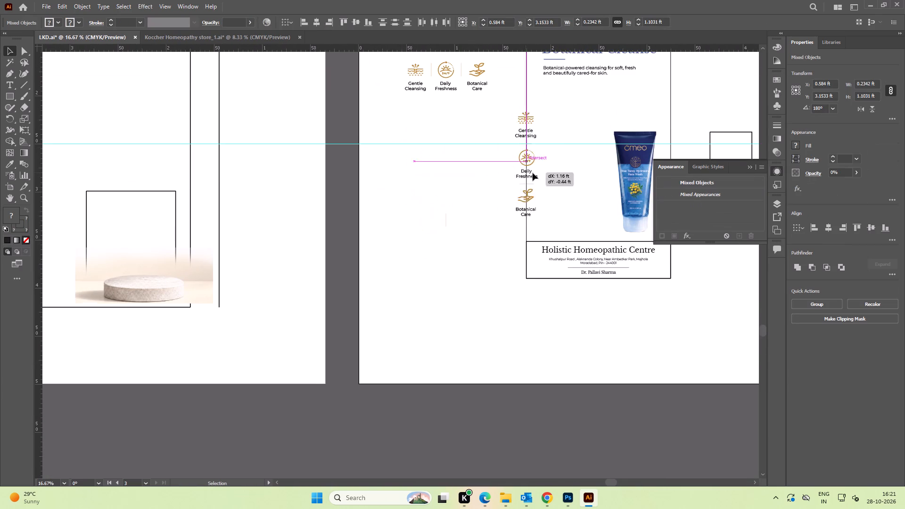
{"action": "left_click_drag", "start_coordinate": [533, 173], "coordinate": [563, 169]}
{"action": "key", "text": "space"}
{"action": "left_click_drag", "start_coordinate": [485, 175], "coordinate": [404, 208]}
{"action": "left_click", "coordinate": [397, 212]}
{"action": "scroll", "coordinate": [483, 196], "scroll_direction": "up", "scroll_amount": 2, "text": "alt"}
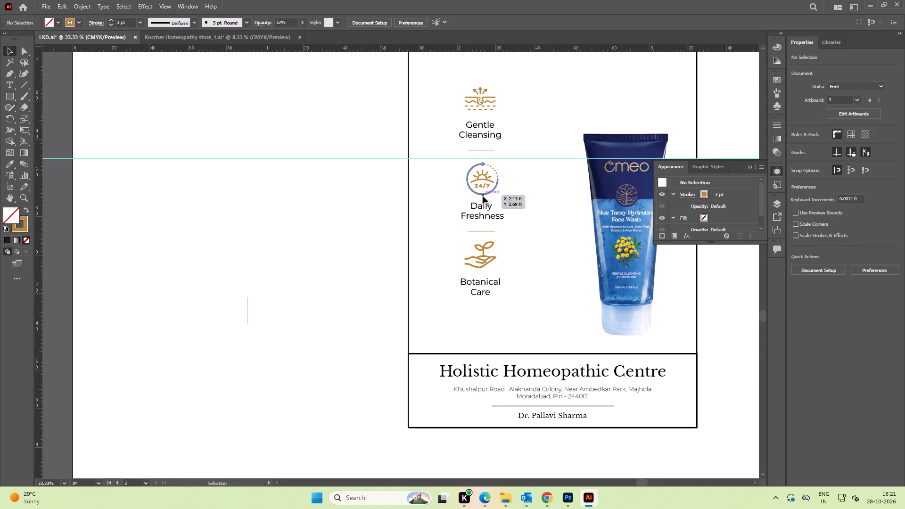
Move the complete vertical icon stack out of the Botanical Cleanse poster into the blank area beside it.
{"action": "key", "text": "space"}
{"action": "left_click_drag", "start_coordinate": [504, 200], "coordinate": [459, 236]}
{"action": "left_click_drag", "start_coordinate": [401, 125], "coordinate": [455, 343]}
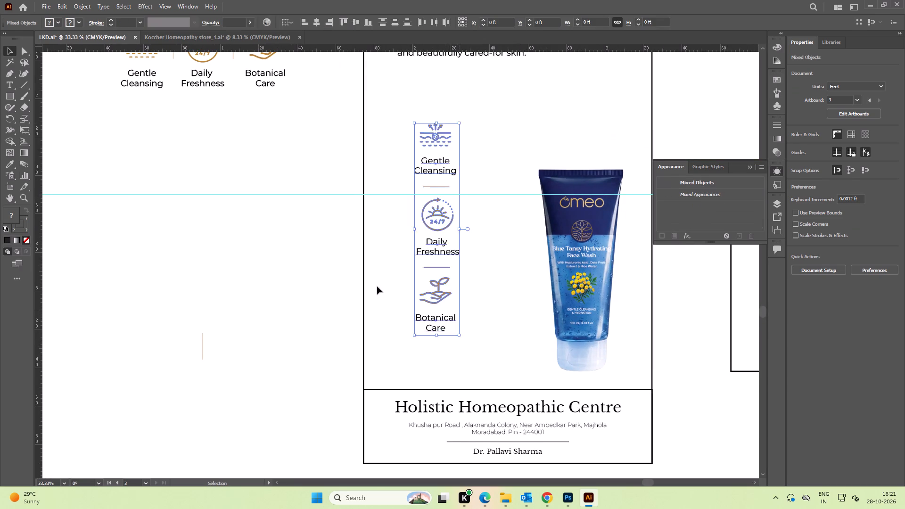
{"action": "key", "text": "space"}
{"action": "left_click_drag", "start_coordinate": [364, 278], "coordinate": [523, 263]}
{"action": "left_click_drag", "start_coordinate": [584, 301], "coordinate": [225, 297]}
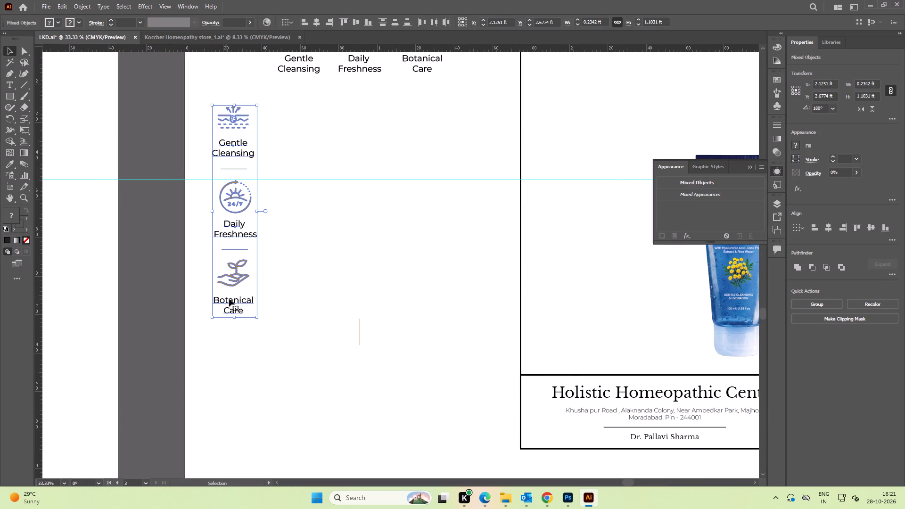
Duplicate the vertical icon stack horizontally into the blank space between the original stack and the poster.
{"action": "left_click_drag", "start_coordinate": [230, 299], "coordinate": [350, 298], "text": "alt"}
{"action": "left_click", "coordinate": [450, 265]}
Delete both horizontal dividers from the duplicated icon stack.
{"action": "key", "text": "space"}
{"action": "left_click_drag", "start_coordinate": [440, 183], "coordinate": [450, 246]}
{"action": "scroll", "coordinate": [369, 189], "scroll_direction": "up", "scroll_amount": 2, "text": "alt"}
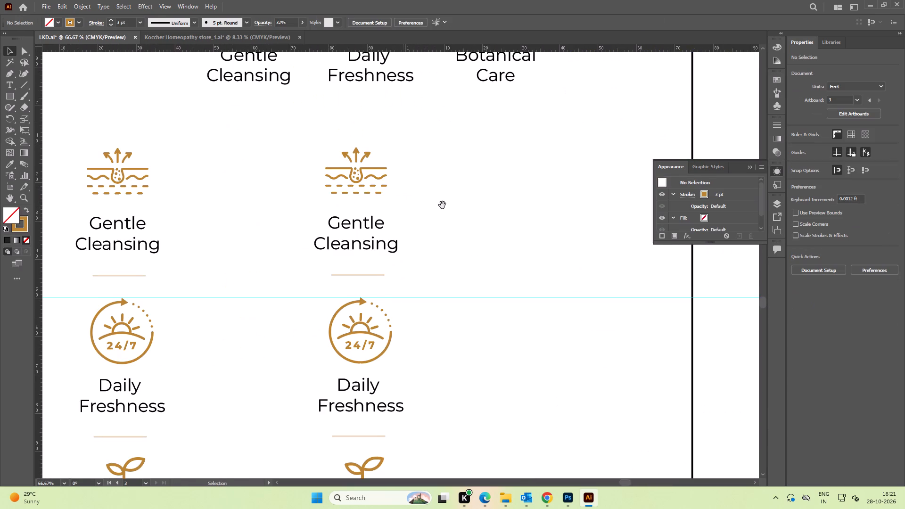
{"action": "key", "text": "space"}
{"action": "left_click_drag", "start_coordinate": [443, 205], "coordinate": [428, 208]}
{"action": "left_click", "coordinate": [345, 279]}
{"action": "key", "text": "Delete"}
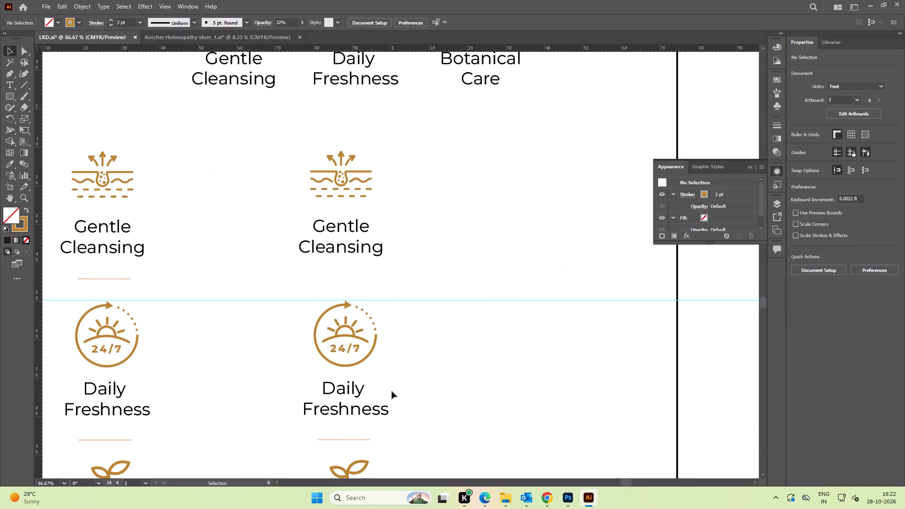
{"action": "key", "text": "space"}
{"action": "left_click_drag", "start_coordinate": [451, 406], "coordinate": [460, 271]}
{"action": "left_click", "coordinate": [370, 304]}
{"action": "key", "text": "End"}
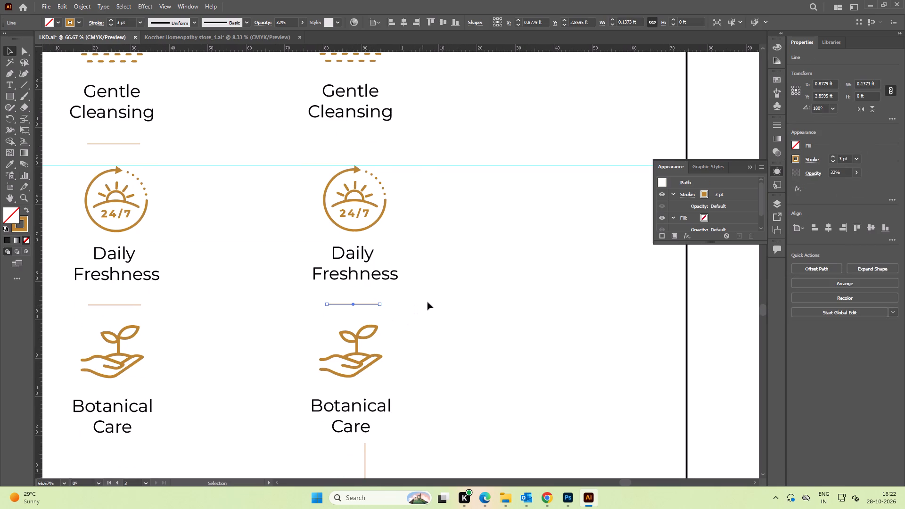
{"action": "key", "text": "Delete"}
Delete the leftover vertical divider line below the duplicated Botanical Care caption.
{"action": "scroll", "coordinate": [436, 298], "scroll_direction": "down", "scroll_amount": 1, "text": "alt"}
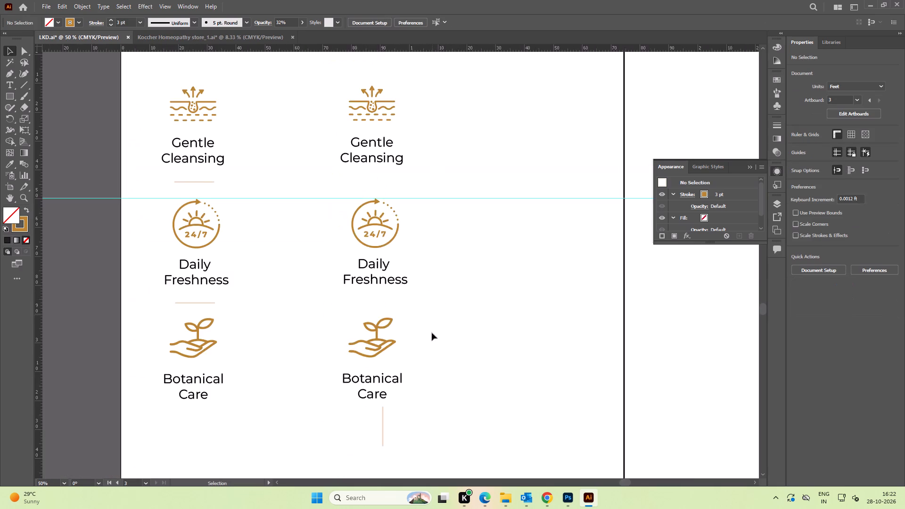
{"action": "key", "text": "space"}
{"action": "left_click_drag", "start_coordinate": [432, 338], "coordinate": [442, 258]}
{"action": "left_click_drag", "start_coordinate": [441, 366], "coordinate": [352, 344]}
{"action": "key", "text": "Delete"}
Ungroup the three duplicated icon-and-caption groups so icons and captions can move separately.
{"action": "left_click_drag", "start_coordinate": [471, 196], "coordinate": [434, 296]}
{"action": "key", "text": "space"}
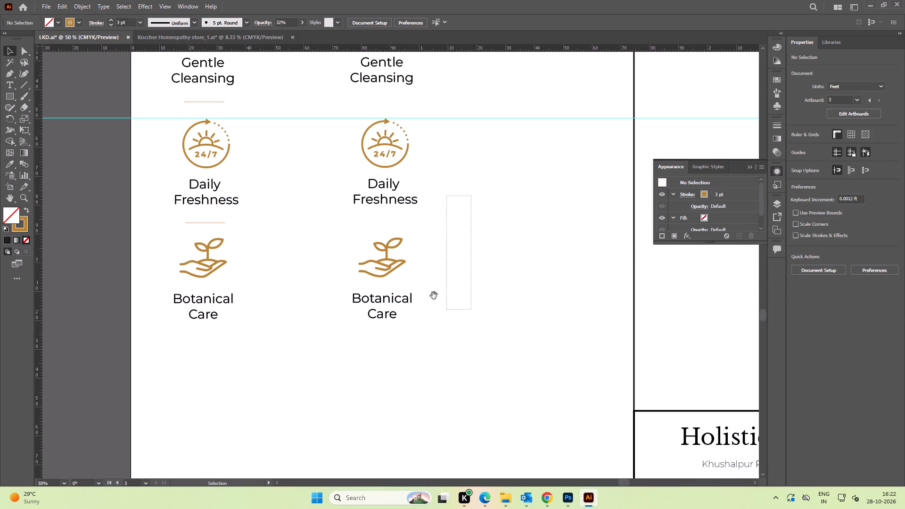
{"action": "left_click_drag", "start_coordinate": [434, 296], "coordinate": [447, 308]}
{"action": "key", "text": "space"}
{"action": "left_click_drag", "start_coordinate": [453, 232], "coordinate": [446, 304]}
{"action": "left_click_drag", "start_coordinate": [444, 398], "coordinate": [347, 103]}
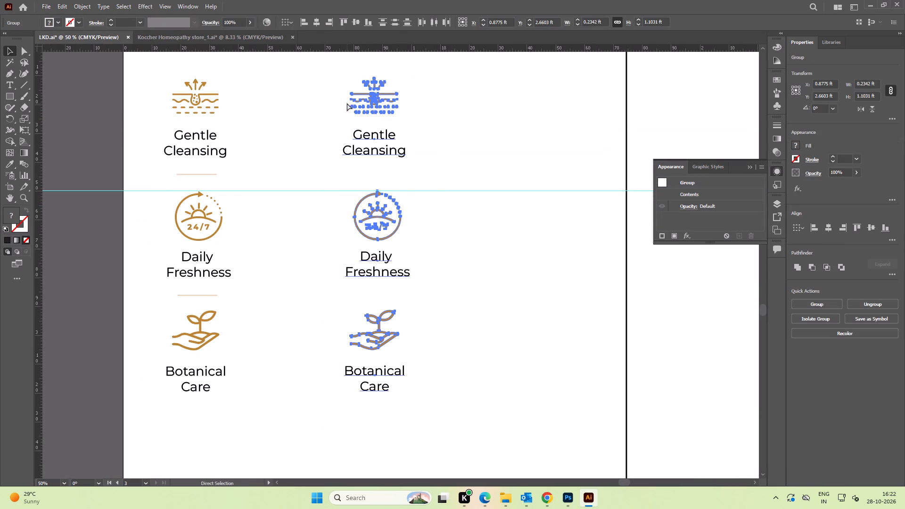
{"action": "key", "text": "ctrl+shift+g"}
{"action": "left_click", "coordinate": [455, 89]}
Move the Gentle Cleansing, Daily Freshness and Botanical Care captions from below to the right of their duplicated icons.
{"action": "key", "text": "space"}
{"action": "left_click_drag", "start_coordinate": [464, 103], "coordinate": [428, 189]}
{"action": "left_click_drag", "start_coordinate": [351, 232], "coordinate": [419, 188]}
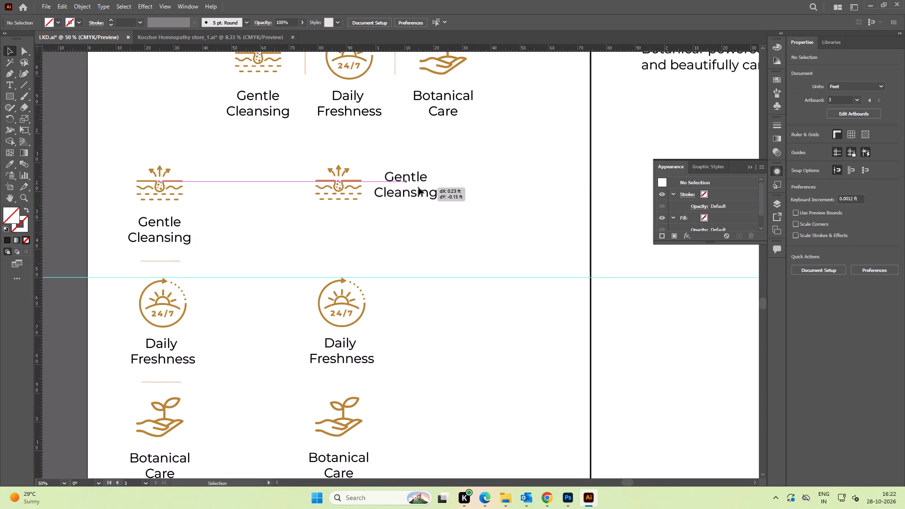
{"action": "left_click_drag", "start_coordinate": [419, 188], "coordinate": [426, 185]}
{"action": "left_click_drag", "start_coordinate": [344, 358], "coordinate": [369, 356]}
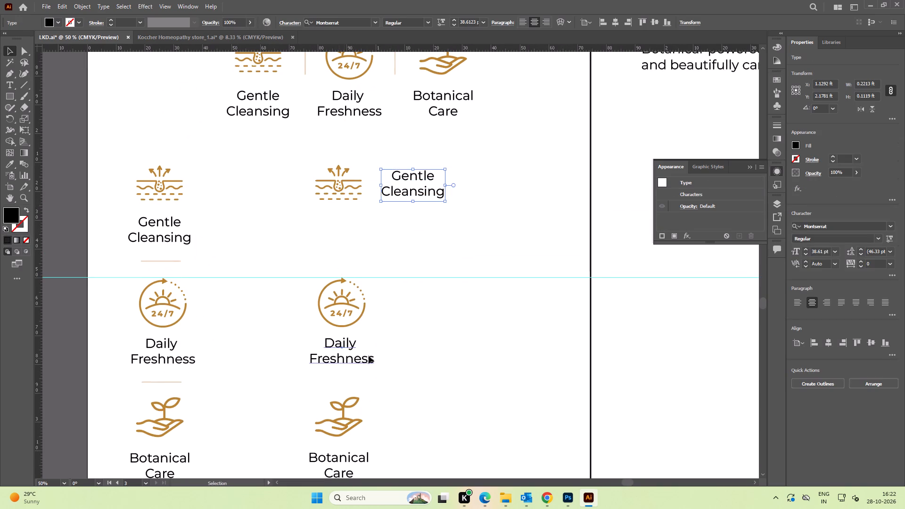
{"action": "left_click_drag", "start_coordinate": [369, 356], "coordinate": [412, 312]}
{"action": "left_click_drag", "start_coordinate": [349, 457], "coordinate": [412, 413]}
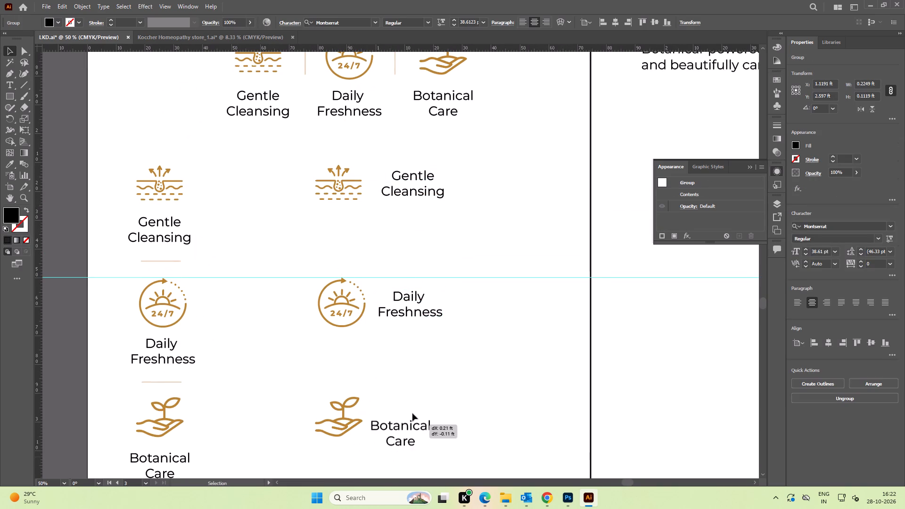
{"action": "left_click_drag", "start_coordinate": [412, 413], "coordinate": [418, 414]}
Align each duplicated icon with its side caption by their vertical centres, one pair at a time.
{"action": "left_click_drag", "start_coordinate": [287, 153], "coordinate": [443, 203]}
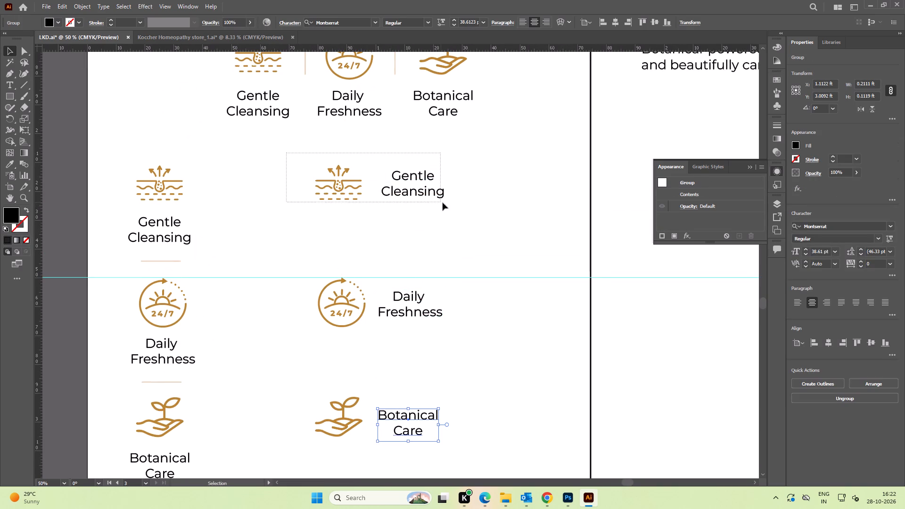
{"action": "left_click_drag", "start_coordinate": [443, 203], "coordinate": [443, 203]}
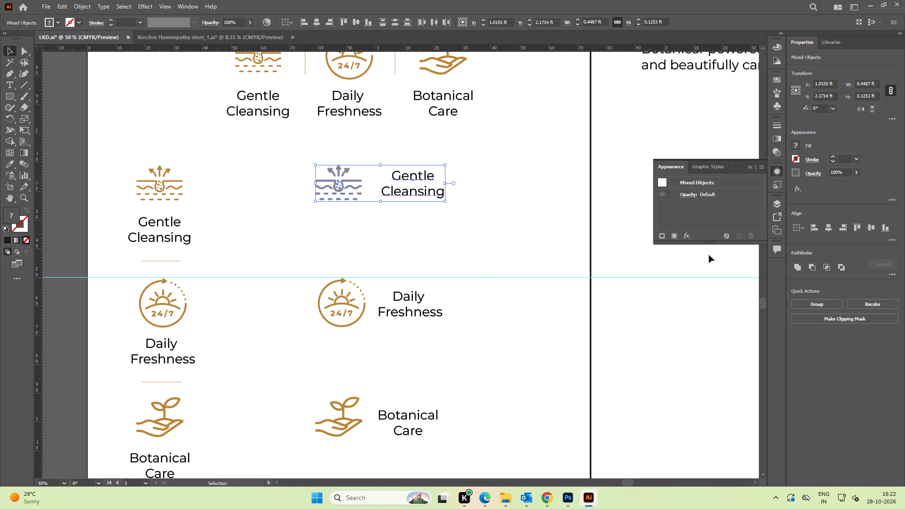
{"action": "left_click", "coordinate": [871, 229]}
{"action": "left_click", "coordinate": [487, 200]}
{"action": "key", "text": "space"}
{"action": "left_click_drag", "start_coordinate": [447, 234], "coordinate": [448, 195]}
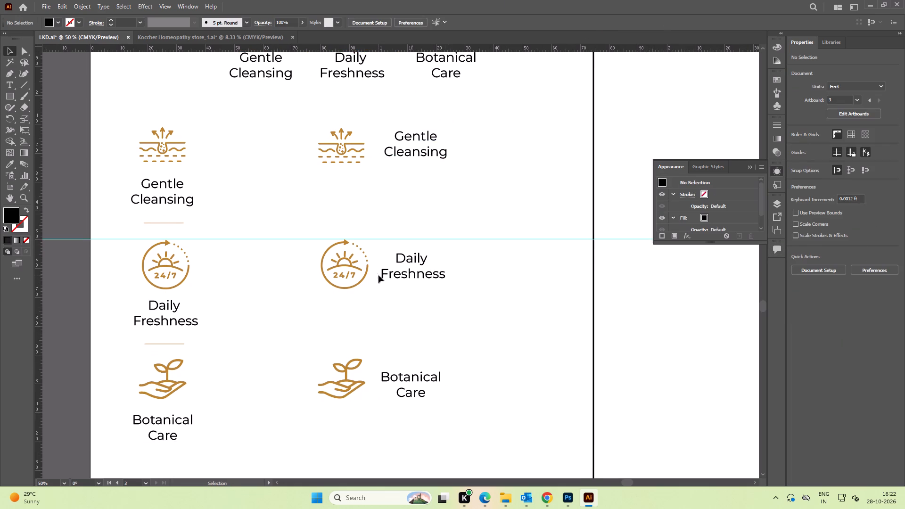
{"action": "left_click_drag", "start_coordinate": [279, 251], "coordinate": [436, 286]}
{"action": "left_click", "coordinate": [868, 228]}
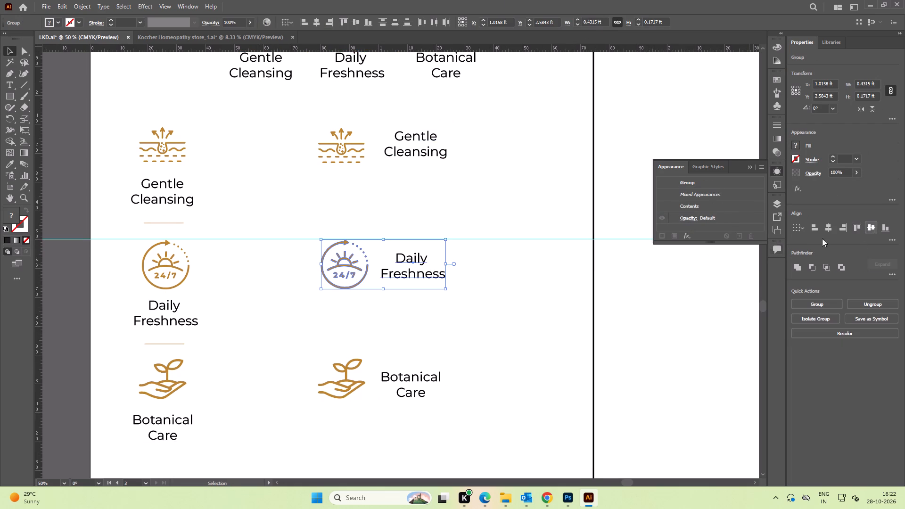
{"action": "key", "text": "space"}
{"action": "left_click_drag", "start_coordinate": [465, 337], "coordinate": [466, 261]}
{"action": "left_click_drag", "start_coordinate": [304, 278], "coordinate": [443, 325]}
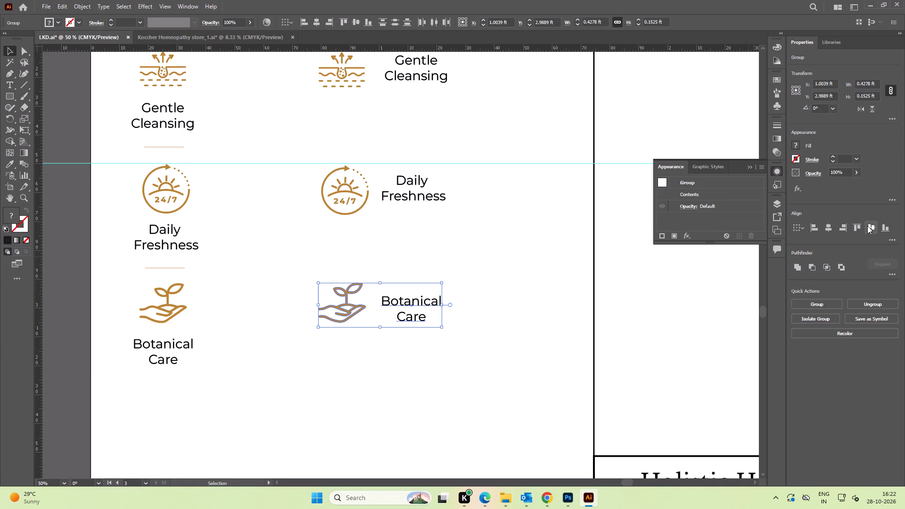
{"action": "left_click", "coordinate": [868, 226]}
{"action": "left_click", "coordinate": [472, 264]}
Group each of the three icons with its side caption as a separate pair.
{"action": "key", "text": "space"}
{"action": "left_click_drag", "start_coordinate": [495, 239], "coordinate": [500, 251]}
{"action": "scroll", "coordinate": [481, 247], "scroll_direction": "down", "scroll_amount": 2, "text": "alt"}
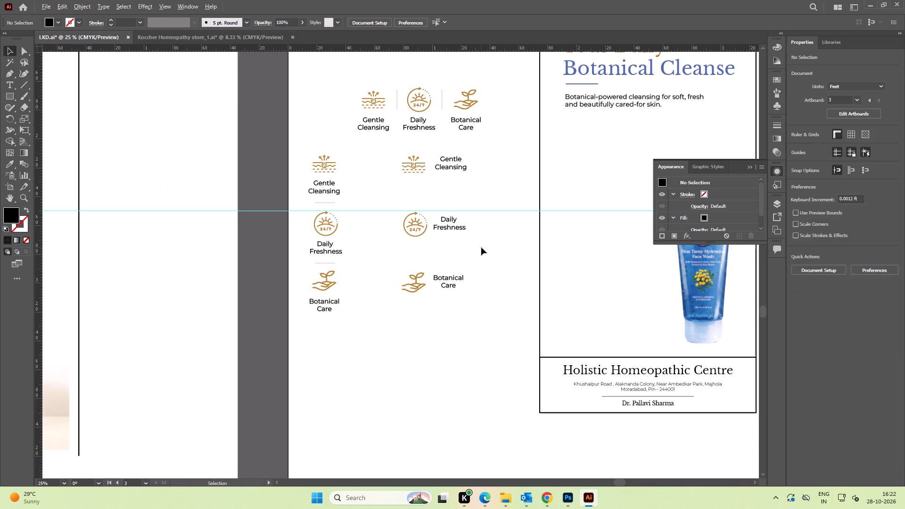
{"action": "left_click_drag", "start_coordinate": [394, 149], "coordinate": [484, 170]}
{"action": "key", "text": "ctrl+g"}
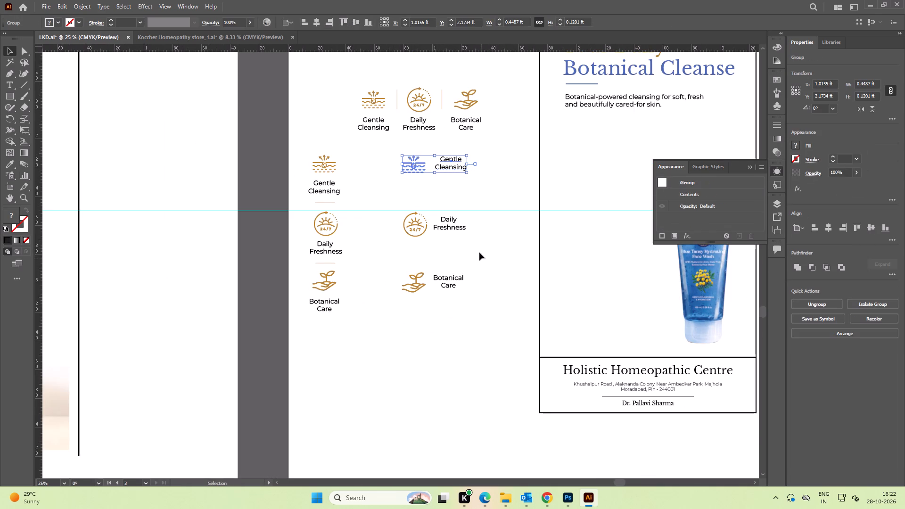
{"action": "left_click_drag", "start_coordinate": [483, 241], "coordinate": [352, 215]}
{"action": "key", "text": "ctrl+g"}
{"action": "left_click_drag", "start_coordinate": [494, 300], "coordinate": [417, 279]}
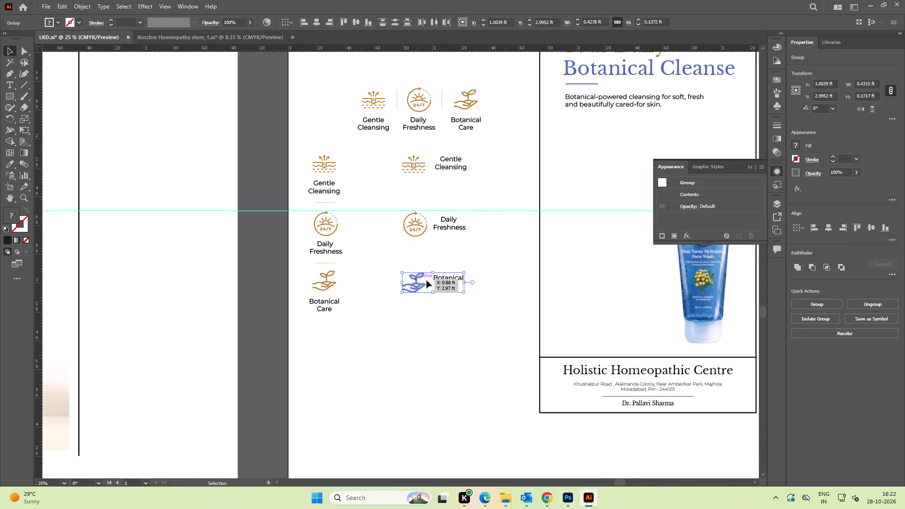
{"action": "key", "text": "ctrl+g"}
Move the Daily Freshness and Botanical Care pairs upward to make the side-caption stack more compact.
{"action": "left_click_drag", "start_coordinate": [454, 277], "coordinate": [457, 264]}
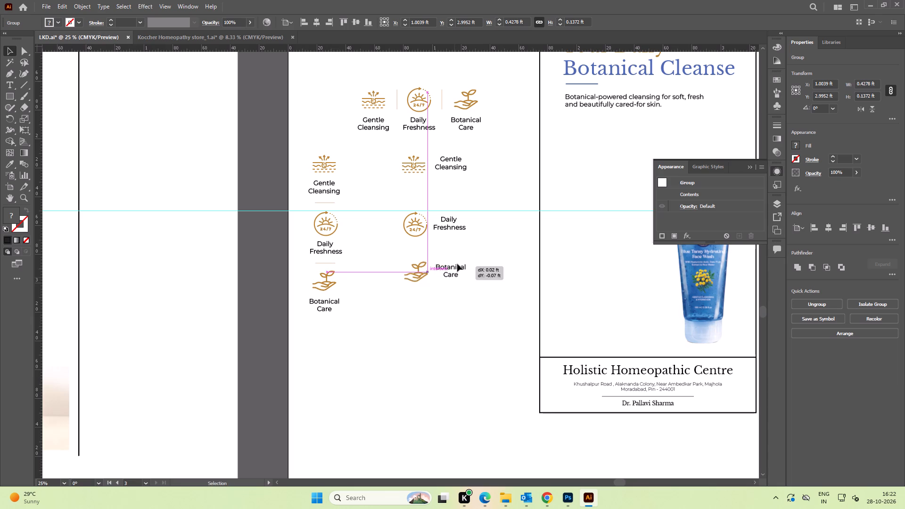
{"action": "left_click_drag", "start_coordinate": [457, 264], "coordinate": [457, 256]}
{"action": "left_click", "coordinate": [450, 228]}
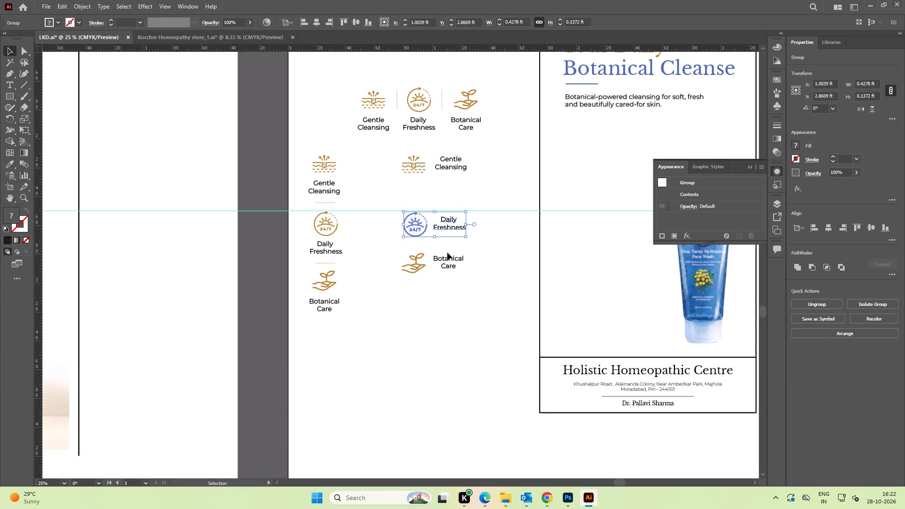
{"action": "left_click", "coordinate": [446, 258], "text": "shift"}
{"action": "left_click_drag", "start_coordinate": [446, 259], "coordinate": [445, 237]}
{"action": "left_click", "coordinate": [384, 201]}
Distribute the three side-caption pairs evenly by their vertical centres.
{"action": "left_click_drag", "start_coordinate": [391, 148], "coordinate": [459, 263]}
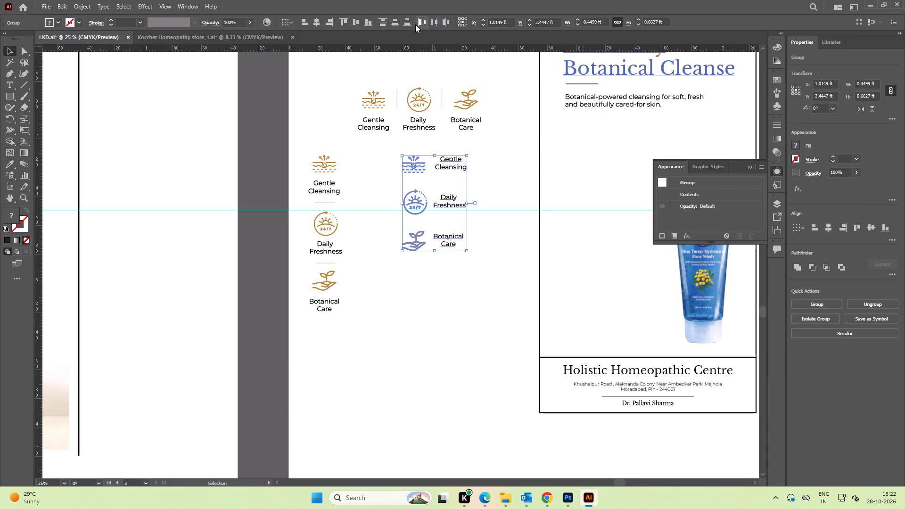
{"action": "left_click", "coordinate": [396, 22]}
{"action": "left_click", "coordinate": [488, 168]}
Move the compact side-caption stack into the Botanical Cleanse poster, left of the tube and slightly inset from the description's left edge.
{"action": "scroll", "coordinate": [412, 210], "scroll_direction": "up", "scroll_amount": 2, "text": "alt"}
{"action": "key", "text": "space"}
{"action": "left_click_drag", "start_coordinate": [479, 193], "coordinate": [383, 199]}
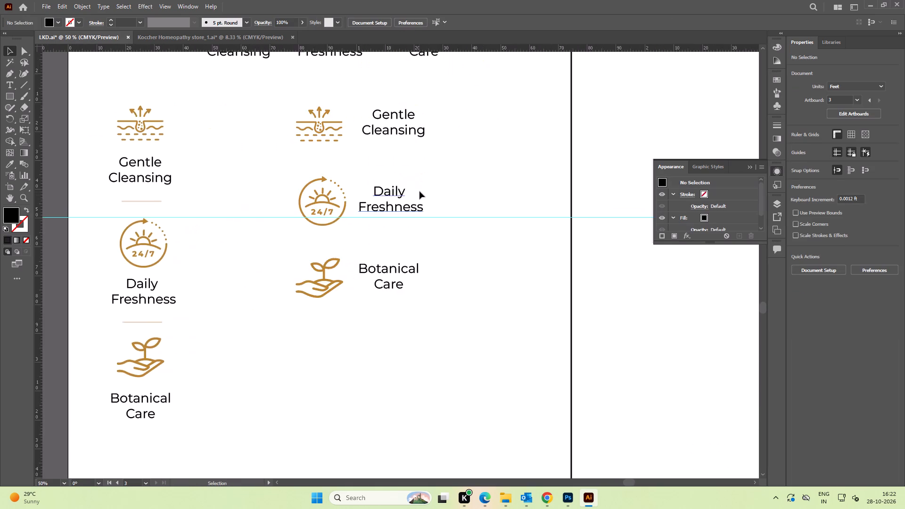
{"action": "scroll", "coordinate": [420, 191], "scroll_direction": "down", "scroll_amount": 2, "text": "alt"}
{"action": "left_click", "coordinate": [331, 149]}
{"action": "left_click_drag", "start_coordinate": [345, 147], "coordinate": [420, 256]}
{"action": "left_click_drag", "start_coordinate": [405, 193], "coordinate": [567, 189]}
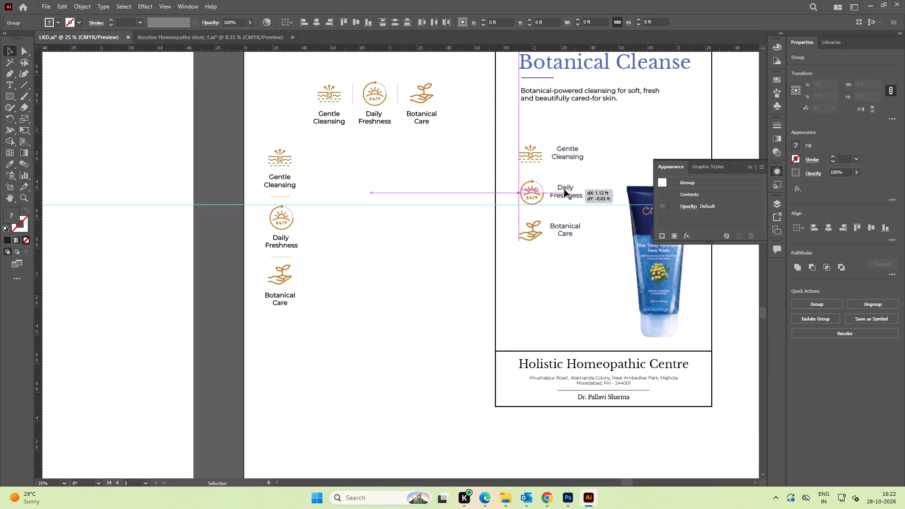
{"action": "key", "text": "space"}
{"action": "left_click_drag", "start_coordinate": [564, 186], "coordinate": [391, 183]}
{"action": "left_click", "coordinate": [288, 233]}
{"action": "left_click_drag", "start_coordinate": [348, 129], "coordinate": [407, 245]}
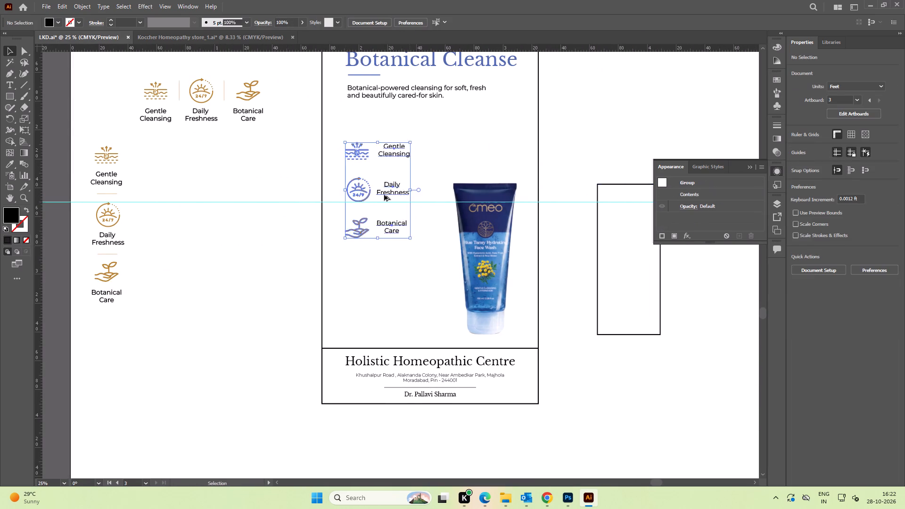
{"action": "scroll", "coordinate": [384, 193], "scroll_direction": "up", "scroll_amount": 2, "text": "alt"}
{"action": "left_click_drag", "start_coordinate": [407, 191], "coordinate": [424, 200]}
{"action": "scroll", "coordinate": [422, 197], "scroll_direction": "down", "scroll_amount": 1, "text": "alt"}
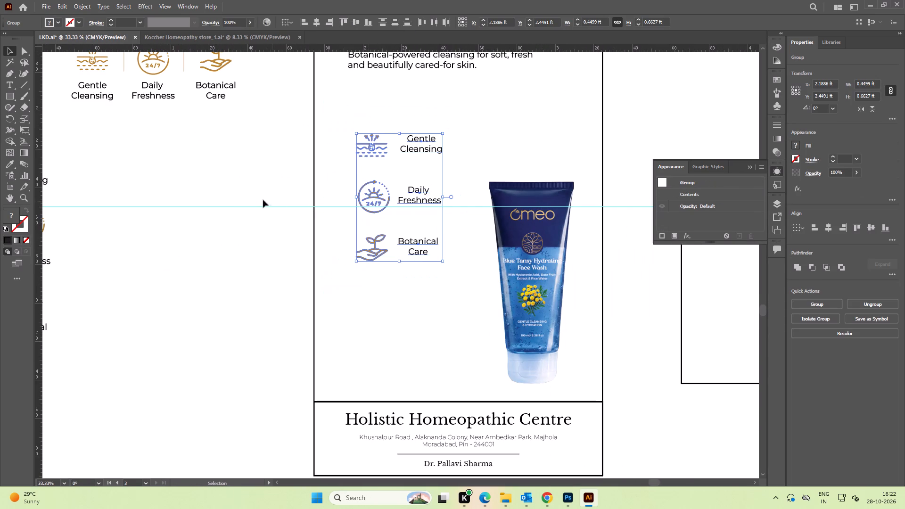
{"action": "left_click", "coordinate": [254, 198]}
Ungroup the Gentle Cleansing, Daily Freshness and Botanical Care icon-and-caption pairs in the poster.
{"action": "scroll", "coordinate": [261, 169], "scroll_direction": "down", "scroll_amount": 2, "text": "alt"}
{"action": "key", "text": "space"}
{"action": "left_click_drag", "start_coordinate": [257, 166], "coordinate": [267, 173]}
{"action": "scroll", "coordinate": [423, 181], "scroll_direction": "up", "scroll_amount": 2, "text": "alt"}
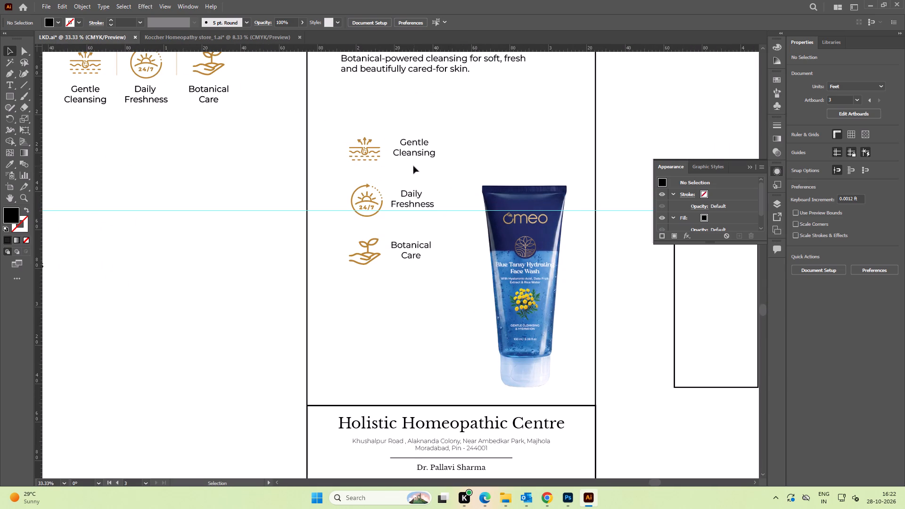
{"action": "left_click", "coordinate": [420, 148]}
{"action": "key", "text": "ctrl+shift+g"}
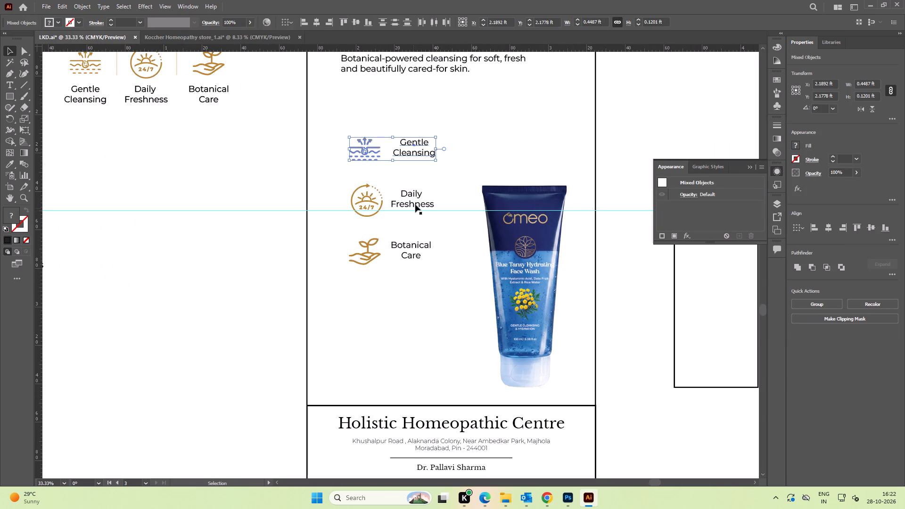
{"action": "left_click", "coordinate": [416, 204]}
{"action": "left_click", "coordinate": [419, 242], "text": "shift"}
{"action": "key", "text": "ctrl+shift+g"}
{"action": "left_click", "coordinate": [459, 164]}
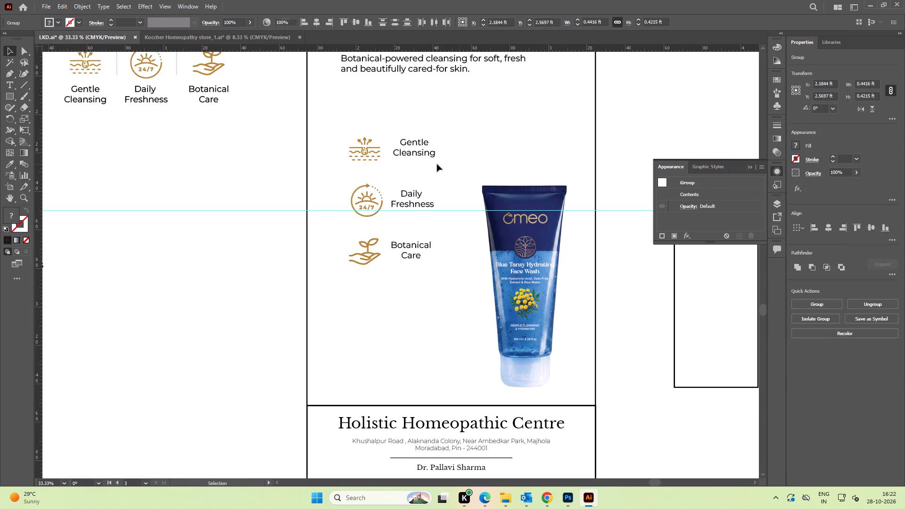
Left-align the paragraph text of the three feature captions.
{"action": "left_click", "coordinate": [416, 154]}
{"action": "left_click", "coordinate": [413, 203], "text": "shift"}
{"action": "left_click", "coordinate": [416, 247], "text": "shift"}
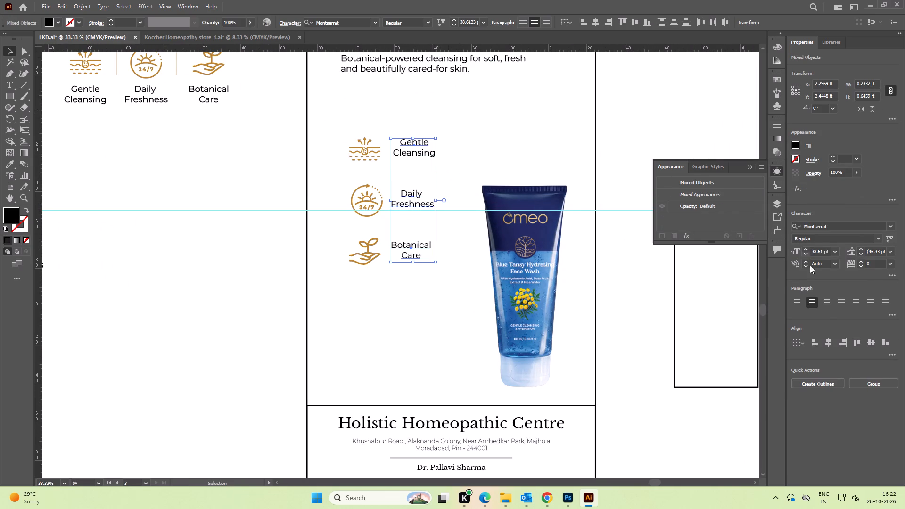
{"action": "left_click", "coordinate": [799, 304]}
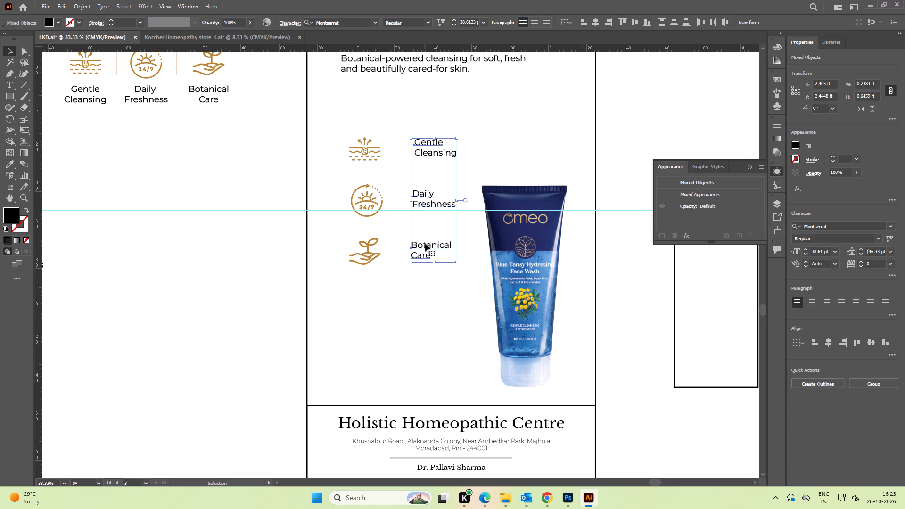
Move the three left-aligned captions together closer to their icons and adjust their height to sit level with them.
{"action": "left_click_drag", "start_coordinate": [426, 245], "coordinate": [405, 245]}
{"action": "scroll", "coordinate": [388, 156], "scroll_direction": "up", "scroll_amount": 3, "text": "alt"}
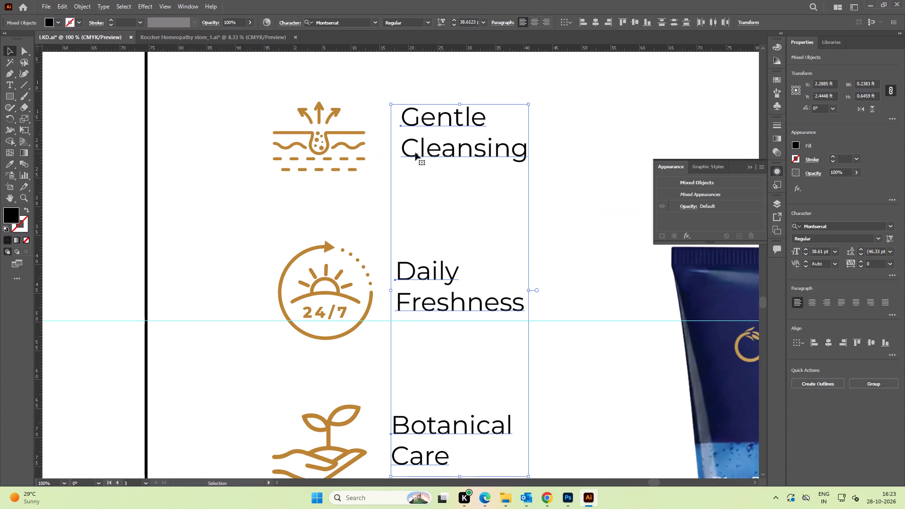
{"action": "left_click_drag", "start_coordinate": [423, 149], "coordinate": [423, 158]}
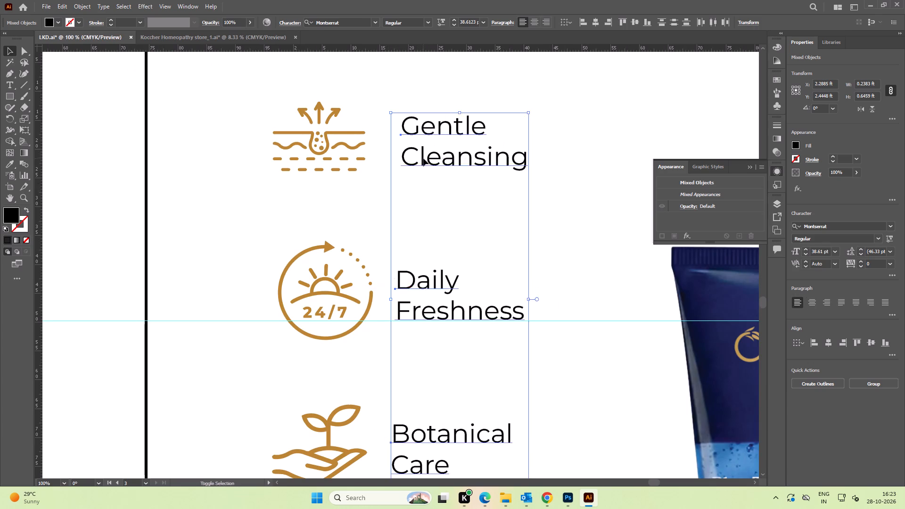
{"action": "scroll", "coordinate": [422, 158], "scroll_direction": "down", "scroll_amount": 2, "text": "alt"}
{"action": "scroll", "coordinate": [424, 150], "scroll_direction": "up", "scroll_amount": 4, "text": "alt"}
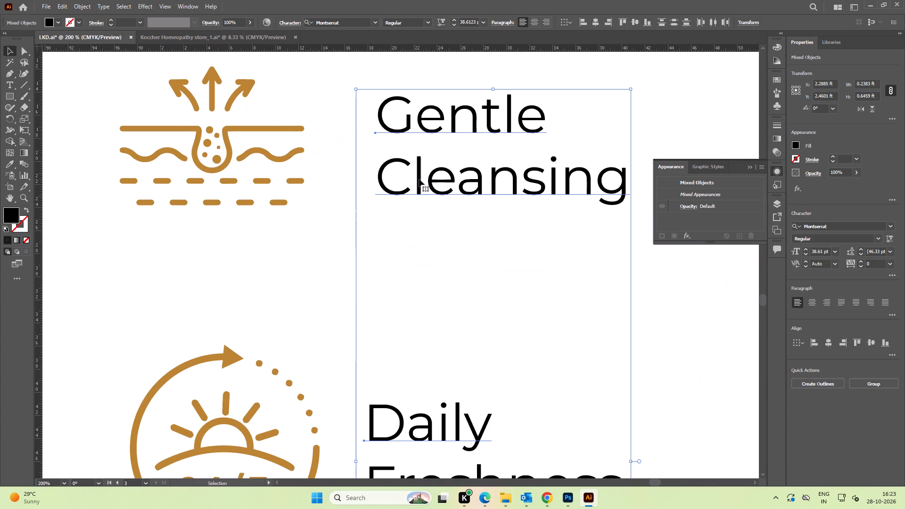
{"action": "left_click", "coordinate": [420, 179]}
{"action": "scroll", "coordinate": [418, 174], "scroll_direction": "down", "scroll_amount": 3, "text": "alt"}
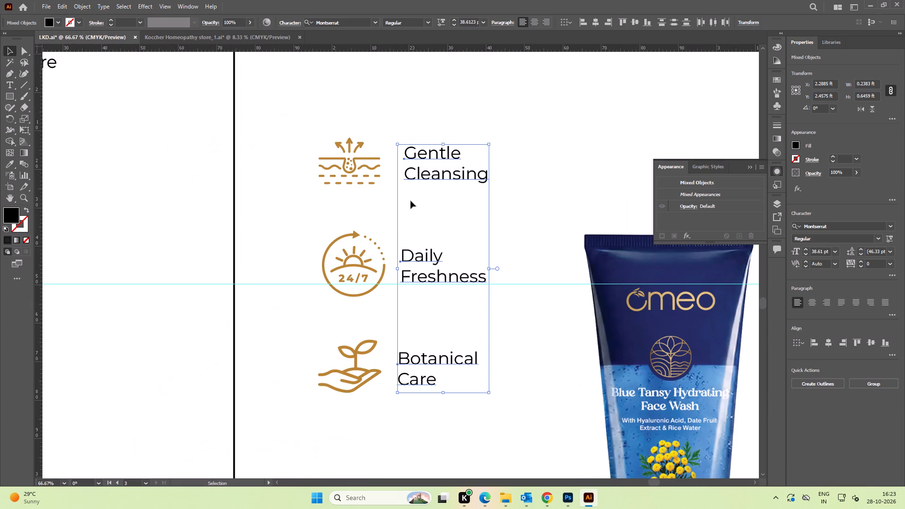
Examine how the Gentle Cleansing, Daily Freshness and Botanical Care captions line up beside their icons.
{"action": "left_click", "coordinate": [346, 209]}
{"action": "scroll", "coordinate": [409, 285], "scroll_direction": "up", "scroll_amount": 2, "text": "alt"}
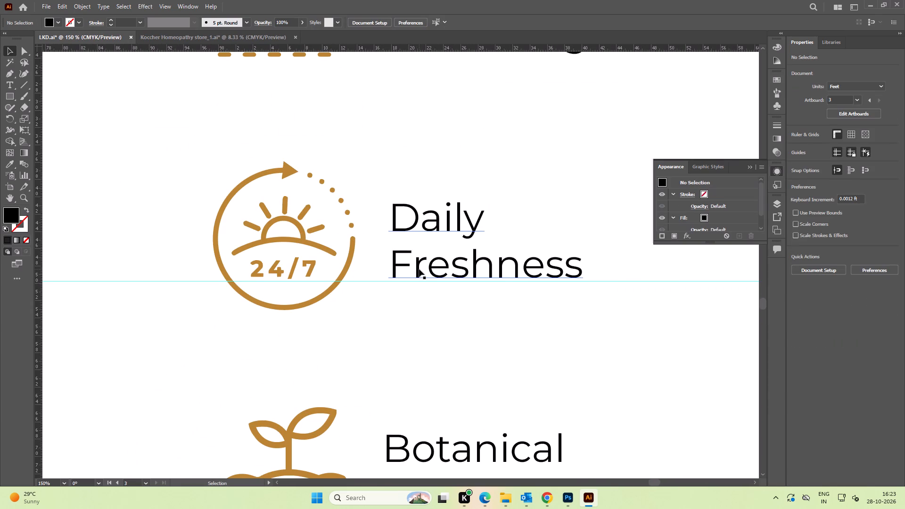
{"action": "left_click", "coordinate": [419, 269]}
{"action": "scroll", "coordinate": [420, 265], "scroll_direction": "down", "scroll_amount": 4, "text": "alt"}
{"action": "key", "text": "space"}
{"action": "left_click_drag", "start_coordinate": [443, 297], "coordinate": [387, 238]}
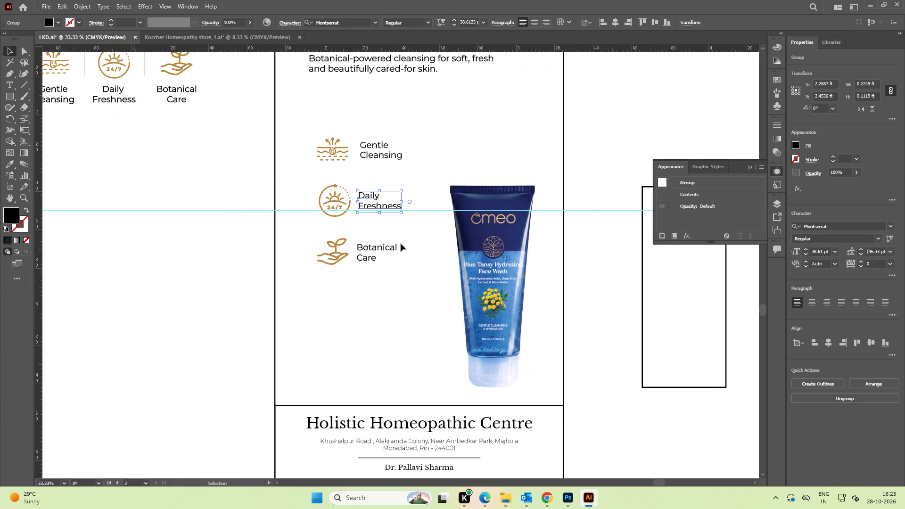
{"action": "left_click_drag", "start_coordinate": [365, 118], "coordinate": [399, 283]}
{"action": "scroll", "coordinate": [363, 250], "scroll_direction": "up", "scroll_amount": 3, "text": "alt"}
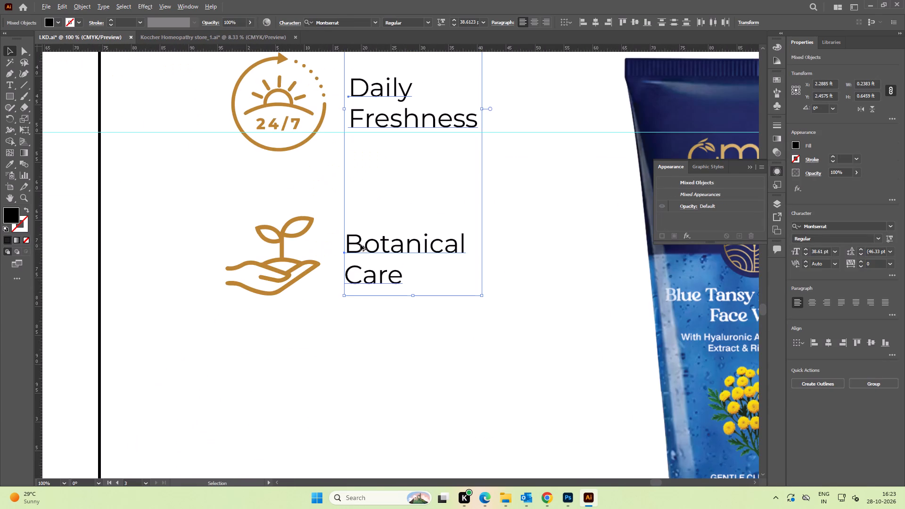
{"action": "scroll", "coordinate": [361, 244], "scroll_direction": "down", "scroll_amount": 3, "text": "alt"}
{"action": "left_click", "coordinate": [250, 236]}
Align the left edges of the three feature icons in the poster.
{"action": "key", "text": "space"}
{"action": "left_click_drag", "start_coordinate": [253, 238], "coordinate": [238, 235]}
{"action": "left_click_drag", "start_coordinate": [284, 117], "coordinate": [315, 299]}
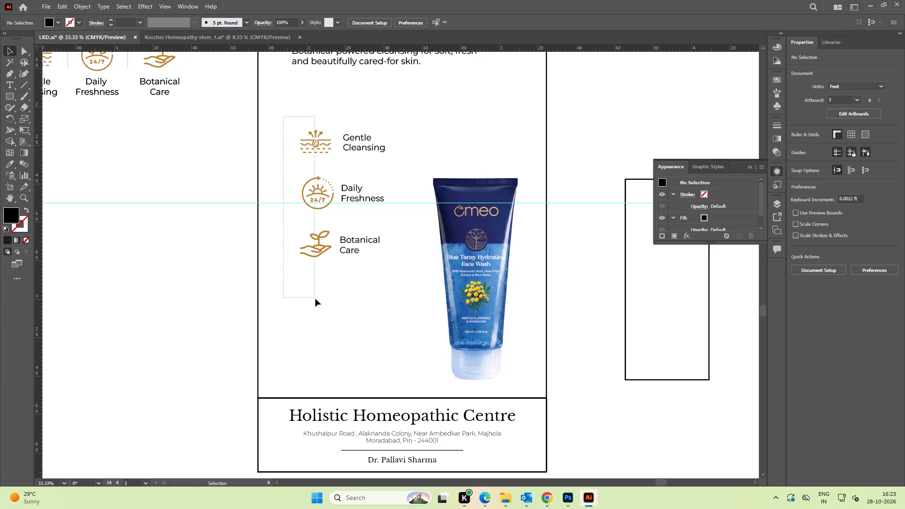
{"action": "left_click_drag", "start_coordinate": [315, 299], "coordinate": [315, 299]}
{"action": "left_click", "coordinate": [813, 230]}
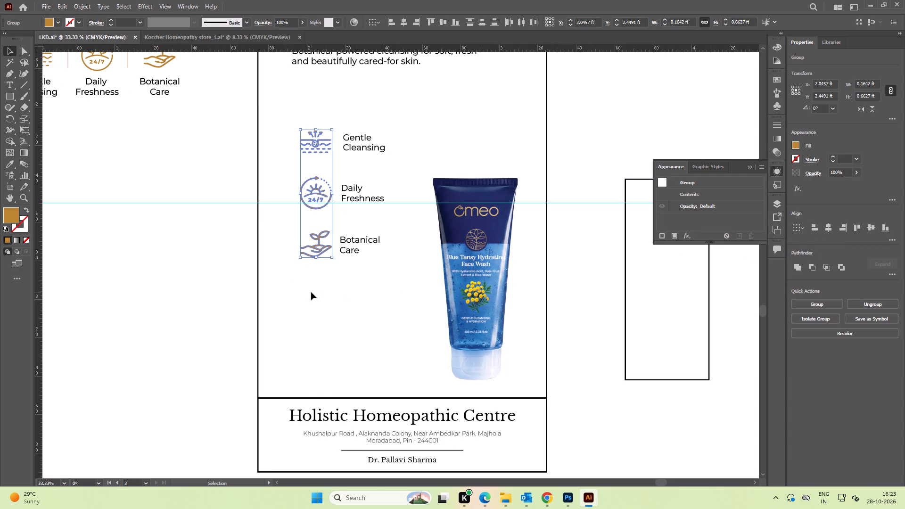
{"action": "left_click", "coordinate": [311, 292]}
Align the left edges of the three feature captions, keeping their paragraph text left-aligned.
{"action": "key", "text": "space"}
{"action": "left_click_drag", "start_coordinate": [290, 283], "coordinate": [303, 288]}
{"action": "scroll", "coordinate": [375, 136], "scroll_direction": "up", "scroll_amount": 1, "text": "alt"}
{"action": "left_click_drag", "start_coordinate": [369, 124], "coordinate": [405, 348]}
{"action": "left_click", "coordinate": [812, 303]}
{"action": "key", "text": "ctrl+z"}
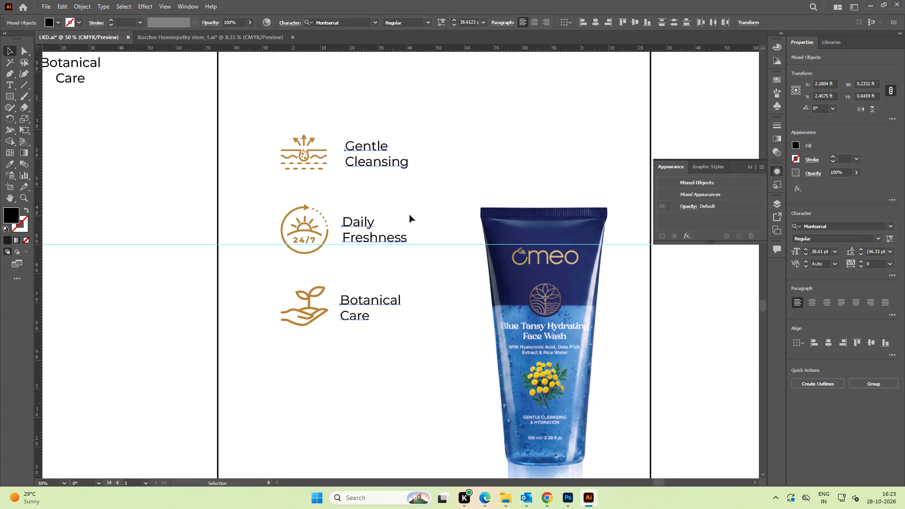
{"action": "left_click", "coordinate": [808, 338]}
{"action": "left_click", "coordinate": [814, 343]}
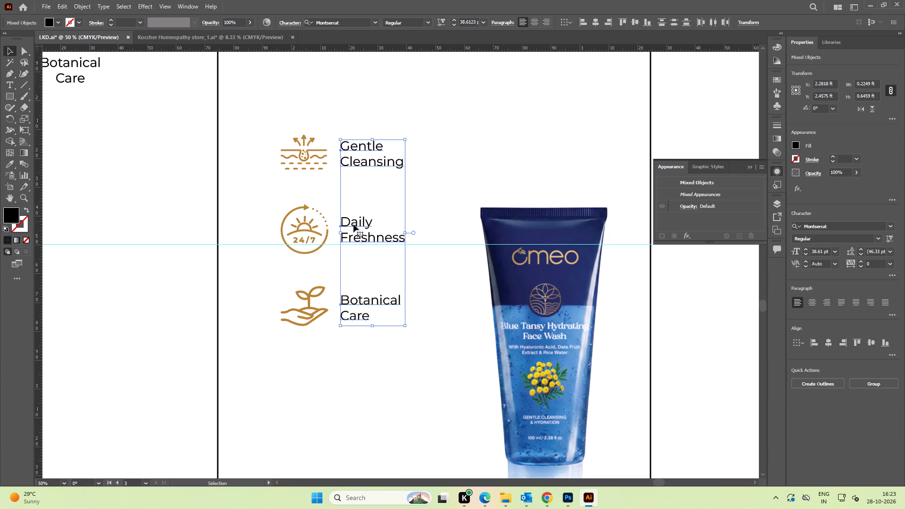
Shift the three aligned captions slightly away from their icons, to about X 2.29 ft.
{"action": "scroll", "coordinate": [355, 232], "scroll_direction": "up", "scroll_amount": 3, "text": "alt"}
{"action": "left_click_drag", "start_coordinate": [360, 212], "coordinate": [365, 212]}
{"action": "scroll", "coordinate": [361, 205], "scroll_direction": "down", "scroll_amount": 4, "text": "alt"}
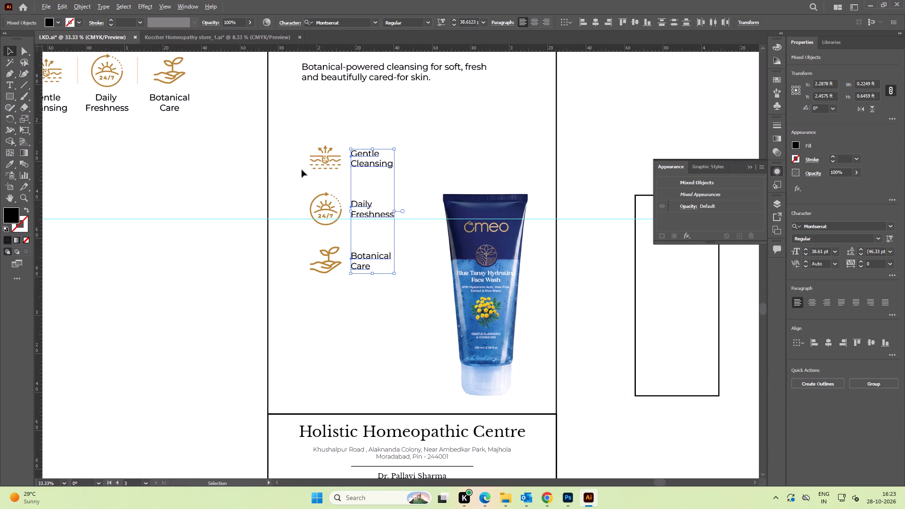
{"action": "left_click", "coordinate": [287, 153]}
Move the icon-and-caption stack up beneath the description, enlarge it proportionally to about 0.53 by 0.80 ft, and place it near the description's left edge.
{"action": "left_click_drag", "start_coordinate": [296, 131], "coordinate": [386, 290]}
{"action": "scroll", "coordinate": [355, 189], "scroll_direction": "down", "scroll_amount": 2, "text": "alt"}
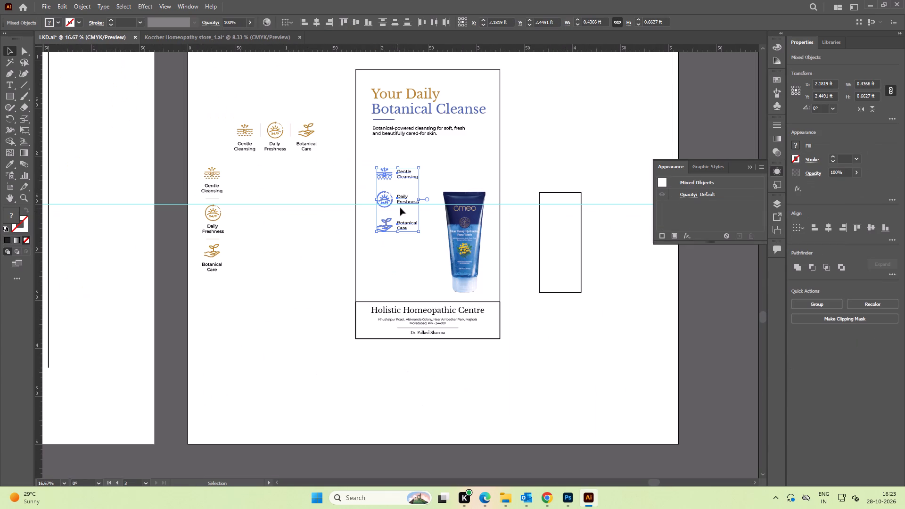
{"action": "left_click_drag", "start_coordinate": [402, 198], "coordinate": [401, 185]}
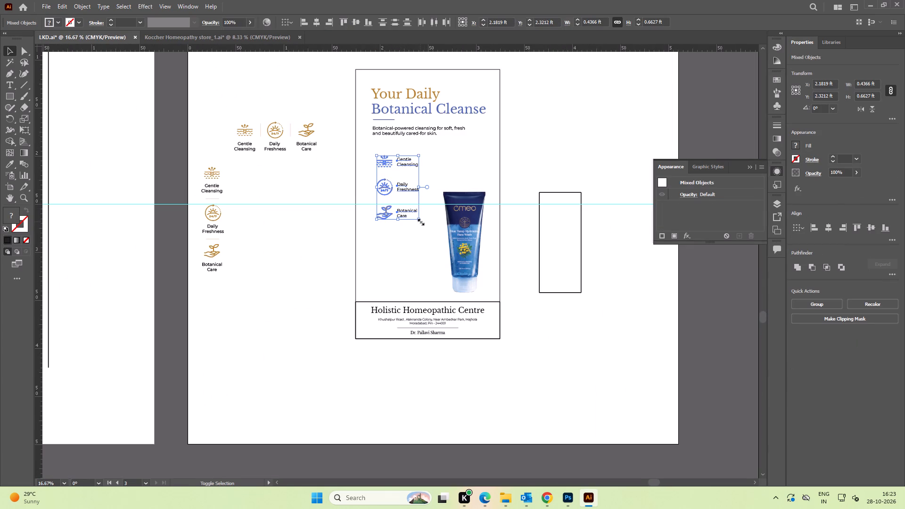
{"action": "left_click_drag", "start_coordinate": [420, 221], "coordinate": [430, 232], "text": "shift"}
{"action": "scroll", "coordinate": [403, 186], "scroll_direction": "up", "scroll_amount": 2, "text": "alt"}
{"action": "left_click_drag", "start_coordinate": [405, 196], "coordinate": [397, 196]}
{"action": "scroll", "coordinate": [397, 196], "scroll_direction": "down", "scroll_amount": 1, "text": "alt"}
{"action": "left_click", "coordinate": [449, 156]}
Move the heading, blue underline and description together slightly right and down, to about X 2.53 ft, Y 1.55 ft.
{"action": "scroll", "coordinate": [448, 157], "scroll_direction": "down", "scroll_amount": 2, "text": "alt"}
{"action": "key", "text": "space"}
{"action": "key", "text": "space"}
{"action": "key", "text": "space"}
{"action": "key", "text": "space"}
{"action": "key", "text": "space"}
{"action": "key", "text": "space"}
{"action": "key", "text": "space"}
{"action": "key", "text": "space"}
{"action": "left_click_drag", "start_coordinate": [460, 158], "coordinate": [456, 171]}
{"action": "left_click_drag", "start_coordinate": [537, 159], "coordinate": [488, 168]}
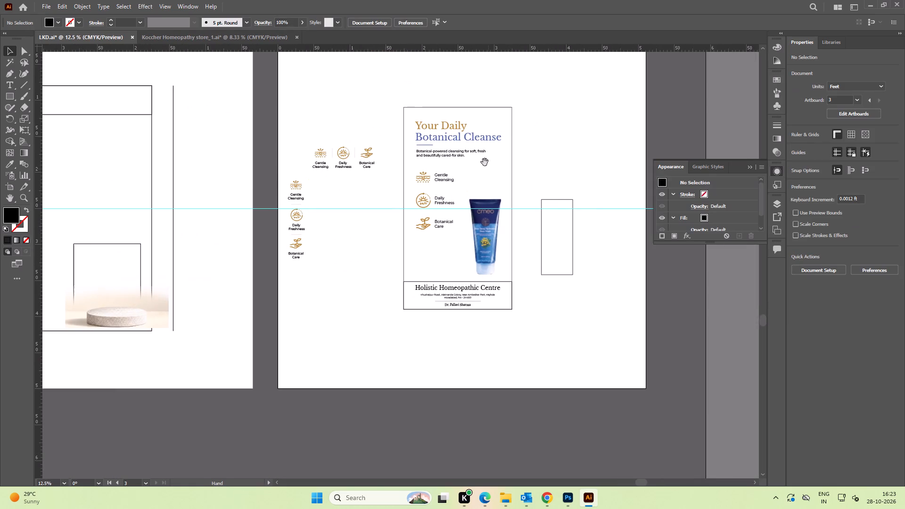
{"action": "scroll", "coordinate": [441, 131], "scroll_direction": "up", "scroll_amount": 2, "text": "alt"}
{"action": "left_click_drag", "start_coordinate": [378, 106], "coordinate": [432, 194]}
{"action": "scroll", "coordinate": [436, 175], "scroll_direction": "up", "scroll_amount": 2, "text": "alt"}
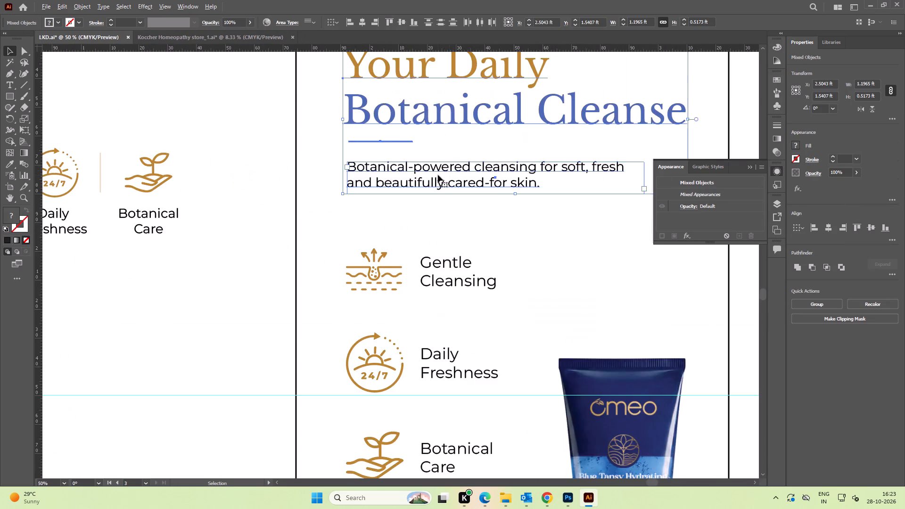
{"action": "key", "text": "space"}
{"action": "left_click_drag", "start_coordinate": [454, 160], "coordinate": [436, 238]}
{"action": "left_click_drag", "start_coordinate": [429, 241], "coordinate": [436, 246]}
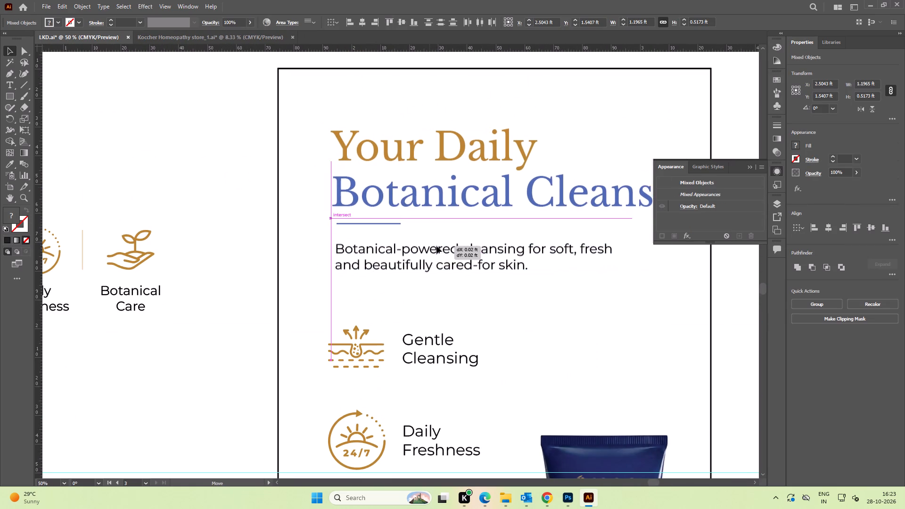
{"action": "left_click_drag", "start_coordinate": [436, 246], "coordinate": [438, 242]}
Draw a horizontal line 1.5 ft long above the poster, spanning its full width, with a 2 pt gold stroke.
{"action": "scroll", "coordinate": [437, 241], "scroll_direction": "down", "scroll_amount": 2, "text": "alt"}
{"action": "key", "text": "space"}
{"action": "left_click_drag", "start_coordinate": [511, 276], "coordinate": [425, 253]}
{"action": "key", "text": "space"}
{"action": "left_click_drag", "start_coordinate": [440, 260], "coordinate": [429, 256]}
{"action": "left_click", "coordinate": [548, 194]}
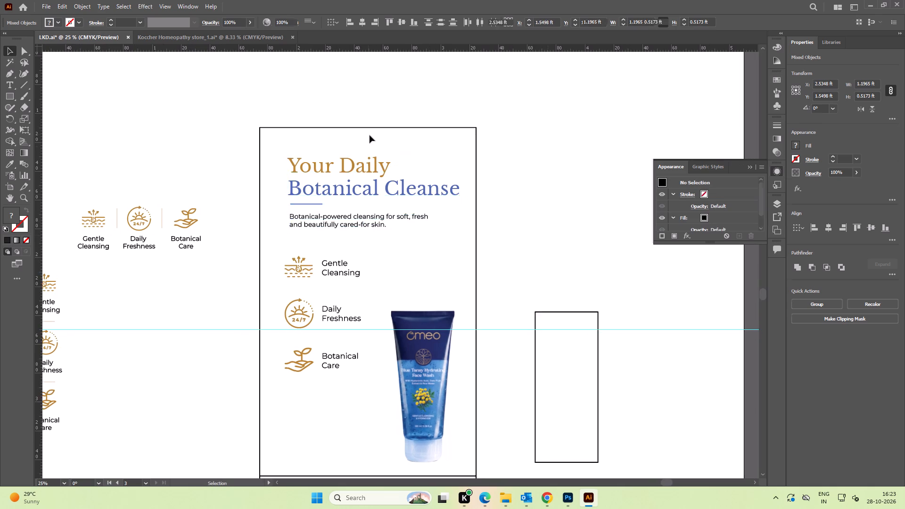
{"action": "scroll", "coordinate": [362, 129], "scroll_direction": "up", "scroll_amount": 2, "text": "alt"}
{"action": "left_click", "coordinate": [25, 83]}
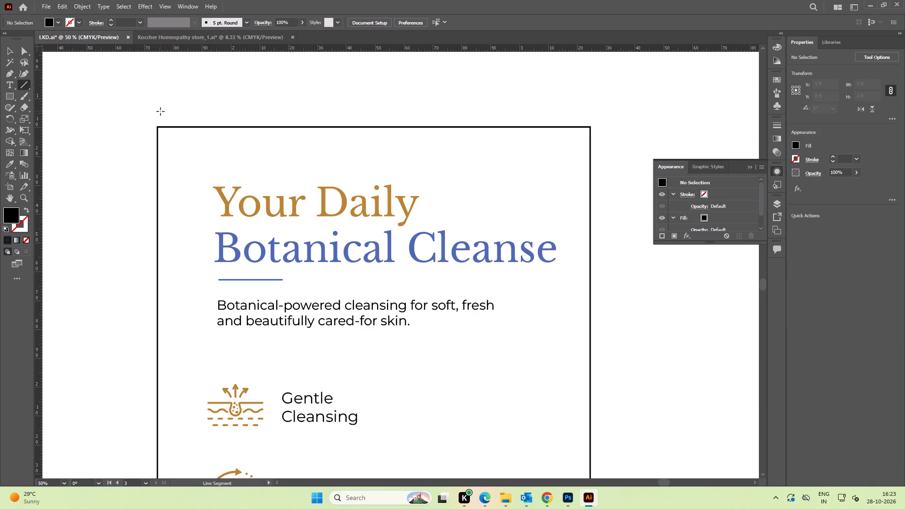
{"action": "left_click_drag", "start_coordinate": [158, 111], "coordinate": [589, 114]}
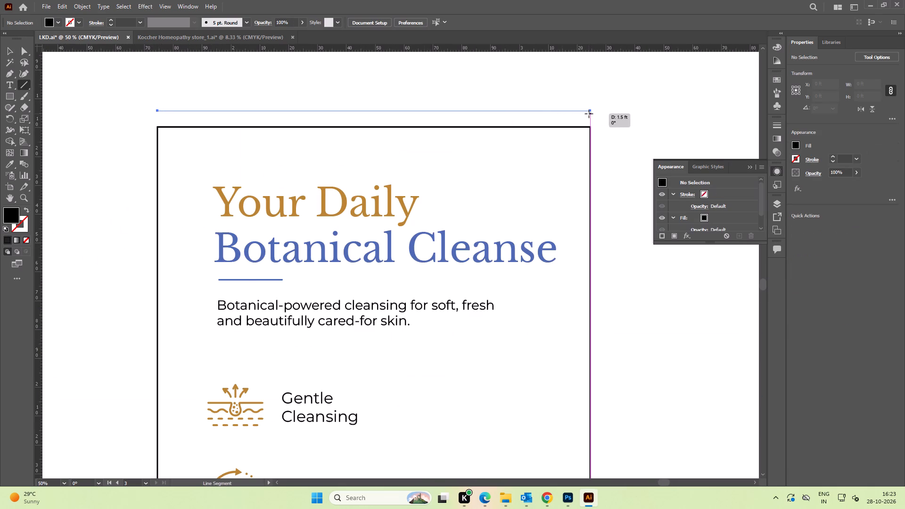
{"action": "left_click_drag", "start_coordinate": [589, 114], "coordinate": [590, 114]}
{"action": "double_click", "coordinate": [831, 155]}
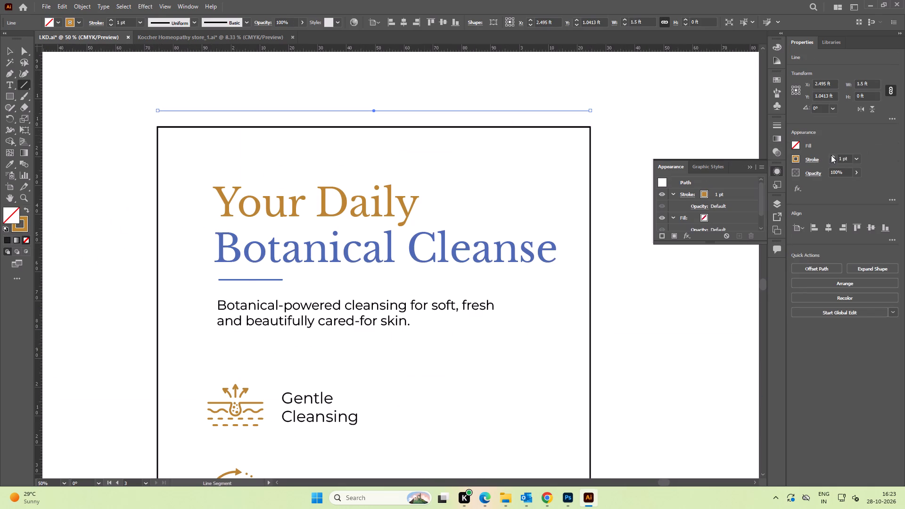
{"action": "left_click", "coordinate": [395, 68]}
{"action": "left_click", "coordinate": [476, 275]}
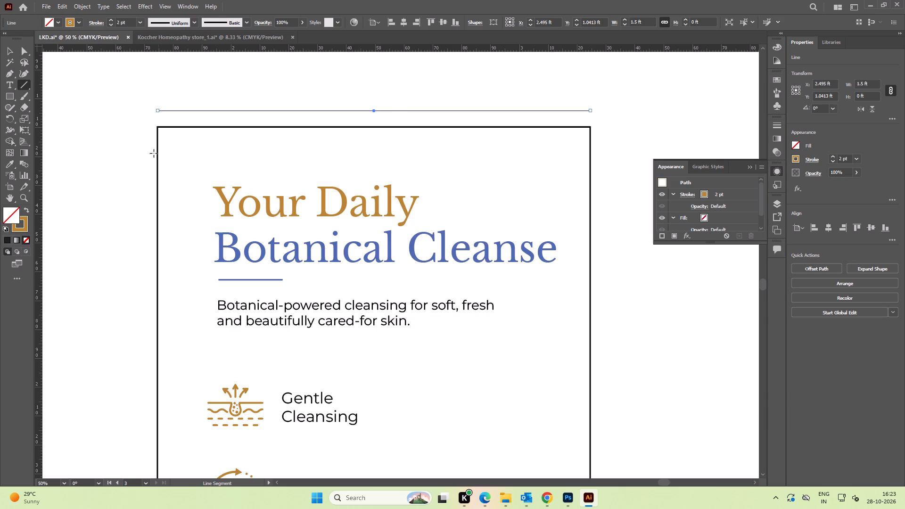
Group the heading, underline and description, and centre the group horizontally on the line above the poster.
{"action": "key", "text": "v"}
{"action": "left_click", "coordinate": [232, 162]}
{"action": "left_click_drag", "start_coordinate": [222, 157], "coordinate": [315, 334]}
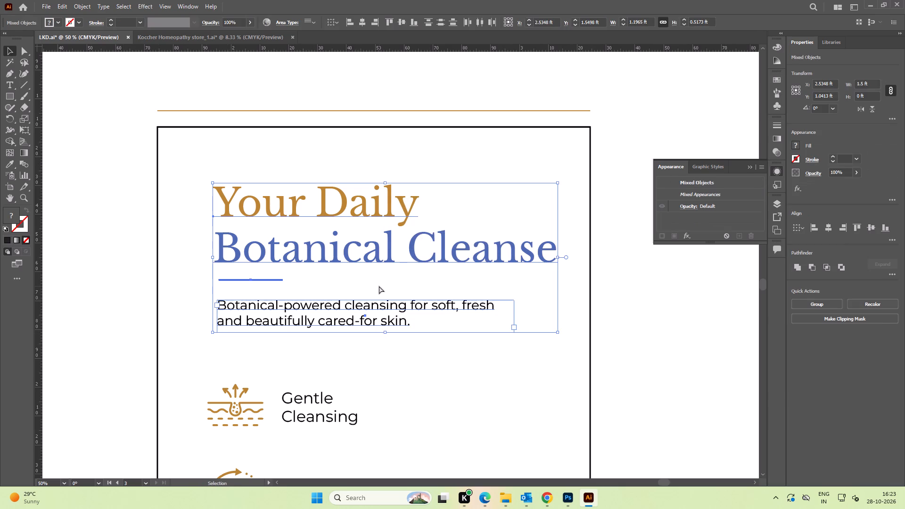
{"action": "key", "text": "ctrl+g"}
{"action": "left_click", "coordinate": [320, 112], "text": "shift"}
{"action": "left_click", "coordinate": [321, 111]}
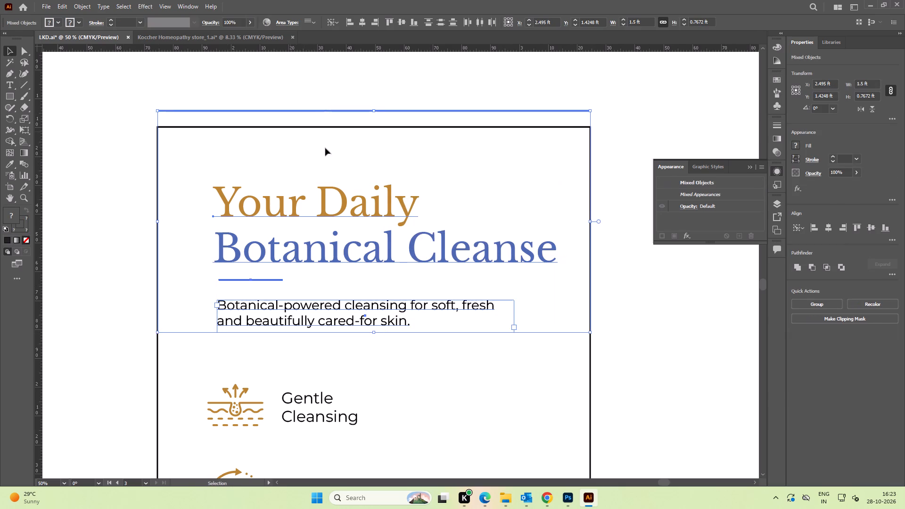
{"action": "left_click", "coordinate": [829, 225]}
{"action": "left_click", "coordinate": [610, 301]}
Group the three feature icons with their captions in the poster.
{"action": "scroll", "coordinate": [621, 305], "scroll_direction": "down", "scroll_amount": 1, "text": "alt"}
{"action": "key", "text": "space"}
{"action": "key", "text": "space"}
{"action": "key", "text": "space"}
{"action": "key", "text": "space"}
{"action": "key", "text": "space"}
{"action": "key", "text": "space"}
{"action": "key", "text": "space"}
{"action": "key", "text": "space"}
{"action": "left_click_drag", "start_coordinate": [633, 340], "coordinate": [559, 204]}
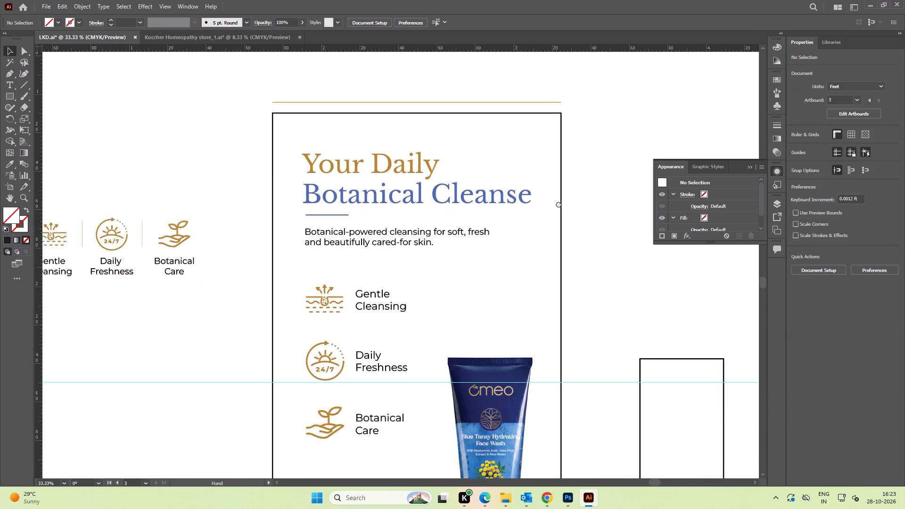
{"action": "left_click_drag", "start_coordinate": [559, 204], "coordinate": [548, 181]}
{"action": "scroll", "coordinate": [315, 217], "scroll_direction": "down", "scroll_amount": 2, "text": "alt"}
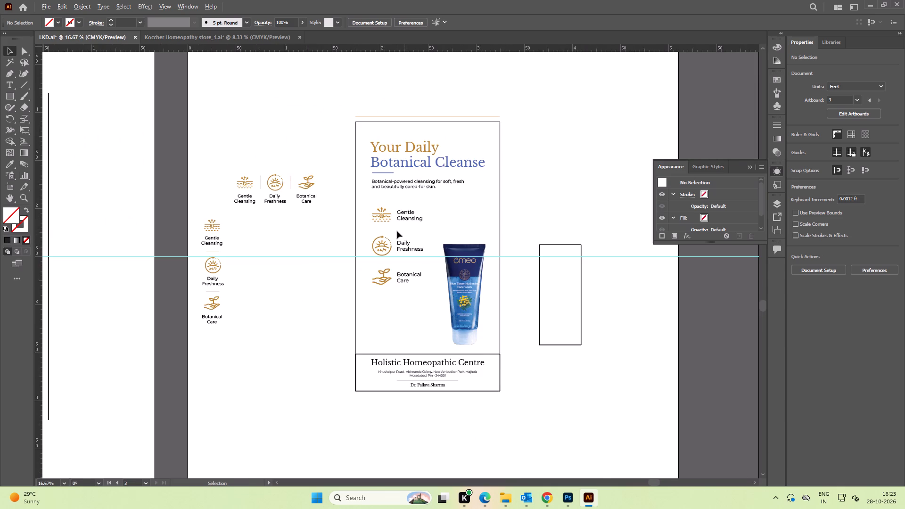
{"action": "scroll", "coordinate": [397, 230], "scroll_direction": "up", "scroll_amount": 2, "text": "alt"}
{"action": "left_click_drag", "start_coordinate": [347, 175], "coordinate": [422, 371]}
{"action": "left_click", "coordinate": [421, 381]}
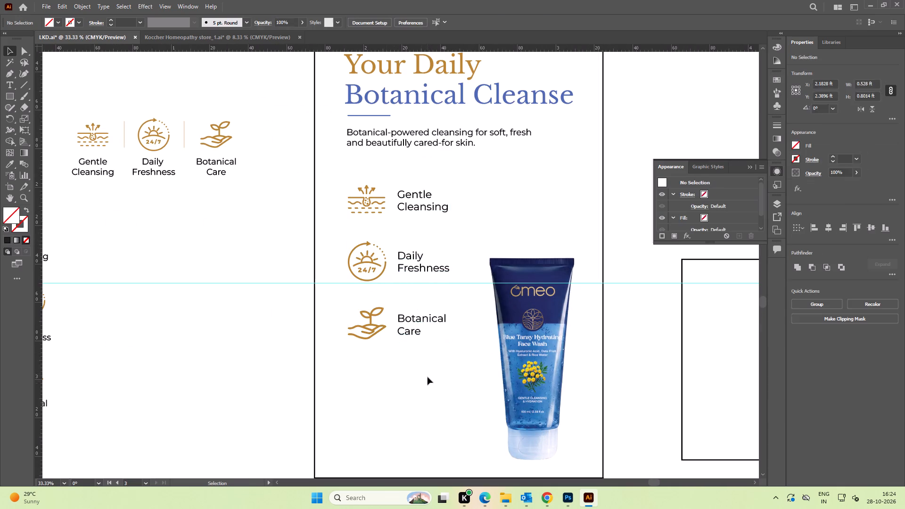
{"action": "left_click_drag", "start_coordinate": [428, 377], "coordinate": [343, 173]}
{"action": "key", "text": "ctrl+g"}
Align the feature group's left edge with the left edge of the heading and description group.
{"action": "left_click", "coordinate": [374, 143], "text": "shift"}
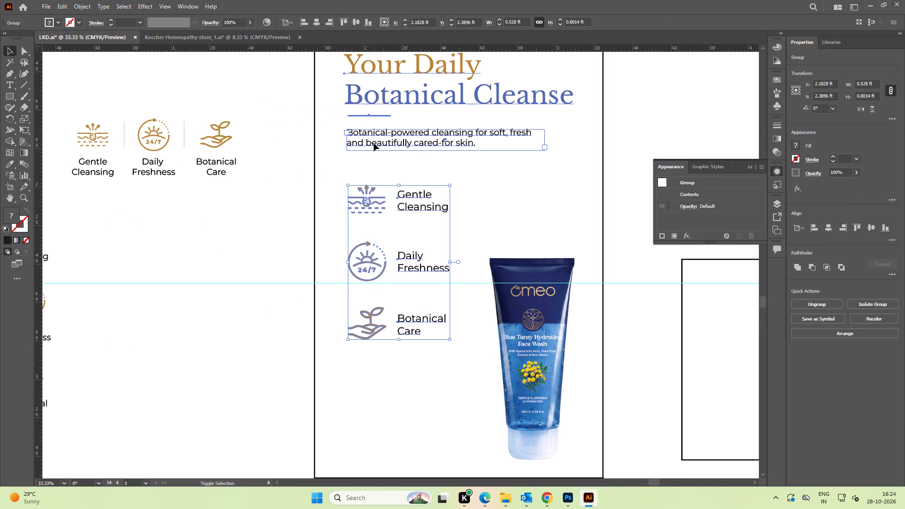
{"action": "left_click", "coordinate": [369, 144]}
{"action": "left_click", "coordinate": [814, 229]}
{"action": "key", "text": "space"}
{"action": "left_click_drag", "start_coordinate": [658, 274], "coordinate": [568, 266]}
{"action": "left_click", "coordinate": [539, 205]}
Enlarge the Omeo face wash tube proportionally to about 0.64 by 1.45 ft.
{"action": "scroll", "coordinate": [546, 210], "scroll_direction": "down", "scroll_amount": 2, "text": "alt"}
{"action": "key", "text": "space"}
{"action": "left_click_drag", "start_coordinate": [548, 224], "coordinate": [473, 210]}
{"action": "left_click", "coordinate": [421, 229]}
{"action": "scroll", "coordinate": [425, 211], "scroll_direction": "up", "scroll_amount": 3, "text": "alt"}
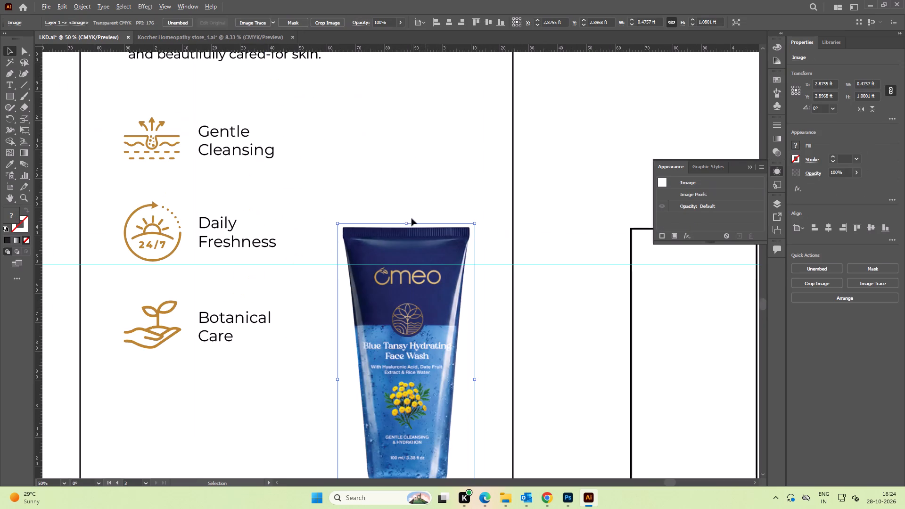
{"action": "left_click_drag", "start_coordinate": [404, 224], "coordinate": [398, 119], "text": "shift"}
{"action": "scroll", "coordinate": [398, 119], "scroll_direction": "down", "scroll_amount": 3, "text": "alt"}
{"action": "key", "text": "space"}
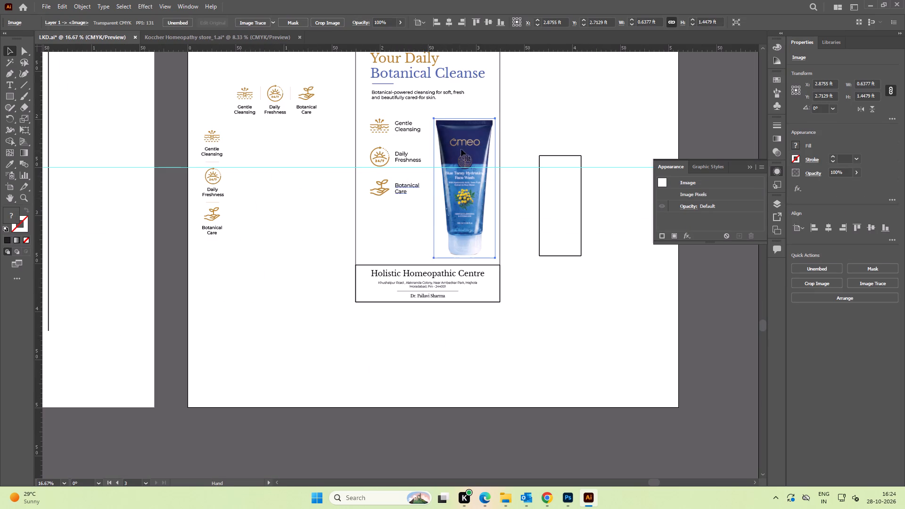
Move the enlarged tube slightly left and up, leaving more space above the Holistic Homeopathic Centre footer.
{"action": "scroll", "coordinate": [469, 144], "scroll_direction": "up", "scroll_amount": 2, "text": "alt"}
{"action": "left_click_drag", "start_coordinate": [471, 145], "coordinate": [464, 145]}
{"action": "key", "text": "space"}
{"action": "left_click_drag", "start_coordinate": [465, 223], "coordinate": [440, 154]}
{"action": "scroll", "coordinate": [444, 249], "scroll_direction": "up", "scroll_amount": 1, "text": "alt"}
{"action": "left_click_drag", "start_coordinate": [444, 255], "coordinate": [445, 242]}
{"action": "scroll", "coordinate": [444, 239], "scroll_direction": "down", "scroll_amount": 4, "text": "alt"}
{"action": "key", "text": "space"}
{"action": "left_click_drag", "start_coordinate": [555, 181], "coordinate": [447, 180]}
{"action": "left_click", "coordinate": [486, 144]}
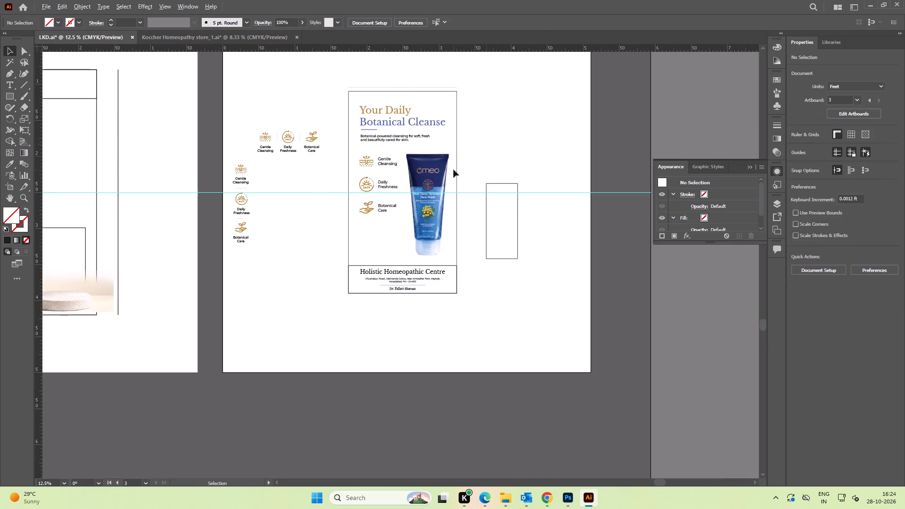
Examine the poster's overall balance and the spacing between the feature stack and the enlarged tube.
{"action": "scroll", "coordinate": [453, 170], "scroll_direction": "up", "scroll_amount": 1, "text": "alt"}
{"action": "key", "text": "space"}
{"action": "left_click_drag", "start_coordinate": [475, 161], "coordinate": [422, 195]}
{"action": "scroll", "coordinate": [424, 179], "scroll_direction": "up", "scroll_amount": 1, "text": "alt"}
{"action": "key", "text": "space"}
{"action": "left_click_drag", "start_coordinate": [439, 180], "coordinate": [437, 198]}
{"action": "left_click", "coordinate": [502, 174]}
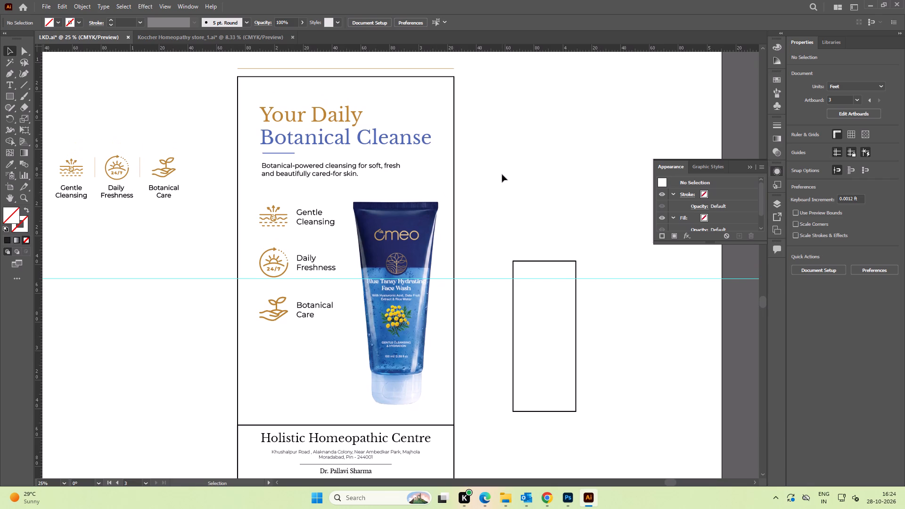
{"action": "scroll", "coordinate": [264, 274], "scroll_direction": "up", "scroll_amount": 2, "text": "alt"}
{"action": "key", "text": "space"}
{"action": "left_click_drag", "start_coordinate": [264, 302], "coordinate": [264, 286]}
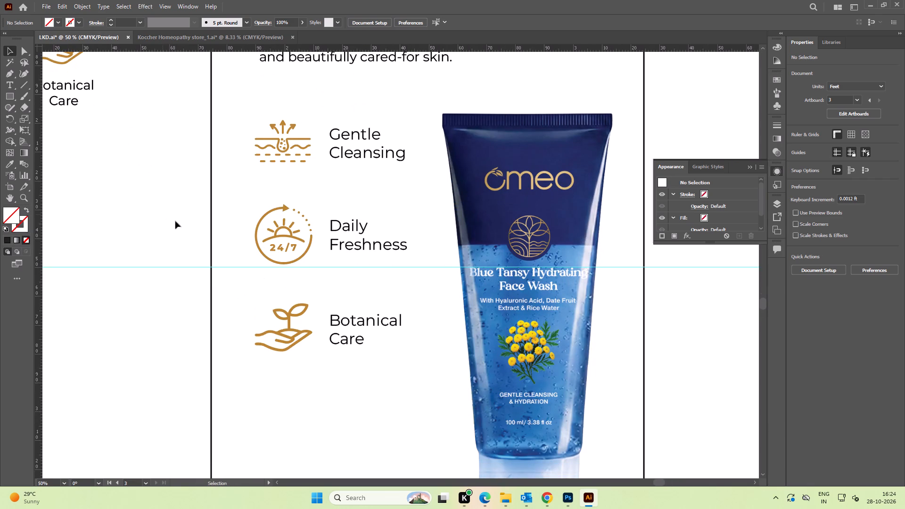
Bring the gold divider line from the vertical icon stack outside the poster to between Gentle Cleansing and Daily Freshness.
{"action": "scroll", "coordinate": [376, 258], "scroll_direction": "down", "scroll_amount": 2, "text": "alt"}
{"action": "scroll", "coordinate": [369, 275], "scroll_direction": "up", "scroll_amount": 1, "text": "alt"}
{"action": "scroll", "coordinate": [369, 275], "scroll_direction": "down", "scroll_amount": 1, "text": "alt"}
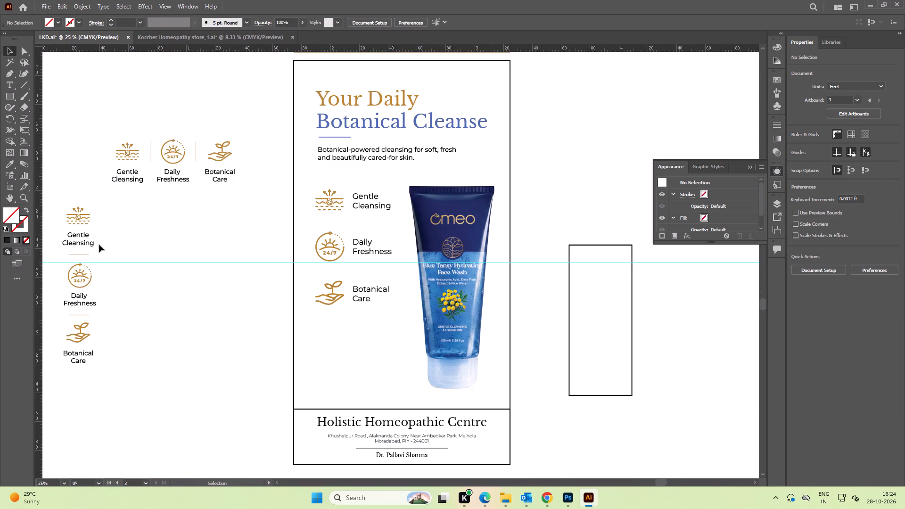
{"action": "left_click_drag", "start_coordinate": [84, 254], "coordinate": [340, 221], "text": "alt"}
{"action": "scroll", "coordinate": [340, 221], "scroll_direction": "down", "scroll_amount": 1, "text": "alt"}
{"action": "scroll", "coordinate": [340, 221], "scroll_direction": "up", "scroll_amount": 3, "text": "alt"}
{"action": "key", "text": "space"}
{"action": "left_click_drag", "start_coordinate": [518, 241], "coordinate": [369, 237]}
{"action": "scroll", "coordinate": [361, 213], "scroll_direction": "up", "scroll_amount": 2, "text": "alt"}
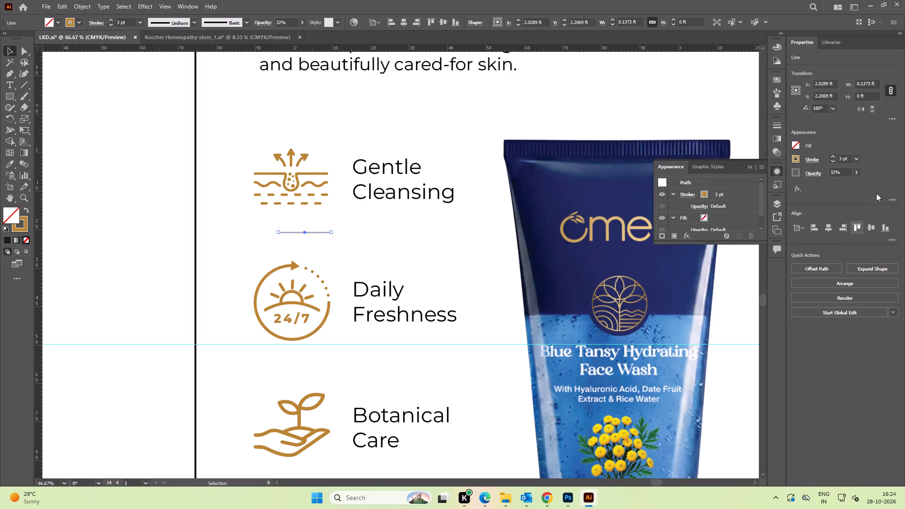
Set the divider line's opacity to 100%.
{"action": "left_click", "coordinate": [860, 172]}
{"action": "left_click_drag", "start_coordinate": [836, 184], "coordinate": [889, 188]}
{"action": "left_click", "coordinate": [232, 253]}
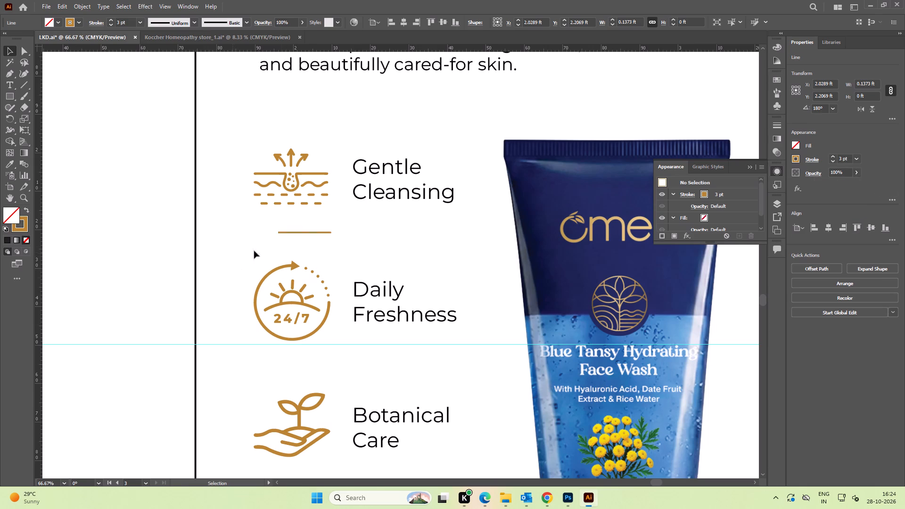
Move the divider line right to about X 2.17 ft, centring it under the icon-and-caption pair, and set its stroke to 2 pt.
{"action": "left_click_drag", "start_coordinate": [312, 232], "coordinate": [367, 233]}
{"action": "scroll", "coordinate": [361, 233], "scroll_direction": "up", "scroll_amount": 4, "text": "alt"}
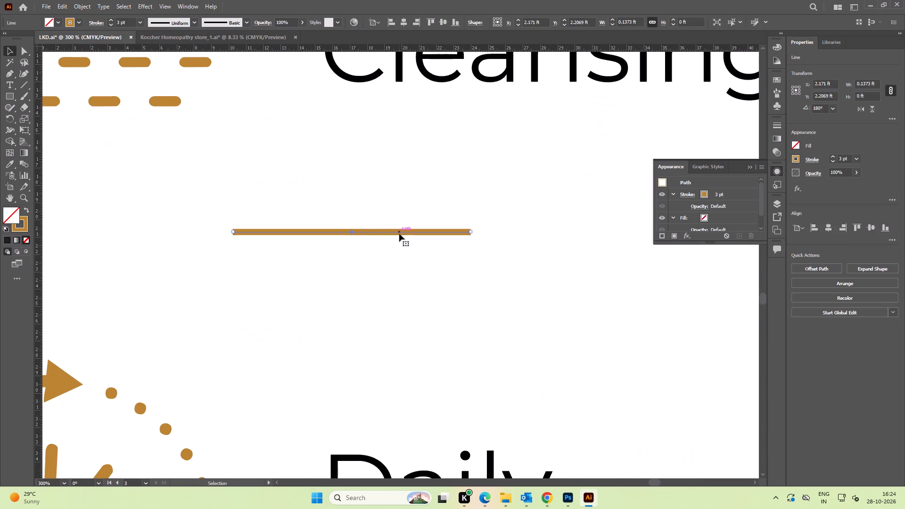
{"action": "left_click", "coordinate": [832, 162]}
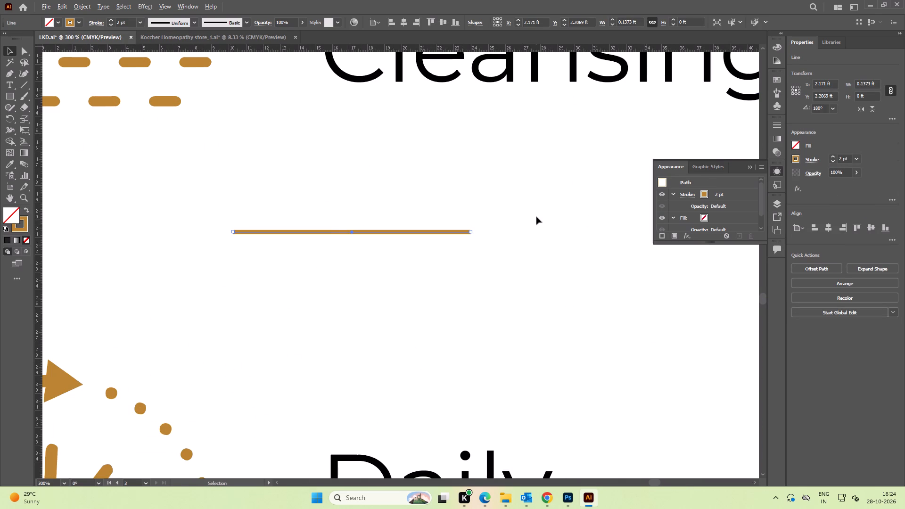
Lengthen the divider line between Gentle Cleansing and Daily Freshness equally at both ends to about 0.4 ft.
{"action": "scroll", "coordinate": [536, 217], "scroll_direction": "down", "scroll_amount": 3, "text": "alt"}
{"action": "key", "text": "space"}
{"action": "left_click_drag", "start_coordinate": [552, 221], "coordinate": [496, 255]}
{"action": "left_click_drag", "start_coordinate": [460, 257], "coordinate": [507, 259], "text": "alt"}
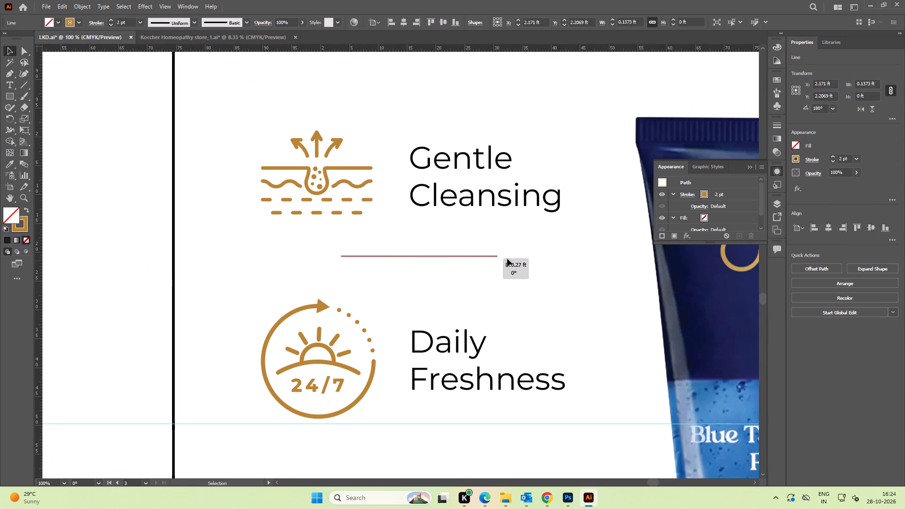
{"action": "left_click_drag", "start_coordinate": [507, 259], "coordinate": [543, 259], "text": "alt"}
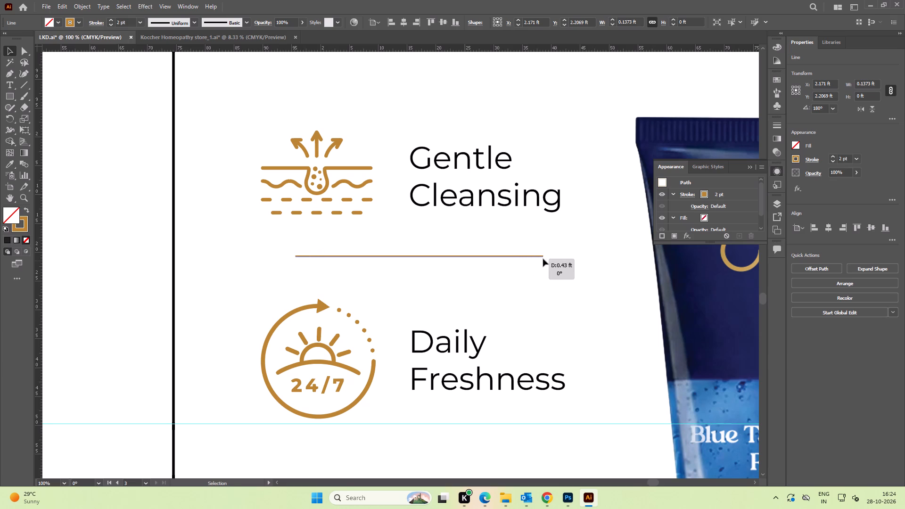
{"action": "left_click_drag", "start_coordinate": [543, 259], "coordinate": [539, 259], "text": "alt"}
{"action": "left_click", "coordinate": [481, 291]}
Move the divider line slightly down and left to about X 2.16 ft, Y 2.21 ft.
{"action": "left_click_drag", "start_coordinate": [437, 257], "coordinate": [434, 259]}
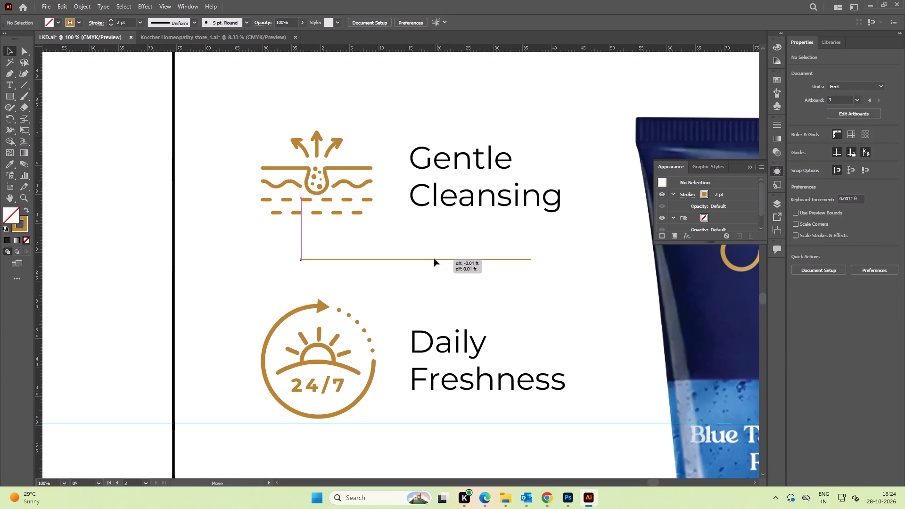
{"action": "left_click_drag", "start_coordinate": [434, 259], "coordinate": [432, 260]}
{"action": "left_click", "coordinate": [443, 288]}
Set the divider line's length to about 0.28 ft, resizing it equally from both ends.
{"action": "scroll", "coordinate": [445, 284], "scroll_direction": "down", "scroll_amount": 3, "text": "alt"}
{"action": "key", "text": "space"}
{"action": "left_click_drag", "start_coordinate": [471, 315], "coordinate": [455, 246]}
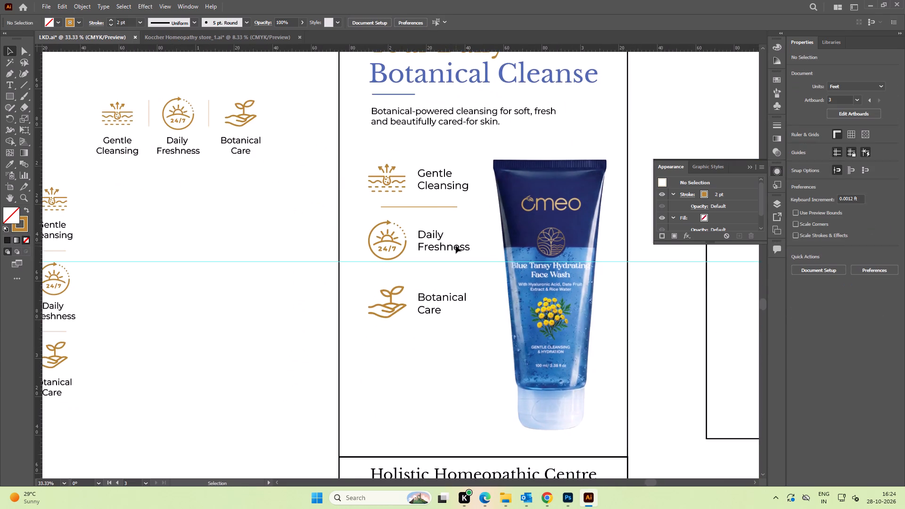
{"action": "scroll", "coordinate": [445, 203], "scroll_direction": "up", "scroll_amount": 4, "text": "alt"}
{"action": "left_click_drag", "start_coordinate": [371, 202], "coordinate": [408, 250]}
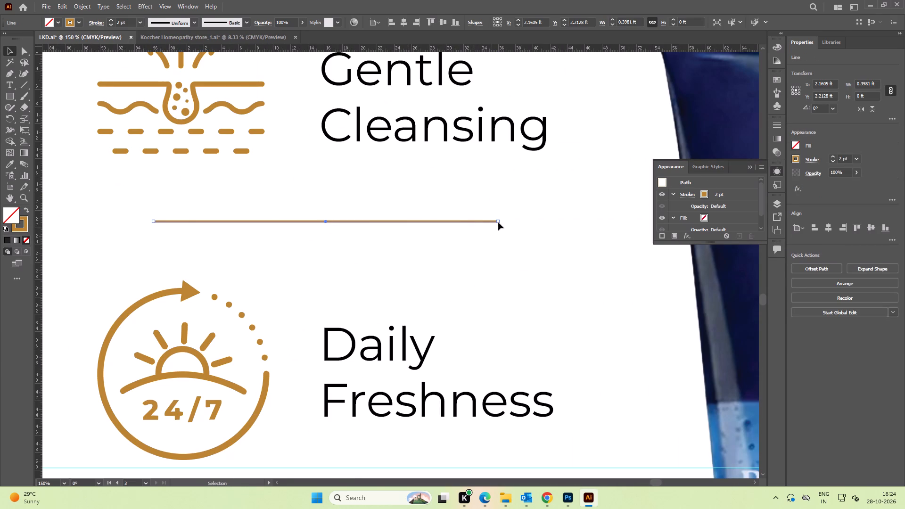
{"action": "left_click_drag", "start_coordinate": [498, 222], "coordinate": [447, 223], "text": "alt+shift"}
{"action": "left_click", "coordinate": [420, 256]}
Duplicate the divider line straight down about 0.34 ft to sit between Daily Freshness and Botanical Care.
{"action": "scroll", "coordinate": [415, 254], "scroll_direction": "down", "scroll_amount": 3, "text": "alt"}
{"action": "key", "text": "space"}
{"action": "left_click_drag", "start_coordinate": [423, 258], "coordinate": [428, 239]}
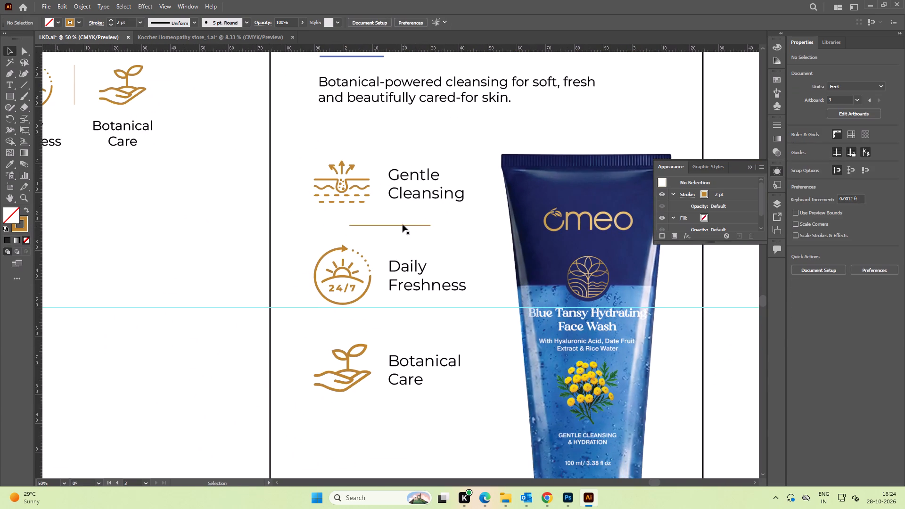
{"action": "left_click_drag", "start_coordinate": [401, 226], "coordinate": [395, 323], "text": "alt"}
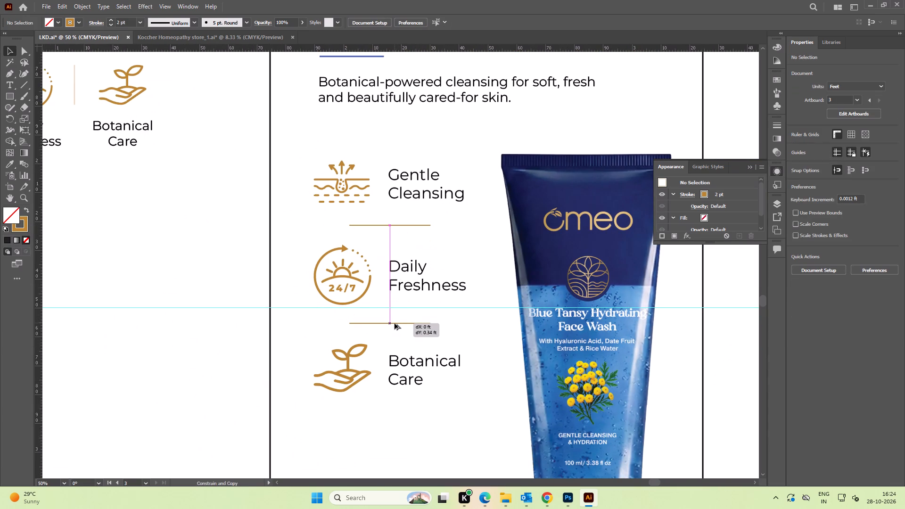
{"action": "left_click_drag", "start_coordinate": [395, 323], "coordinate": [395, 324], "text": "alt"}
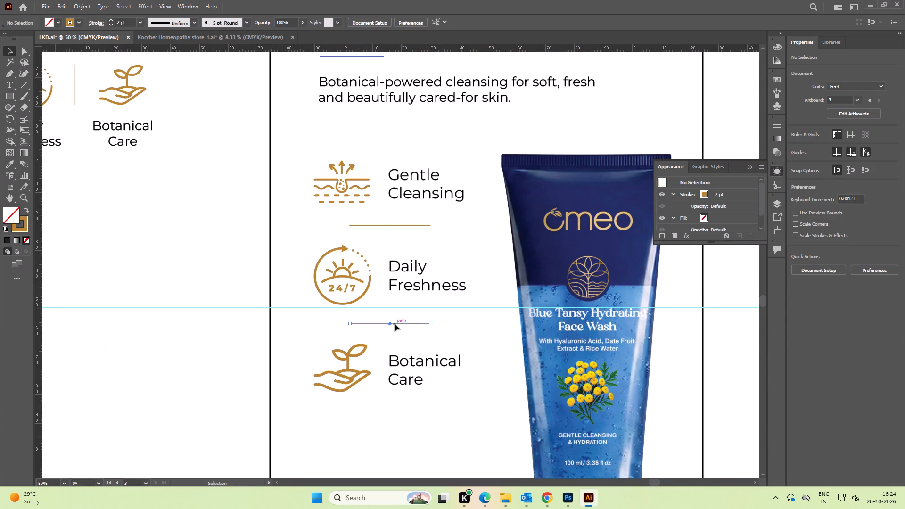
{"action": "left_click", "coordinate": [284, 204]}
Align the upper divider line to the horizontal centre of the icon-and-caption group.
{"action": "left_click", "coordinate": [372, 226]}
{"action": "left_click", "coordinate": [353, 186], "text": "shift"}
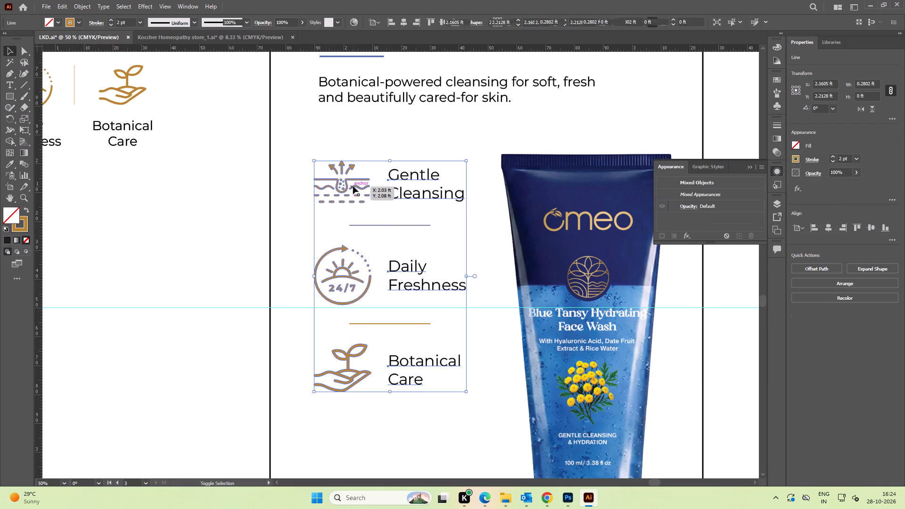
{"action": "left_click", "coordinate": [829, 230]}
{"action": "scroll", "coordinate": [502, 219], "scroll_direction": "down", "scroll_amount": 2, "text": "alt"}
{"action": "left_click", "coordinate": [372, 226]}
Examine the lower divider line close up and the feature stack's place in the whole poster.
{"action": "key", "text": "space"}
{"action": "left_click_drag", "start_coordinate": [352, 253], "coordinate": [319, 252]}
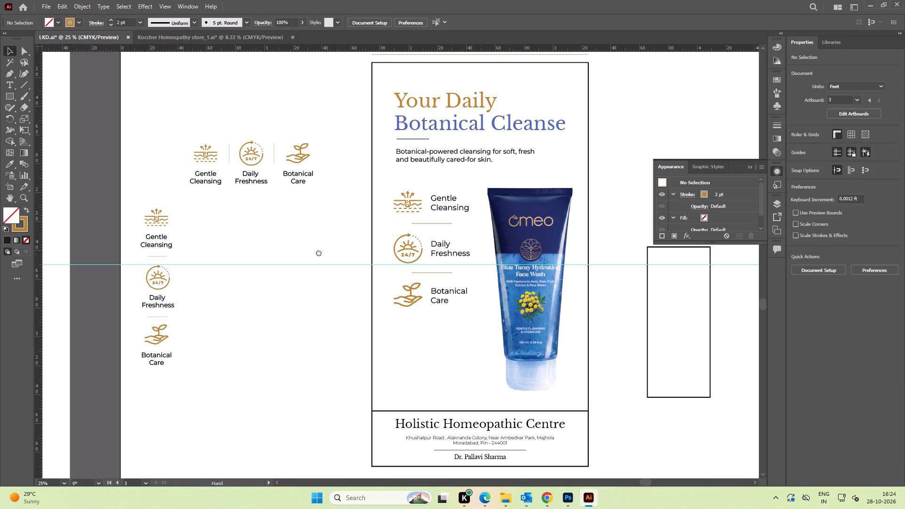
{"action": "left_click_drag", "start_coordinate": [319, 252], "coordinate": [311, 248]}
{"action": "scroll", "coordinate": [404, 279], "scroll_direction": "up", "scroll_amount": 4, "text": "alt"}
{"action": "scroll", "coordinate": [408, 239], "scroll_direction": "up", "scroll_amount": 2, "text": "alt"}
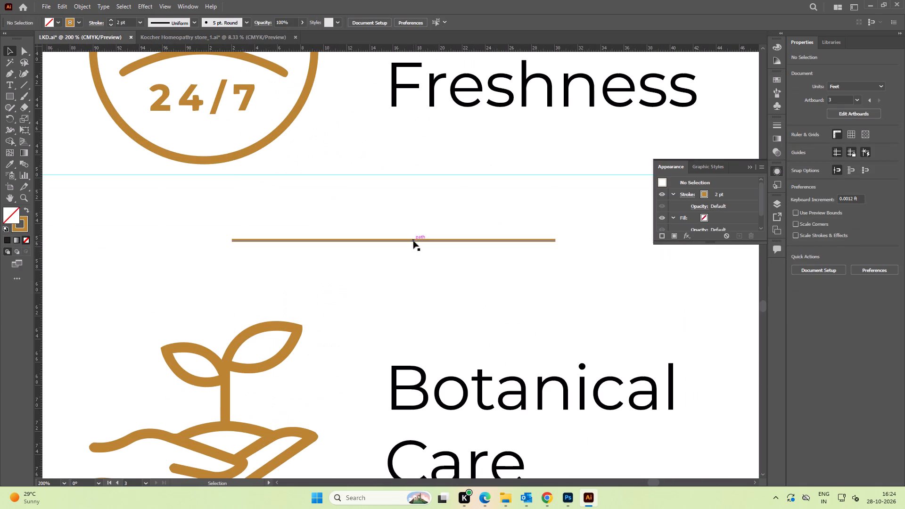
{"action": "scroll", "coordinate": [413, 244], "scroll_direction": "down", "scroll_amount": 6, "text": "alt"}
{"action": "left_click", "coordinate": [320, 239]}
{"action": "key", "text": "space"}
{"action": "left_click_drag", "start_coordinate": [319, 240], "coordinate": [299, 279]}
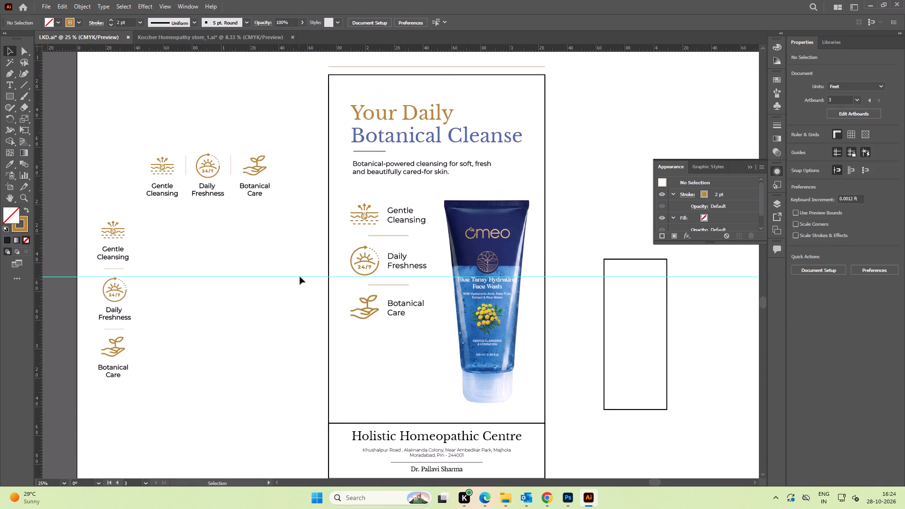
Change the stroke colour of the long gold line above the poster to black.
{"action": "scroll", "coordinate": [301, 276], "scroll_direction": "down", "scroll_amount": 1, "text": "alt"}
{"action": "key", "text": "space"}
{"action": "left_click_drag", "start_coordinate": [276, 297], "coordinate": [263, 261]}
{"action": "scroll", "coordinate": [442, 103], "scroll_direction": "up", "scroll_amount": 3, "text": "alt"}
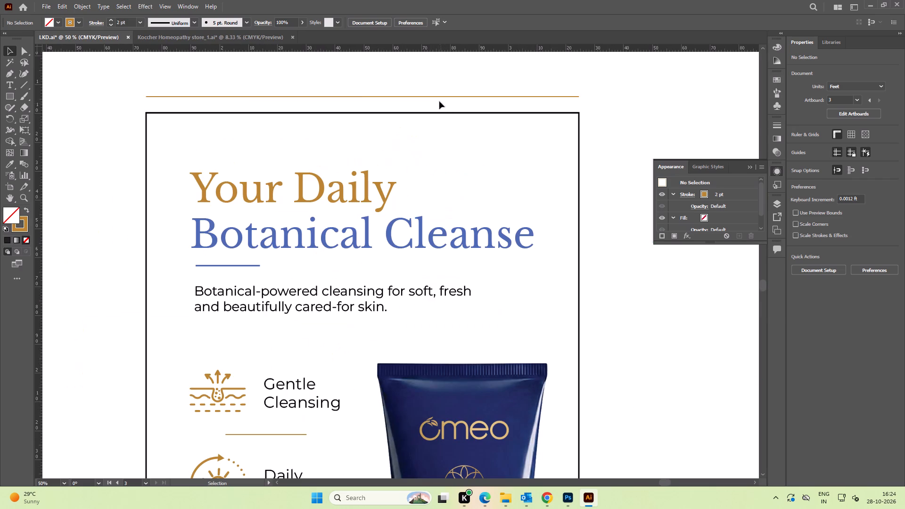
{"action": "left_click", "coordinate": [438, 97]}
{"action": "left_click", "coordinate": [830, 156]}
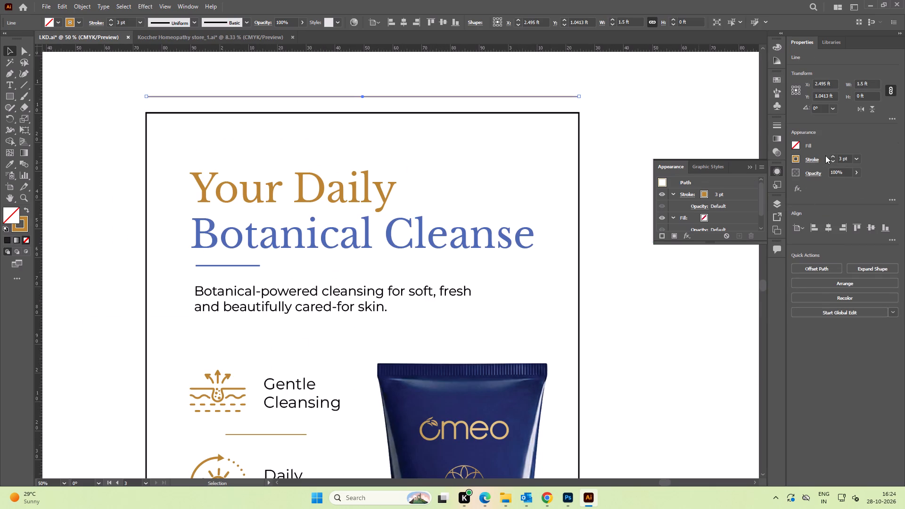
{"action": "left_click", "coordinate": [808, 159]}
{"action": "left_click", "coordinate": [824, 149]}
{"action": "left_click", "coordinate": [794, 157]}
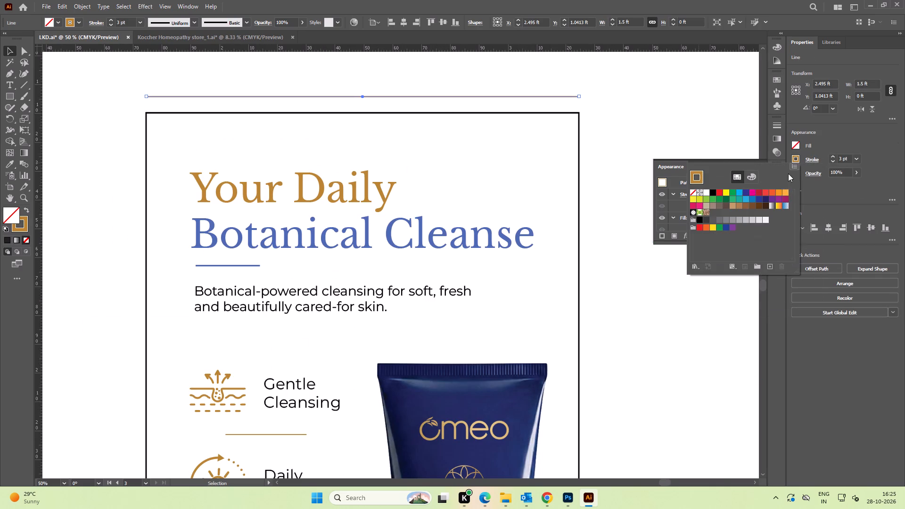
{"action": "left_click", "coordinate": [712, 192]}
{"action": "left_click", "coordinate": [658, 116]}
{"action": "left_click", "coordinate": [619, 208]}
Move the long black line above the poster straight up to about Y 0.99 ft.
{"action": "key", "text": "space"}
{"action": "left_click_drag", "start_coordinate": [608, 129], "coordinate": [606, 252]}
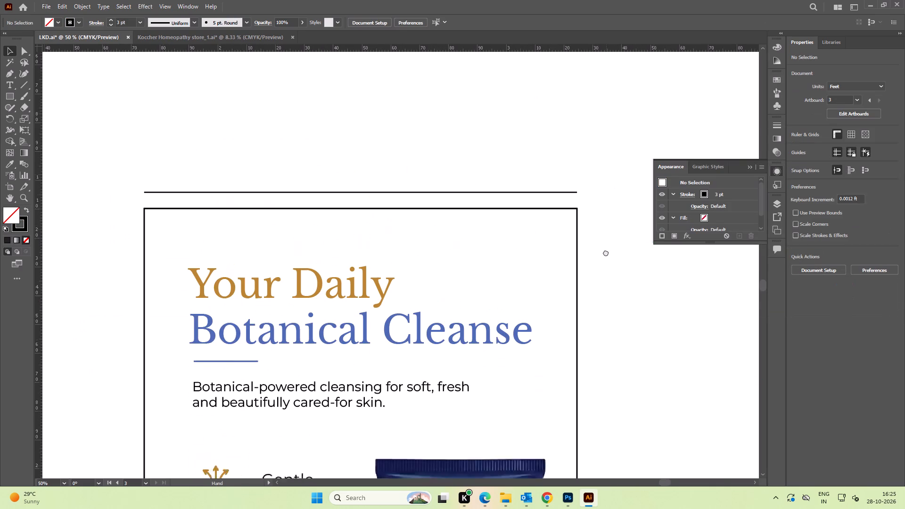
{"action": "left_click_drag", "start_coordinate": [606, 252], "coordinate": [606, 251]}
{"action": "left_click_drag", "start_coordinate": [447, 185], "coordinate": [478, 225]}
{"action": "scroll", "coordinate": [440, 220], "scroll_direction": "up", "scroll_amount": 2, "text": "alt"}
{"action": "left_click_drag", "start_coordinate": [446, 219], "coordinate": [445, 206]}
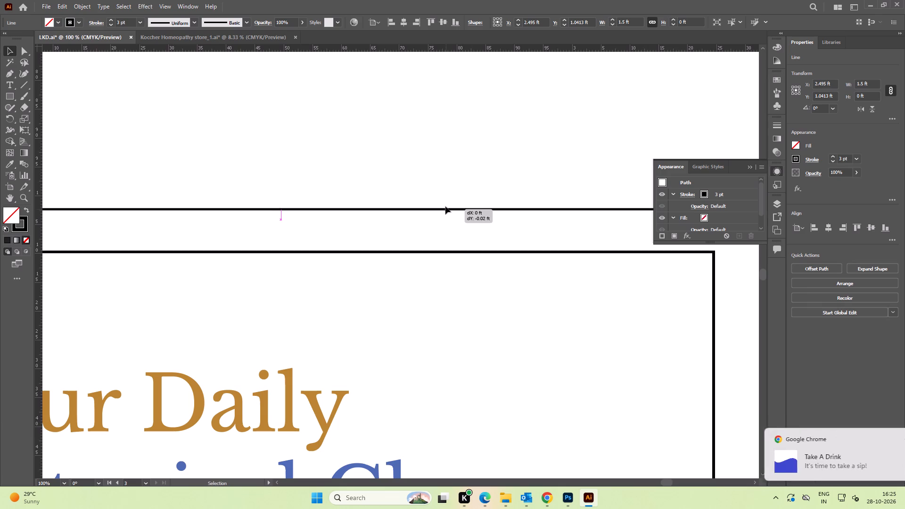
{"action": "left_click_drag", "start_coordinate": [445, 206], "coordinate": [445, 192]}
{"action": "scroll", "coordinate": [447, 192], "scroll_direction": "down", "scroll_amount": 4, "text": "alt"}
{"action": "key", "text": "space"}
{"action": "left_click_drag", "start_coordinate": [452, 264], "coordinate": [433, 167]}
{"action": "left_click", "coordinate": [531, 192]}
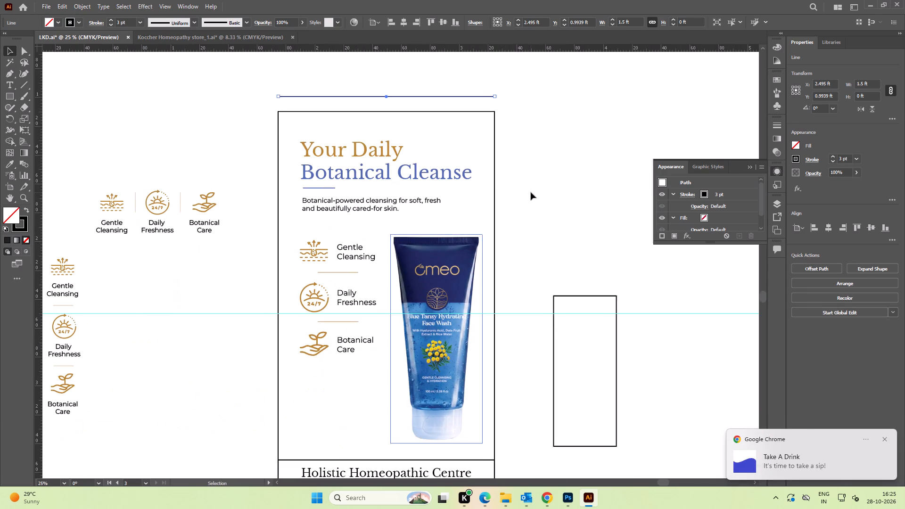
{"action": "key", "text": "space"}
{"action": "key", "text": "space"}
{"action": "key", "text": "space"}
{"action": "key", "text": "space"}
{"action": "key", "text": "space"}
{"action": "key", "text": "space"}
{"action": "key", "text": "space"}
{"action": "key", "text": "space"}
{"action": "key", "text": "space"}
{"action": "key", "text": "space"}
{"action": "key", "text": "space"}
{"action": "key", "text": "space"}
{"action": "key", "text": "space"}
{"action": "key", "text": "space"}
{"action": "key", "text": "space"}
{"action": "key", "text": "space"}
{"action": "key", "text": "space"}
{"action": "key", "text": "space"}
{"action": "key", "text": "space"}
{"action": "key", "text": "space"}
{"action": "left_click_drag", "start_coordinate": [526, 239], "coordinate": [521, 188]}
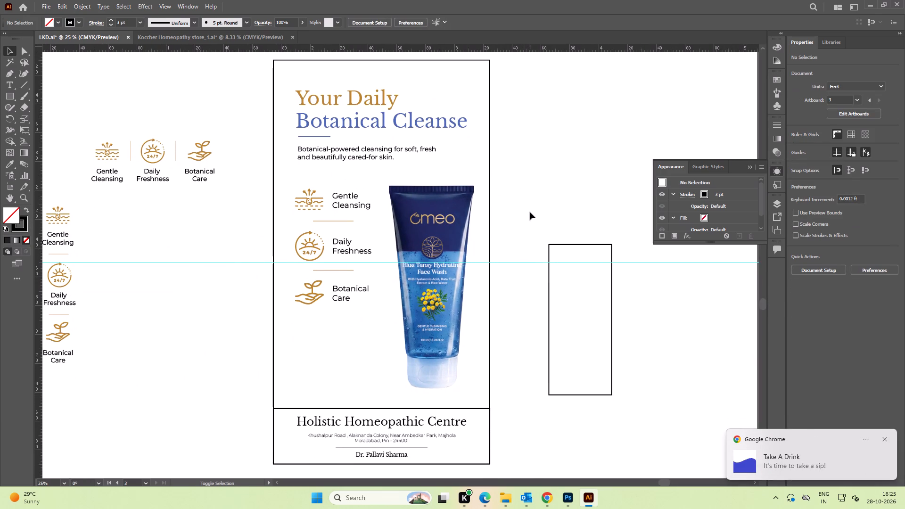
{"action": "key", "text": "shift+super+s"}
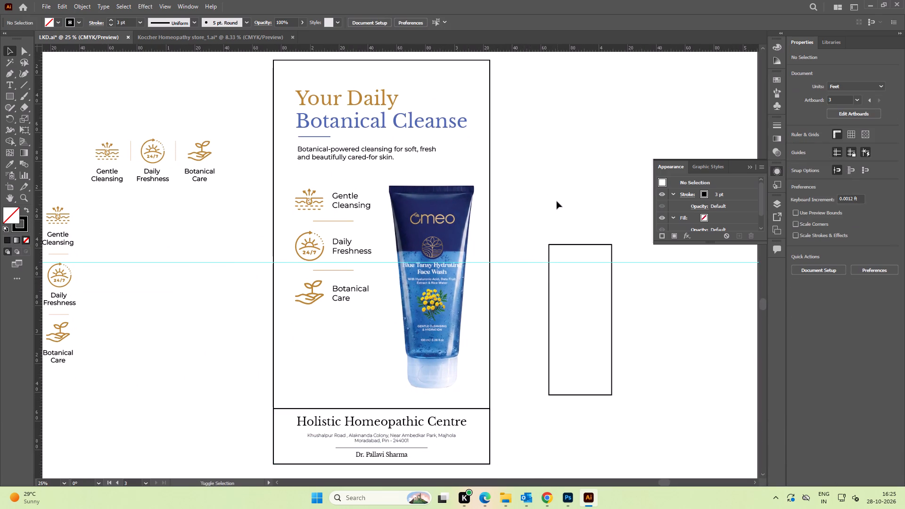
{"action": "left_click_drag", "start_coordinate": [271, 57], "coordinate": [398, 306]}
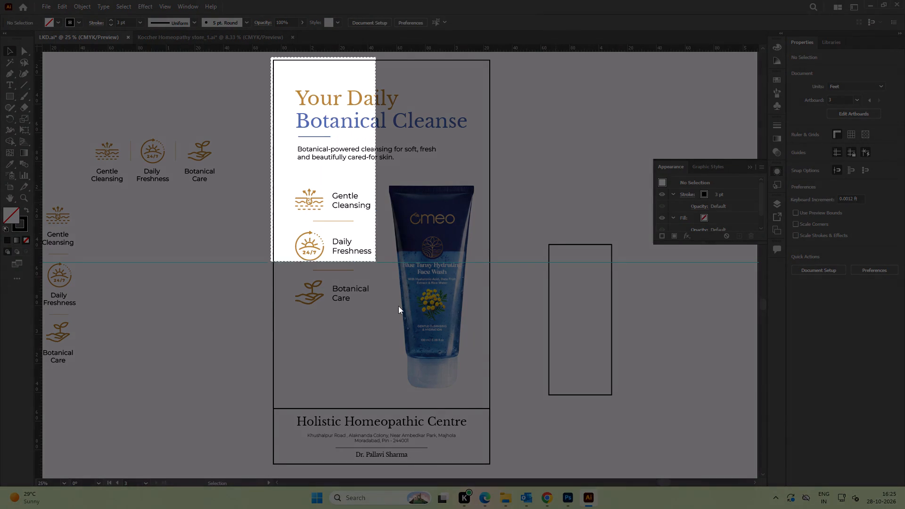
{"action": "left_click_drag", "start_coordinate": [398, 306], "coordinate": [493, 466]}
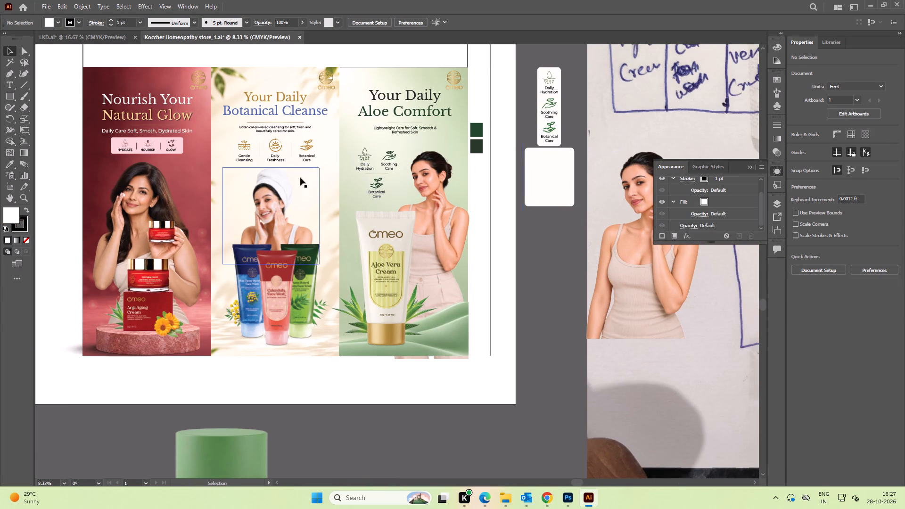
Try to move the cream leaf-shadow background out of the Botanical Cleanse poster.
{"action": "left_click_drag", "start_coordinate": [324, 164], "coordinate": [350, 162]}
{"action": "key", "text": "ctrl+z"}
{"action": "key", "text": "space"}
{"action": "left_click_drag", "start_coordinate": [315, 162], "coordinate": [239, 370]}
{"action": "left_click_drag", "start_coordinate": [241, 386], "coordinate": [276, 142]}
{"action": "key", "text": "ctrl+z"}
Copy the Botanical Cleanse poster's cream leaf-shadow background from Koccher Homeopathy store_1.ai into LKD.ai near the Holistic Homeopathic Centre poster.
{"action": "left_click", "coordinate": [288, 202]}
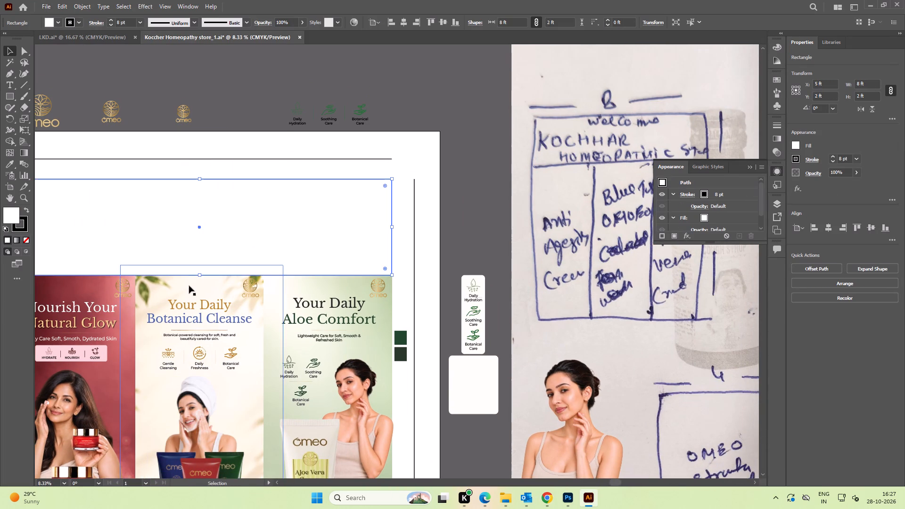
{"action": "left_click_drag", "start_coordinate": [194, 292], "coordinate": [107, 35]}
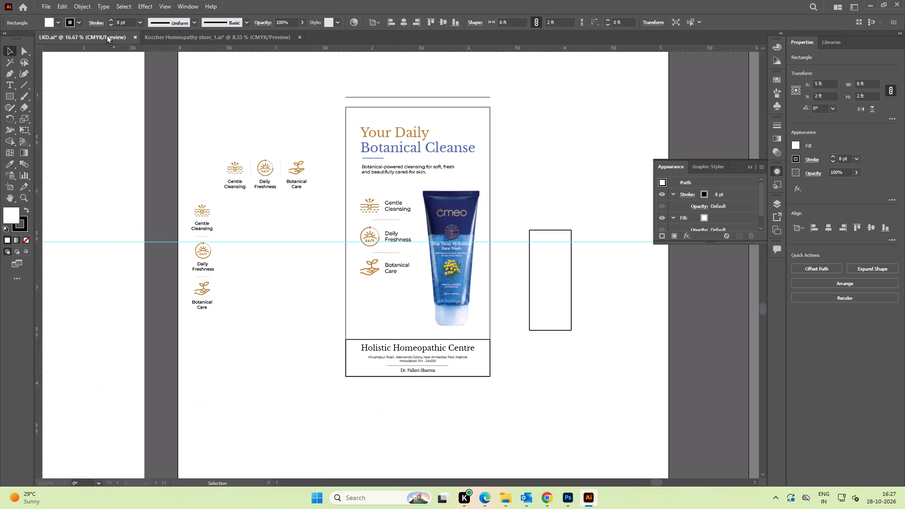
{"action": "left_click_drag", "start_coordinate": [107, 35], "coordinate": [267, 146]}
{"action": "scroll", "coordinate": [264, 145], "scroll_direction": "down", "scroll_amount": 3, "text": "alt"}
{"action": "key", "text": "space"}
{"action": "left_click_drag", "start_coordinate": [523, 261], "coordinate": [300, 220]}
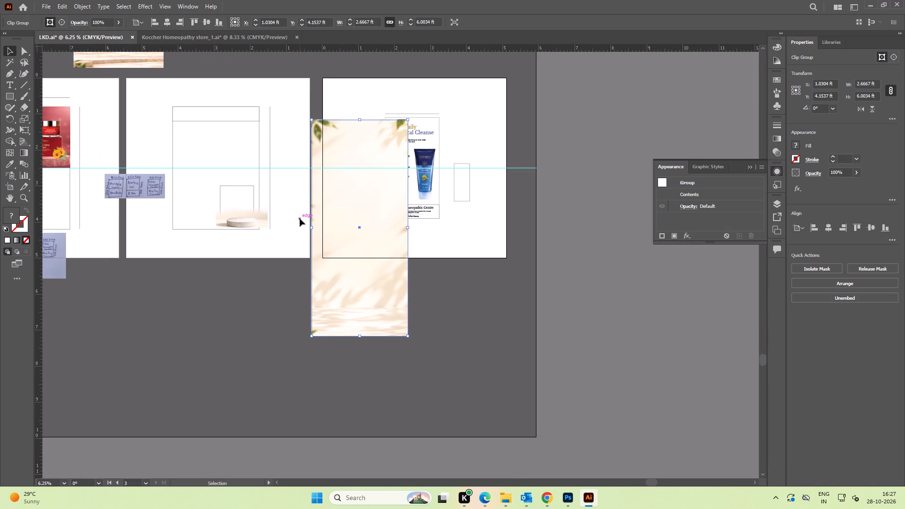
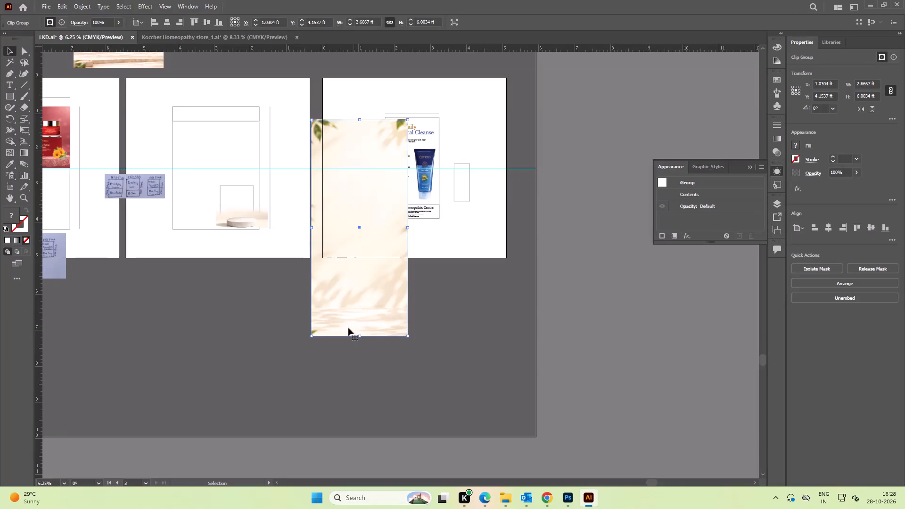
Scale the copied cream leaf-shadow background down to about 1.21 × 2.73 ft and move it beside the Botanical Cleanse poster.
{"action": "left_click_drag", "start_coordinate": [312, 336], "coordinate": [362, 277], "text": "shift"}
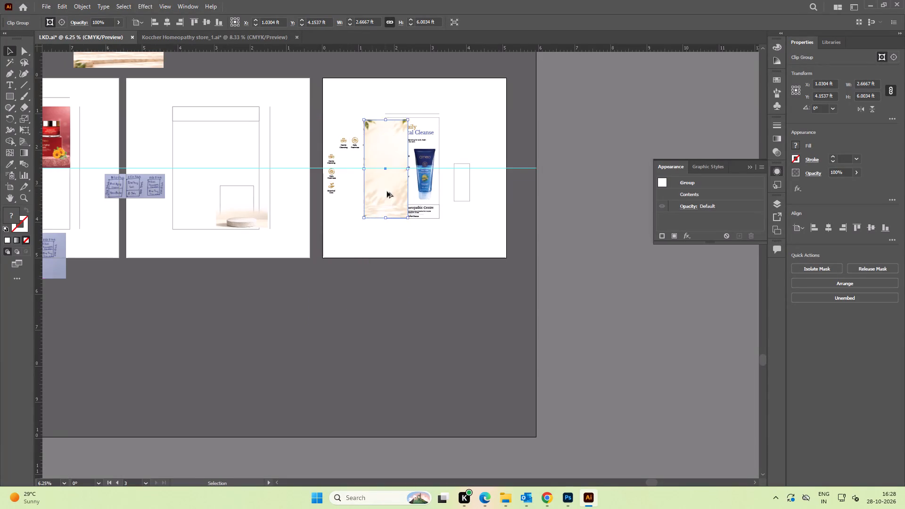
{"action": "scroll", "coordinate": [387, 191], "scroll_direction": "up", "scroll_amount": 3, "text": "alt"}
{"action": "key", "text": "space"}
{"action": "key", "text": "space"}
{"action": "key", "text": "space"}
{"action": "key", "text": "space"}
{"action": "key", "text": "space"}
{"action": "key", "text": "space"}
{"action": "key", "text": "space"}
{"action": "key", "text": "space"}
{"action": "key", "text": "space"}
{"action": "key", "text": "space"}
{"action": "key", "text": "space"}
{"action": "left_click_drag", "start_coordinate": [412, 177], "coordinate": [237, 243]}
{"action": "left_click_drag", "start_coordinate": [597, 213], "coordinate": [355, 246]}
{"action": "left_click_drag", "start_coordinate": [331, 248], "coordinate": [237, 239]}
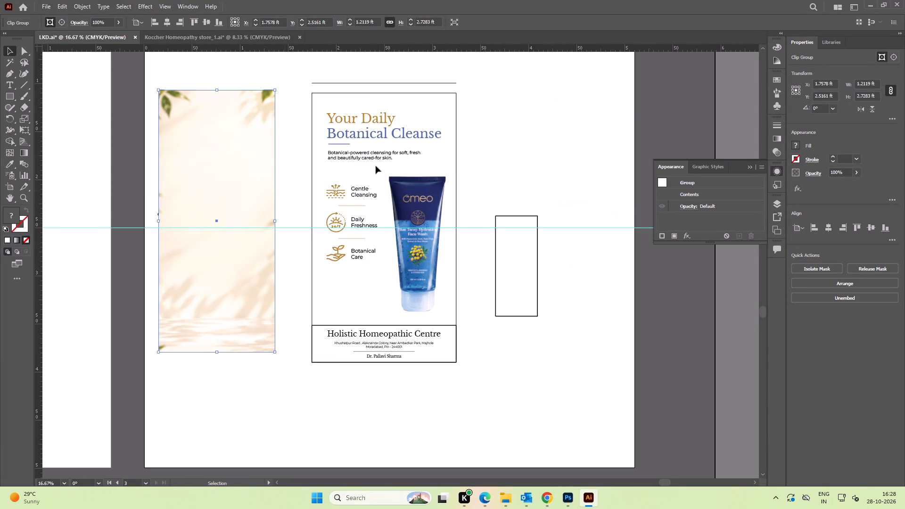
Bring the poster's heading, tagline, feature icons and face wash tube to the front.
{"action": "left_click", "coordinate": [321, 98]}
{"action": "left_click_drag", "start_coordinate": [321, 98], "coordinate": [436, 313]}
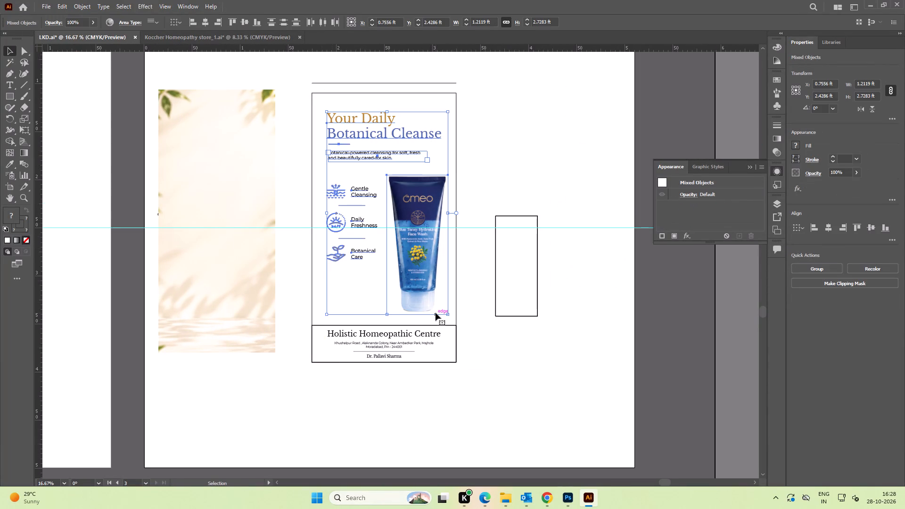
{"action": "key", "text": "ctrl+shift+bracketright"}
{"action": "left_click", "coordinate": [612, 154]}
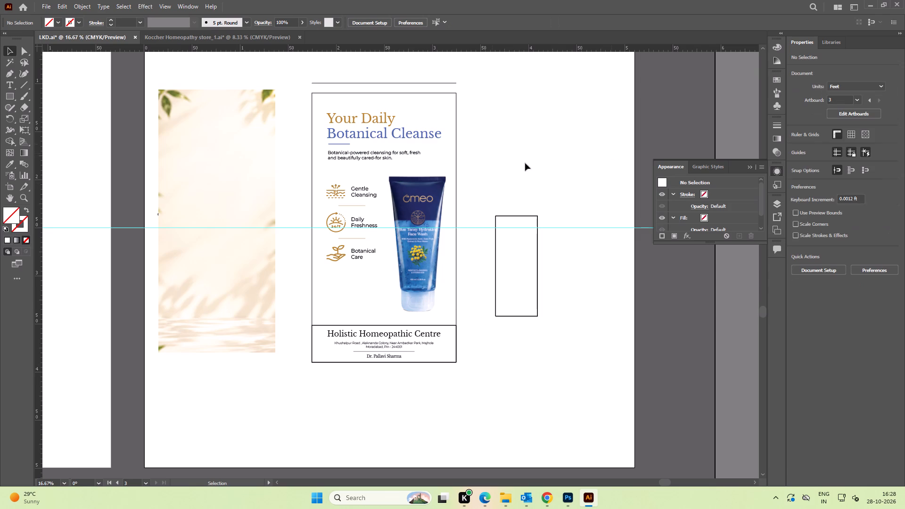
Move the cream background into the poster frame behind the heading, icons and tube, starting at the frame's top-left corner.
{"action": "left_click_drag", "start_coordinate": [239, 246], "coordinate": [393, 249]}
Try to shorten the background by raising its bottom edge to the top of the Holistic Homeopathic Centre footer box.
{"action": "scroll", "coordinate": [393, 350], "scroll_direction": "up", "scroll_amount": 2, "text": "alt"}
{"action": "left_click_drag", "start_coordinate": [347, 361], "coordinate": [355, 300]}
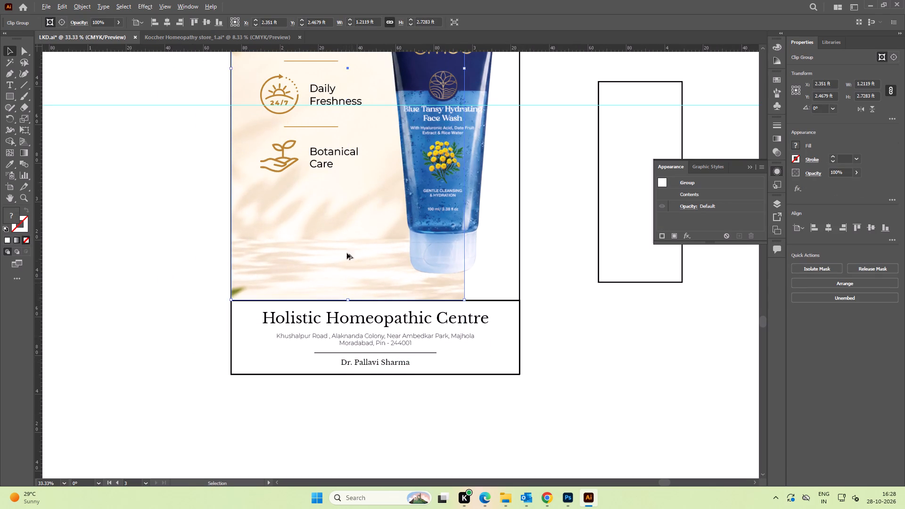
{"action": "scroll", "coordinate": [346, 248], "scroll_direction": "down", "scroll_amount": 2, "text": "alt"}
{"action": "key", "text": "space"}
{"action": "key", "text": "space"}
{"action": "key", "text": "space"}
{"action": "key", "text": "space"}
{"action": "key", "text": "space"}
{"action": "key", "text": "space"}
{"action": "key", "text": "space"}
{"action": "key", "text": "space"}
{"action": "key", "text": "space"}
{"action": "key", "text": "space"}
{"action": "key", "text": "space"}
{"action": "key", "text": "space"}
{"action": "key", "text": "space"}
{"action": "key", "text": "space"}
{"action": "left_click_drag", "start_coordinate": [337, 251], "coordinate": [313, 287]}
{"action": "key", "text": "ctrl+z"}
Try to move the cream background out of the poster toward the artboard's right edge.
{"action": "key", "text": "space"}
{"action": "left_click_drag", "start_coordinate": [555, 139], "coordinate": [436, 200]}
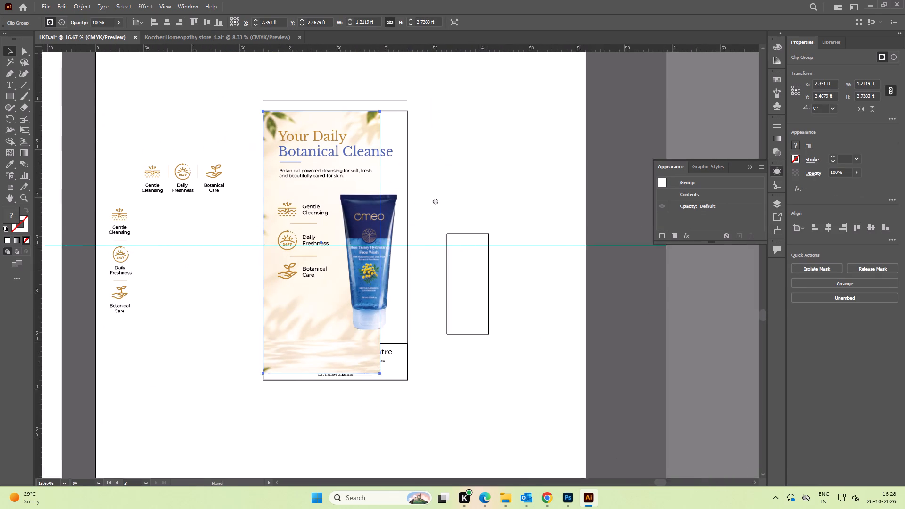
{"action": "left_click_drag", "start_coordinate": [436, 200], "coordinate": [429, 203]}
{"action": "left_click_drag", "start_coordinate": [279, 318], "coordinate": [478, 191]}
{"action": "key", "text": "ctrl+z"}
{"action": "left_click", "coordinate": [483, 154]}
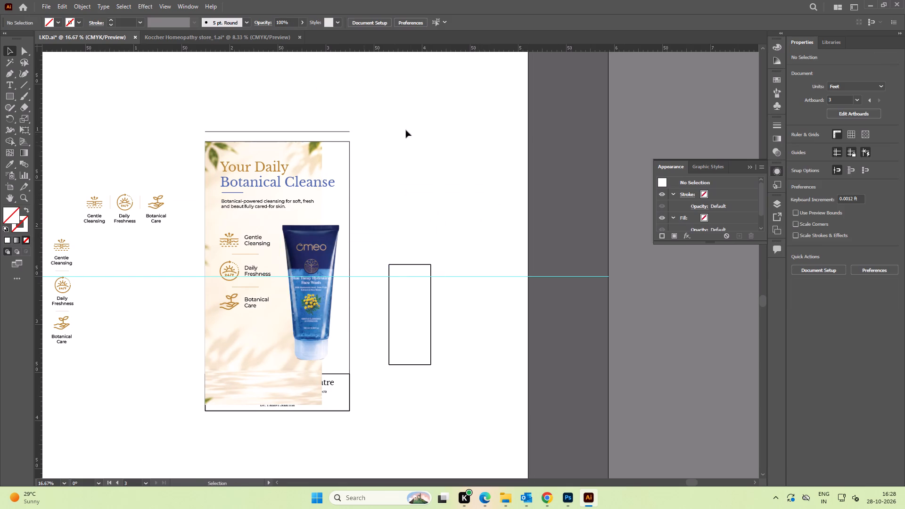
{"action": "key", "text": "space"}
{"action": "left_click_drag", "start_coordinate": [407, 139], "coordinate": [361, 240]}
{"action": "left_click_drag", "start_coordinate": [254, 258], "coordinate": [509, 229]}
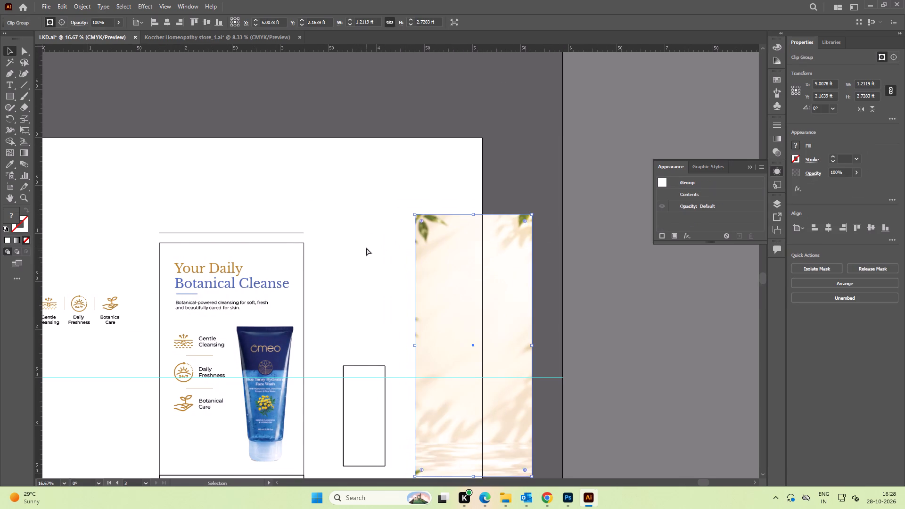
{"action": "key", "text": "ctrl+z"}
Duplicate the cream background, placing the copy across the artboard's right edge near its top.
{"action": "left_click_drag", "start_coordinate": [261, 258], "coordinate": [522, 157], "text": "alt"}
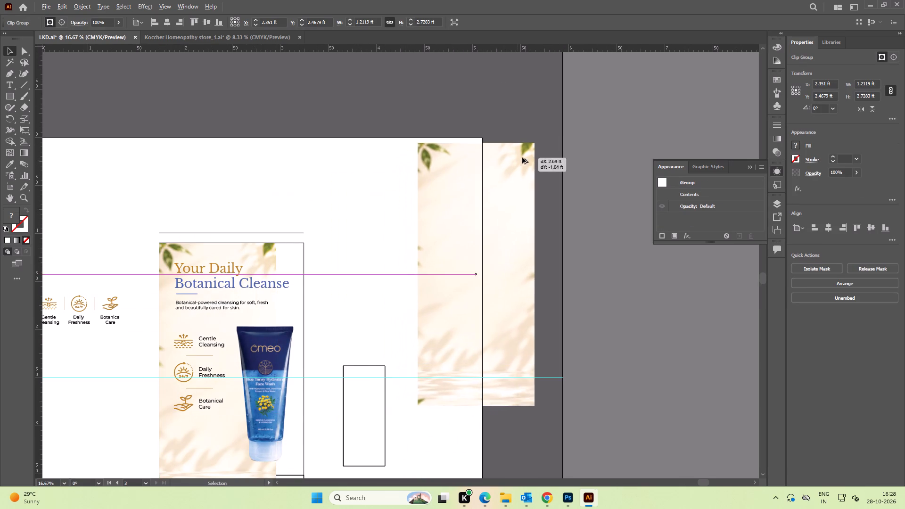
{"action": "left_click_drag", "start_coordinate": [522, 157], "coordinate": [522, 157], "text": "alt"}
Align the poster's cream background precisely with the top and left edges of the poster frame.
{"action": "key", "text": "space"}
{"action": "left_click_drag", "start_coordinate": [365, 251], "coordinate": [443, 193]}
{"action": "scroll", "coordinate": [294, 191], "scroll_direction": "up", "scroll_amount": 5, "text": "alt"}
{"action": "left_click", "coordinate": [324, 195]}
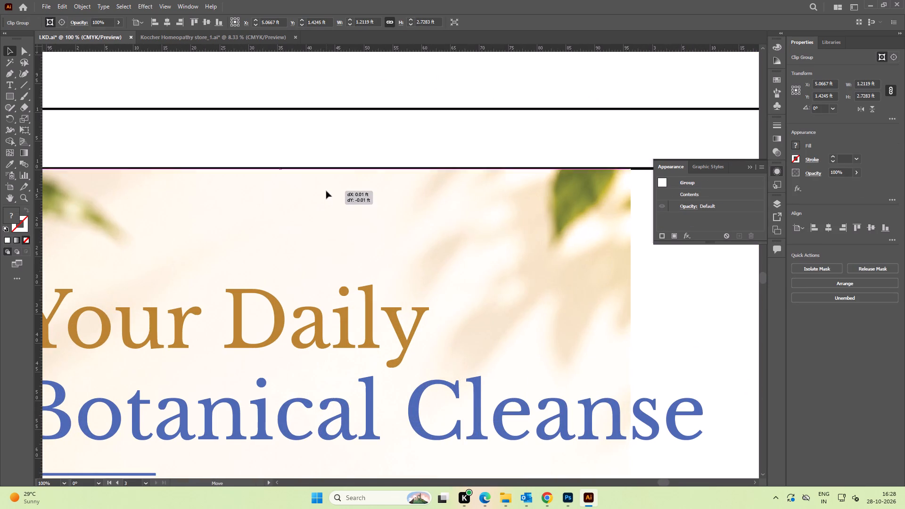
{"action": "scroll", "coordinate": [324, 192], "scroll_direction": "up", "scroll_amount": 3, "text": "alt"}
{"action": "left_click", "coordinate": [347, 193]}
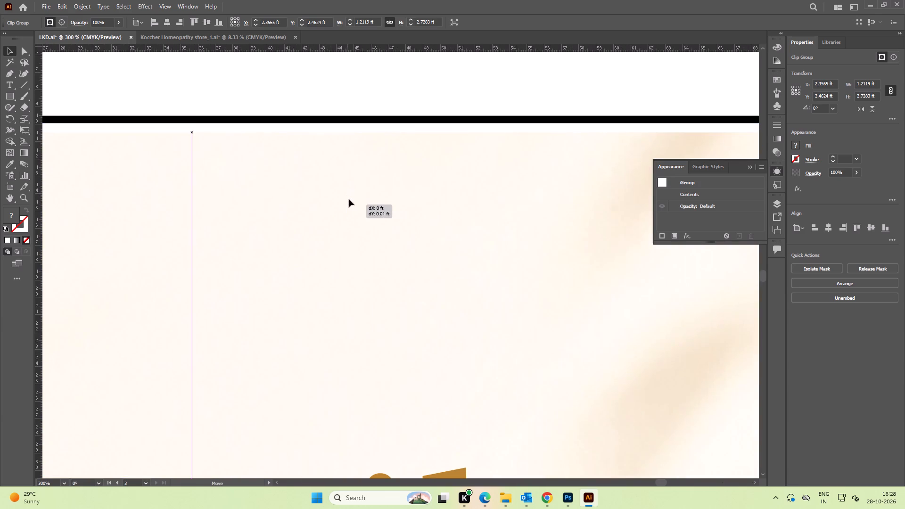
{"action": "scroll", "coordinate": [347, 189], "scroll_direction": "down", "scroll_amount": 3, "text": "alt"}
{"action": "key", "text": "space"}
{"action": "key", "text": "space"}
{"action": "key", "text": "space"}
{"action": "key", "text": "space"}
{"action": "key", "text": "space"}
{"action": "key", "text": "space"}
{"action": "key", "text": "space"}
{"action": "key", "text": "space"}
{"action": "key", "text": "space"}
{"action": "key", "text": "space"}
{"action": "key", "text": "space"}
{"action": "key", "text": "space"}
{"action": "key", "text": "space"}
{"action": "key", "text": "space"}
{"action": "key", "text": "space"}
{"action": "left_click_drag", "start_coordinate": [270, 195], "coordinate": [638, 184]}
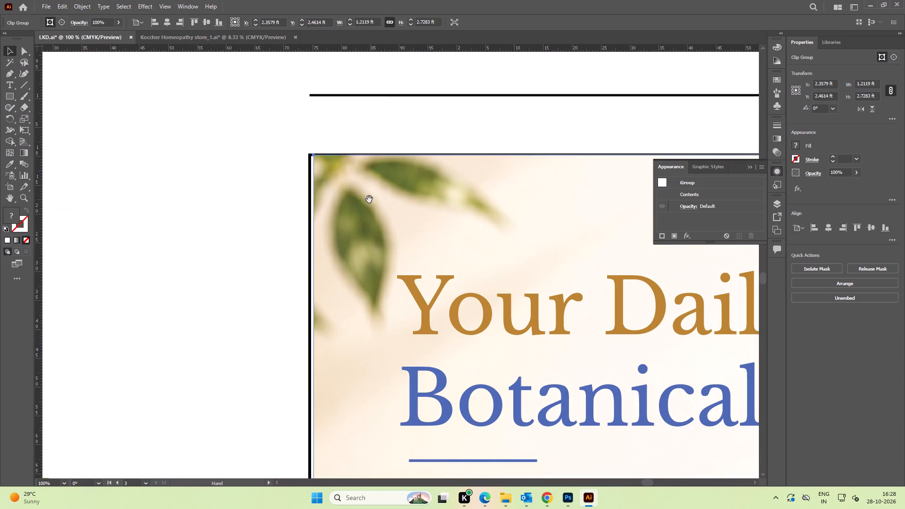
{"action": "scroll", "coordinate": [301, 186], "scroll_direction": "up", "scroll_amount": 4}
{"action": "left_click_drag", "start_coordinate": [419, 196], "coordinate": [408, 197]}
Shorten the background to about 2.415 ft high so its bottom edge meets the top of the footer box.
{"action": "scroll", "coordinate": [408, 197], "scroll_direction": "down", "scroll_amount": 5, "text": "alt"}
{"action": "key", "text": "space"}
{"action": "left_click_drag", "start_coordinate": [544, 221], "coordinate": [273, 139]}
{"action": "scroll", "coordinate": [374, 150], "scroll_direction": "down", "scroll_amount": 4}
{"action": "key", "text": "space"}
{"action": "left_click_drag", "start_coordinate": [370, 244], "coordinate": [354, 118]}
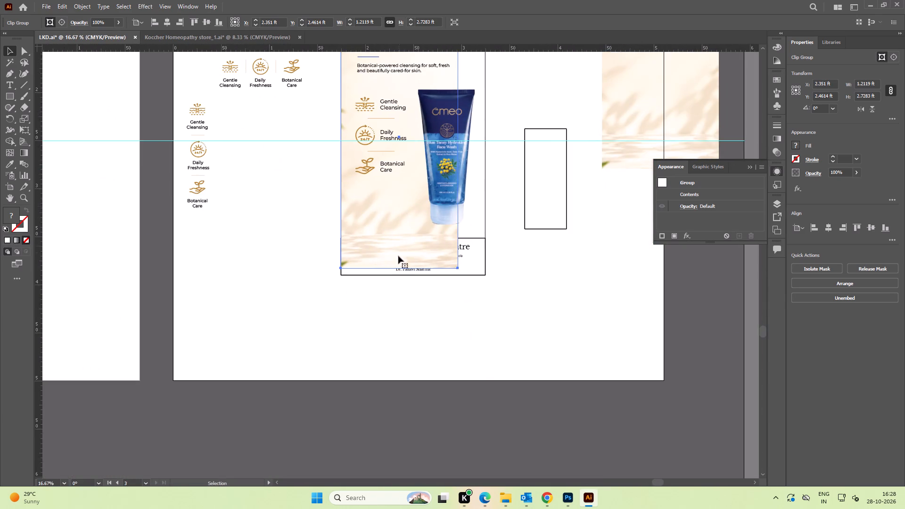
{"action": "scroll", "coordinate": [403, 286], "scroll_direction": "up", "scroll_amount": 4, "text": "alt"}
{"action": "key", "text": "space"}
{"action": "left_click_drag", "start_coordinate": [422, 159], "coordinate": [292, 287]}
{"action": "scroll", "coordinate": [297, 244], "scroll_direction": "up", "scroll_amount": 1, "text": "alt"}
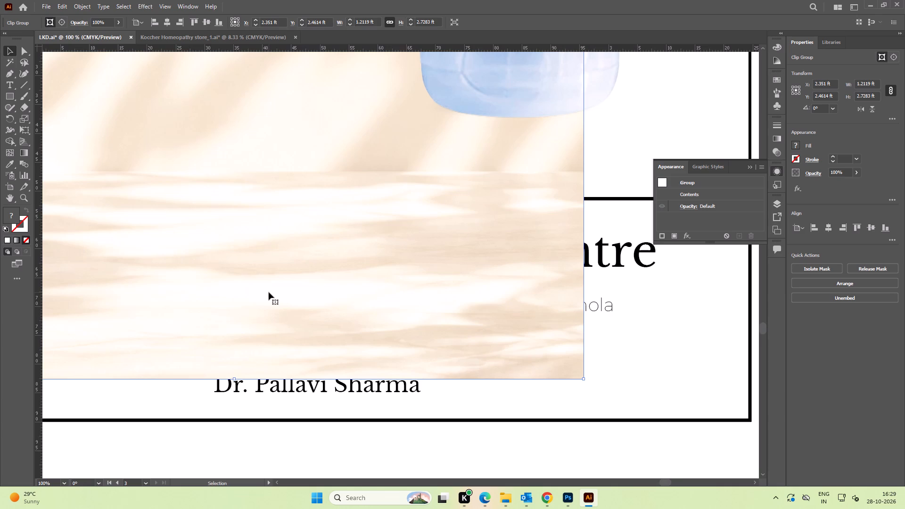
{"action": "scroll", "coordinate": [375, 279], "scroll_direction": "down", "scroll_amount": 2, "text": "alt"}
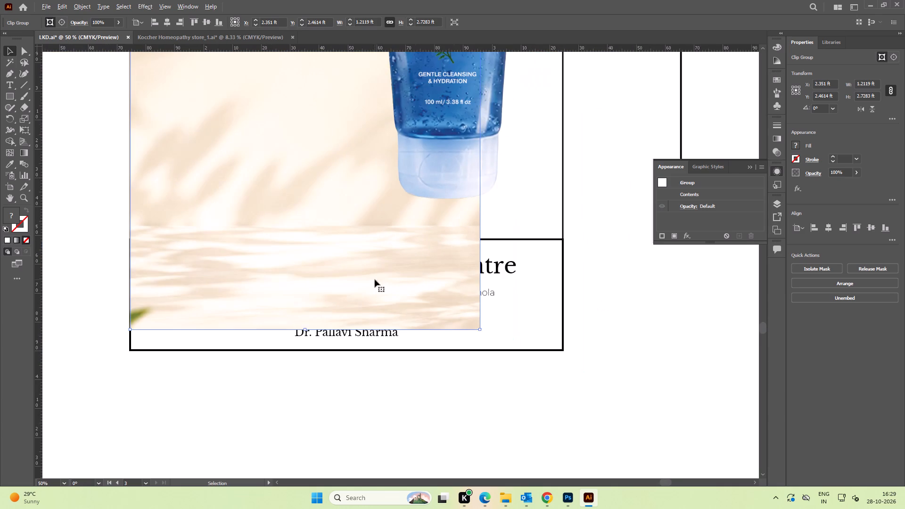
{"action": "key", "text": "space"}
{"action": "left_click_drag", "start_coordinate": [306, 328], "coordinate": [318, 250]}
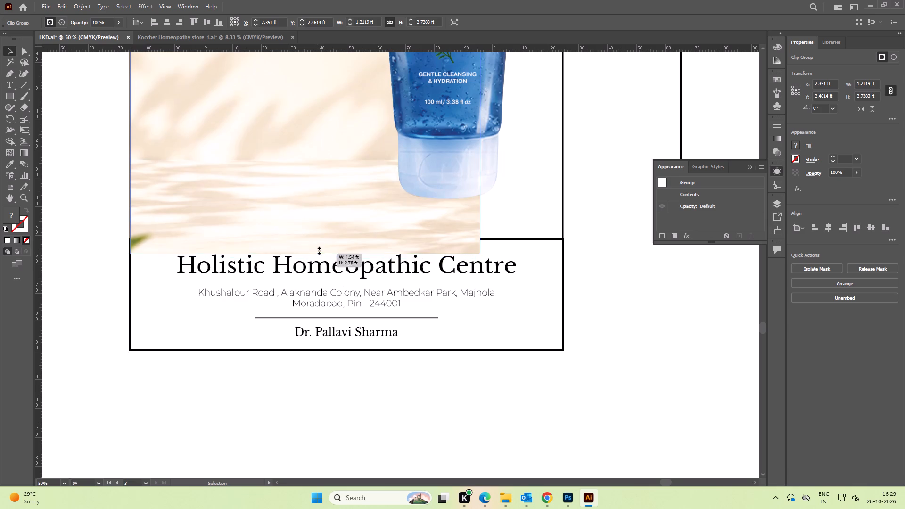
{"action": "left_click_drag", "start_coordinate": [318, 250], "coordinate": [320, 238]}
{"action": "scroll", "coordinate": [309, 247], "scroll_direction": "up", "scroll_amount": 5, "text": "alt"}
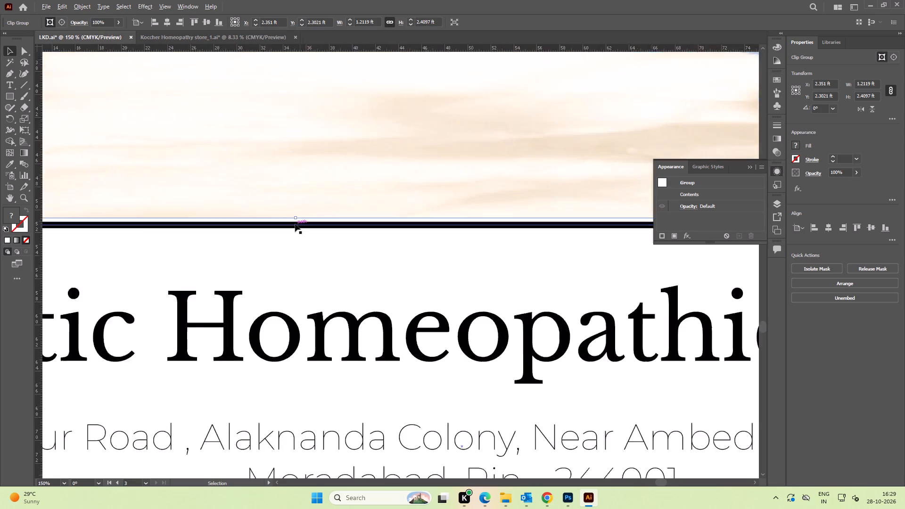
{"action": "scroll", "coordinate": [295, 224], "scroll_direction": "up", "scroll_amount": 1, "text": "alt"}
{"action": "left_click_drag", "start_coordinate": [297, 211], "coordinate": [298, 223]}
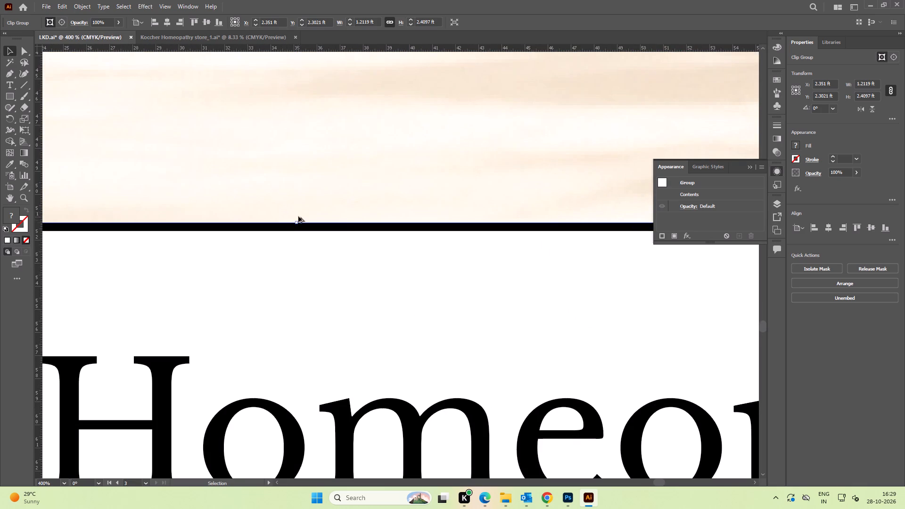
Stretch the background's right edge to the poster frame's right edge, making it 1.5 ft wide.
{"action": "scroll", "coordinate": [300, 208], "scroll_direction": "down", "scroll_amount": 5, "text": "alt"}
{"action": "key", "text": "space"}
{"action": "left_click_drag", "start_coordinate": [395, 156], "coordinate": [233, 389]}
{"action": "scroll", "coordinate": [397, 144], "scroll_direction": "down", "scroll_amount": 2, "text": "alt"}
{"action": "key", "text": "space"}
{"action": "left_click_drag", "start_coordinate": [337, 144], "coordinate": [309, 228]}
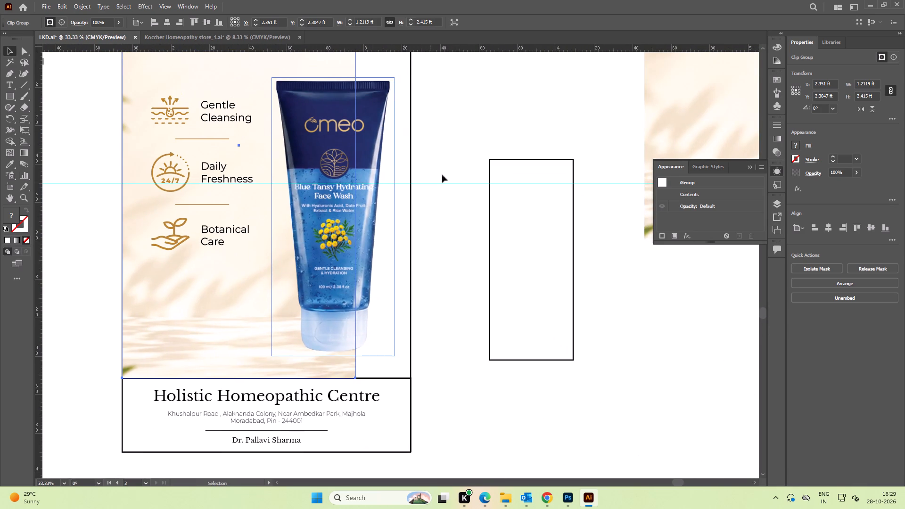
{"action": "key", "text": "space"}
{"action": "left_click_drag", "start_coordinate": [220, 144], "coordinate": [225, 209]}
{"action": "left_click", "coordinate": [447, 137]}
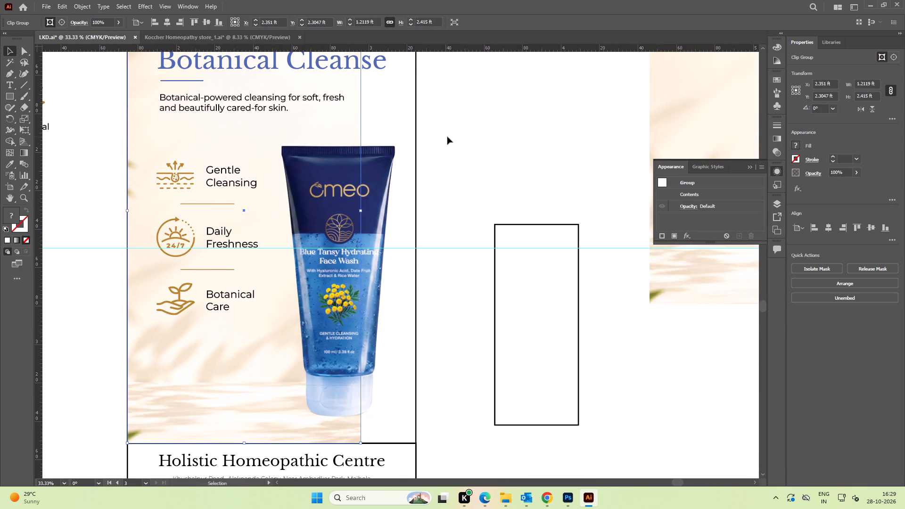
{"action": "left_click", "coordinate": [327, 129]}
{"action": "left_click_drag", "start_coordinate": [362, 211], "coordinate": [405, 213]}
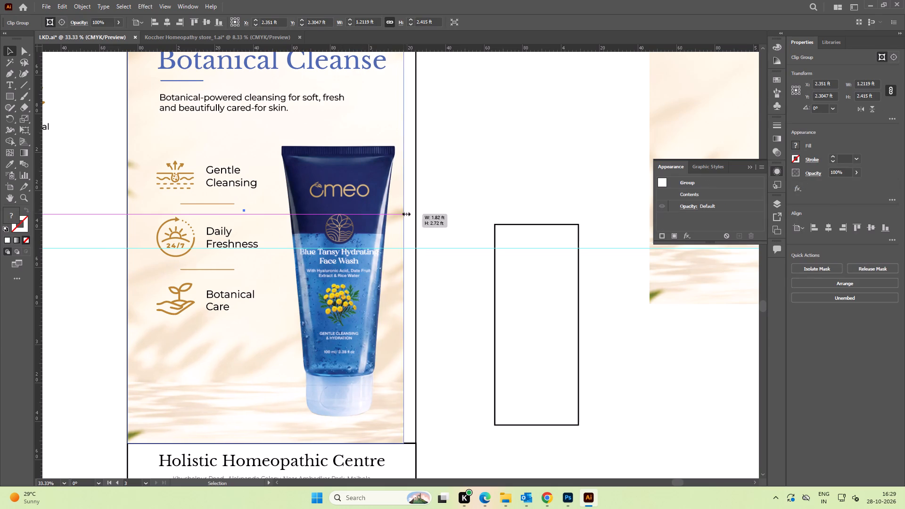
{"action": "left_click_drag", "start_coordinate": [405, 213], "coordinate": [416, 213]}
{"action": "scroll", "coordinate": [405, 213], "scroll_direction": "up", "scroll_amount": 3, "text": "alt"}
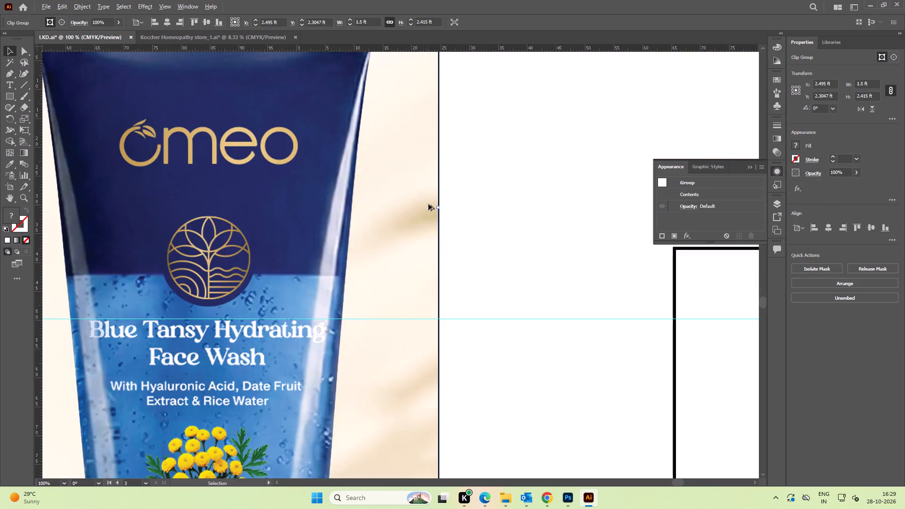
{"action": "scroll", "coordinate": [435, 201], "scroll_direction": "up", "scroll_amount": 3, "text": "alt"}
{"action": "scroll", "coordinate": [496, 197], "scroll_direction": "down", "scroll_amount": 4, "text": "alt"}
{"action": "key", "text": "ctrl+0"}
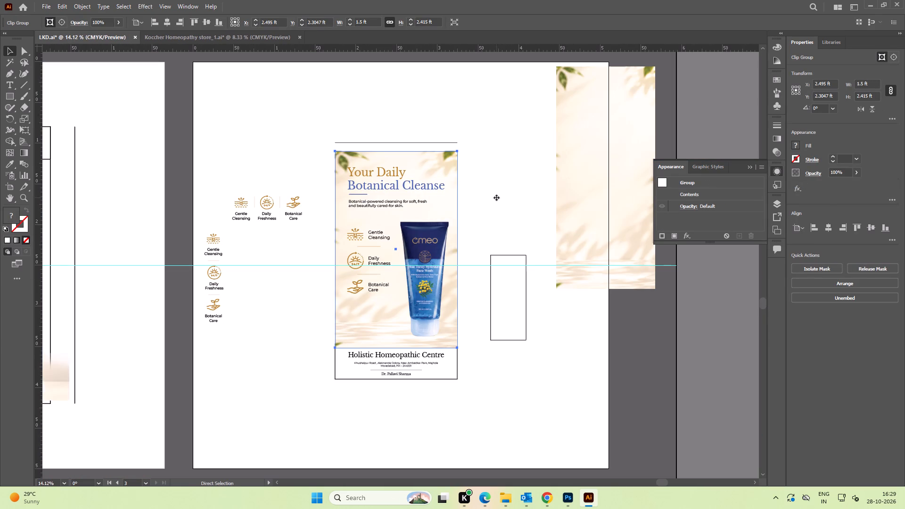
Examine how the stretched background fits the poster frame and sits behind the heading, icons and tube.
{"action": "left_click", "coordinate": [496, 197]}
{"action": "key", "text": "space"}
{"action": "left_click_drag", "start_coordinate": [493, 197], "coordinate": [500, 190]}
{"action": "key", "text": "space"}
{"action": "left_click_drag", "start_coordinate": [488, 216], "coordinate": [466, 209]}
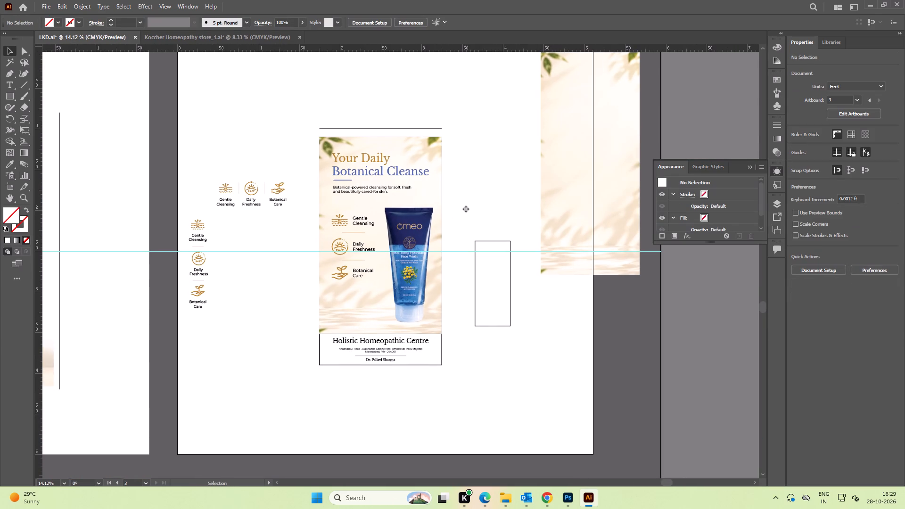
{"action": "key", "text": "space"}
{"action": "left_click_drag", "start_coordinate": [469, 211], "coordinate": [457, 203]}
{"action": "scroll", "coordinate": [400, 115], "scroll_direction": "up", "scroll_amount": 4, "text": "alt"}
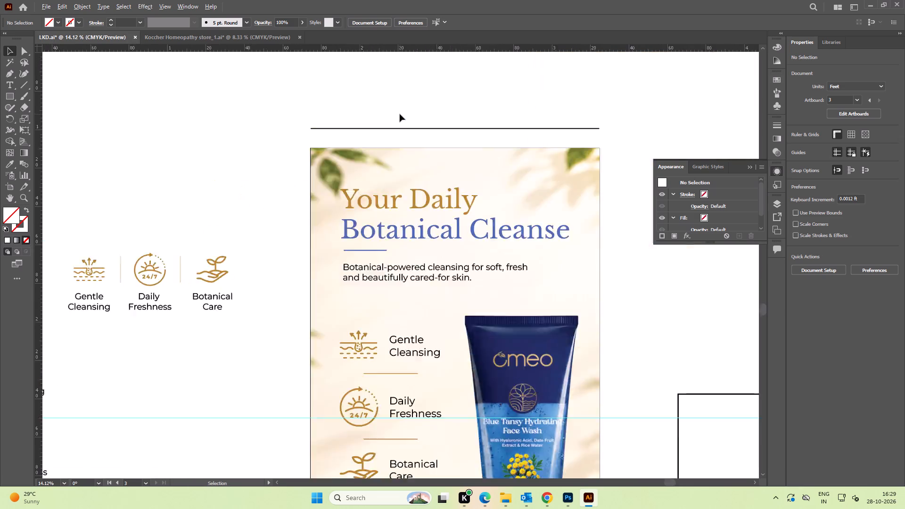
{"action": "scroll", "coordinate": [463, 189], "scroll_direction": "down", "scroll_amount": 3, "text": "alt"}
{"action": "key", "text": "space"}
{"action": "left_click_drag", "start_coordinate": [515, 187], "coordinate": [400, 165]}
{"action": "left_click", "coordinate": [451, 169]}
{"action": "key", "text": "space"}
{"action": "left_click_drag", "start_coordinate": [496, 214], "coordinate": [452, 189]}
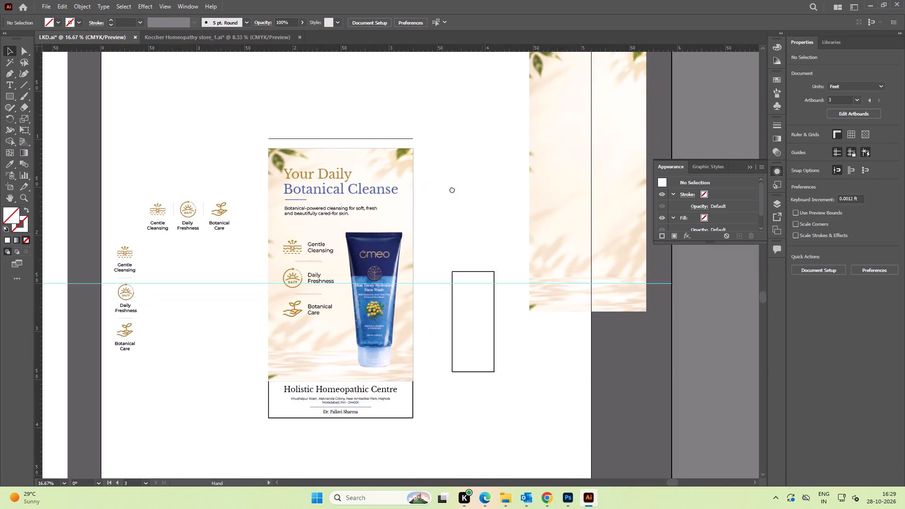
{"action": "left_click_drag", "start_coordinate": [452, 189], "coordinate": [452, 189]}
{"action": "left_click", "coordinate": [452, 189]}
{"action": "scroll", "coordinate": [319, 137], "scroll_direction": "up", "scroll_amount": 3, "text": "alt"}
{"action": "left_click", "coordinate": [325, 142]}
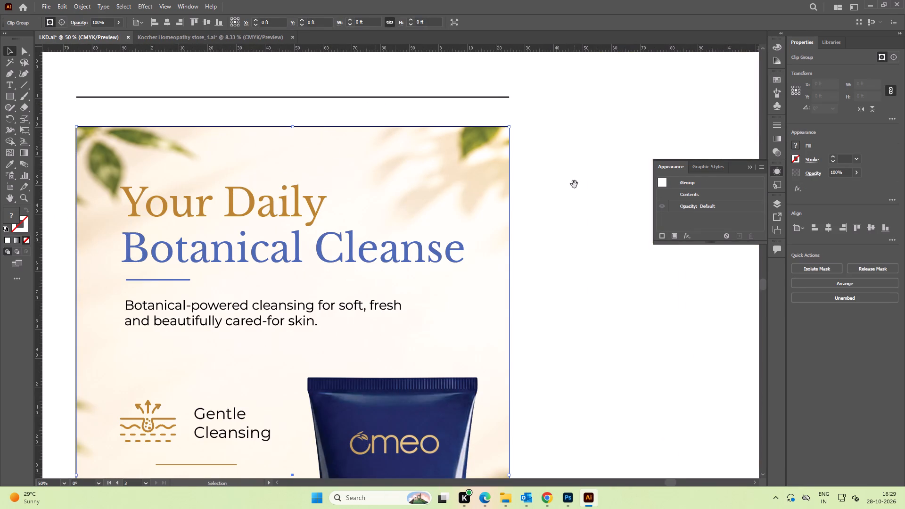
{"action": "key", "text": "space"}
{"action": "left_click_drag", "start_coordinate": [574, 184], "coordinate": [499, 144]}
{"action": "scroll", "coordinate": [498, 144], "scroll_direction": "down", "scroll_amount": 2, "text": "alt"}
{"action": "left_click", "coordinate": [517, 182]}
{"action": "key", "text": "space"}
{"action": "left_click_drag", "start_coordinate": [514, 199], "coordinate": [486, 128]}
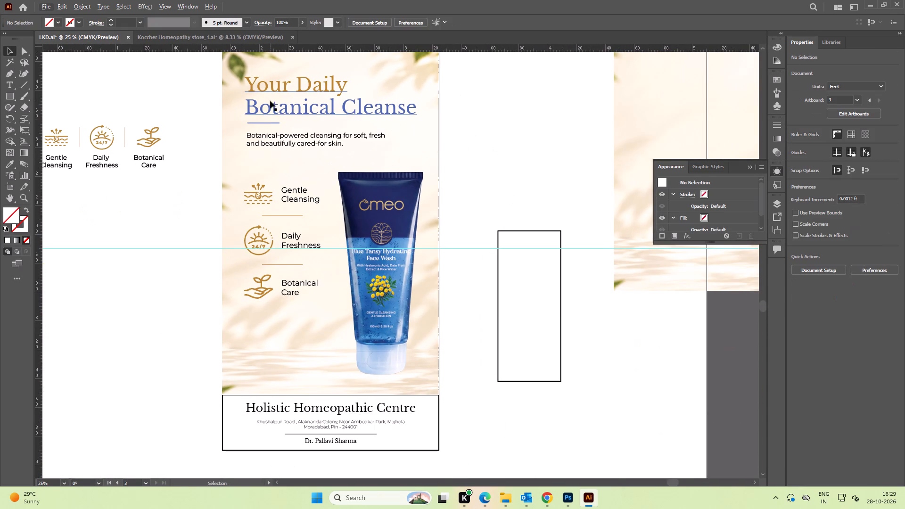
{"action": "scroll", "coordinate": [270, 101], "scroll_direction": "down", "scroll_amount": 2, "text": "alt"}
{"action": "key", "text": "space"}
{"action": "key", "text": "space"}
{"action": "key", "text": "space"}
{"action": "key", "text": "space"}
{"action": "key", "text": "space"}
{"action": "left_click_drag", "start_coordinate": [427, 110], "coordinate": [216, 145]}
{"action": "left_click", "coordinate": [395, 120]}
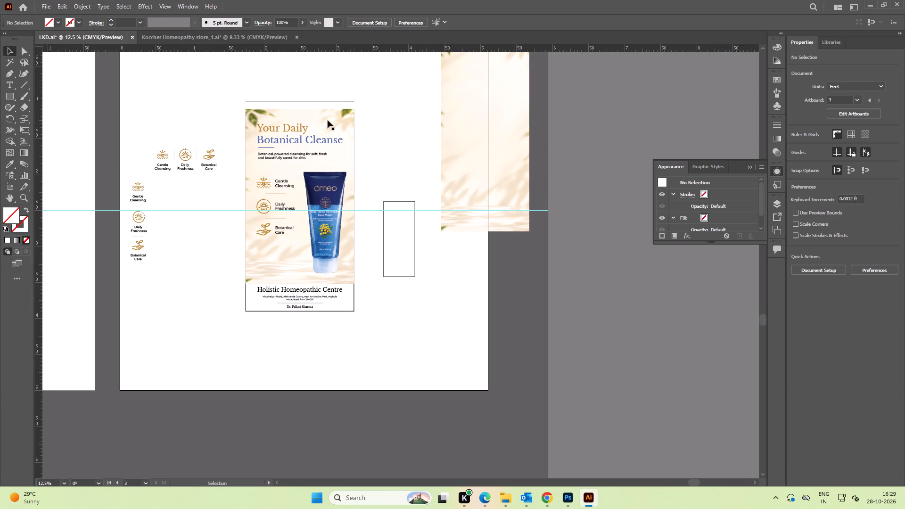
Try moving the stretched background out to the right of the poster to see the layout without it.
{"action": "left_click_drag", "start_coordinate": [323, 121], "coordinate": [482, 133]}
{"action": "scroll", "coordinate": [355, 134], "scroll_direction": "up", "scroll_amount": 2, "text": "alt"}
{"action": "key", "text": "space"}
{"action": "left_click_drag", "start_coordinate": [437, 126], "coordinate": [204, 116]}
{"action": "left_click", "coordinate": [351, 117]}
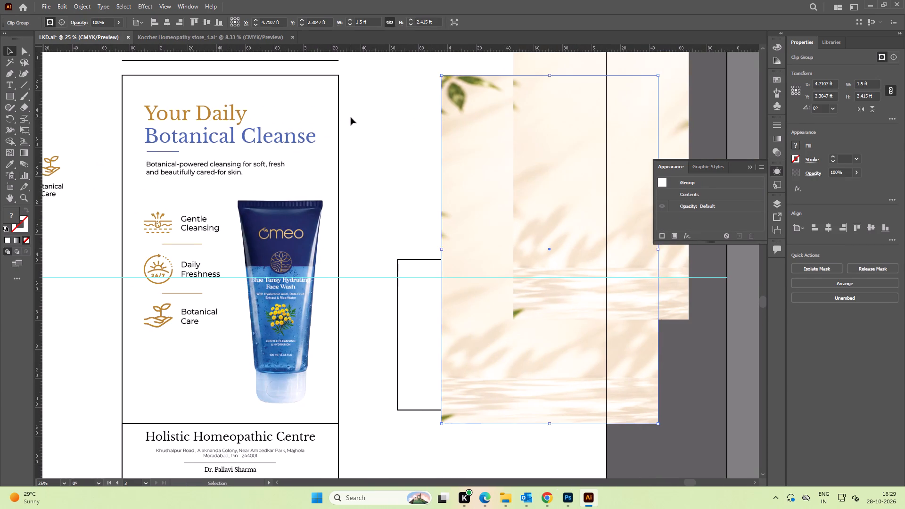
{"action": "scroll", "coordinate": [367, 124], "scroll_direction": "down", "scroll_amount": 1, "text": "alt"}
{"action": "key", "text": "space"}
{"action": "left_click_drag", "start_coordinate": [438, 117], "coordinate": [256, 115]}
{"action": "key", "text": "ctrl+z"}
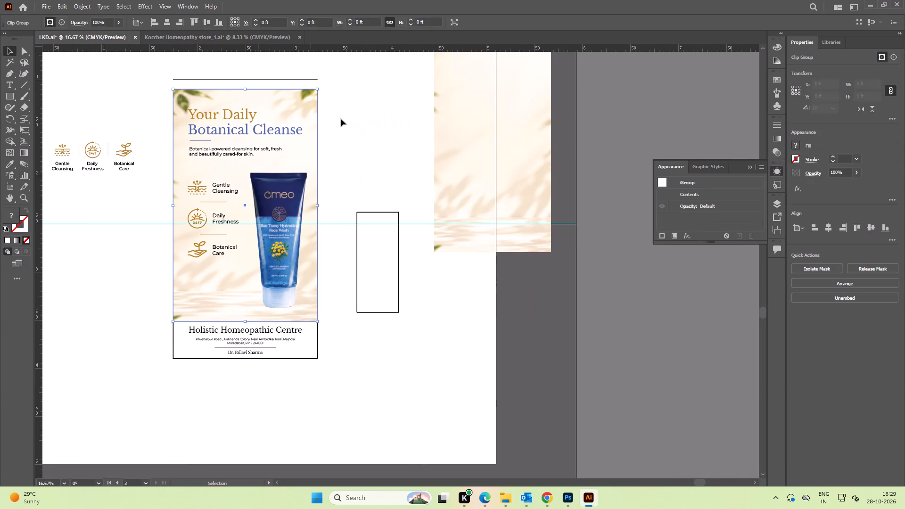
Move the stretched background horizontally out of the poster frame to the empty area on its right.
{"action": "left_click", "coordinate": [354, 113]}
{"action": "key", "text": "space"}
{"action": "left_click", "coordinate": [360, 108]}
{"action": "left_click_drag", "start_coordinate": [276, 105], "coordinate": [428, 109]}
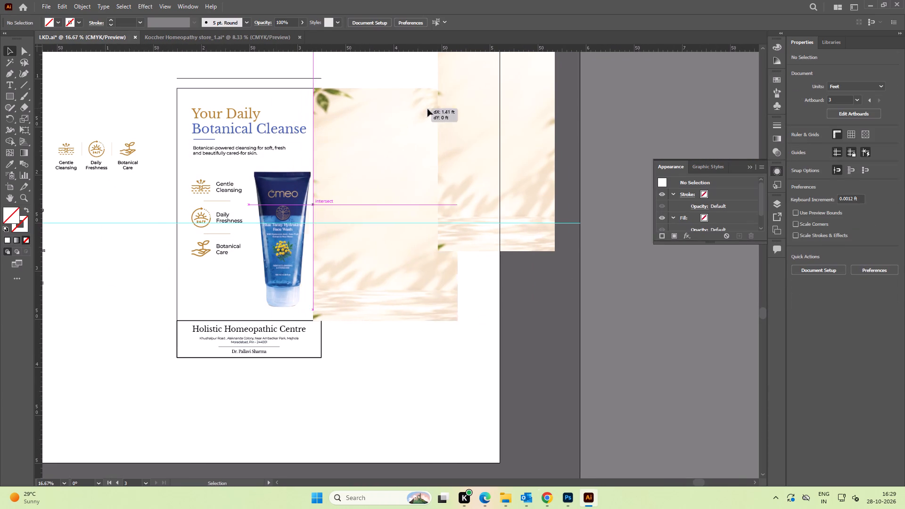
{"action": "left_click_drag", "start_coordinate": [428, 109], "coordinate": [475, 108]}
{"action": "left_click", "coordinate": [334, 115]}
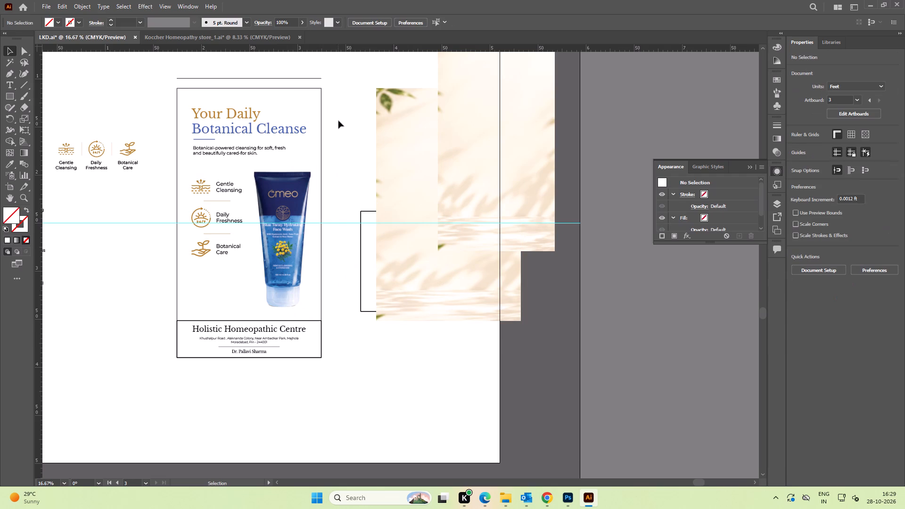
Draw a rectangle of about 1.5 by 2.42 ft over the poster frame's area above the clinic details.
{"action": "key", "text": "space"}
{"action": "left_click_drag", "start_coordinate": [333, 131], "coordinate": [375, 129]}
{"action": "scroll", "coordinate": [259, 106], "scroll_direction": "up", "scroll_amount": 1, "text": "alt"}
{"action": "key", "text": "space"}
{"action": "left_click_drag", "start_coordinate": [310, 99], "coordinate": [286, 105]}
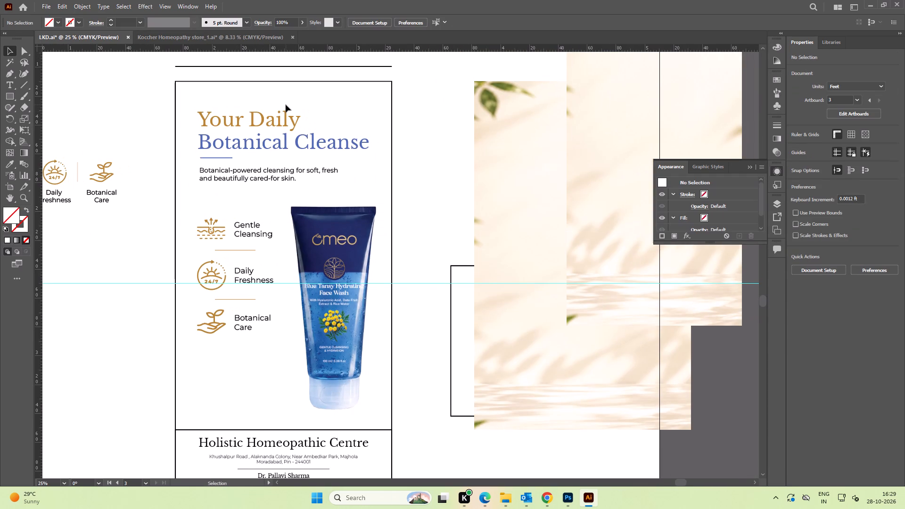
{"action": "key", "text": "m"}
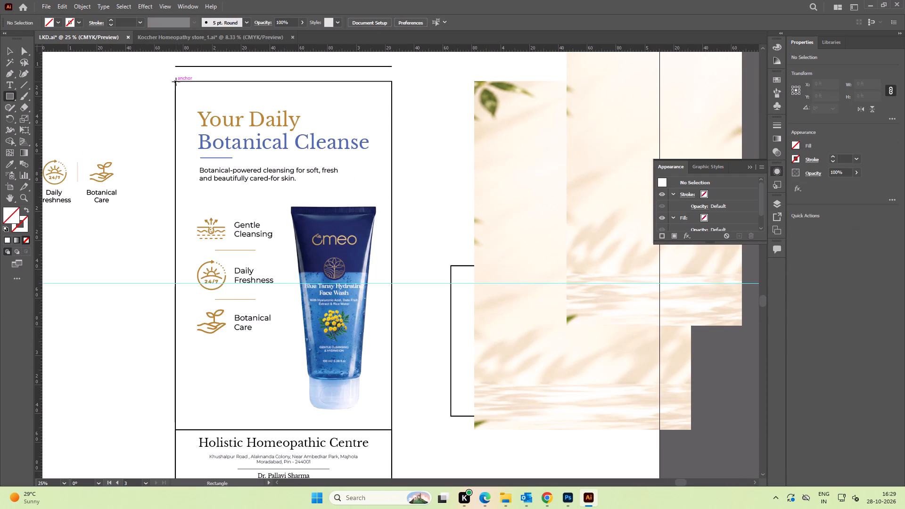
{"action": "left_click_drag", "start_coordinate": [175, 81], "coordinate": [257, 204]}
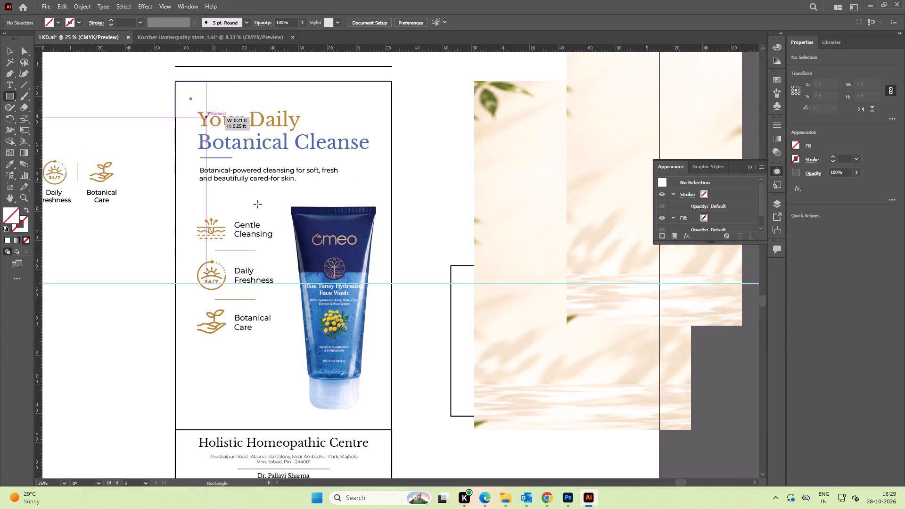
{"action": "left_click_drag", "start_coordinate": [257, 204], "coordinate": [390, 429]}
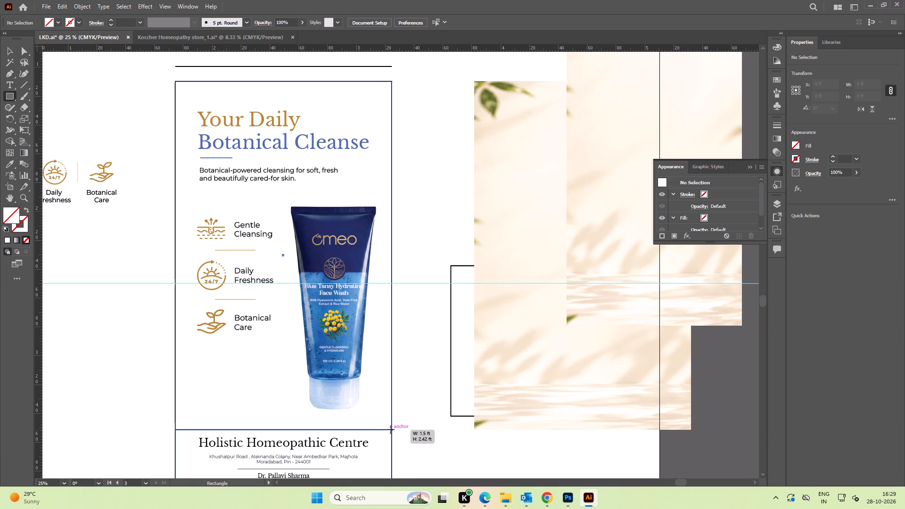
{"action": "left_click_drag", "start_coordinate": [390, 429], "coordinate": [391, 429]}
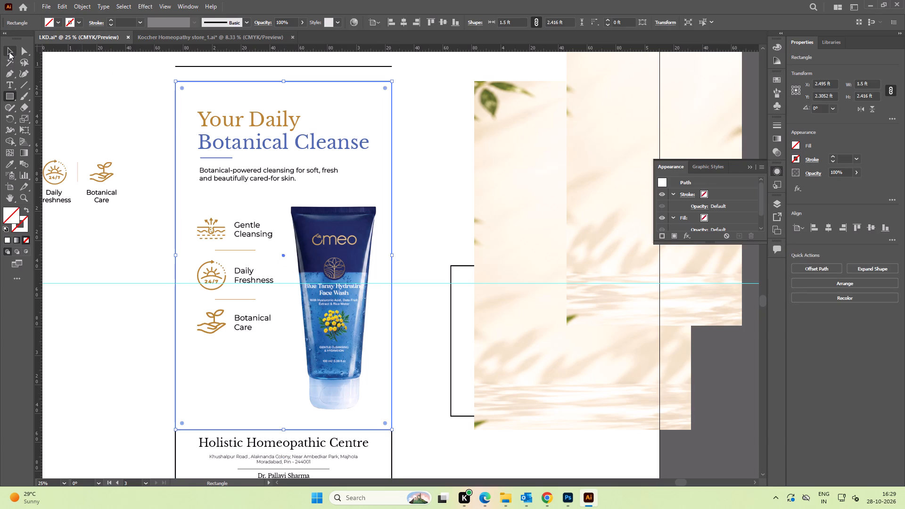
Move the new rectangle about 1.67 ft horizontally to the right, over the stretched background.
{"action": "left_click", "coordinate": [9, 51]}
{"action": "scroll", "coordinate": [188, 123], "scroll_direction": "down", "scroll_amount": 2, "text": "alt"}
{"action": "key", "text": "space"}
{"action": "key", "text": "space"}
{"action": "key", "text": "space"}
{"action": "key", "text": "space"}
{"action": "key", "text": "space"}
{"action": "key", "text": "space"}
{"action": "key", "text": "space"}
{"action": "key", "text": "space"}
{"action": "key", "text": "space"}
{"action": "key", "text": "space"}
{"action": "key", "text": "space"}
{"action": "key", "text": "space"}
{"action": "key", "text": "space"}
{"action": "key", "text": "space"}
{"action": "key", "text": "space"}
{"action": "key", "text": "space"}
{"action": "key", "text": "space"}
{"action": "key", "text": "space"}
{"action": "key", "text": "space"}
{"action": "left_click_drag", "start_coordinate": [285, 177], "coordinate": [243, 179]}
{"action": "left_click_drag", "start_coordinate": [471, 188], "coordinate": [243, 173]}
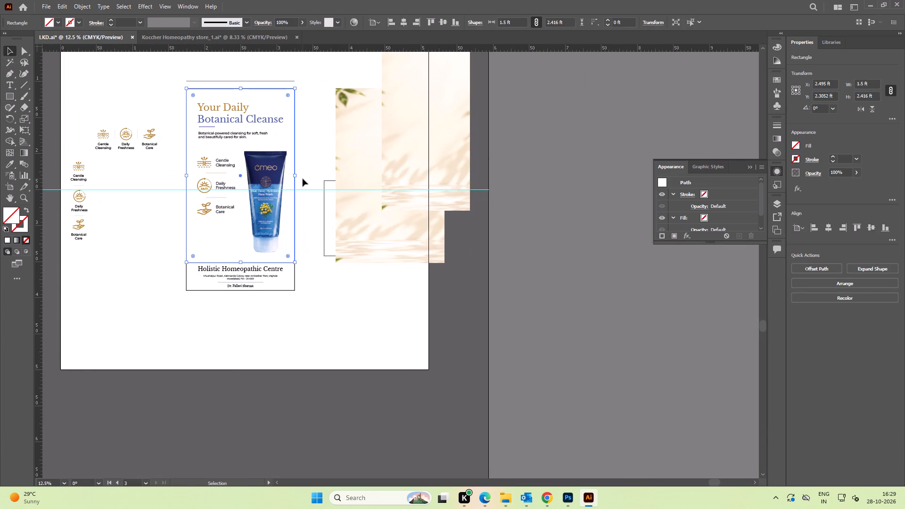
{"action": "left_click_drag", "start_coordinate": [295, 183], "coordinate": [415, 188]}
Centre-align the rectangle and the stretched background with each other, both horizontally and vertically.
{"action": "scroll", "coordinate": [409, 176], "scroll_direction": "up", "scroll_amount": 2, "text": "alt"}
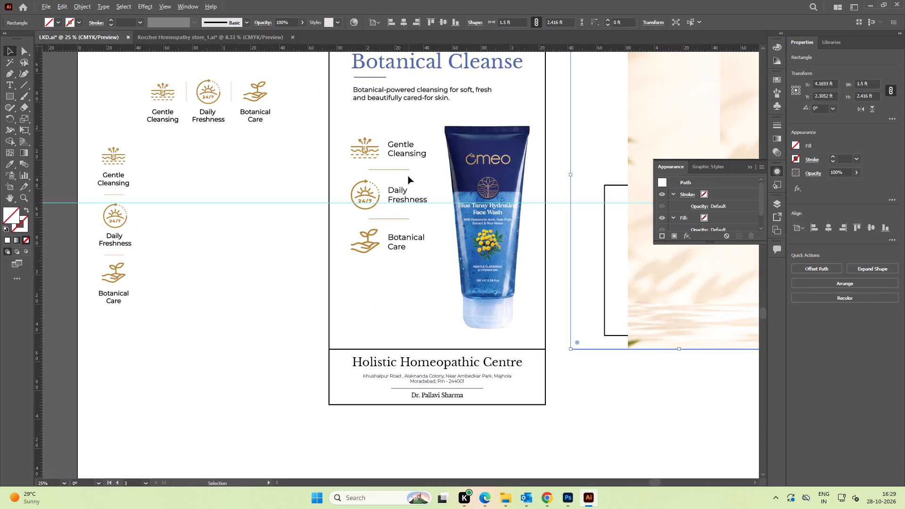
{"action": "scroll", "coordinate": [408, 176], "scroll_direction": "down", "scroll_amount": 2, "text": "alt"}
{"action": "scroll", "coordinate": [408, 176], "scroll_direction": "up", "scroll_amount": 1, "text": "alt"}
{"action": "key", "text": "space"}
{"action": "key", "text": "space"}
{"action": "key", "text": "space"}
{"action": "key", "text": "space"}
{"action": "key", "text": "space"}
{"action": "key", "text": "space"}
{"action": "key", "text": "space"}
{"action": "key", "text": "space"}
{"action": "key", "text": "space"}
{"action": "key", "text": "space"}
{"action": "key", "text": "space"}
{"action": "left_click_drag", "start_coordinate": [532, 211], "coordinate": [143, 162]}
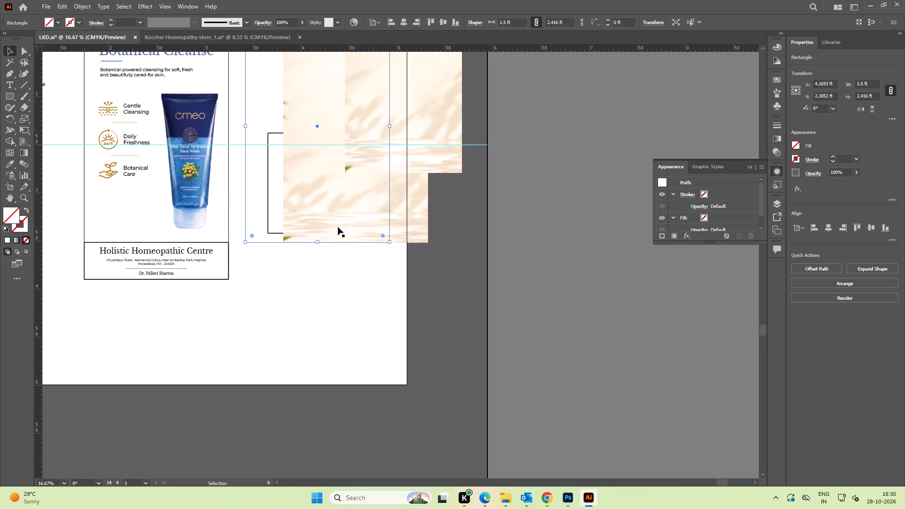
{"action": "left_click", "coordinate": [300, 230], "text": "shift"}
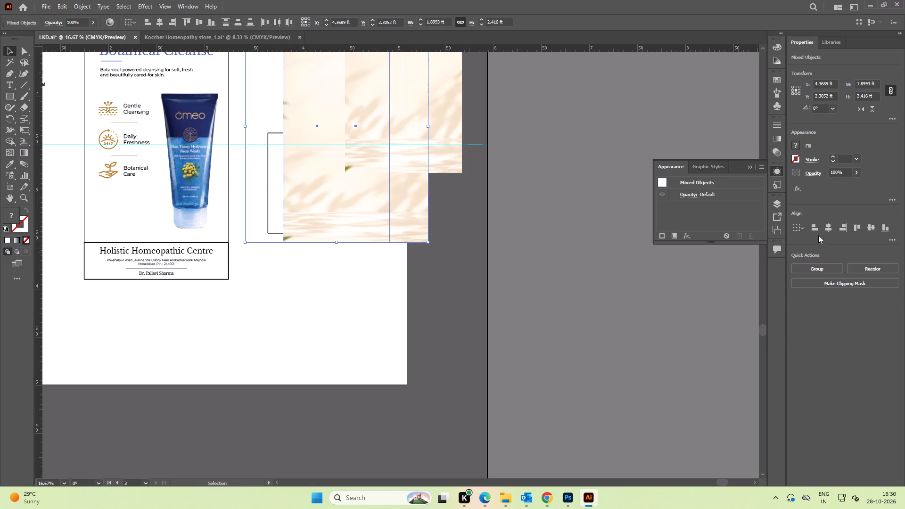
{"action": "left_click", "coordinate": [824, 228]}
{"action": "left_click", "coordinate": [868, 231]}
Make a clipping mask so the stretched background is cropped to the rectangle.
{"action": "right_click", "coordinate": [296, 202]}
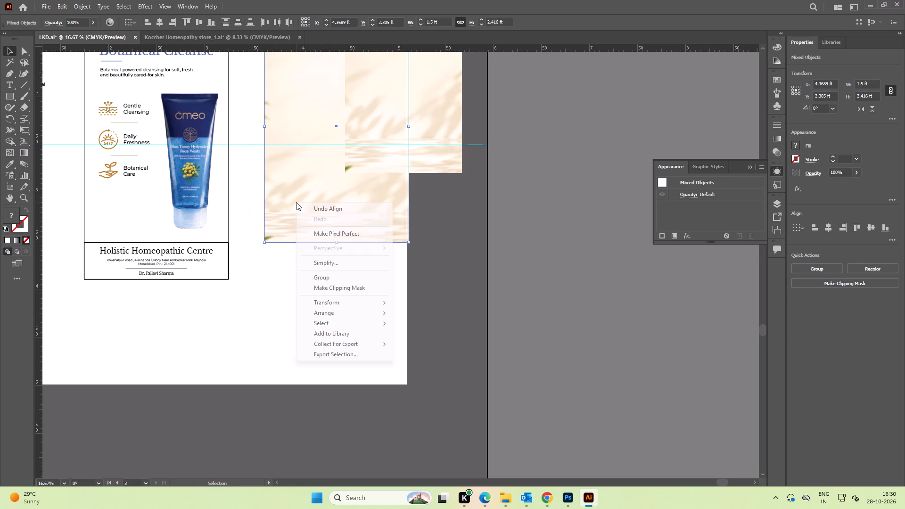
{"action": "left_click", "coordinate": [339, 287]}
{"action": "left_click", "coordinate": [309, 299]}
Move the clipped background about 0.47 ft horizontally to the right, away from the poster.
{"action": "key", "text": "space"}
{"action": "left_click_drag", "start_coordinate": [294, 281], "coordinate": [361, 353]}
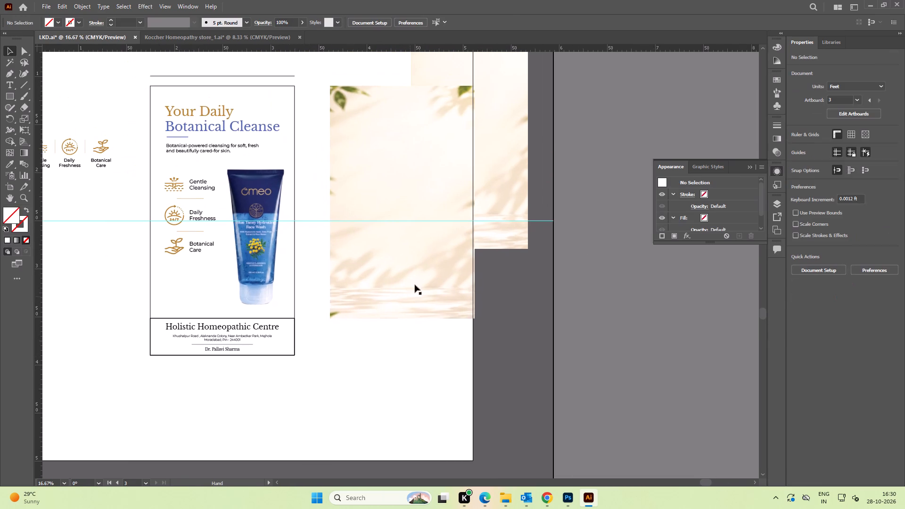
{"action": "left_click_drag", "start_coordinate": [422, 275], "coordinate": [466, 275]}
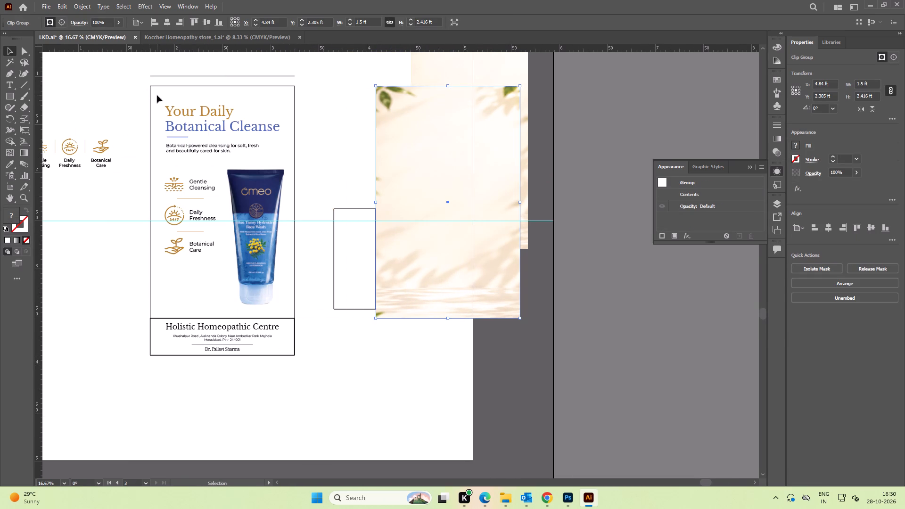
Bring the poster's heading, tagline, benefit icons with labels and face wash tube to the front.
{"action": "left_click_drag", "start_coordinate": [157, 94], "coordinate": [281, 296]}
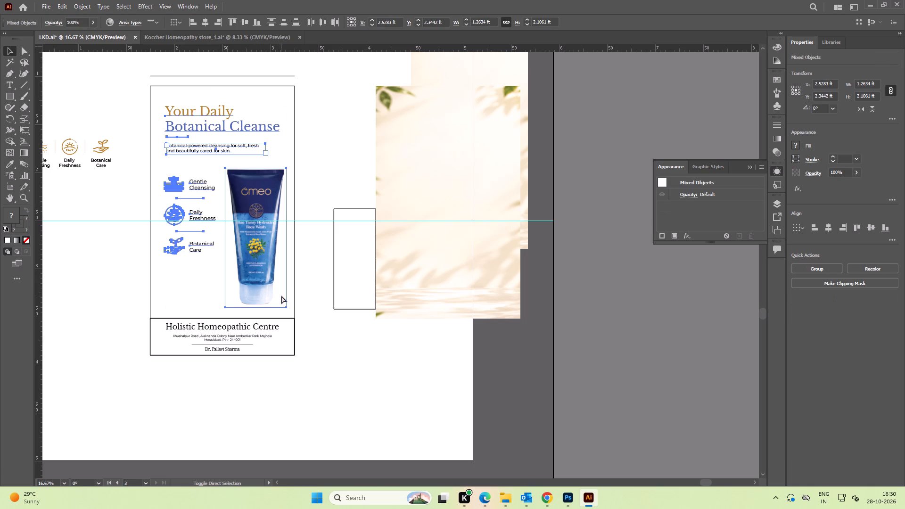
{"action": "key", "text": "ctrl+shift+bracketright"}
{"action": "left_click", "coordinate": [400, 351]}
Move the clipped background into the poster frame behind the content, flush with the frame edges above the clinic details.
{"action": "left_click_drag", "start_coordinate": [439, 291], "coordinate": [276, 291]}
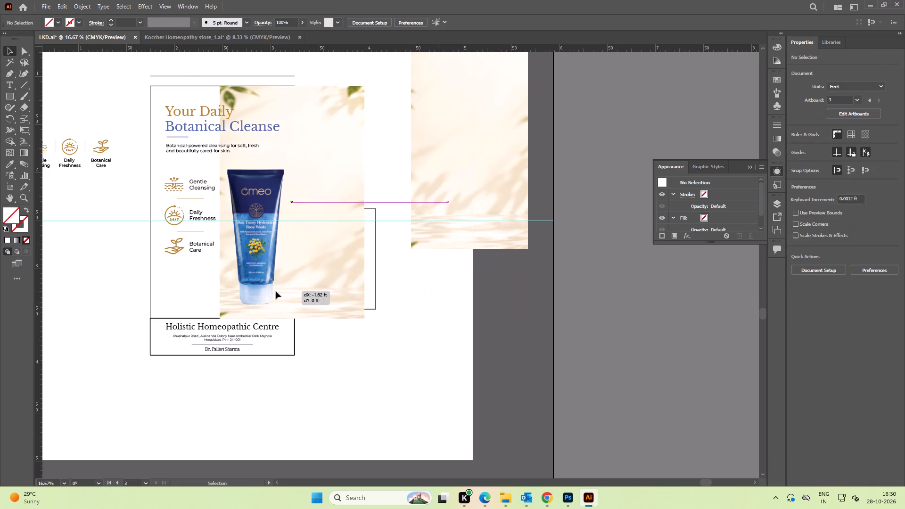
{"action": "left_click_drag", "start_coordinate": [276, 291], "coordinate": [209, 293]}
{"action": "scroll", "coordinate": [231, 90], "scroll_direction": "up", "scroll_amount": 2, "text": "alt"}
{"action": "key", "text": "space"}
{"action": "left_click_drag", "start_coordinate": [232, 103], "coordinate": [221, 157]}
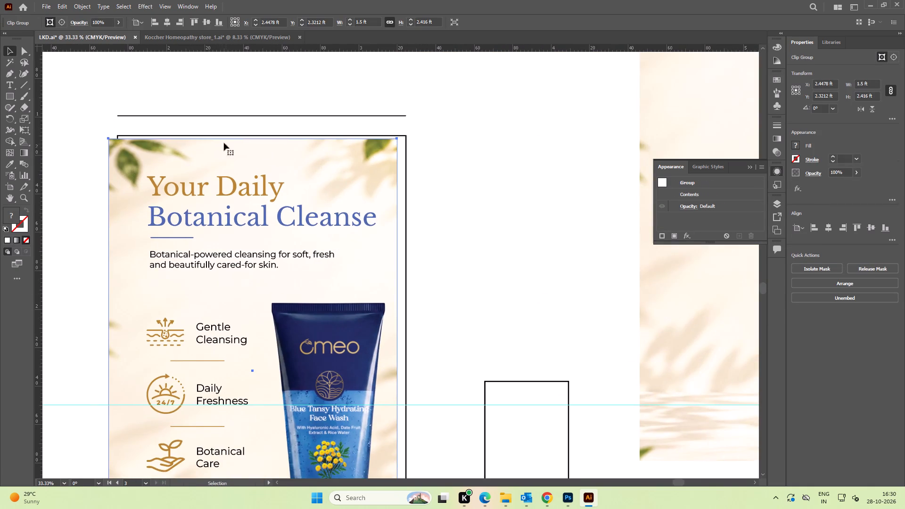
{"action": "scroll", "coordinate": [115, 142], "scroll_direction": "up", "scroll_amount": 6, "text": "alt"}
{"action": "left_click_drag", "start_coordinate": [121, 172], "coordinate": [202, 146]}
{"action": "scroll", "coordinate": [202, 146], "scroll_direction": "down", "scroll_amount": 6, "text": "alt"}
{"action": "left_click", "coordinate": [524, 172]}
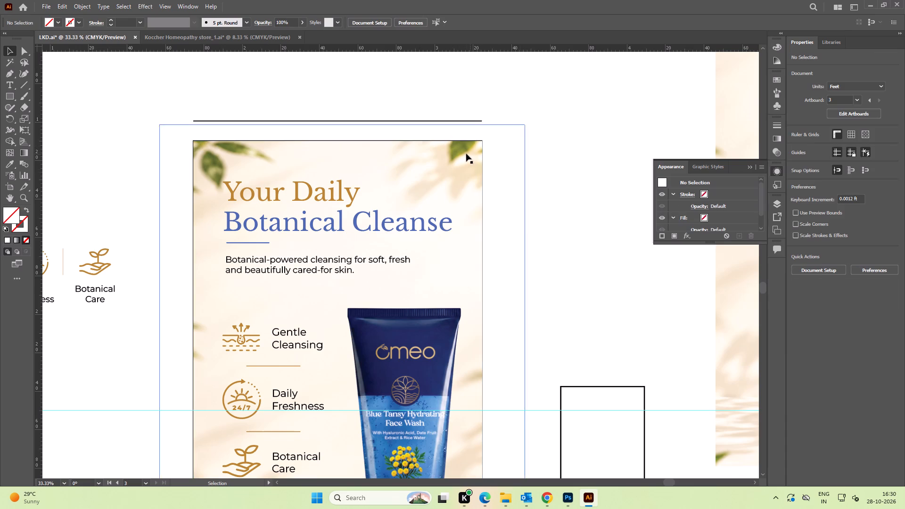
Isolate the clipped background's contents and enlarge them proportionally to about 1.58 by 2.55 ft.
{"action": "scroll", "coordinate": [466, 154], "scroll_direction": "up", "scroll_amount": 5, "text": "alt"}
{"action": "scroll", "coordinate": [463, 149], "scroll_direction": "down", "scroll_amount": 5, "text": "alt"}
{"action": "key", "text": "space"}
{"action": "left_click_drag", "start_coordinate": [430, 173], "coordinate": [426, 165]}
{"action": "double_click", "coordinate": [355, 152]}
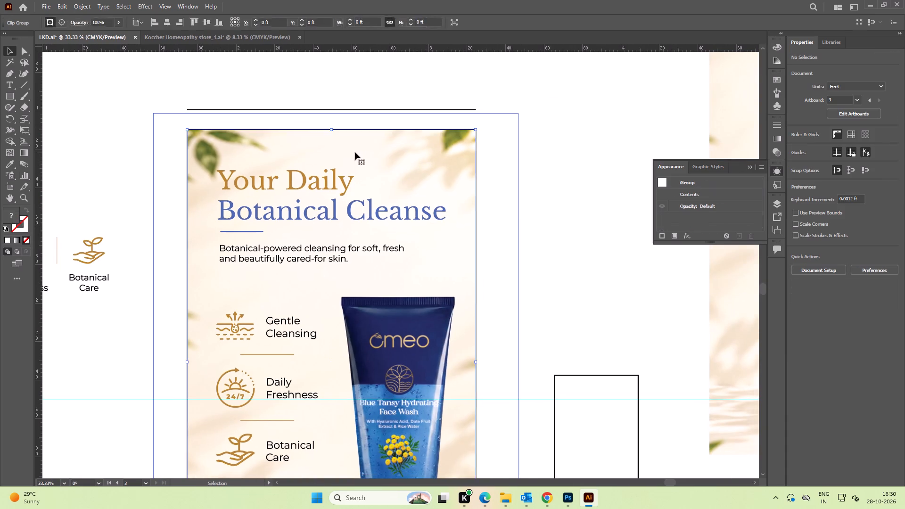
{"action": "left_click", "coordinate": [335, 151]}
{"action": "left_click_drag", "start_coordinate": [330, 129], "coordinate": [333, 104], "text": "shift"}
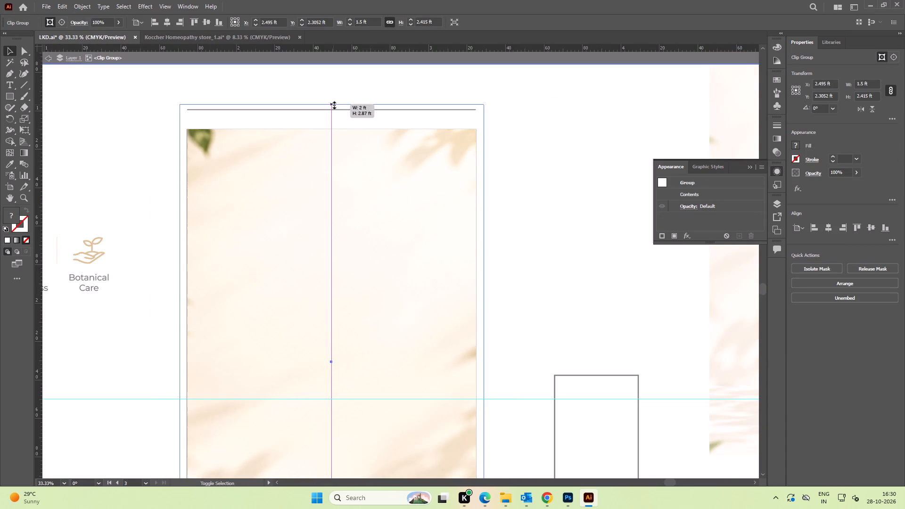
{"action": "left_click_drag", "start_coordinate": [333, 104], "coordinate": [332, 104], "text": "shift"}
Move the enlarged background contents about 0.06 ft down so the corner leaves show more inside the mask.
{"action": "scroll", "coordinate": [346, 194], "scroll_direction": "down", "scroll_amount": 3, "text": "alt"}
{"action": "key", "text": "space"}
{"action": "left_click_drag", "start_coordinate": [510, 188], "coordinate": [439, 190]}
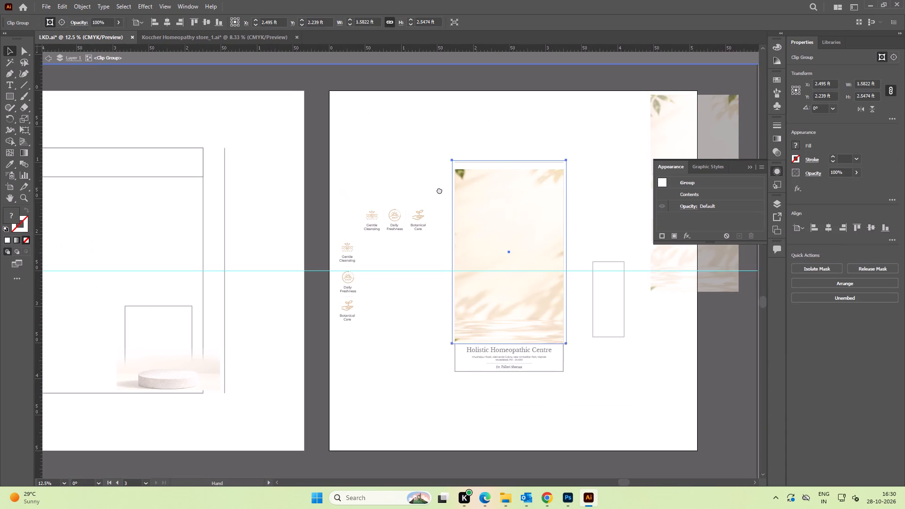
{"action": "left_click_drag", "start_coordinate": [439, 190], "coordinate": [375, 194]}
{"action": "scroll", "coordinate": [392, 193], "scroll_direction": "up", "scroll_amount": 1, "text": "alt"}
{"action": "left_click_drag", "start_coordinate": [392, 188], "coordinate": [390, 194]}
Stretch the background contents' bottom edge down to the clinic address line and leave isolation mode.
{"action": "scroll", "coordinate": [390, 194], "scroll_direction": "down", "scroll_amount": 1, "text": "alt"}
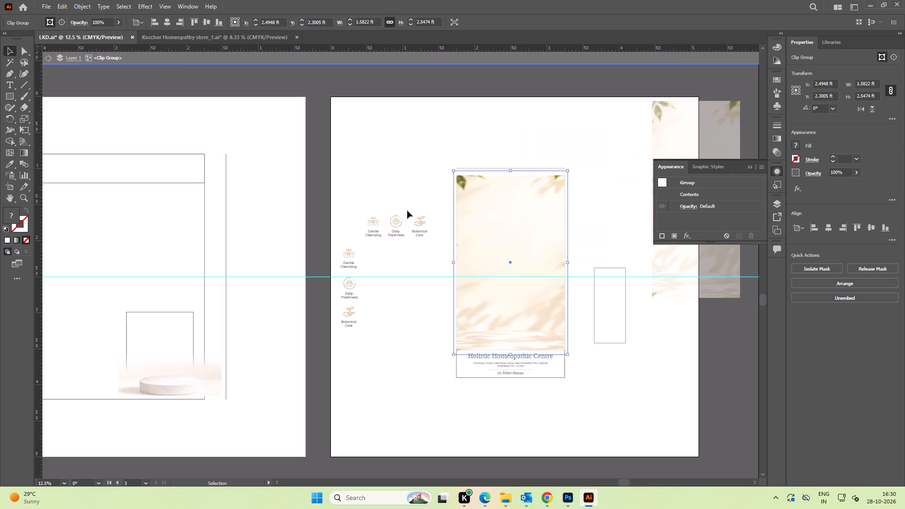
{"action": "key", "text": "space"}
{"action": "key", "text": "space"}
{"action": "key", "text": "space"}
{"action": "key", "text": "space"}
{"action": "left_click_drag", "start_coordinate": [423, 222], "coordinate": [195, 133]}
{"action": "scroll", "coordinate": [281, 289], "scroll_direction": "up", "scroll_amount": 3, "text": "alt"}
{"action": "key", "text": "space"}
{"action": "left_click_drag", "start_coordinate": [554, 244], "coordinate": [264, 254]}
{"action": "left_click_drag", "start_coordinate": [282, 239], "coordinate": [282, 264]}
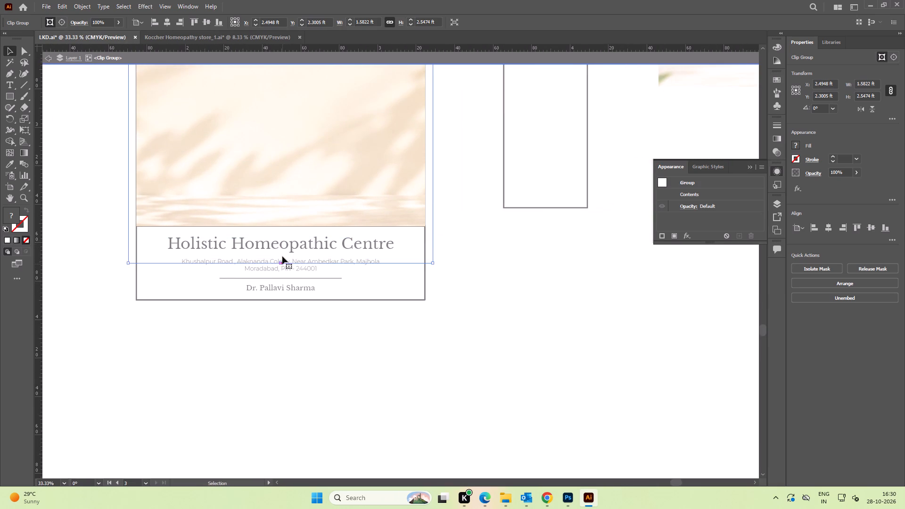
{"action": "scroll", "coordinate": [273, 220], "scroll_direction": "down", "scroll_amount": 1, "text": "alt"}
{"action": "scroll", "coordinate": [273, 220], "scroll_direction": "up", "scroll_amount": 1, "text": "alt"}
{"action": "double_click", "coordinate": [479, 264]}
Examine how the enlarged background sits behind the heading, icons and tube.
{"action": "scroll", "coordinate": [471, 261], "scroll_direction": "down", "scroll_amount": 2, "text": "alt"}
{"action": "key", "text": "space"}
{"action": "left_click_drag", "start_coordinate": [472, 263], "coordinate": [351, 332]}
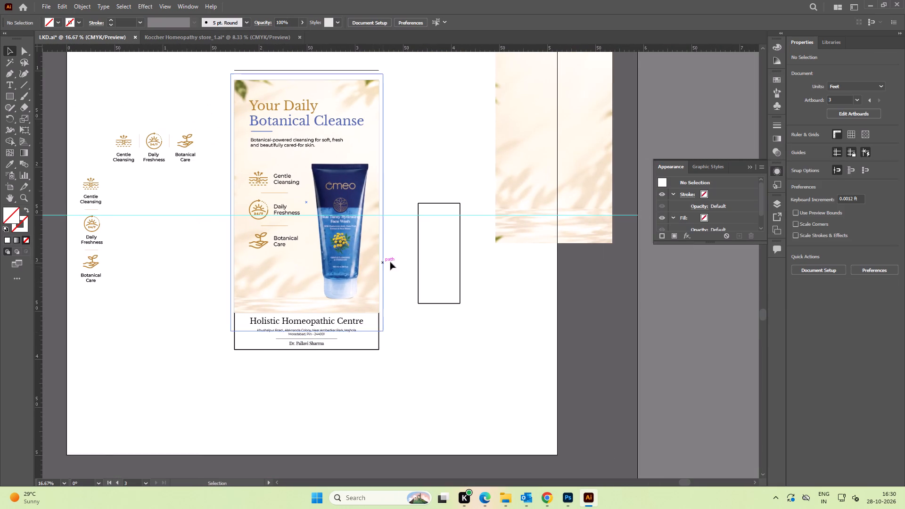
{"action": "key", "text": "space"}
{"action": "left_click_drag", "start_coordinate": [412, 191], "coordinate": [397, 197]}
{"action": "left_click", "coordinate": [421, 176]}
{"action": "scroll", "coordinate": [283, 130], "scroll_direction": "up", "scroll_amount": 3, "text": "alt"}
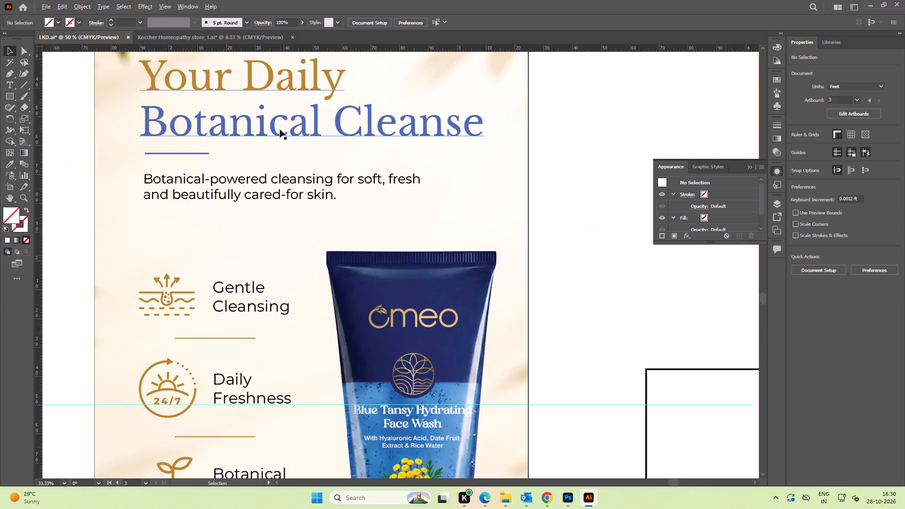
{"action": "scroll", "coordinate": [222, 132], "scroll_direction": "up", "scroll_amount": 1, "text": "alt"}
{"action": "scroll", "coordinate": [222, 132], "scroll_direction": "down", "scroll_amount": 1, "text": "alt"}
{"action": "scroll", "coordinate": [275, 124], "scroll_direction": "down", "scroll_amount": 1, "text": "alt"}
Lock the poster's clipped background.
{"action": "key", "text": "space"}
{"action": "left_click_drag", "start_coordinate": [275, 124], "coordinate": [247, 230]}
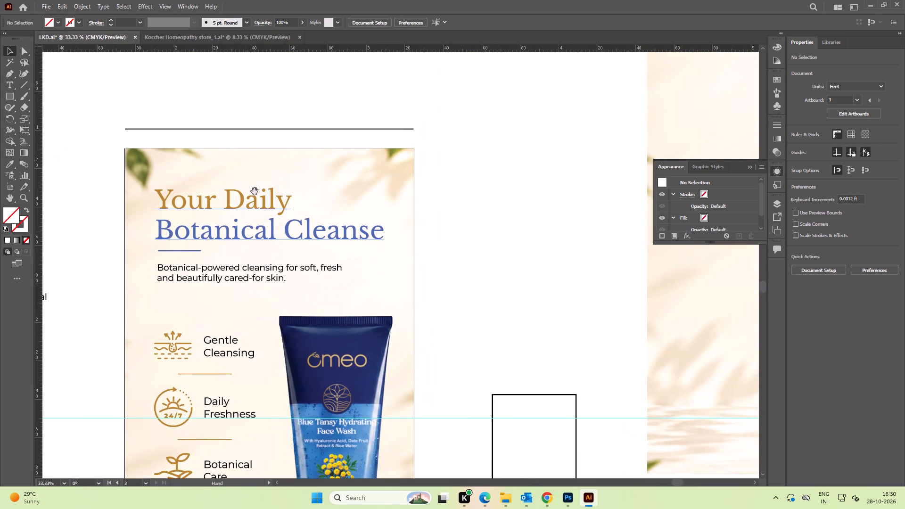
{"action": "left_click", "coordinate": [256, 175]}
{"action": "key", "text": "ctrl+2"}
Move the heading, its underline and the tagline together slightly down in the poster.
{"action": "scroll", "coordinate": [187, 218], "scroll_direction": "up", "scroll_amount": 1, "text": "alt"}
{"action": "left_click_drag", "start_coordinate": [132, 167], "coordinate": [234, 331]}
{"action": "scroll", "coordinate": [200, 263], "scroll_direction": "up", "scroll_amount": 3, "text": "alt"}
{"action": "left_click_drag", "start_coordinate": [196, 213], "coordinate": [197, 236]}
{"action": "scroll", "coordinate": [195, 233], "scroll_direction": "down", "scroll_amount": 4, "text": "alt"}
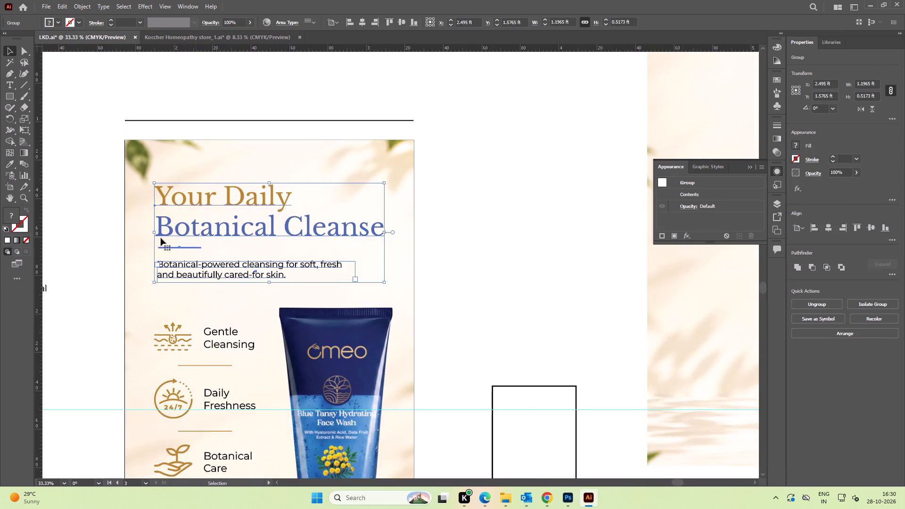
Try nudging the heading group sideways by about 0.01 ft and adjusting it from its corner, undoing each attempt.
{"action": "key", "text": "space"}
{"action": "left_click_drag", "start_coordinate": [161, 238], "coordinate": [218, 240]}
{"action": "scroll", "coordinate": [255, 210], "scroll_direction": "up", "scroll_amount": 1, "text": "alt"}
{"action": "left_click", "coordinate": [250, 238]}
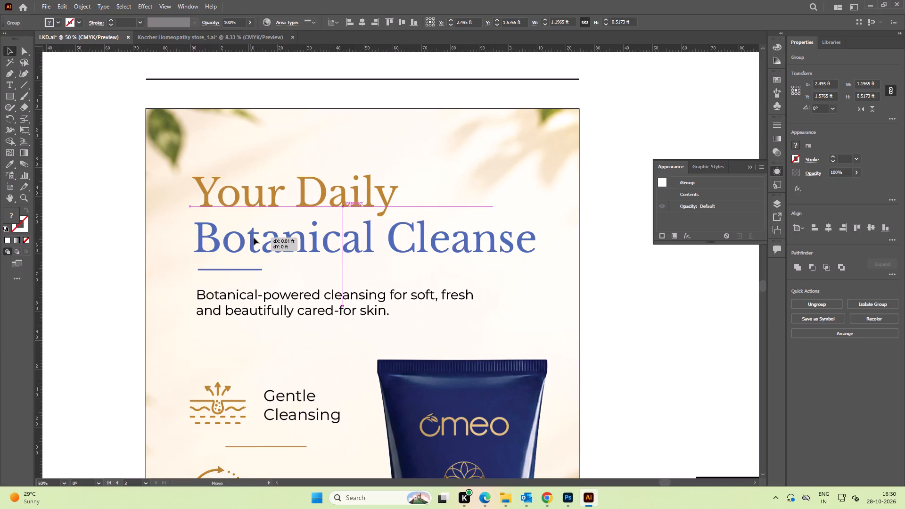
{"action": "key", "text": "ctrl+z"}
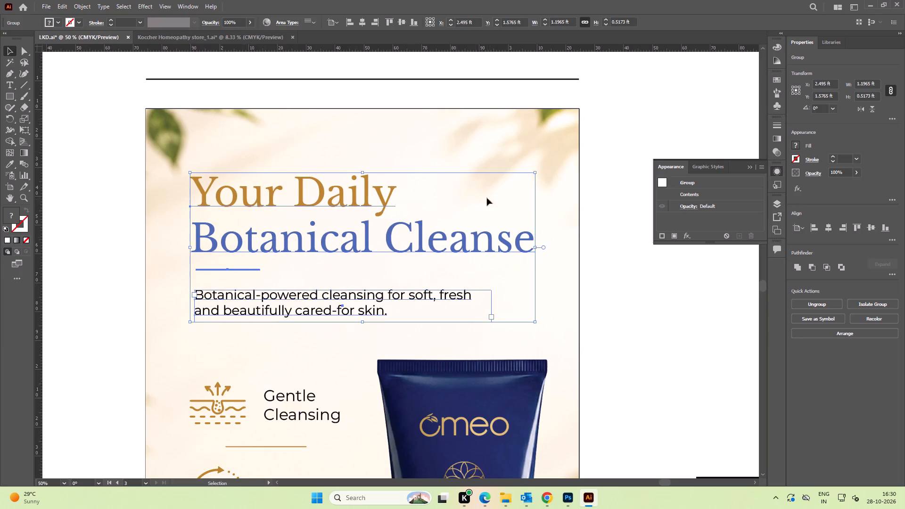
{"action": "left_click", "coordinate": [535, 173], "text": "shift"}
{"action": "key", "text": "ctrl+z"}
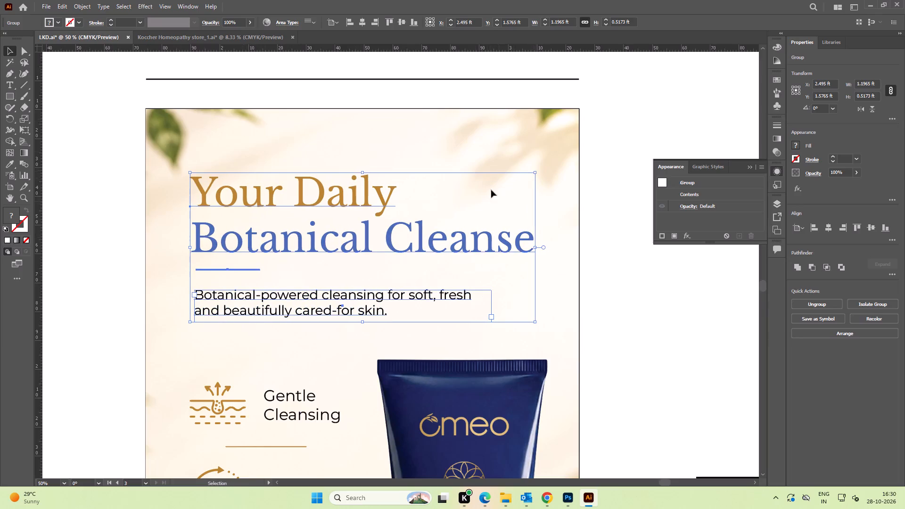
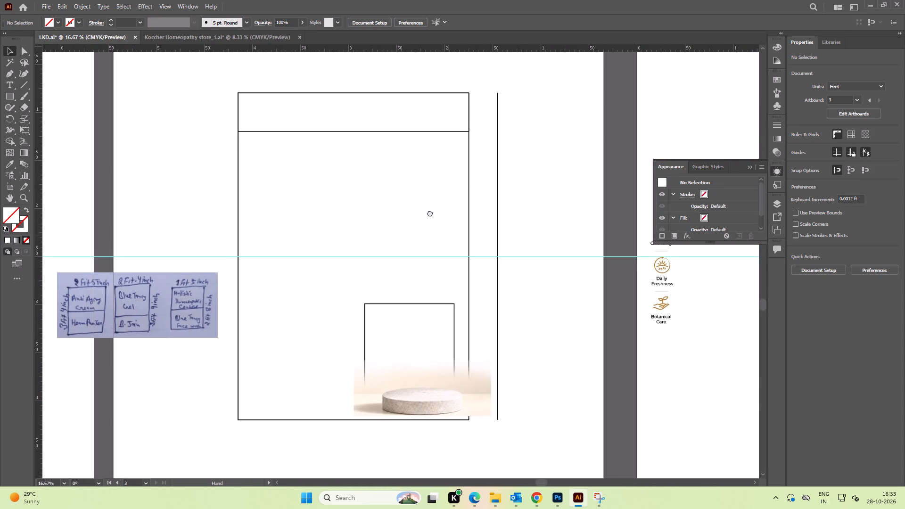
{"action": "left_click_drag", "start_coordinate": [430, 213], "coordinate": [409, 201]}
{"action": "left_click_drag", "start_coordinate": [532, 213], "coordinate": [497, 213]}
{"action": "key", "text": "space"}
{"action": "key", "text": "space"}
{"action": "key", "text": "space"}
{"action": "key", "text": "space"}
{"action": "key", "text": "space"}
{"action": "key", "text": "space"}
{"action": "key", "text": "space"}
{"action": "key", "text": "space"}
{"action": "key", "text": "space"}
{"action": "left_click_drag", "start_coordinate": [539, 239], "coordinate": [142, 243]}
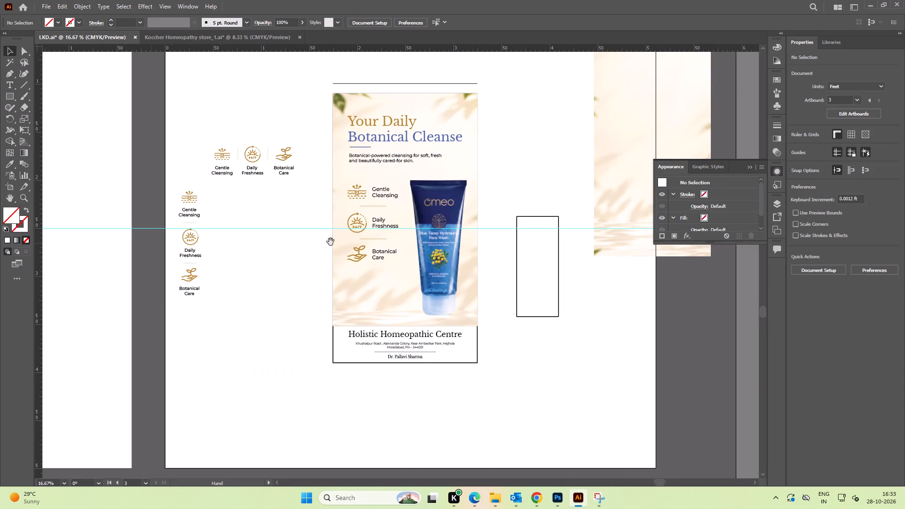
{"action": "left_click_drag", "start_coordinate": [407, 245], "coordinate": [384, 247]}
{"action": "left_click", "coordinate": [520, 193]}
{"action": "scroll", "coordinate": [495, 176], "scroll_direction": "up", "scroll_amount": 1, "text": "alt"}
{"action": "key", "text": "space"}
{"action": "left_click_drag", "start_coordinate": [385, 181], "coordinate": [479, 238]}
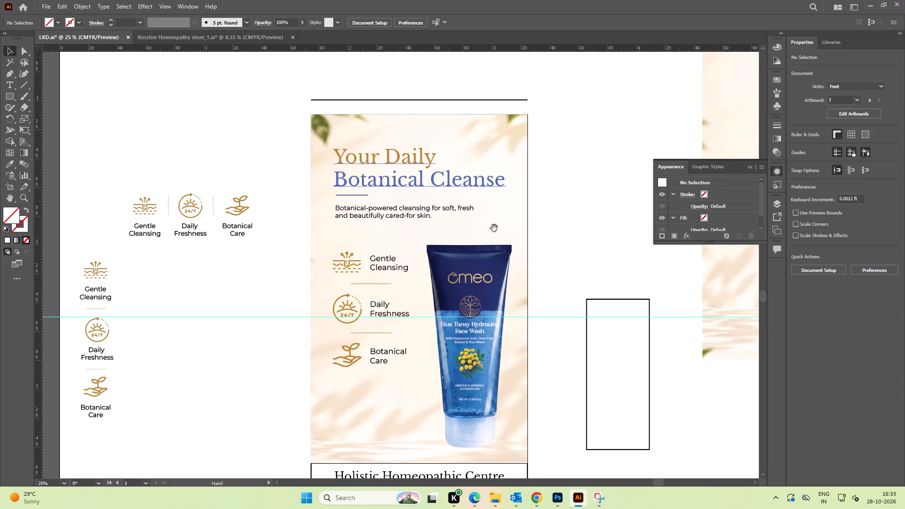
{"action": "left_click", "coordinate": [557, 215]}
{"action": "scroll", "coordinate": [247, 210], "scroll_direction": "down", "scroll_amount": 2, "text": "alt"}
{"action": "key", "text": "space"}
{"action": "left_click_drag", "start_coordinate": [170, 221], "coordinate": [483, 222]}
{"action": "scroll", "coordinate": [461, 309], "scroll_direction": "up", "scroll_amount": 2, "text": "alt"}
{"action": "key", "text": "space"}
{"action": "left_click_drag", "start_coordinate": [279, 309], "coordinate": [315, 293]}
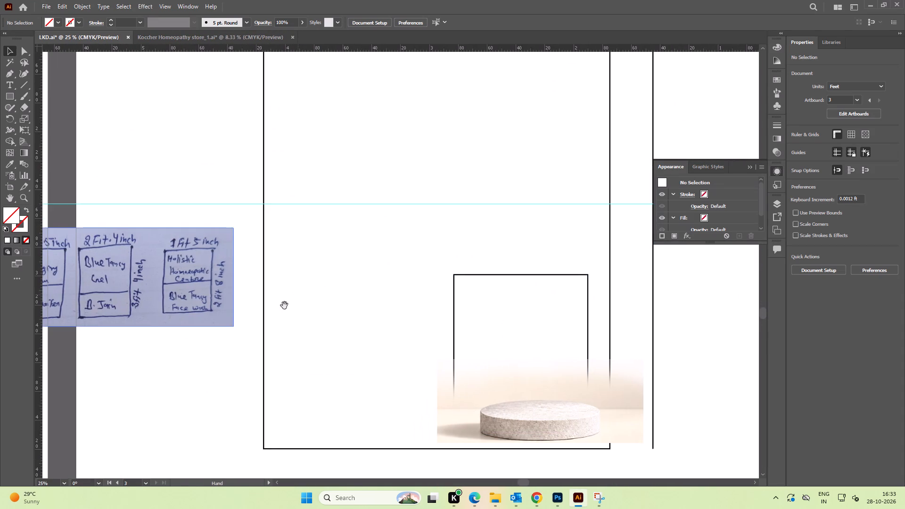
{"action": "key", "text": "space"}
{"action": "key", "text": "space"}
{"action": "key", "text": "space"}
{"action": "left_click_drag", "start_coordinate": [462, 327], "coordinate": [511, 312]}
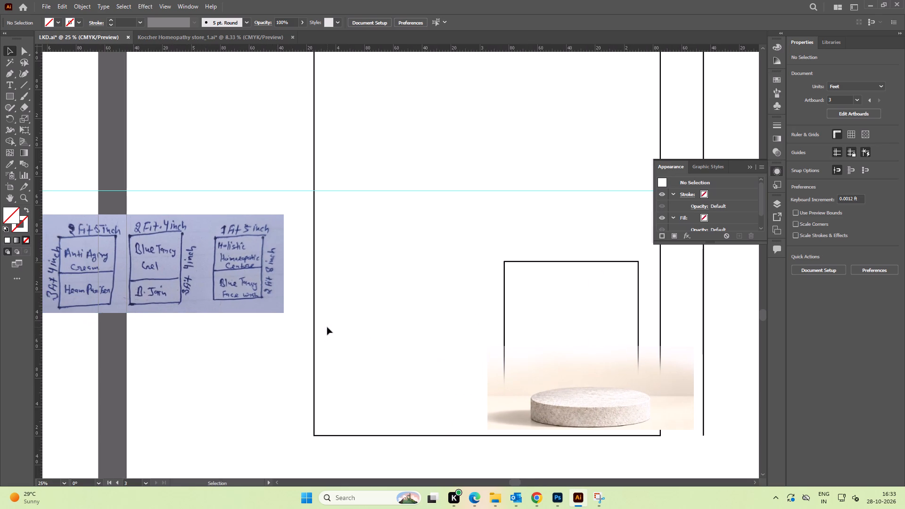
{"action": "key", "text": "space"}
{"action": "key", "text": "space"}
{"action": "key", "text": "space"}
{"action": "key", "text": "space"}
{"action": "key", "text": "space"}
{"action": "key", "text": "space"}
{"action": "key", "text": "space"}
{"action": "key", "text": "space"}
{"action": "key", "text": "space"}
{"action": "key", "text": "space"}
{"action": "key", "text": "space"}
{"action": "key", "text": "space"}
{"action": "key", "text": "space"}
{"action": "key", "text": "space"}
{"action": "key", "text": "space"}
{"action": "key", "text": "space"}
{"action": "key", "text": "space"}
{"action": "key", "text": "space"}
{"action": "key", "text": "space"}
{"action": "key", "text": "space"}
{"action": "left_click_drag", "start_coordinate": [457, 323], "coordinate": [450, 315]}
{"action": "left_click_drag", "start_coordinate": [417, 288], "coordinate": [323, 286]}
{"action": "left_click_drag", "start_coordinate": [623, 289], "coordinate": [105, 291]}
{"action": "left_click_drag", "start_coordinate": [559, 278], "coordinate": [307, 309]}
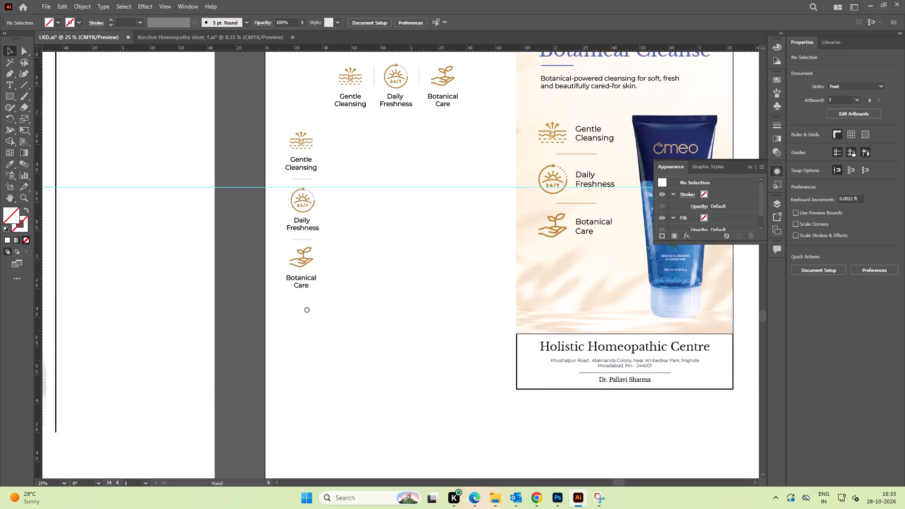
{"action": "left_click_drag", "start_coordinate": [307, 309], "coordinate": [291, 311]}
{"action": "left_click_drag", "start_coordinate": [543, 287], "coordinate": [542, 344]}
{"action": "left_click", "coordinate": [607, 213]}
{"action": "left_click", "coordinate": [515, 119]}
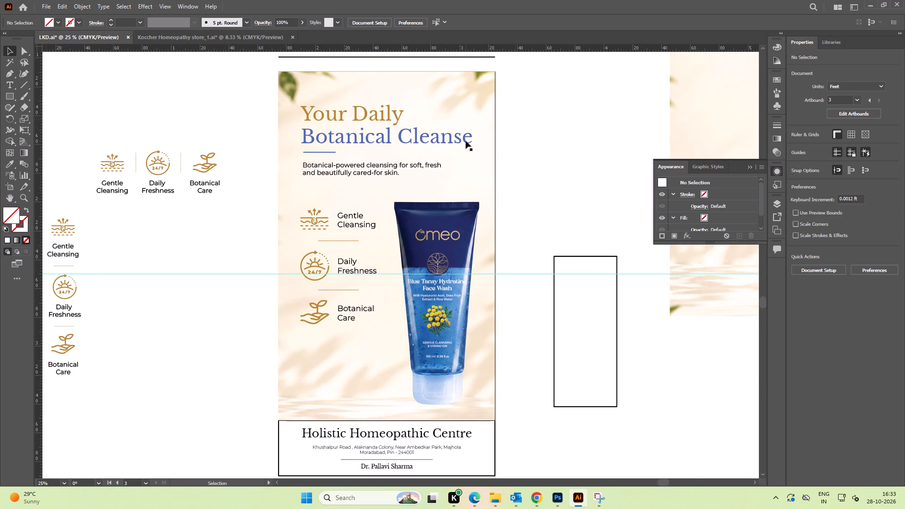
Recolour the "Botanical Cleanse" heading line with the dark navy sampled from the upper part of the face wash tube.
{"action": "scroll", "coordinate": [387, 148], "scroll_direction": "up", "scroll_amount": 1, "text": "alt"}
{"action": "key", "text": "t"}
{"action": "left_click", "coordinate": [378, 137]}
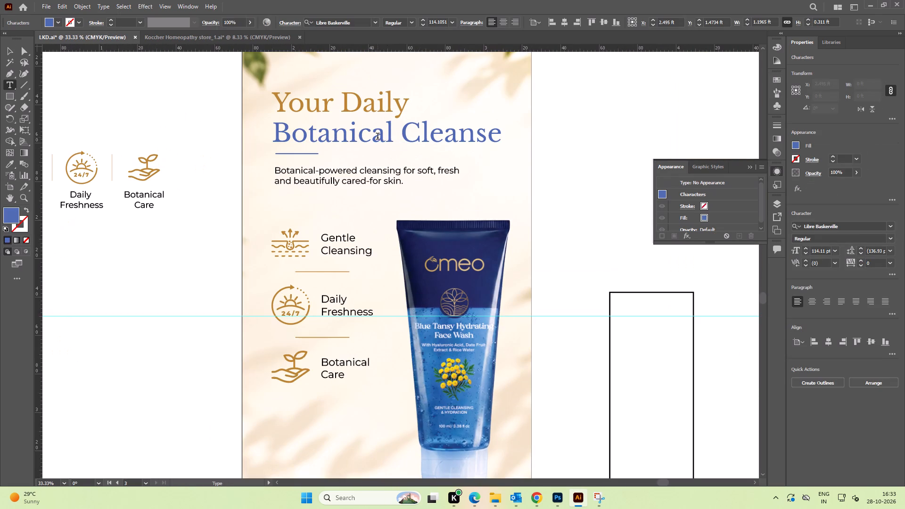
{"action": "key", "text": "ctrl+Right"}
{"action": "key", "text": "ctrl+Right"}
{"action": "key", "text": "ctrl+Right"}
{"action": "key", "text": "ctrl+shift+Left"}
{"action": "key", "text": "ctrl+shift+Left"}
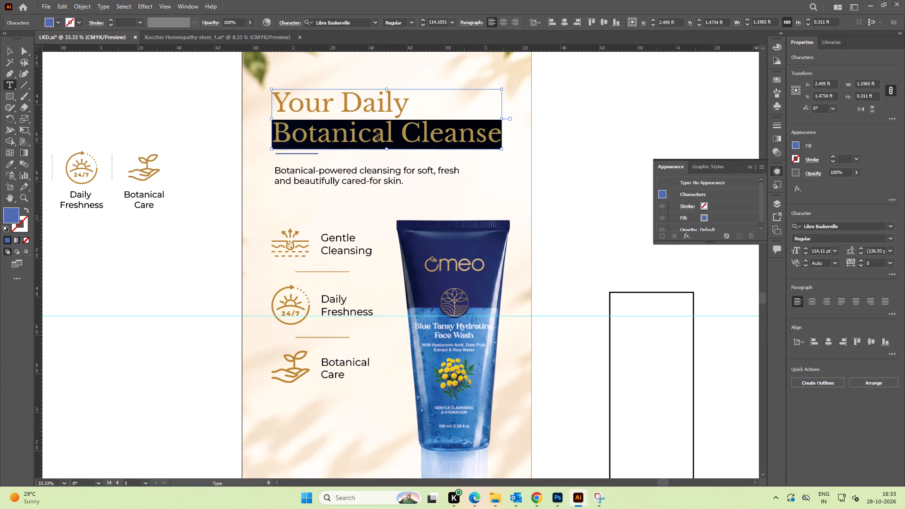
{"action": "left_click", "coordinate": [6, 165]}
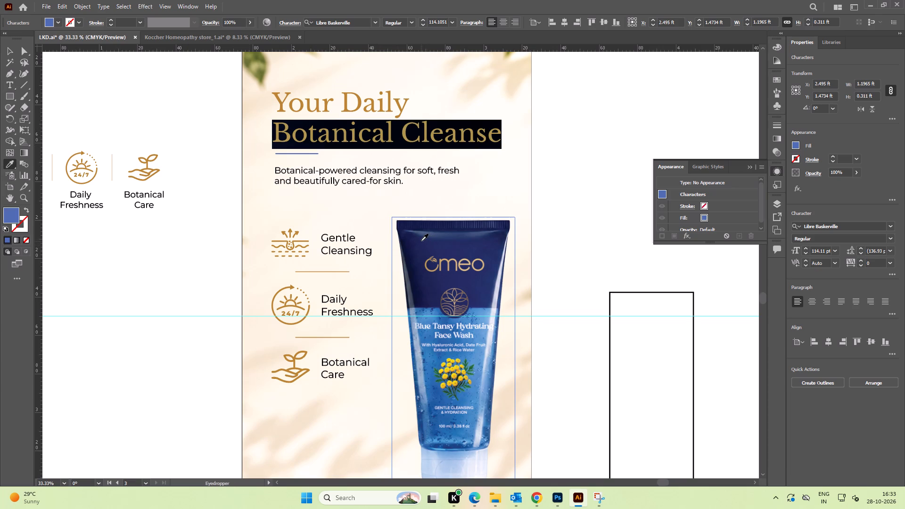
{"action": "left_click", "coordinate": [422, 238]}
{"action": "left_click", "coordinate": [10, 51]}
{"action": "left_click", "coordinate": [81, 90]}
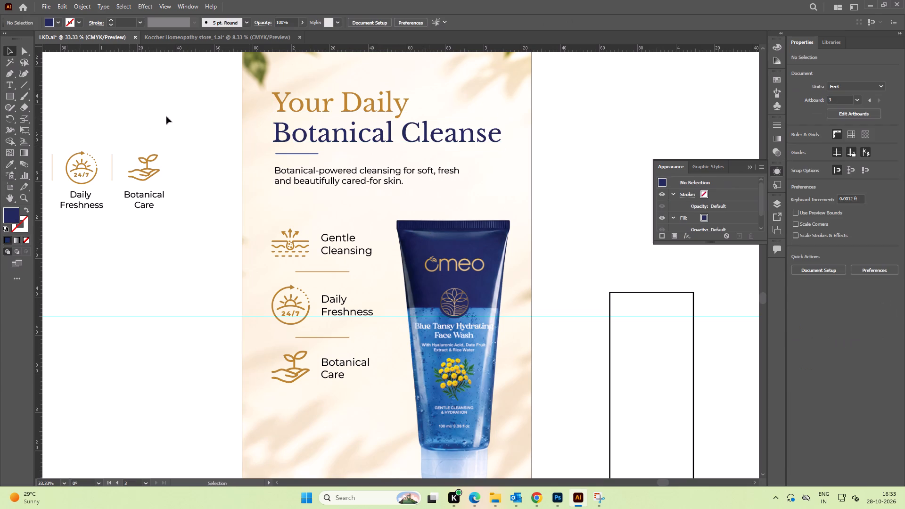
Draw a navy swatch rectangle about 0.10 ft wide and 0.13 ft high on the blank area beside the poster's heading.
{"action": "key", "text": "space"}
{"action": "left_click_drag", "start_coordinate": [169, 116], "coordinate": [115, 118]}
{"action": "scroll", "coordinate": [222, 163], "scroll_direction": "up", "scroll_amount": 1, "text": "alt"}
{"action": "key", "text": "space"}
{"action": "left_click_drag", "start_coordinate": [117, 155], "coordinate": [189, 164]}
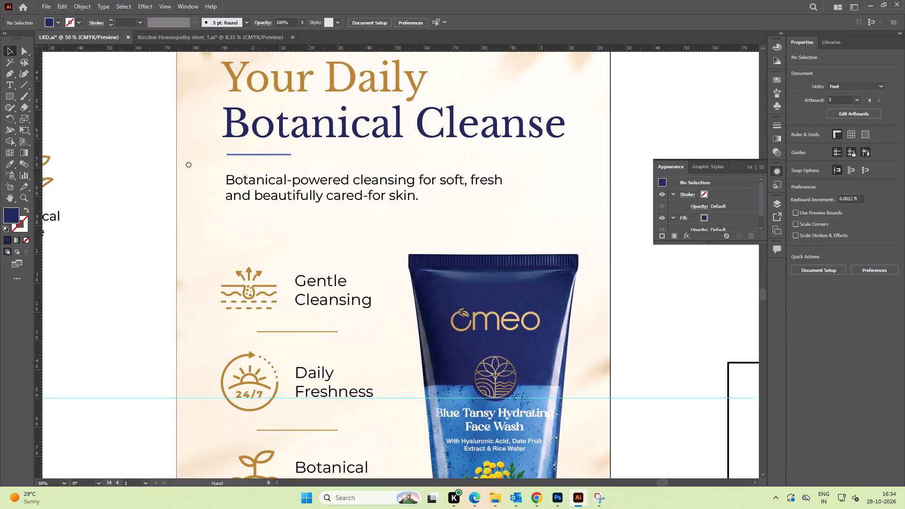
{"action": "left_click_drag", "start_coordinate": [189, 164], "coordinate": [195, 164]}
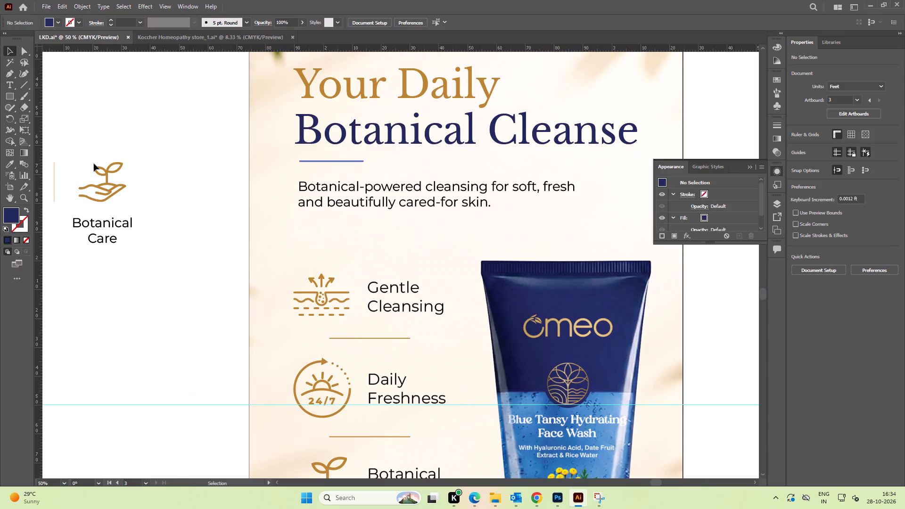
{"action": "left_click", "coordinate": [12, 98]}
{"action": "left_click_drag", "start_coordinate": [191, 107], "coordinate": [201, 134]}
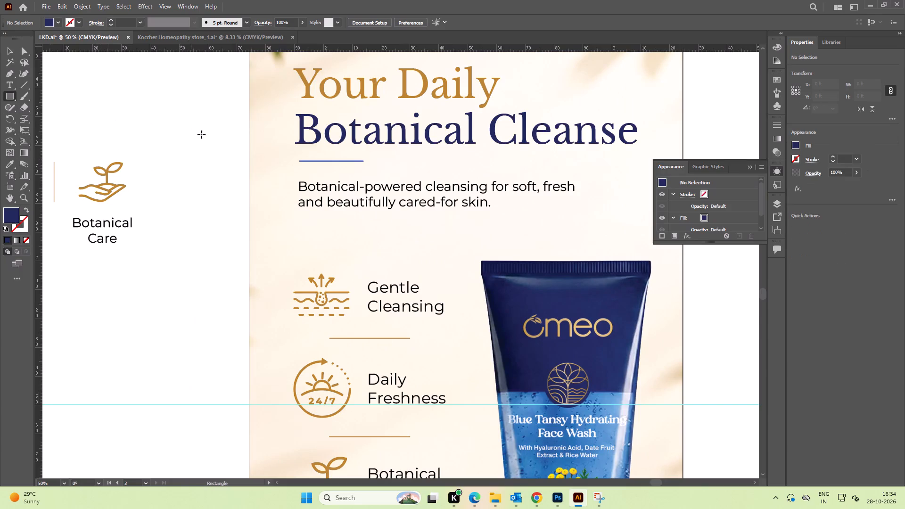
{"action": "left_click_drag", "start_coordinate": [201, 134], "coordinate": [221, 144]}
{"action": "left_click", "coordinate": [11, 52]}
{"action": "key", "text": "space"}
{"action": "left_click_drag", "start_coordinate": [206, 172], "coordinate": [152, 177]}
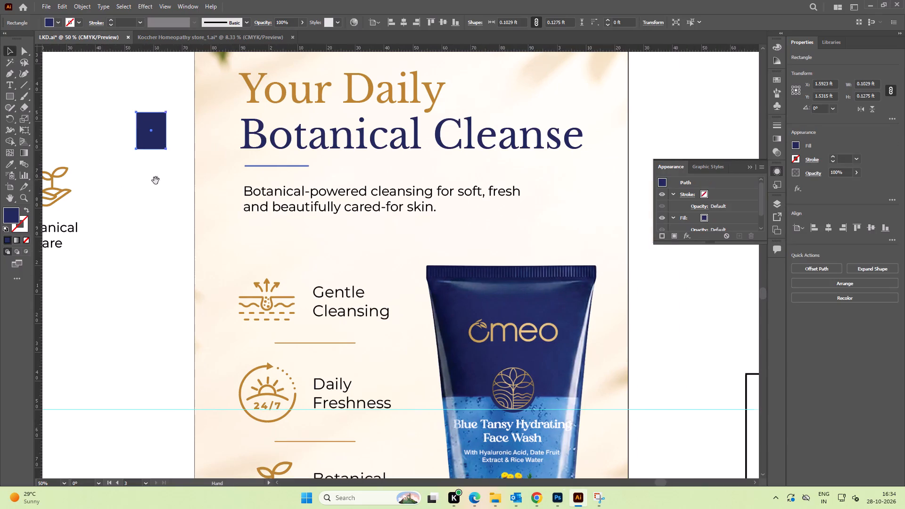
{"action": "left_click", "coordinate": [156, 181]}
Open the Illustrator file 2 from the 1500x1500 folder of Blue Tansy Face wash, under New Omeo Design's Face Wash designs.
{"action": "key", "text": "alt+Tab"}
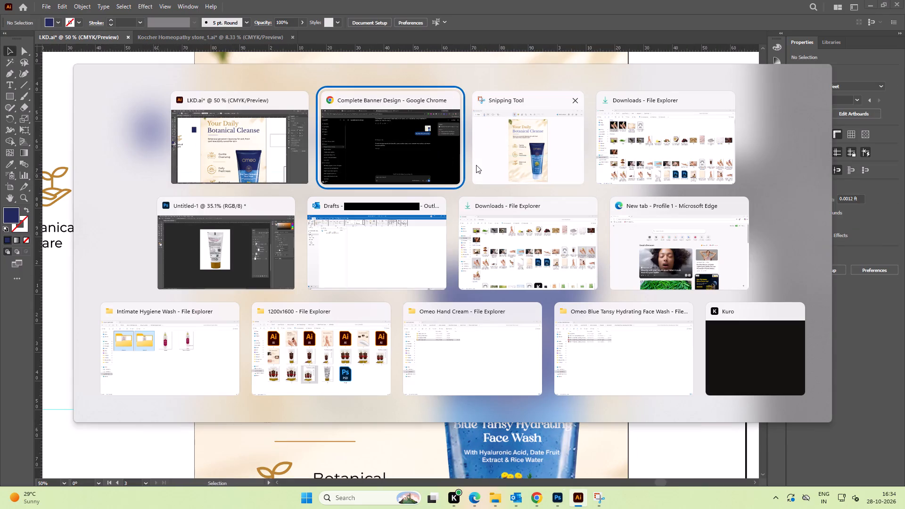
{"action": "left_click", "coordinate": [523, 247], "text": "alt"}
{"action": "left_click", "coordinate": [58, 337]}
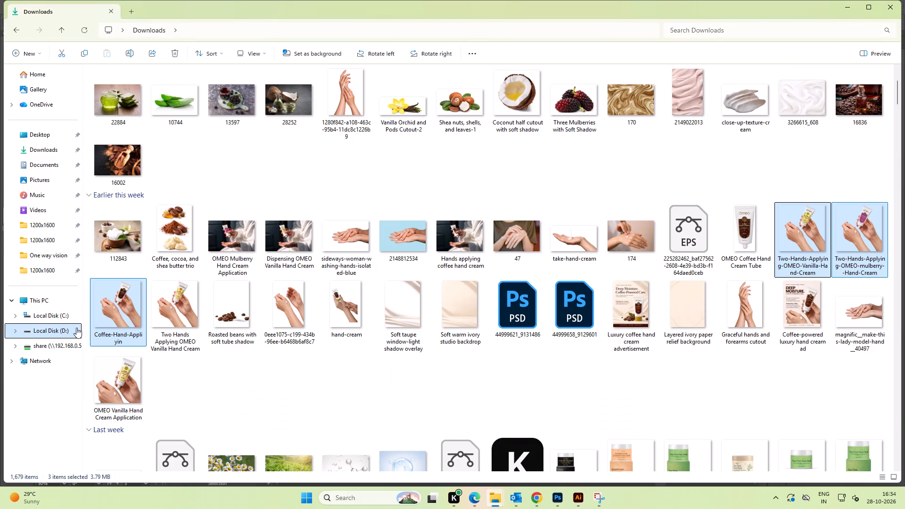
{"action": "left_click", "coordinate": [787, 100]}
{"action": "double_click", "coordinate": [659, 122]}
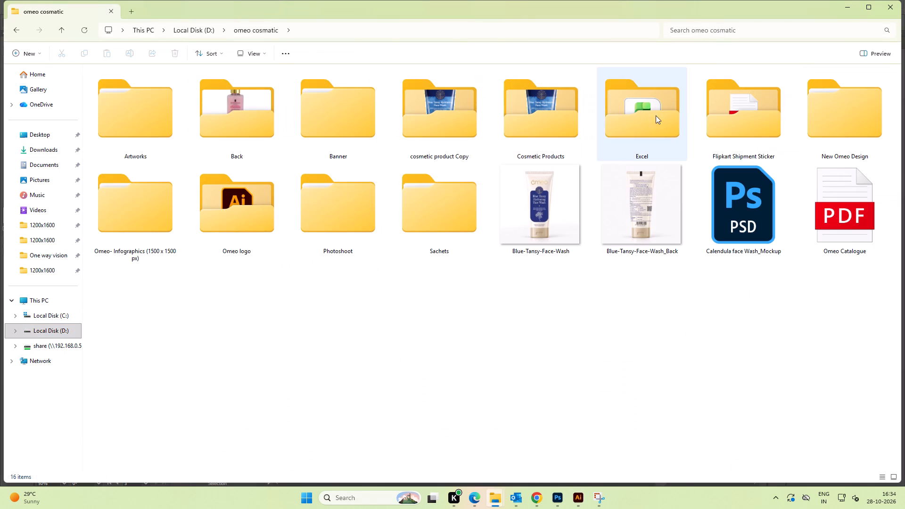
{"action": "double_click", "coordinate": [849, 123]}
{"action": "left_click", "coordinate": [418, 134]}
{"action": "left_click", "coordinate": [771, 135]}
{"action": "left_click", "coordinate": [830, 137]}
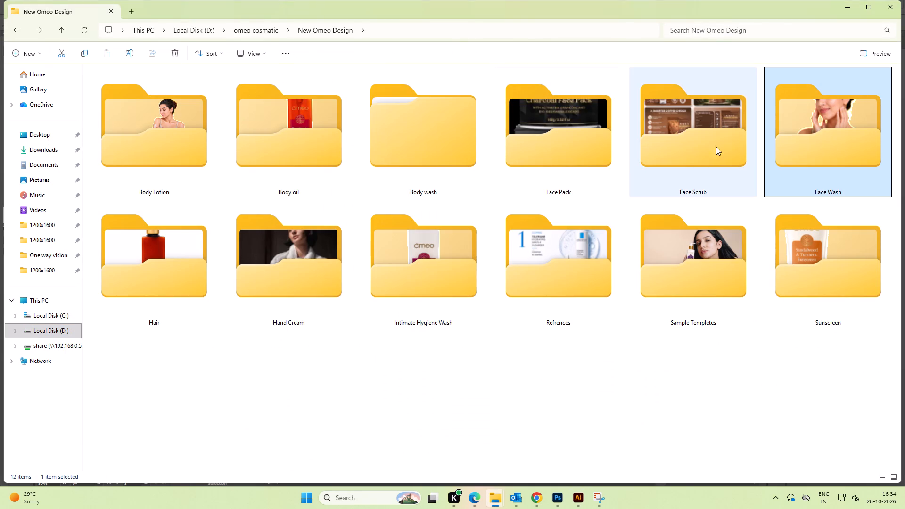
{"action": "double_click", "coordinate": [837, 150]}
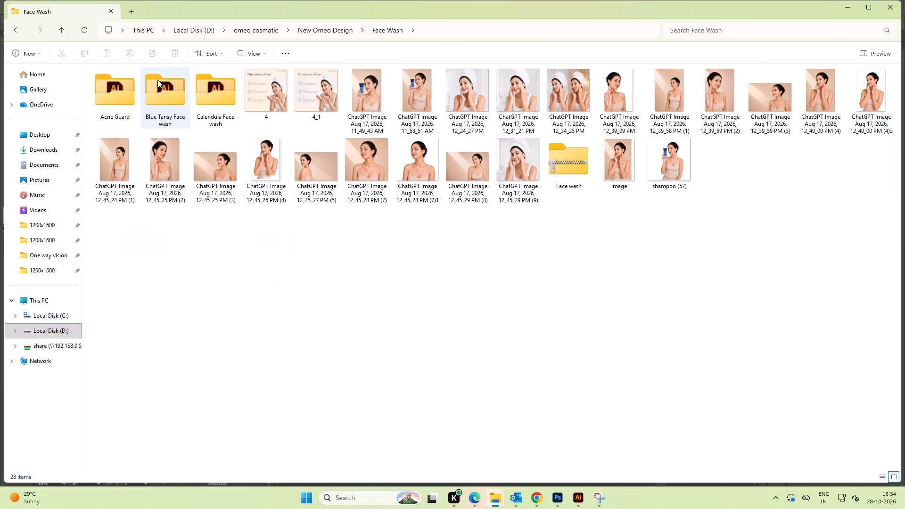
{"action": "double_click", "coordinate": [157, 80]}
{"action": "double_click", "coordinate": [157, 101]}
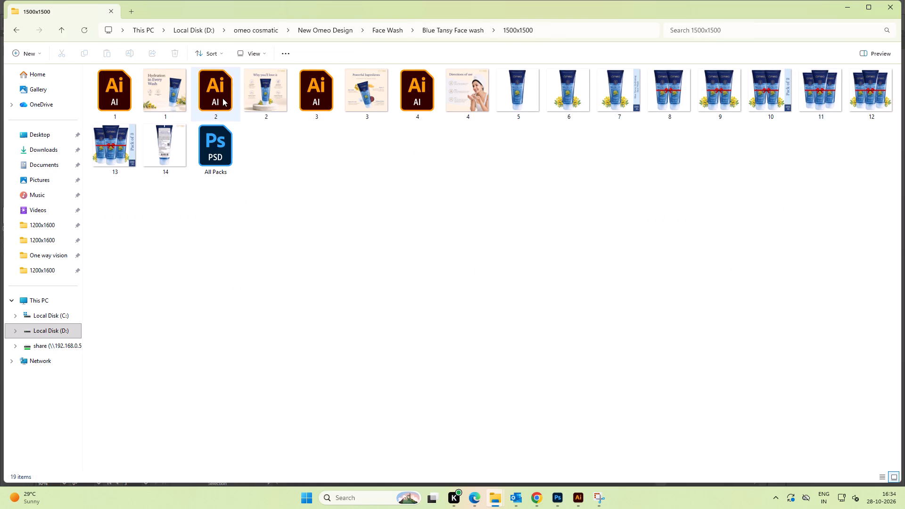
{"action": "double_click", "coordinate": [222, 98]}
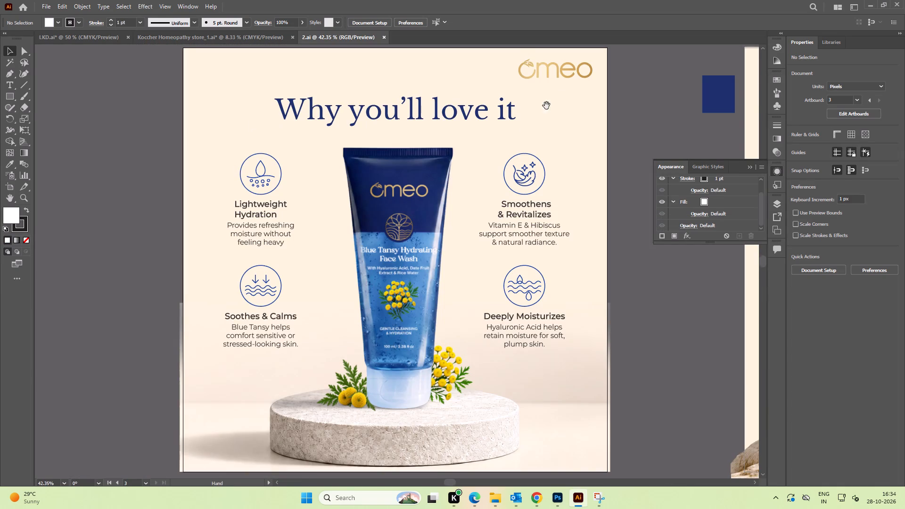
Bring the navy rectangle from the 2.ai document into the LKD document, placing it below the existing swatch beside the poster heading.
{"action": "key", "text": "space"}
{"action": "key", "text": "space"}
{"action": "key", "text": "space"}
{"action": "key", "text": "space"}
{"action": "key", "text": "space"}
{"action": "key", "text": "space"}
{"action": "key", "text": "space"}
{"action": "key", "text": "space"}
{"action": "key", "text": "space"}
{"action": "left_click_drag", "start_coordinate": [560, 105], "coordinate": [389, 173]}
{"action": "key", "text": "space"}
{"action": "key", "text": "space"}
{"action": "key", "text": "space"}
{"action": "key", "text": "space"}
{"action": "key", "text": "space"}
{"action": "key", "text": "space"}
{"action": "key", "text": "space"}
{"action": "key", "text": "space"}
{"action": "key", "text": "space"}
{"action": "key", "text": "space"}
{"action": "key", "text": "space"}
{"action": "left_click_drag", "start_coordinate": [535, 174], "coordinate": [323, 173]}
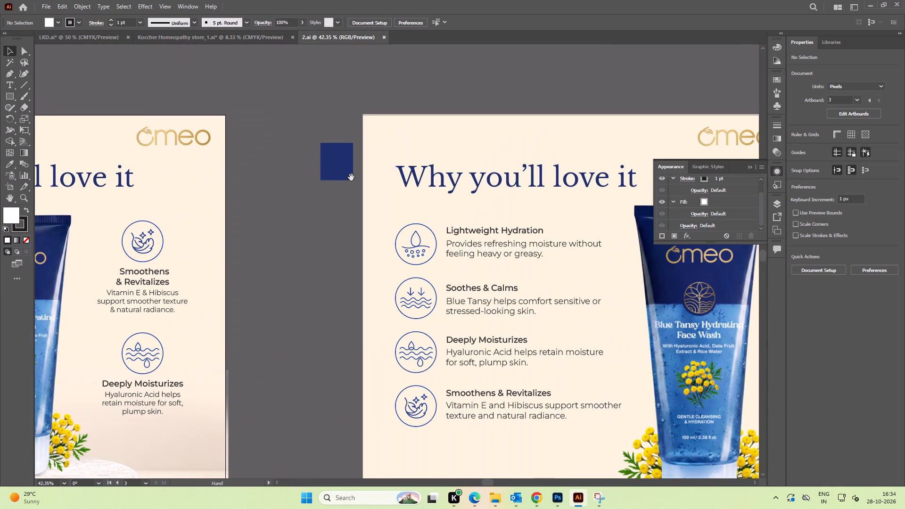
{"action": "left_click", "coordinate": [342, 166]}
{"action": "double_click", "coordinate": [338, 168]}
{"action": "double_click", "coordinate": [315, 191]}
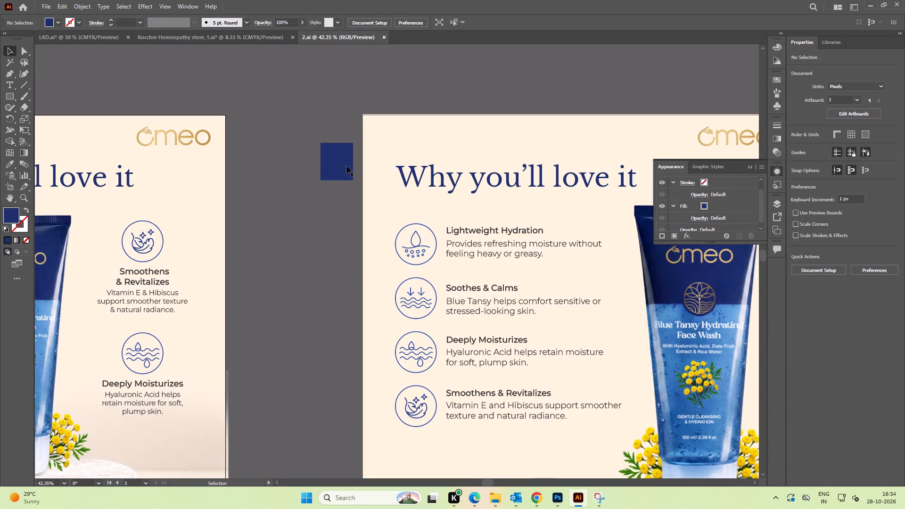
{"action": "left_click", "coordinate": [346, 160]}
{"action": "key", "text": "ctrl+c"}
{"action": "key", "text": "ctrl+c"}
{"action": "key", "text": "ctrl+c"}
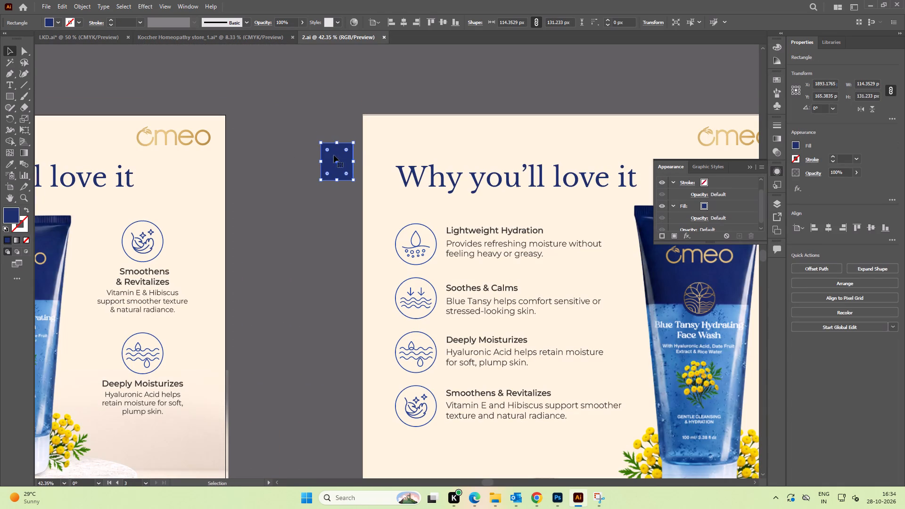
{"action": "left_click_drag", "start_coordinate": [334, 160], "coordinate": [95, 40]}
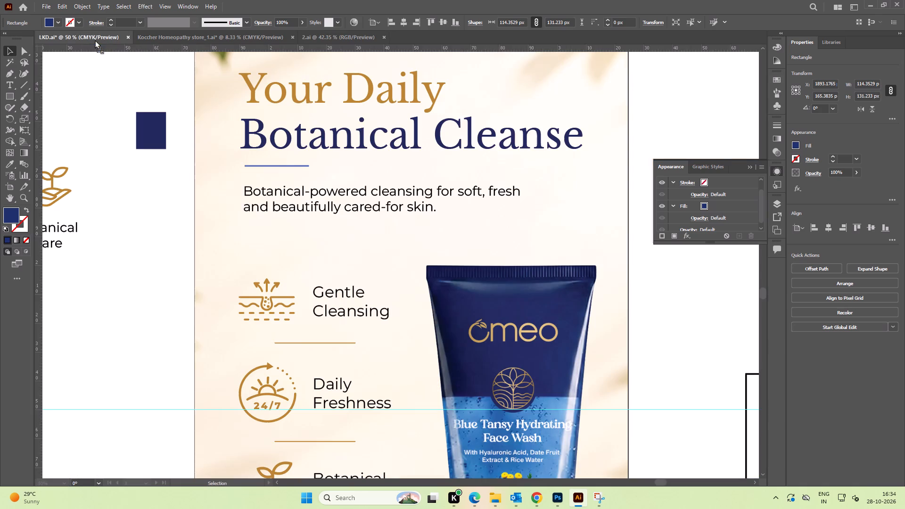
{"action": "left_click_drag", "start_coordinate": [95, 40], "coordinate": [153, 180]}
{"action": "left_click_drag", "start_coordinate": [158, 178], "coordinate": [150, 177]}
Delete the older, darker navy swatch rectangle above the newly placed one.
{"action": "left_click", "coordinate": [159, 125]}
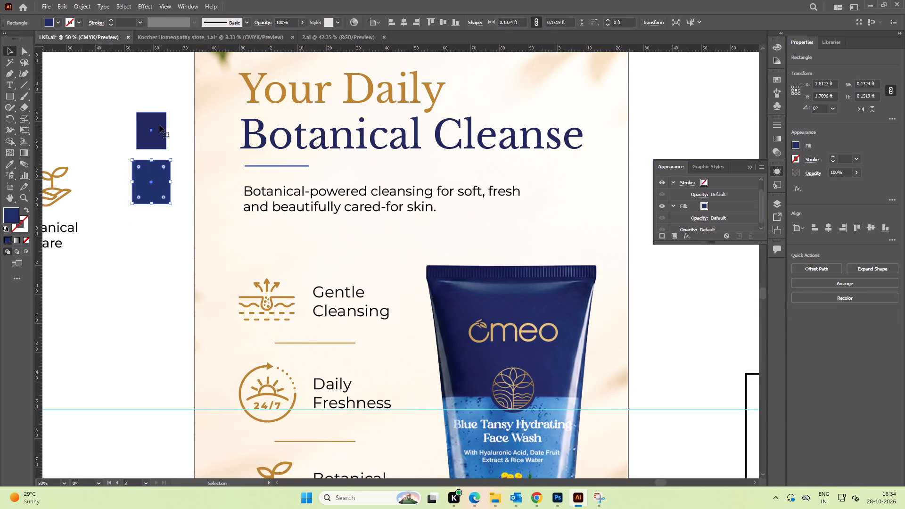
{"action": "key", "text": "Delete"}
Close the Koccher Homeopathy store_1 document without saving its changes, along with the 2.ai reference document.
{"action": "left_click", "coordinate": [292, 36]}
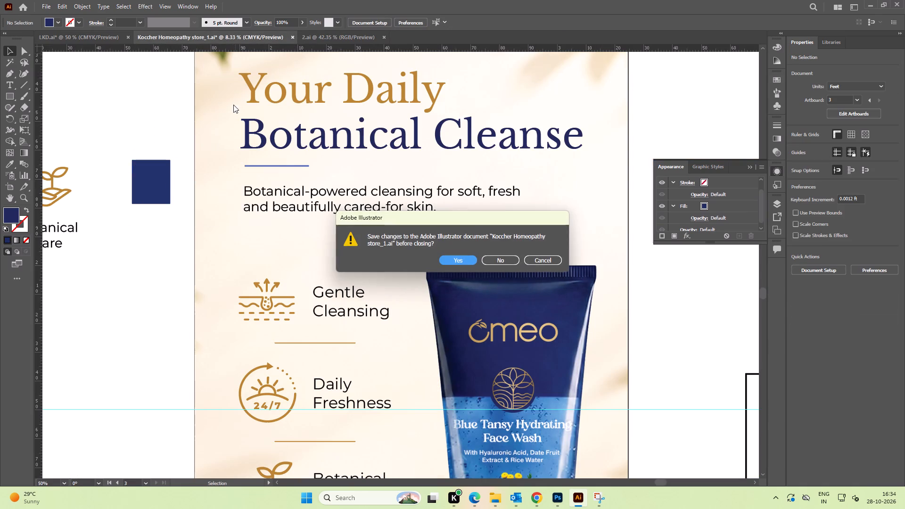
{"action": "left_click", "coordinate": [506, 261]}
{"action": "left_click", "coordinate": [221, 36]}
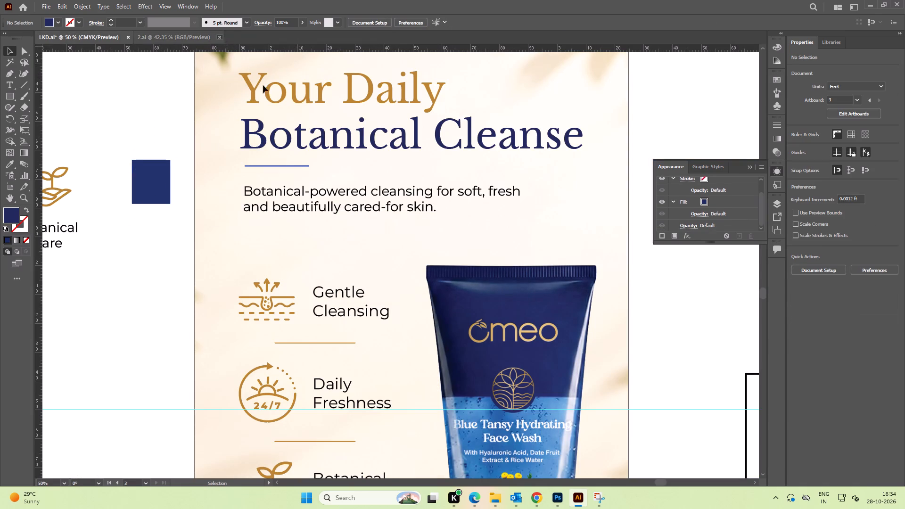
Recolour the "Botanical Cleanse" heading line with the navy sampled from the placed swatch rectangle.
{"action": "left_click", "coordinate": [282, 140]}
{"action": "key", "text": "space"}
{"action": "left_click_drag", "start_coordinate": [134, 123], "coordinate": [174, 125]}
{"action": "left_click", "coordinate": [176, 127]}
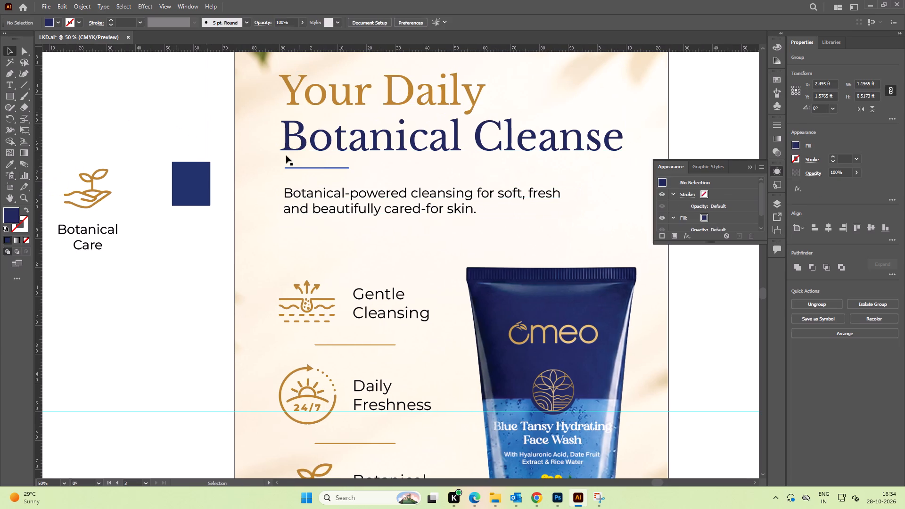
{"action": "key", "text": "t"}
{"action": "left_click", "coordinate": [345, 143]}
{"action": "key", "text": "ctrl+Right"}
{"action": "key", "text": "ctrl+Right"}
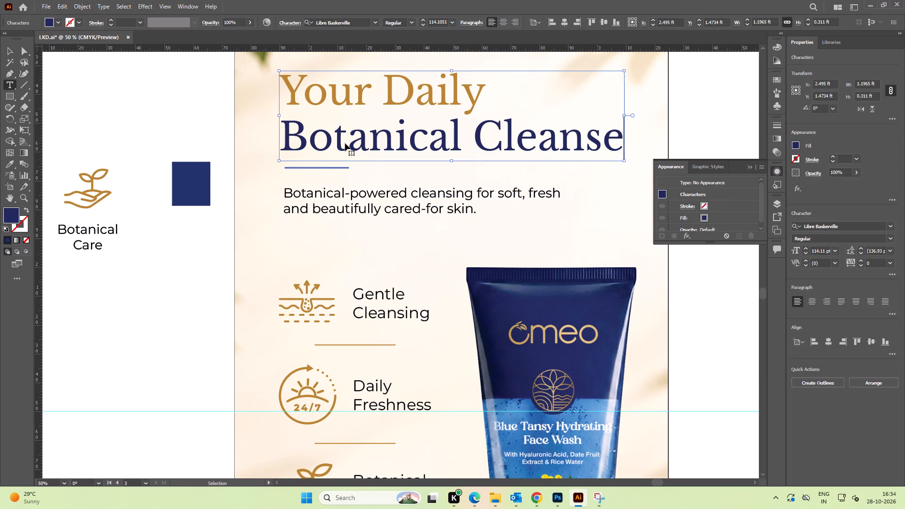
{"action": "key", "text": "ctrl+shift+Left"}
{"action": "key", "text": "ctrl+shift+Left"}
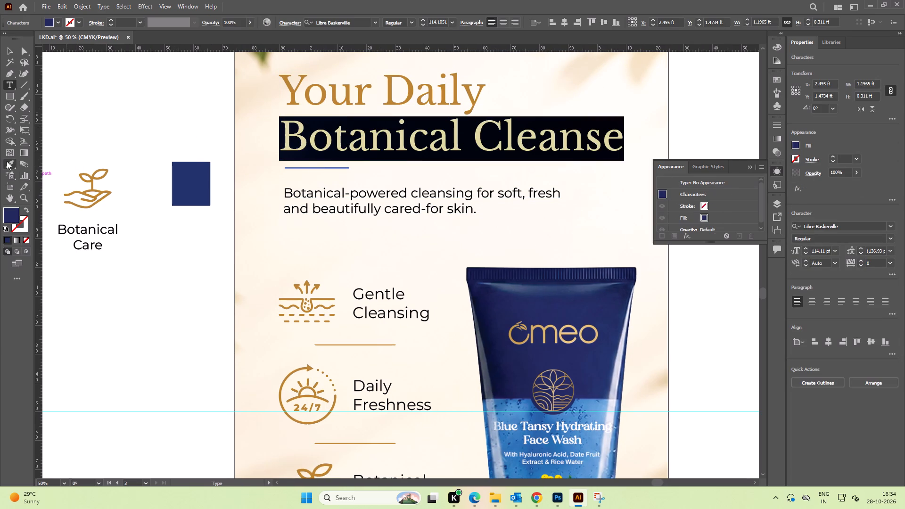
{"action": "left_click", "coordinate": [8, 161]}
{"action": "left_click", "coordinate": [184, 176]}
{"action": "left_click", "coordinate": [8, 46]}
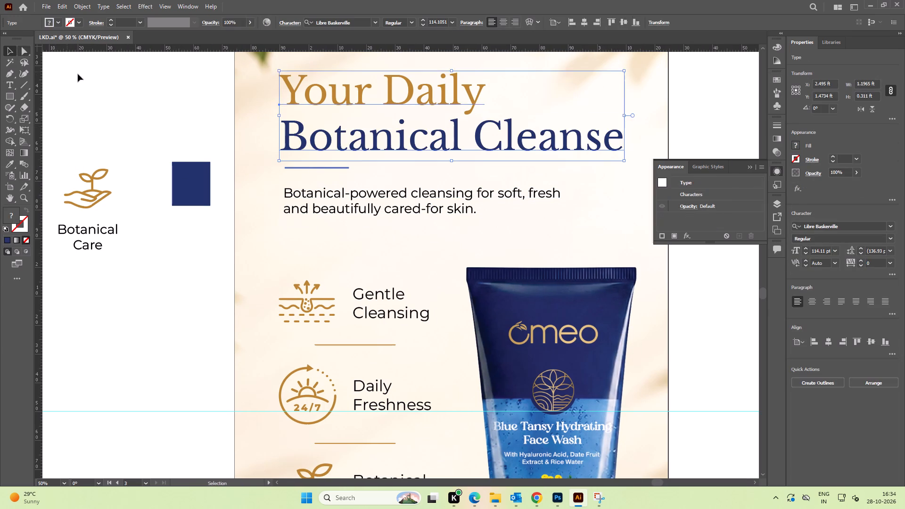
{"action": "left_click", "coordinate": [84, 75]}
Recolour the short blue line under the heading with the same navy sampled from the swatch rectangle.
{"action": "left_click", "coordinate": [323, 169]}
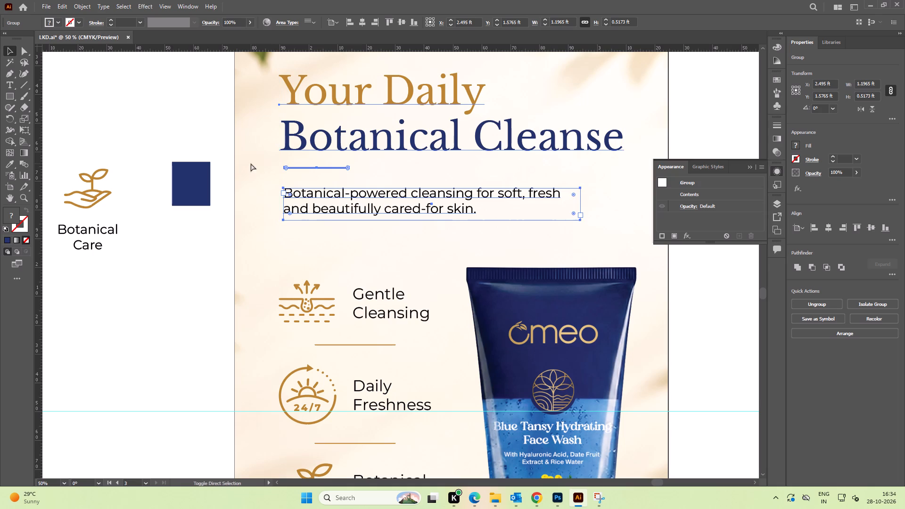
{"action": "left_click", "coordinate": [178, 126]}
{"action": "key", "text": "a"}
{"action": "left_click", "coordinate": [318, 168]}
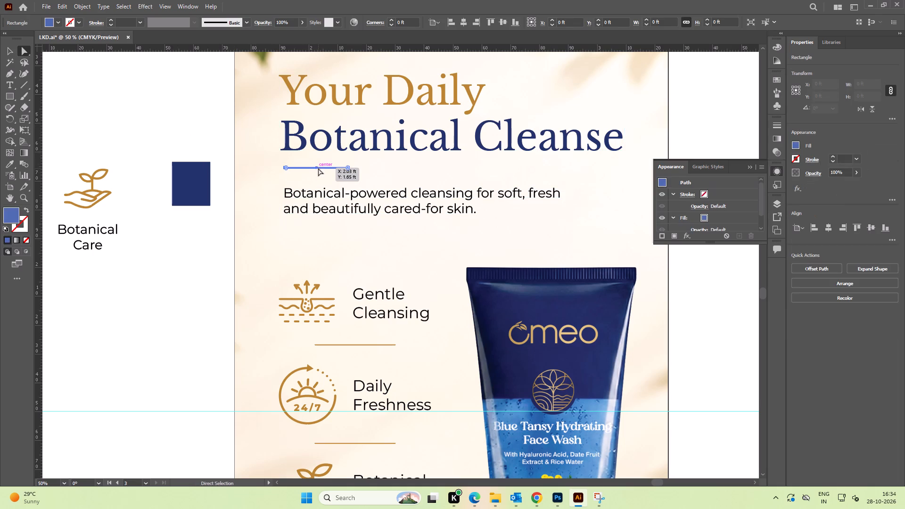
{"action": "key", "text": "o"}
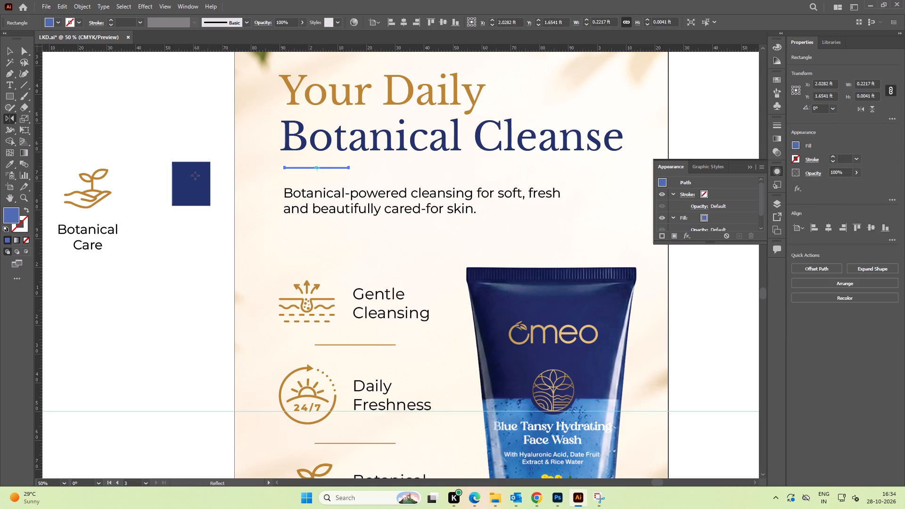
{"action": "key", "text": "i"}
{"action": "left_click", "coordinate": [195, 175]}
{"action": "key", "text": "v"}
{"action": "left_click", "coordinate": [175, 136]}
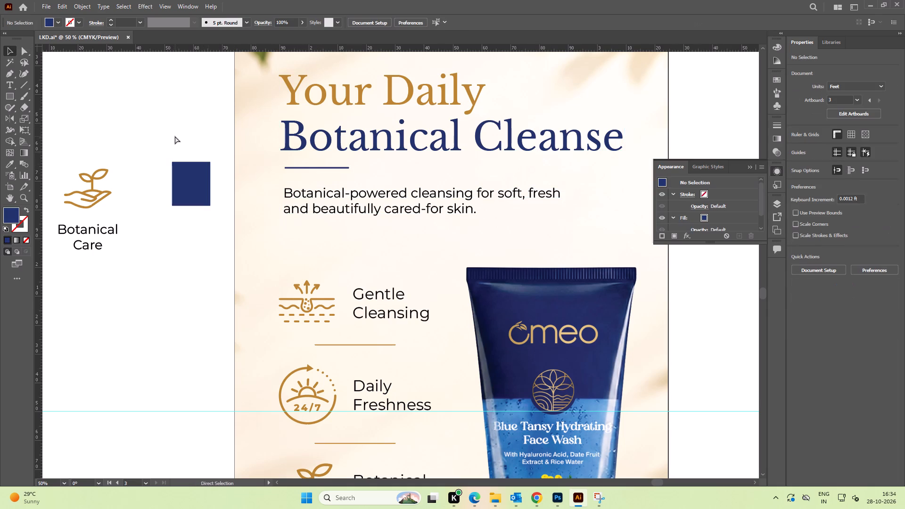
Save the LKD document.
{"action": "key", "text": "ctrl+0"}
{"action": "key", "text": "ctrl+s"}
{"action": "key", "text": "ctrl+s"}
Examine the recoloured heading, icon list, face wash tube and overall balance of the Botanical Cleanse poster.
{"action": "left_click", "coordinate": [494, 196]}
{"action": "scroll", "coordinate": [364, 230], "scroll_direction": "up", "scroll_amount": 4, "text": "alt"}
{"action": "key", "text": "space"}
{"action": "key", "text": "space"}
{"action": "left_click_drag", "start_coordinate": [428, 274], "coordinate": [356, 253]}
{"action": "scroll", "coordinate": [420, 246], "scroll_direction": "up", "scroll_amount": 2, "text": "alt"}
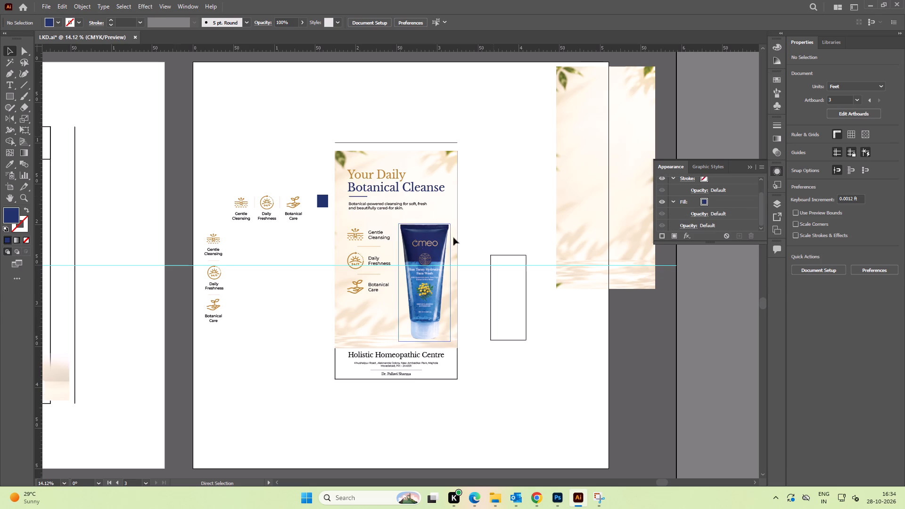
{"action": "left_click", "coordinate": [508, 213]}
{"action": "scroll", "coordinate": [521, 238], "scroll_direction": "down", "scroll_amount": 1, "text": "alt"}
{"action": "key", "text": "space"}
{"action": "left_click_drag", "start_coordinate": [556, 269], "coordinate": [400, 260]}
{"action": "left_click", "coordinate": [545, 213]}
{"action": "scroll", "coordinate": [502, 208], "scroll_direction": "down", "scroll_amount": 2, "text": "alt"}
{"action": "key", "text": "space"}
{"action": "left_click_drag", "start_coordinate": [525, 219], "coordinate": [497, 219]}
{"action": "scroll", "coordinate": [428, 264], "scroll_direction": "up", "scroll_amount": 1, "text": "alt"}
{"action": "key", "text": "space"}
{"action": "left_click_drag", "start_coordinate": [439, 294], "coordinate": [413, 248]}
{"action": "key", "text": "space"}
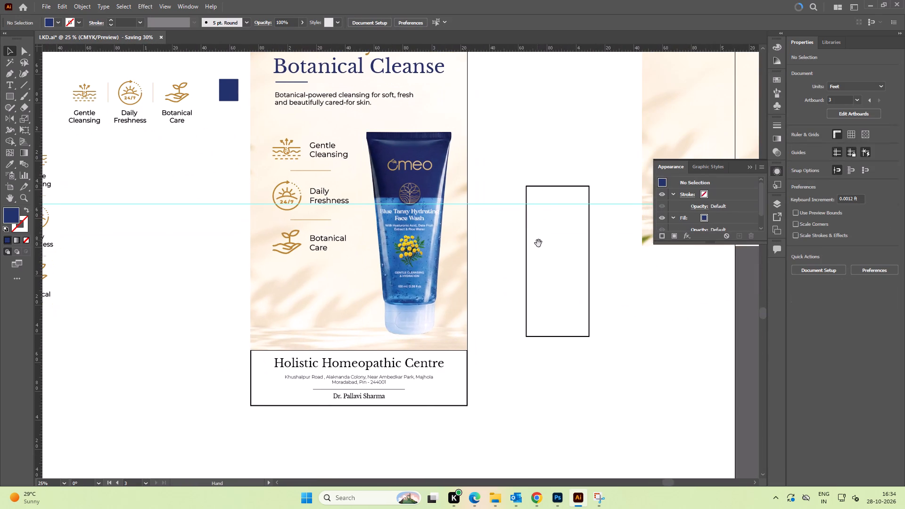
{"action": "left_click_drag", "start_coordinate": [536, 245], "coordinate": [486, 256]}
{"action": "key", "text": "space"}
{"action": "left_click_drag", "start_coordinate": [504, 158], "coordinate": [498, 191]}
{"action": "left_click", "coordinate": [493, 176]}
{"action": "scroll", "coordinate": [448, 181], "scroll_direction": "down", "scroll_amount": 1, "text": "alt"}
{"action": "key", "text": "space"}
{"action": "key", "text": "space"}
{"action": "key", "text": "space"}
{"action": "key", "text": "space"}
{"action": "key", "text": "space"}
{"action": "key", "text": "space"}
{"action": "key", "text": "space"}
{"action": "key", "text": "space"}
{"action": "left_click_drag", "start_coordinate": [477, 172], "coordinate": [436, 183]}
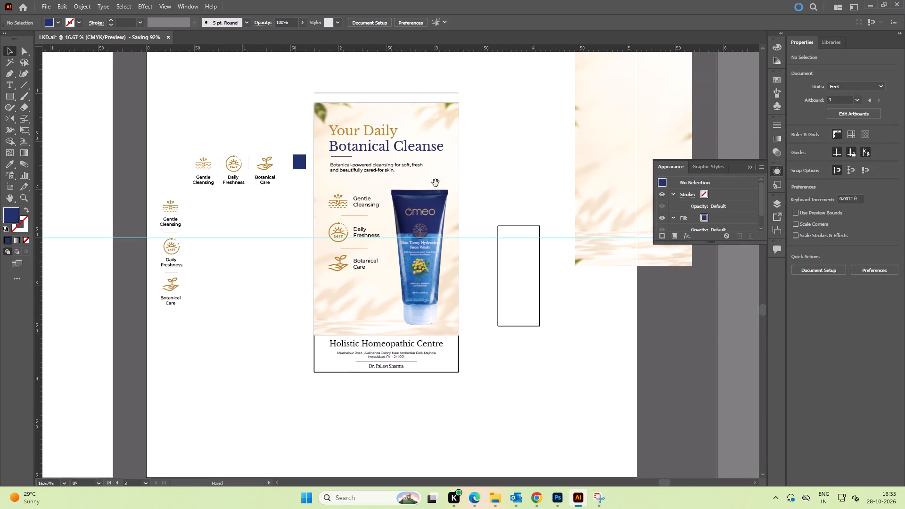
{"action": "left_click_drag", "start_coordinate": [489, 179], "coordinate": [474, 172]}
{"action": "left_click", "coordinate": [476, 172]}
{"action": "scroll", "coordinate": [446, 189], "scroll_direction": "up", "scroll_amount": 1, "text": "alt"}
{"action": "key", "text": "space"}
{"action": "left_click_drag", "start_coordinate": [497, 188], "coordinate": [499, 228]}
{"action": "left_click", "coordinate": [526, 195]}
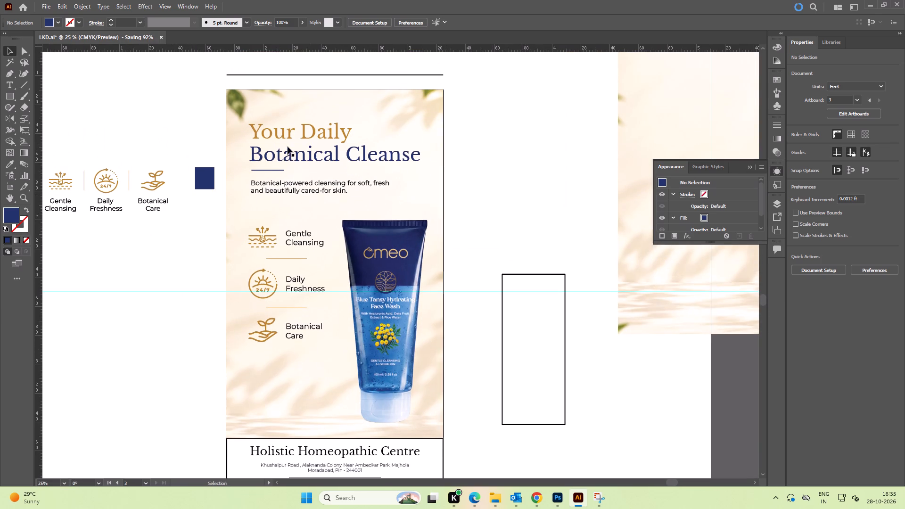
{"action": "scroll", "coordinate": [276, 143], "scroll_direction": "up", "scroll_amount": 1, "text": "alt"}
{"action": "key", "text": "space"}
{"action": "left_click_drag", "start_coordinate": [357, 112], "coordinate": [354, 148]}
{"action": "triple_click", "coordinate": [292, 127]}
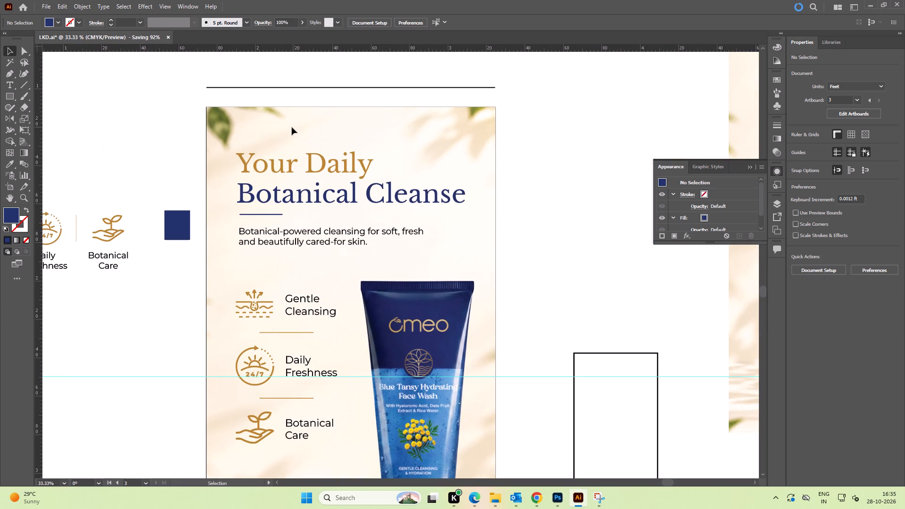
{"action": "left_click", "coordinate": [292, 127]}
{"action": "left_click", "coordinate": [544, 162]}
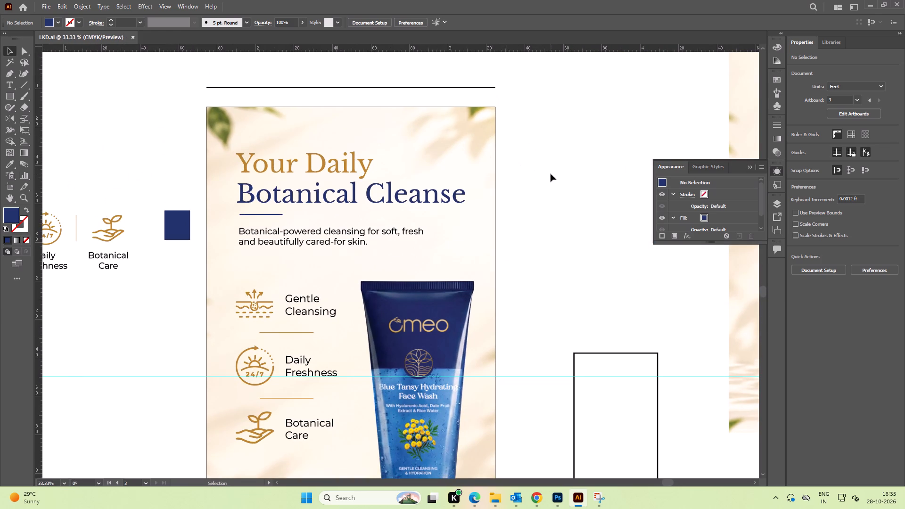
{"action": "scroll", "coordinate": [551, 174], "scroll_direction": "down", "scroll_amount": 1, "text": "alt"}
{"action": "key", "text": "space"}
{"action": "left_click_drag", "start_coordinate": [571, 191], "coordinate": [524, 186]}
{"action": "left_click", "coordinate": [524, 186]}
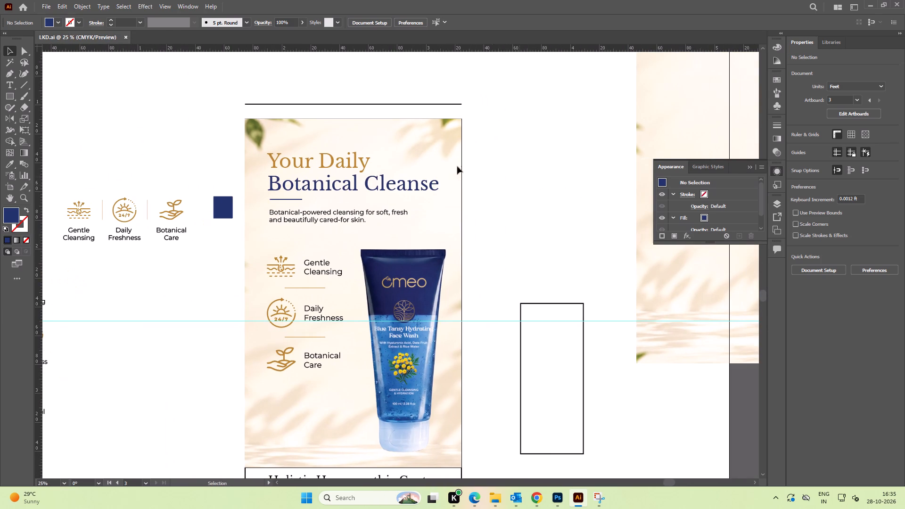
Unlock all objects and shift the leafy background image inside its clipping mask about 0.04 ft left and 0.01 ft up.
{"action": "key", "text": "ctrl+alt+2"}
{"action": "left_click", "coordinate": [549, 146]}
{"action": "left_click", "coordinate": [284, 137]}
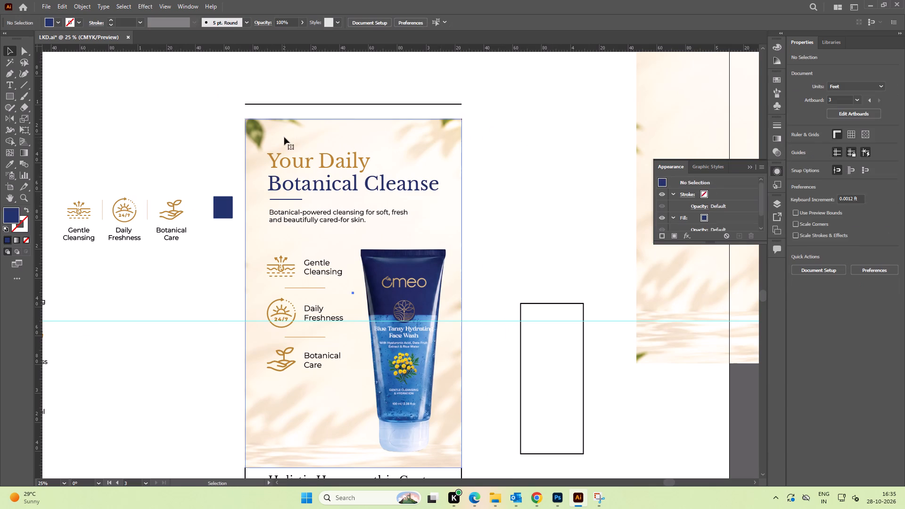
{"action": "double_click", "coordinate": [252, 132]}
{"action": "scroll", "coordinate": [252, 126], "scroll_direction": "up", "scroll_amount": 2, "text": "alt"}
{"action": "key", "text": "space"}
{"action": "left_click_drag", "start_coordinate": [257, 131], "coordinate": [263, 138]}
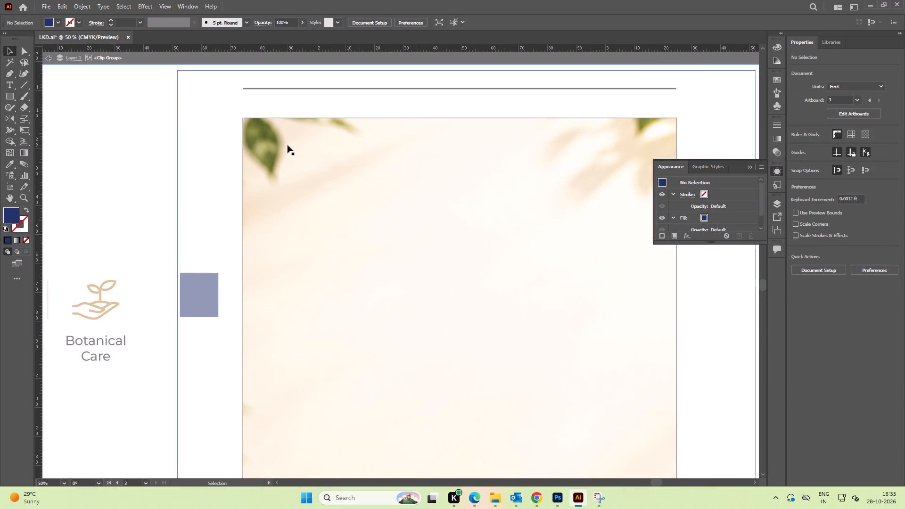
{"action": "left_click", "coordinate": [288, 145]}
{"action": "left_click_drag", "start_coordinate": [289, 148], "coordinate": [276, 145]}
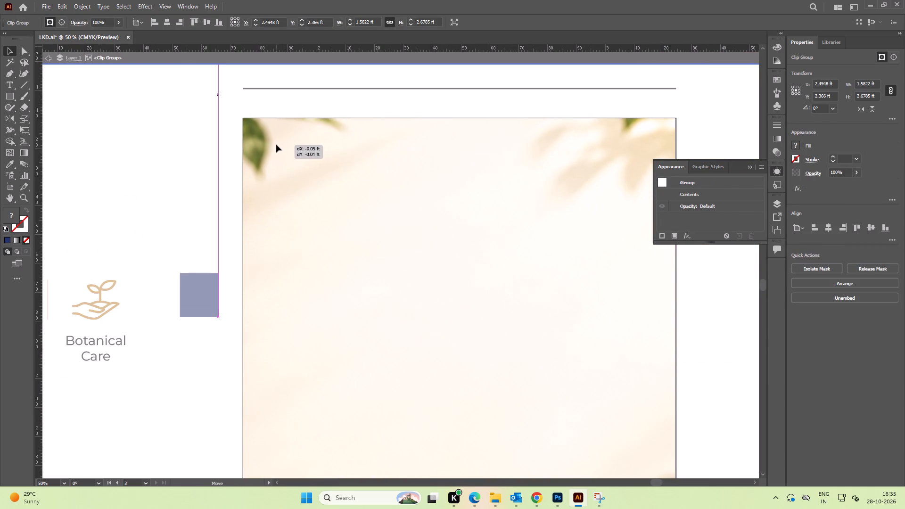
{"action": "left_click_drag", "start_coordinate": [276, 145], "coordinate": [277, 145]}
{"action": "key", "text": "space"}
{"action": "key", "text": "space"}
{"action": "key", "text": "space"}
{"action": "key", "text": "space"}
{"action": "key", "text": "space"}
{"action": "key", "text": "space"}
{"action": "left_click_drag", "start_coordinate": [443, 154], "coordinate": [322, 151]}
{"action": "scroll", "coordinate": [543, 123], "scroll_direction": "up", "scroll_amount": 2, "text": "alt"}
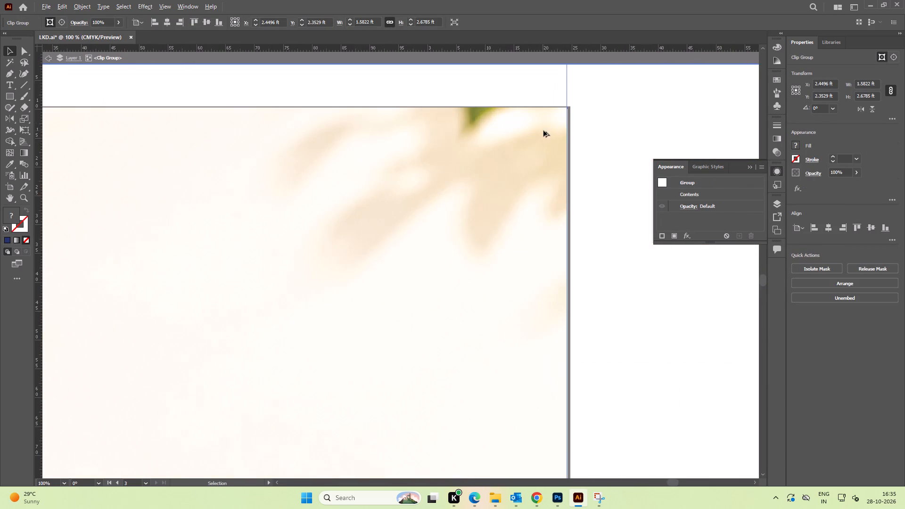
{"action": "left_click", "coordinate": [543, 131]}
{"action": "scroll", "coordinate": [481, 126], "scroll_direction": "down", "scroll_amount": 3, "text": "alt"}
{"action": "key", "text": "space"}
{"action": "left_click_drag", "start_coordinate": [336, 148], "coordinate": [409, 148]}
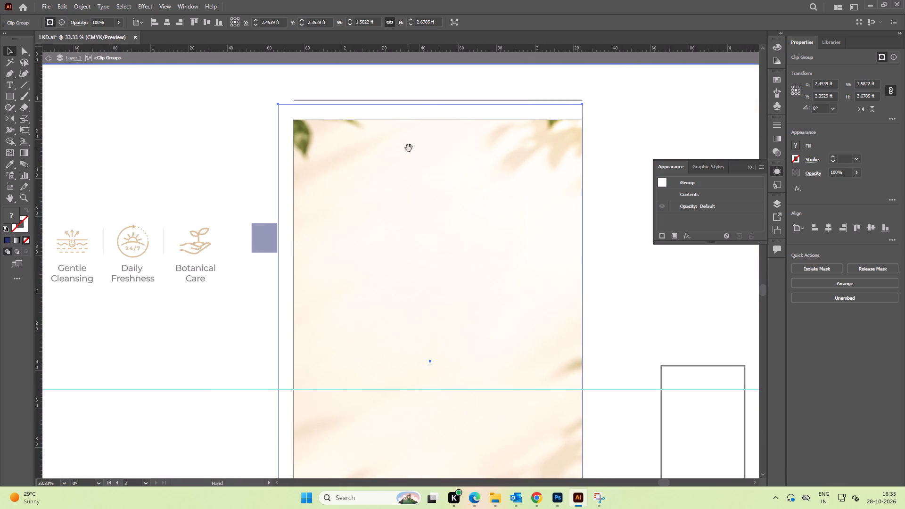
{"action": "left_click_drag", "start_coordinate": [409, 148], "coordinate": [408, 148]}
{"action": "scroll", "coordinate": [416, 150], "scroll_direction": "down", "scroll_amount": 2, "text": "alt"}
{"action": "key", "text": "space"}
{"action": "left_click_drag", "start_coordinate": [542, 194], "coordinate": [507, 106]}
{"action": "double_click", "coordinate": [510, 131]}
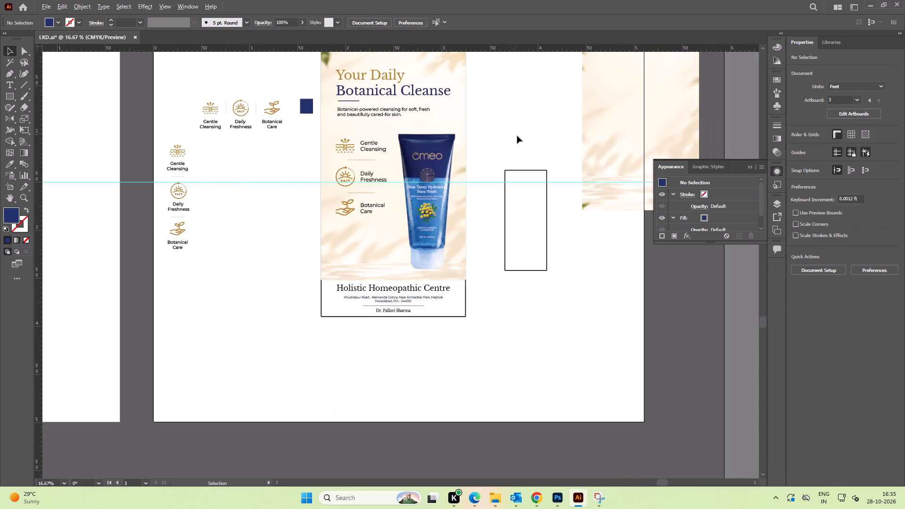
Move the face wash tube image slightly down on the poster, centred at about X 2.85 ft, Y 2.74 ft.
{"action": "scroll", "coordinate": [517, 136], "scroll_direction": "down", "scroll_amount": 1, "text": "alt"}
{"action": "key", "text": "space"}
{"action": "key", "text": "space"}
{"action": "key", "text": "space"}
{"action": "key", "text": "space"}
{"action": "key", "text": "space"}
{"action": "key", "text": "space"}
{"action": "key", "text": "space"}
{"action": "key", "text": "space"}
{"action": "left_click_drag", "start_coordinate": [521, 137], "coordinate": [511, 154]}
{"action": "left_click_drag", "start_coordinate": [585, 153], "coordinate": [503, 156]}
{"action": "left_click", "coordinate": [505, 150]}
{"action": "scroll", "coordinate": [454, 237], "scroll_direction": "up", "scroll_amount": 4, "text": "alt"}
{"action": "key", "text": "space"}
{"action": "left_click_drag", "start_coordinate": [457, 266], "coordinate": [405, 260]}
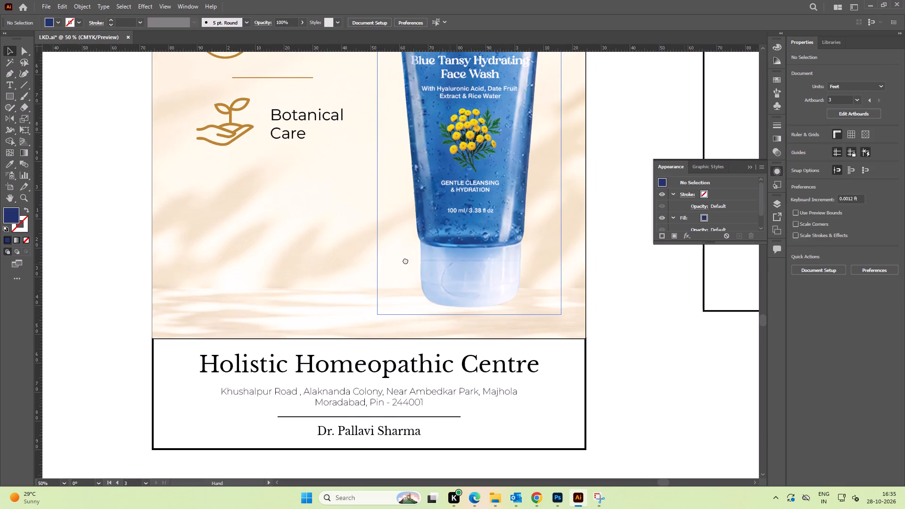
{"action": "left_click_drag", "start_coordinate": [405, 260], "coordinate": [397, 260]}
{"action": "left_click_drag", "start_coordinate": [414, 241], "coordinate": [416, 251]}
{"action": "scroll", "coordinate": [412, 244], "scroll_direction": "down", "scroll_amount": 3, "text": "alt"}
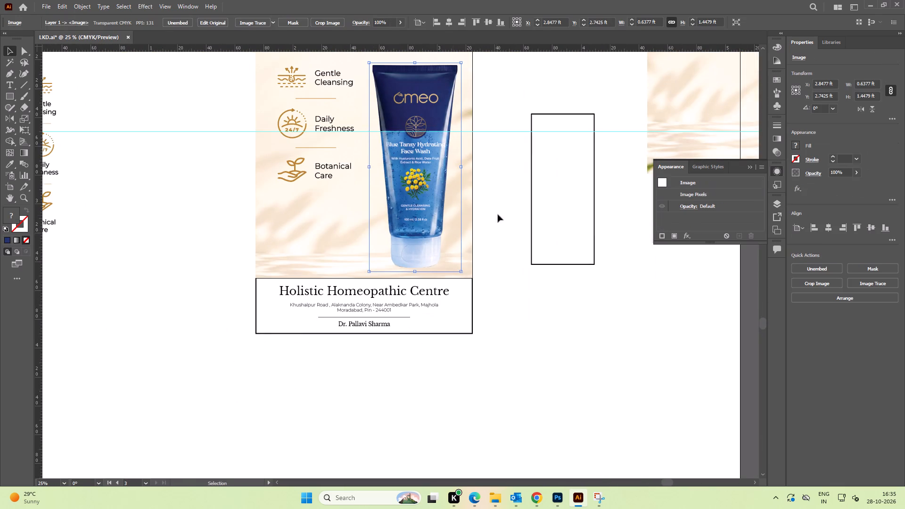
Extend the face wash tube image slightly upward from its top edge on the Botanical Cleanse poster.
{"action": "left_click", "coordinate": [525, 95]}
{"action": "key", "text": "space"}
{"action": "left_click_drag", "start_coordinate": [521, 88], "coordinate": [534, 197]}
{"action": "left_click", "coordinate": [423, 190]}
{"action": "scroll", "coordinate": [422, 159], "scroll_direction": "up", "scroll_amount": 2, "text": "alt"}
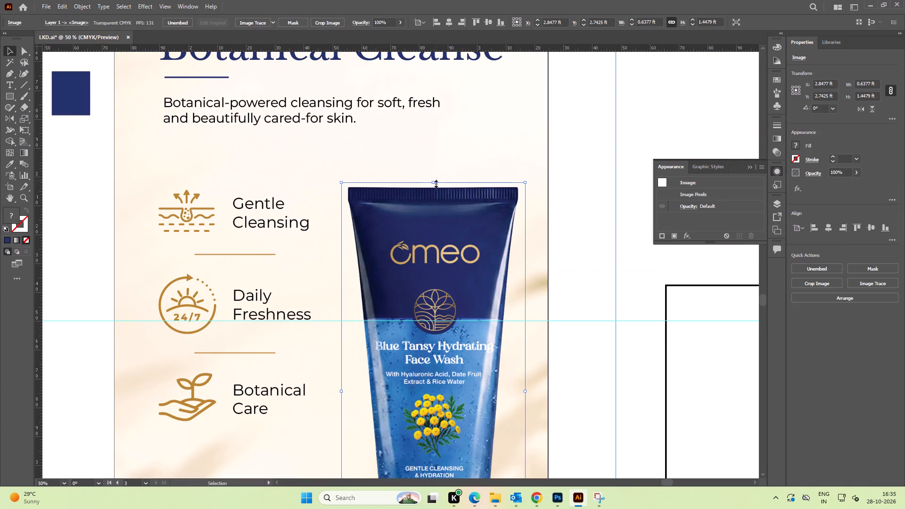
{"action": "left_click_drag", "start_coordinate": [433, 182], "coordinate": [435, 172], "text": "shift"}
{"action": "scroll", "coordinate": [435, 172], "scroll_direction": "down", "scroll_amount": 2, "text": "alt"}
{"action": "key", "text": "space"}
{"action": "left_click_drag", "start_coordinate": [436, 219], "coordinate": [353, 186]}
{"action": "left_click", "coordinate": [461, 166]}
{"action": "key", "text": "space"}
{"action": "left_click_drag", "start_coordinate": [431, 180], "coordinate": [467, 169]}
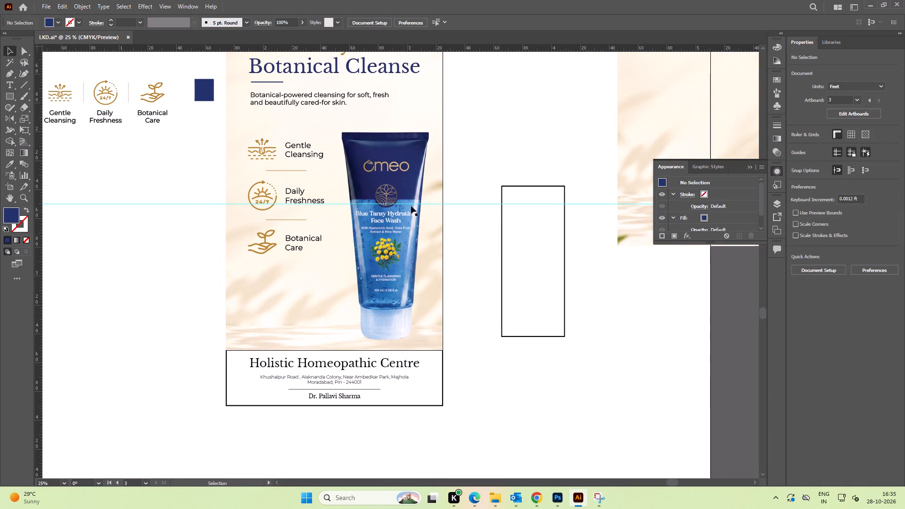
{"action": "left_click", "coordinate": [499, 141]}
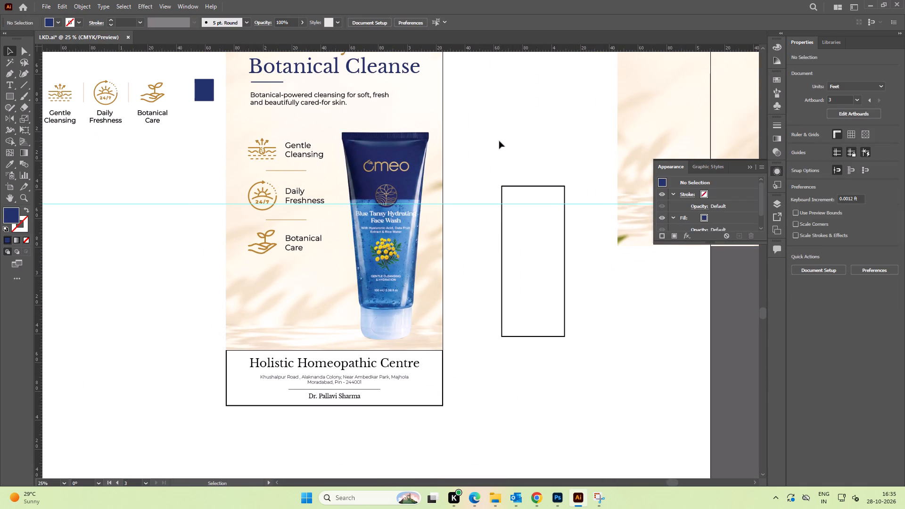
{"action": "left_click", "coordinate": [499, 141]}
Left-align the Gentle Cleansing, Daily Freshness and Botanical Care icon list with the heading and description group.
{"action": "key", "text": "space"}
{"action": "left_click_drag", "start_coordinate": [282, 145], "coordinate": [306, 183]}
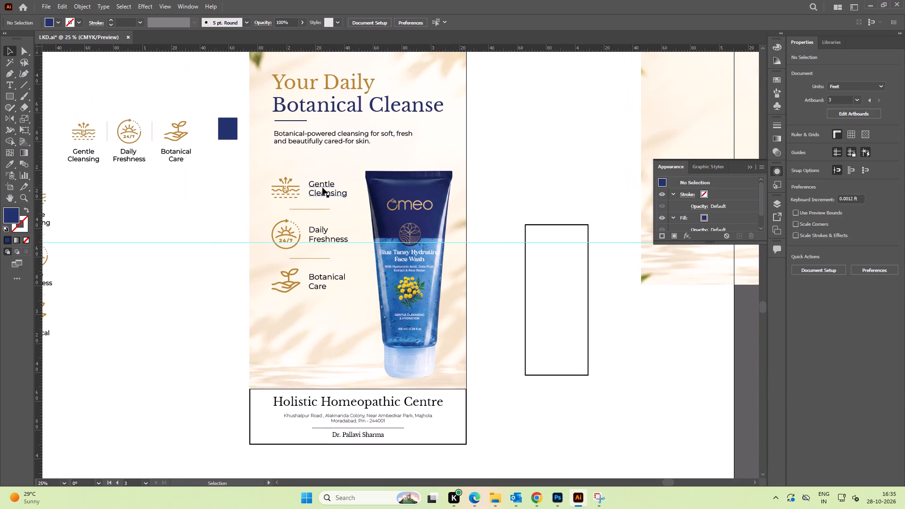
{"action": "left_click", "coordinate": [322, 189]}
{"action": "scroll", "coordinate": [315, 198], "scroll_direction": "up", "scroll_amount": 1, "text": "alt"}
{"action": "left_click", "coordinate": [321, 190]}
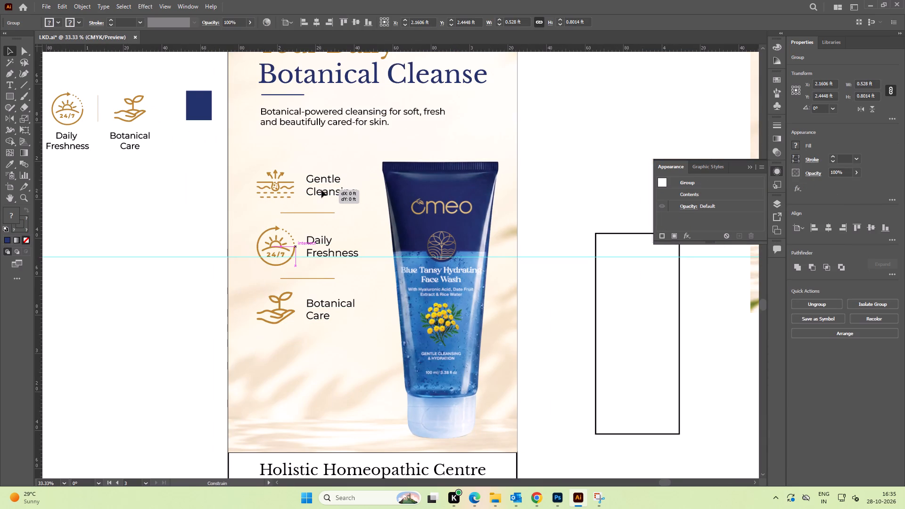
{"action": "left_click", "coordinate": [286, 123], "text": "shift"}
{"action": "left_click", "coordinate": [288, 122]}
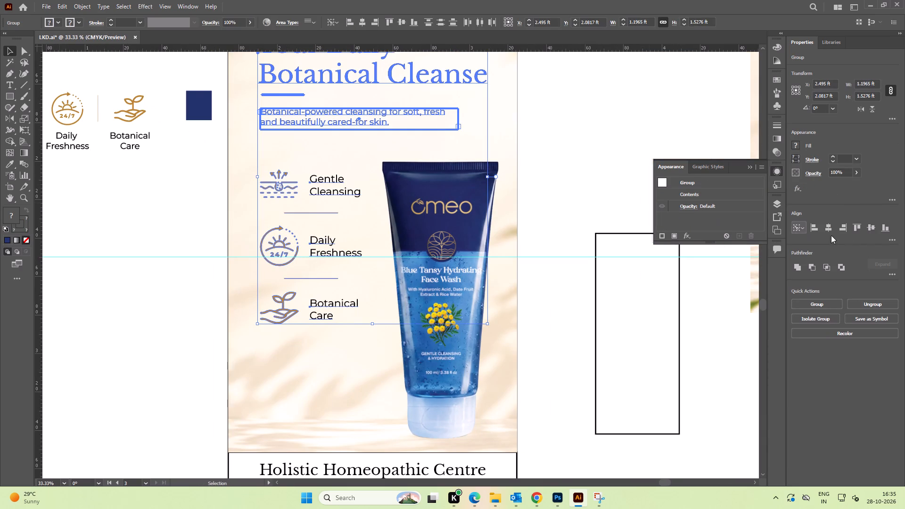
{"action": "left_click", "coordinate": [813, 224]}
{"action": "left_click", "coordinate": [649, 147]}
Centre the heading and description group horizontally with the 1.5 ft line above the poster.
{"action": "key", "text": "space"}
{"action": "left_click_drag", "start_coordinate": [630, 130], "coordinate": [627, 263]}
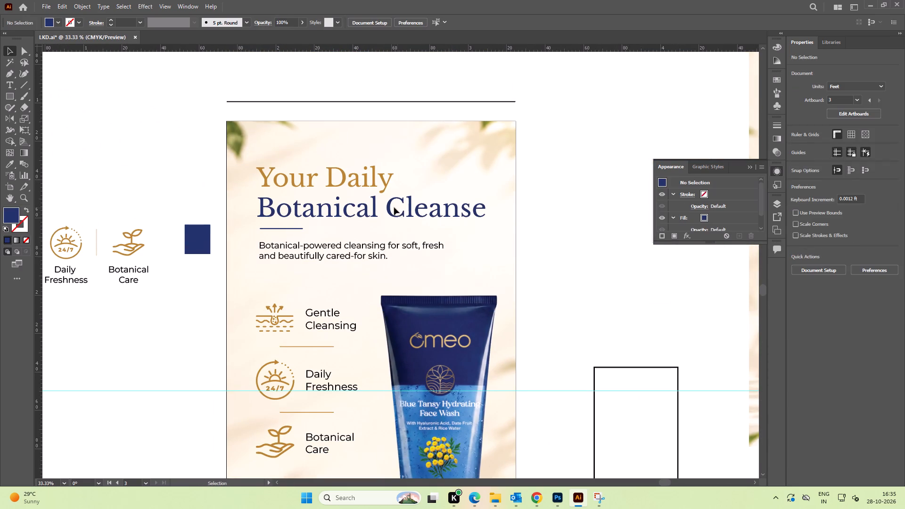
{"action": "left_click", "coordinate": [394, 207]}
{"action": "left_click", "coordinate": [370, 101], "text": "shift"}
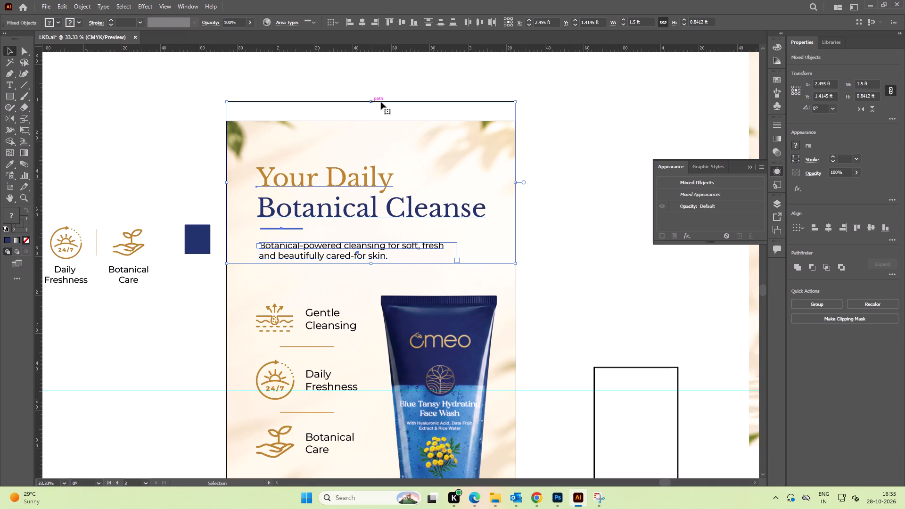
{"action": "left_click", "coordinate": [381, 101]}
{"action": "left_click", "coordinate": [833, 228]}
{"action": "left_click", "coordinate": [635, 149]}
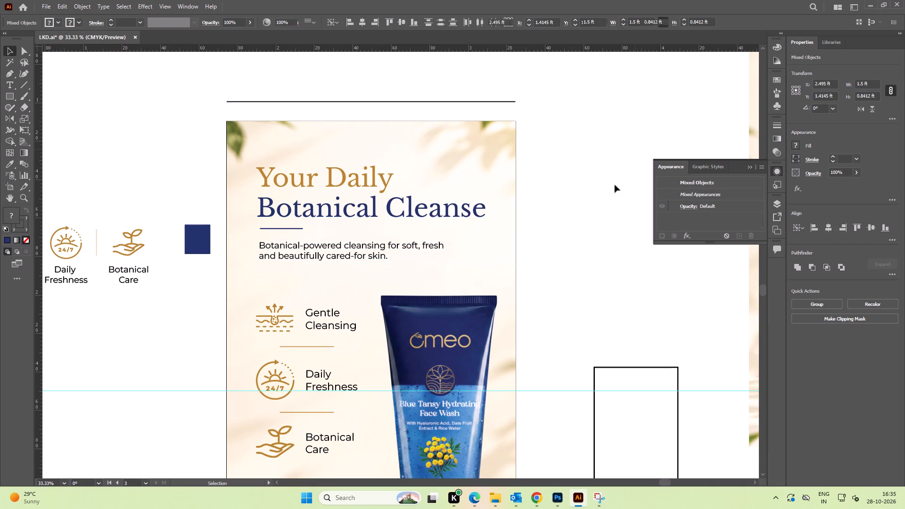
{"action": "key", "text": "space"}
{"action": "left_click_drag", "start_coordinate": [601, 218], "coordinate": [580, 124]}
{"action": "left_click", "coordinate": [265, 227]}
{"action": "key", "text": "space"}
{"action": "left_click_drag", "start_coordinate": [334, 212], "coordinate": [336, 244]}
{"action": "left_click", "coordinate": [563, 189]}
{"action": "scroll", "coordinate": [590, 197], "scroll_direction": "down", "scroll_amount": 1, "text": "alt"}
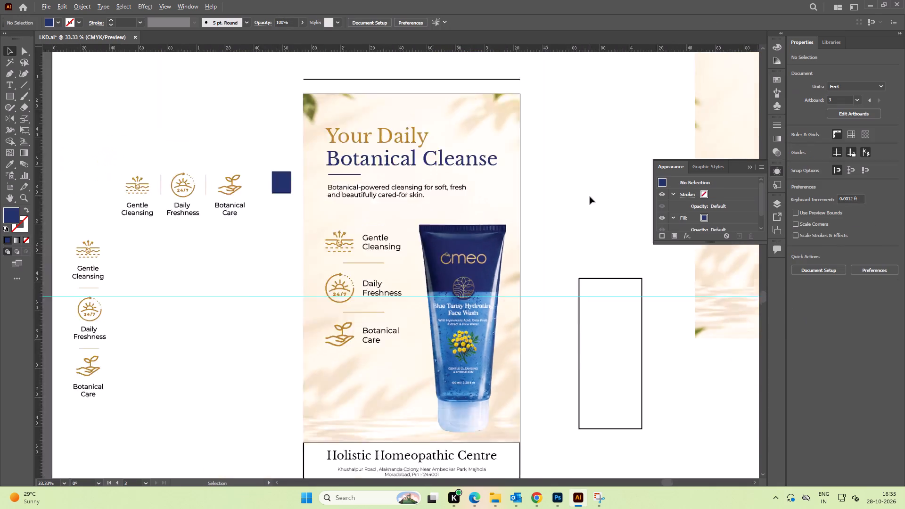
{"action": "scroll", "coordinate": [590, 197], "scroll_direction": "down", "scroll_amount": 1, "text": "alt"}
{"action": "key", "text": "space"}
{"action": "key", "text": "space"}
{"action": "key", "text": "space"}
{"action": "left_click_drag", "start_coordinate": [596, 208], "coordinate": [434, 166]}
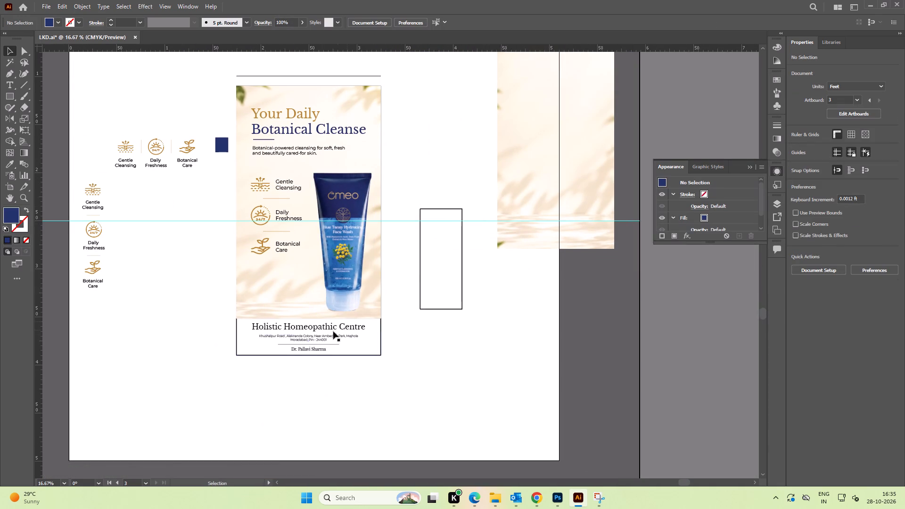
{"action": "scroll", "coordinate": [314, 337], "scroll_direction": "up", "scroll_amount": 4, "text": "alt"}
{"action": "scroll", "coordinate": [306, 314], "scroll_direction": "down", "scroll_amount": 2, "text": "alt"}
{"action": "key", "text": "space"}
{"action": "key", "text": "space"}
{"action": "key", "text": "space"}
{"action": "key", "text": "space"}
{"action": "key", "text": "space"}
{"action": "key", "text": "space"}
{"action": "key", "text": "space"}
{"action": "key", "text": "space"}
{"action": "key", "text": "space"}
{"action": "key", "text": "space"}
{"action": "key", "text": "space"}
{"action": "key", "text": "space"}
{"action": "key", "text": "space"}
{"action": "key", "text": "space"}
{"action": "key", "text": "space"}
{"action": "key", "text": "space"}
{"action": "key", "text": "space"}
{"action": "key", "text": "space"}
{"action": "key", "text": "space"}
{"action": "key", "text": "space"}
{"action": "left_click_drag", "start_coordinate": [518, 319], "coordinate": [523, 346]}
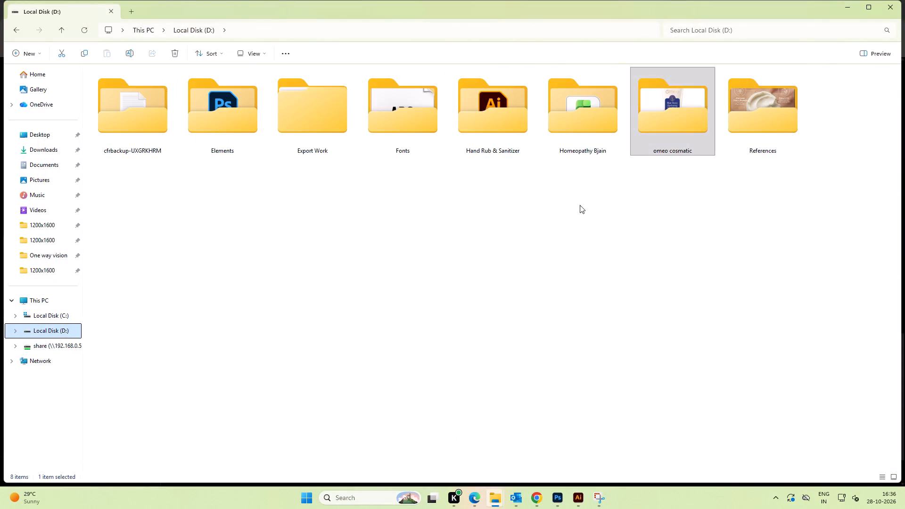
{"action": "key", "text": "alt+Tab"}
{"action": "left_click", "coordinate": [329, 357], "text": "alt"}
{"action": "double_click", "coordinate": [16, 26]}
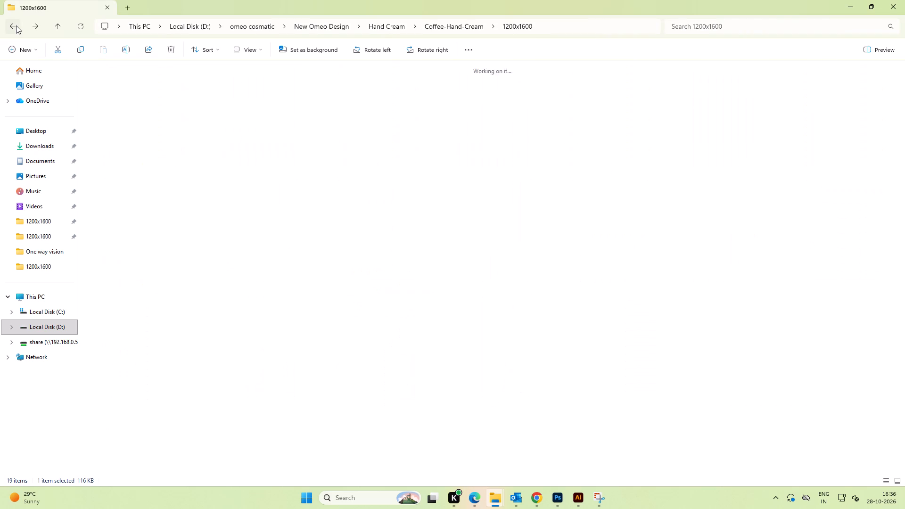
{"action": "double_click", "coordinate": [588, 140]}
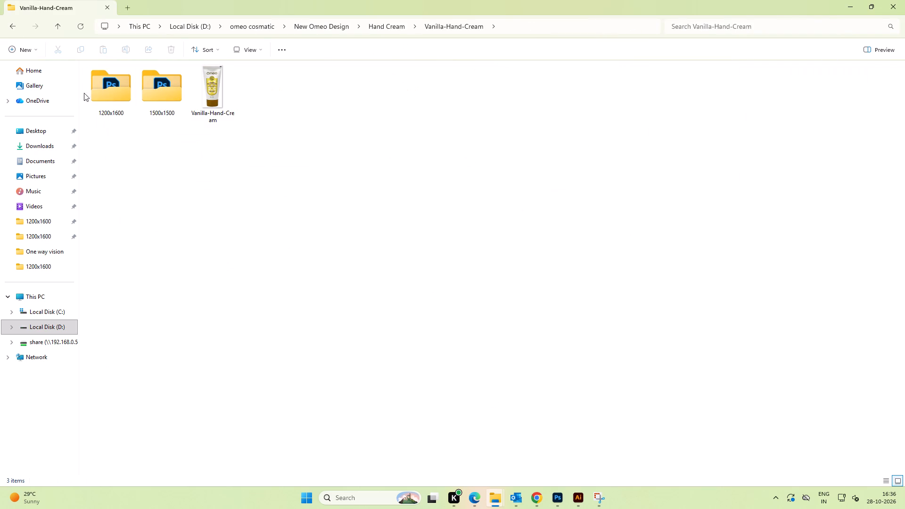
{"action": "double_click", "coordinate": [107, 94]}
{"action": "left_click", "coordinate": [165, 83]}
{"action": "double_click", "coordinate": [121, 92]}
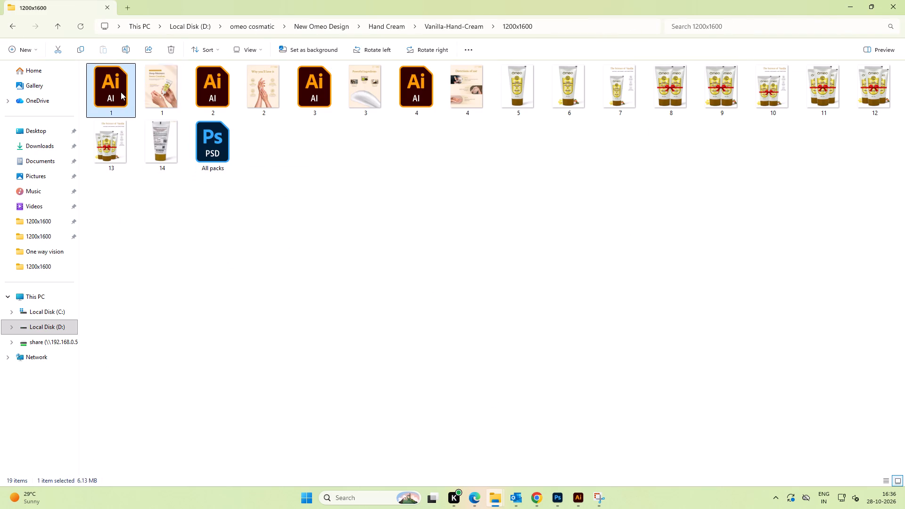
Place the image "Vanilla hand cream with a soft dab (1)" from Downloads as a linked file in the document.
{"action": "scroll", "coordinate": [501, 276], "scroll_direction": "down", "scroll_amount": 2, "text": "alt"}
{"action": "key", "text": "space"}
{"action": "left_click_drag", "start_coordinate": [510, 310], "coordinate": [367, 266]}
{"action": "left_click", "coordinate": [458, 255]}
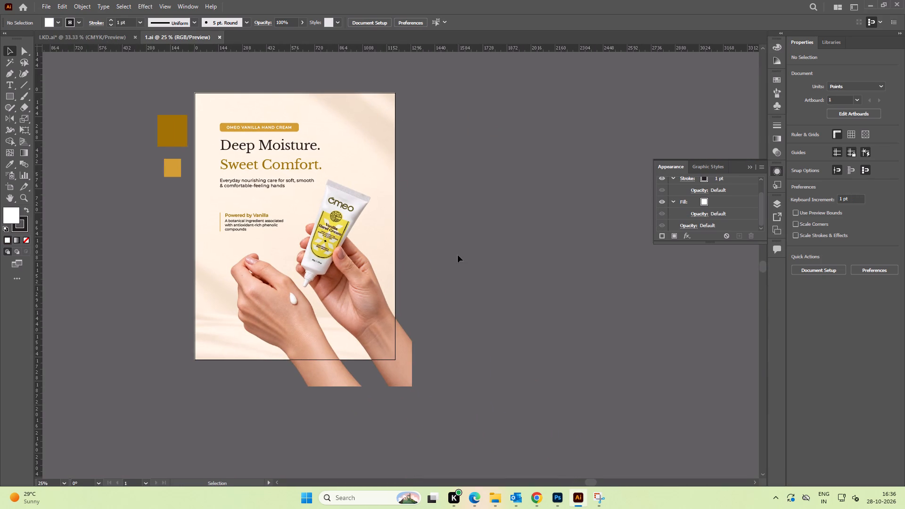
{"action": "left_click", "coordinate": [44, 4]}
{"action": "left_click", "coordinate": [82, 174]}
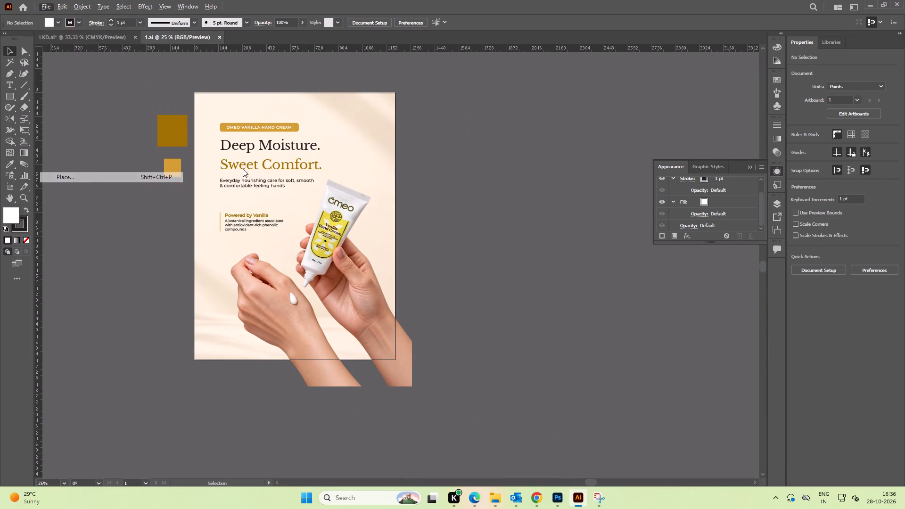
{"action": "left_click", "coordinate": [116, 100]}
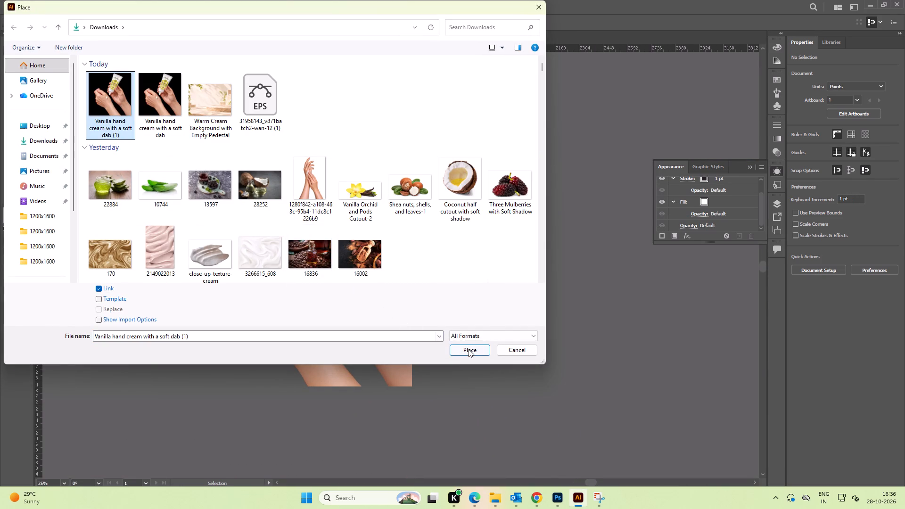
{"action": "left_click", "coordinate": [470, 350]}
{"action": "left_click", "coordinate": [363, 250]}
Position the newly placed hand image on the artboard exactly over the existing hand image.
{"action": "left_click_drag", "start_coordinate": [484, 339], "coordinate": [333, 222]}
{"action": "scroll", "coordinate": [347, 243], "scroll_direction": "up", "scroll_amount": 2, "text": "alt"}
{"action": "key", "text": "space"}
{"action": "left_click_drag", "start_coordinate": [344, 248], "coordinate": [386, 238]}
{"action": "left_click_drag", "start_coordinate": [419, 242], "coordinate": [408, 303]}
{"action": "left_click_drag", "start_coordinate": [473, 288], "coordinate": [222, 329]}
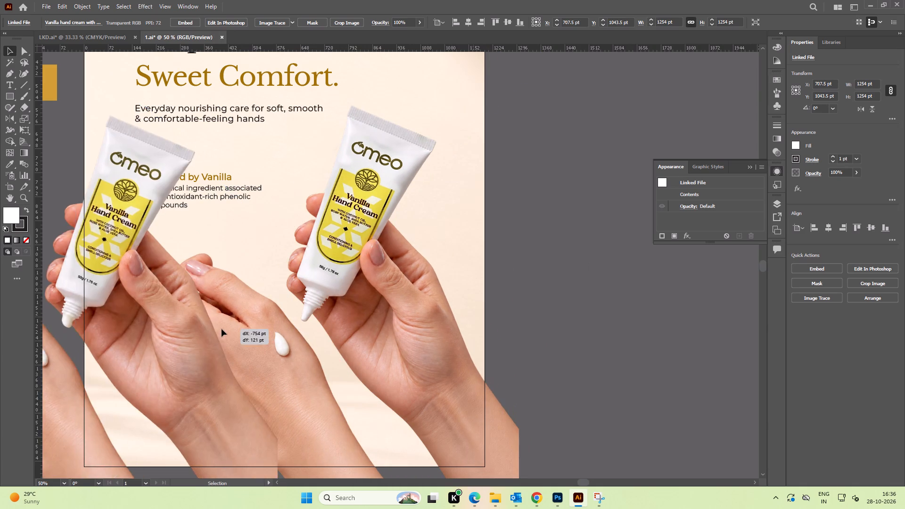
{"action": "left_click_drag", "start_coordinate": [222, 329], "coordinate": [461, 314]}
{"action": "scroll", "coordinate": [381, 172], "scroll_direction": "up", "scroll_amount": 2, "text": "alt"}
{"action": "left_click_drag", "start_coordinate": [382, 172], "coordinate": [389, 176]}
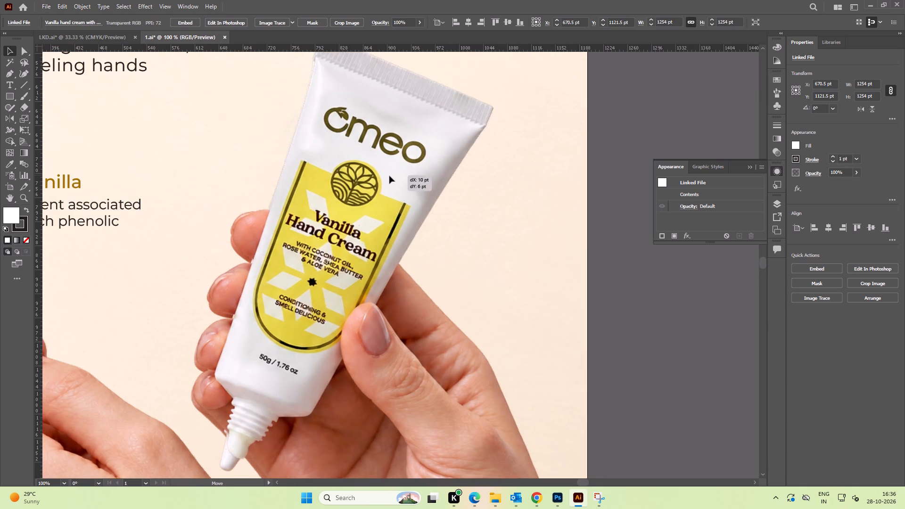
{"action": "left_click_drag", "start_coordinate": [389, 176], "coordinate": [387, 180]}
{"action": "scroll", "coordinate": [384, 179], "scroll_direction": "down", "scroll_amount": 3, "text": "alt"}
{"action": "key", "text": "space"}
{"action": "left_click_drag", "start_coordinate": [391, 248], "coordinate": [386, 238]}
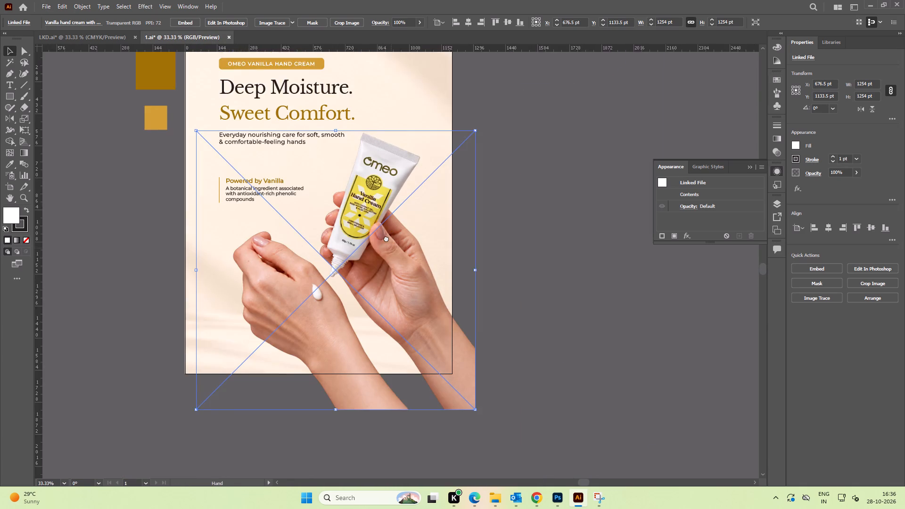
{"action": "left_click_drag", "start_coordinate": [386, 238], "coordinate": [363, 204]}
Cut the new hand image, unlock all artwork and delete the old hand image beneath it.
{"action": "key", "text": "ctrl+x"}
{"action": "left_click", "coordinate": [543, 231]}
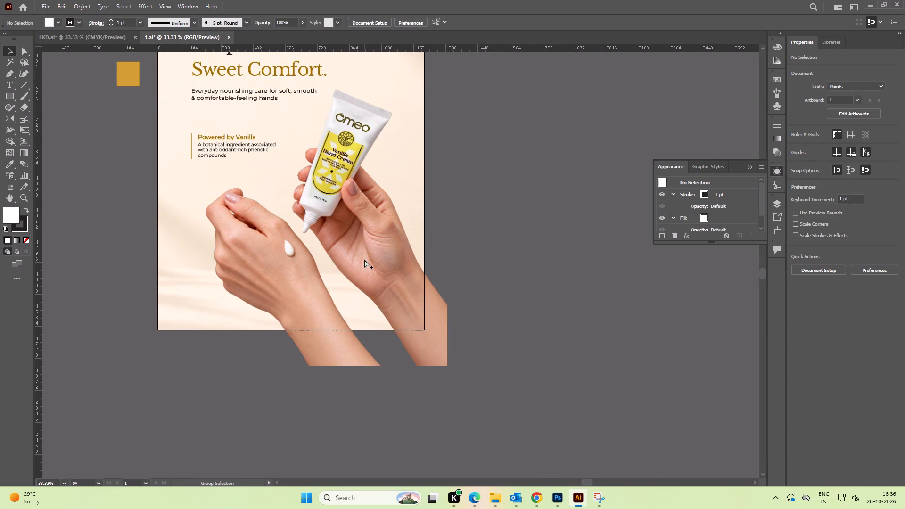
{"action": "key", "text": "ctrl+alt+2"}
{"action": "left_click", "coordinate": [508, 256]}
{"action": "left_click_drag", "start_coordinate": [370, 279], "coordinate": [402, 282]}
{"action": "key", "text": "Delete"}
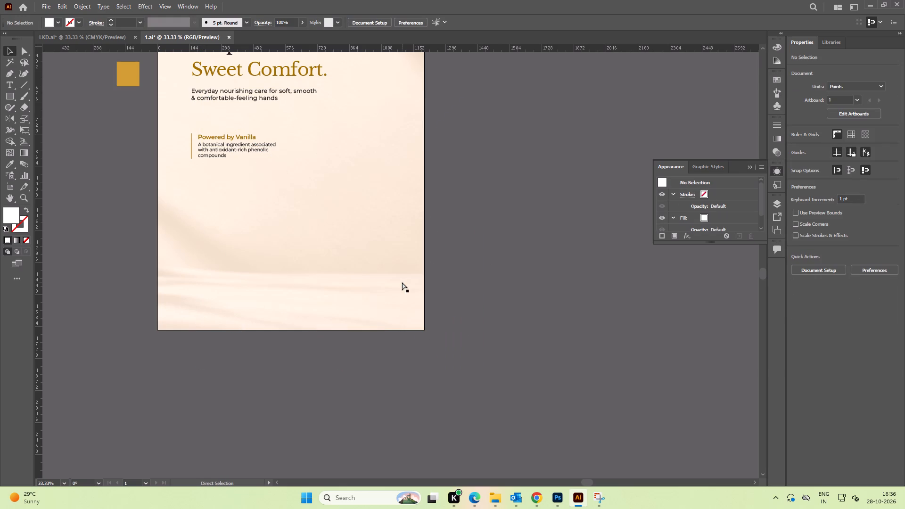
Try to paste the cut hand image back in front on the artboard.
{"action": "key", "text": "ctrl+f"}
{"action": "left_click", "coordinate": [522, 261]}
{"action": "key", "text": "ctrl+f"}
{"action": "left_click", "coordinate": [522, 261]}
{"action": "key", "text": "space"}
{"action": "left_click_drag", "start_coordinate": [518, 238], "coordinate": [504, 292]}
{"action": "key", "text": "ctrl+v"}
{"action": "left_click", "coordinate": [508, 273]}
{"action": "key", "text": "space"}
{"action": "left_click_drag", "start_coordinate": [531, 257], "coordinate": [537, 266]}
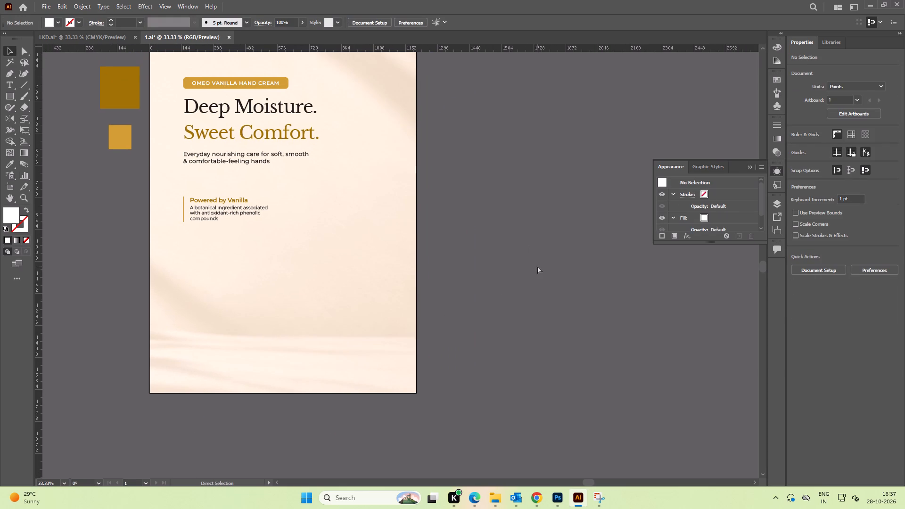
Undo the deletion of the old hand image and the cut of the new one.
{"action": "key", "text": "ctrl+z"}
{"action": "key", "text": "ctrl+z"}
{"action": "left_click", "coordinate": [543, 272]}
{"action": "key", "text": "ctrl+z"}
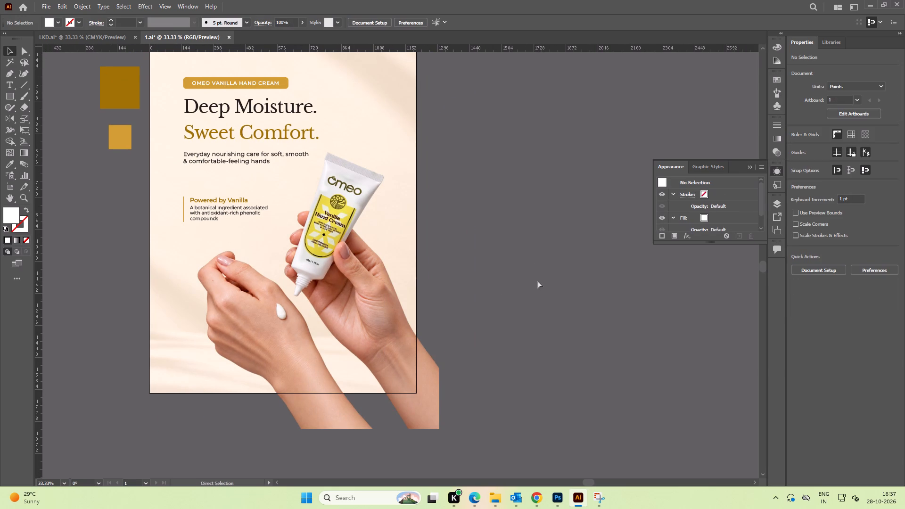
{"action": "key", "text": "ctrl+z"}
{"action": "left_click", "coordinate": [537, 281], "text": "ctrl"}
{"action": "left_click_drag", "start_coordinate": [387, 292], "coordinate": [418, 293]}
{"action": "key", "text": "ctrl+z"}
Move the new hand image aside past the artboard's left edge, then unlock and delete the old hand image.
{"action": "left_click", "coordinate": [584, 265]}
{"action": "key", "text": "space"}
{"action": "left_click_drag", "start_coordinate": [488, 330], "coordinate": [497, 295]}
{"action": "left_click", "coordinate": [359, 282]}
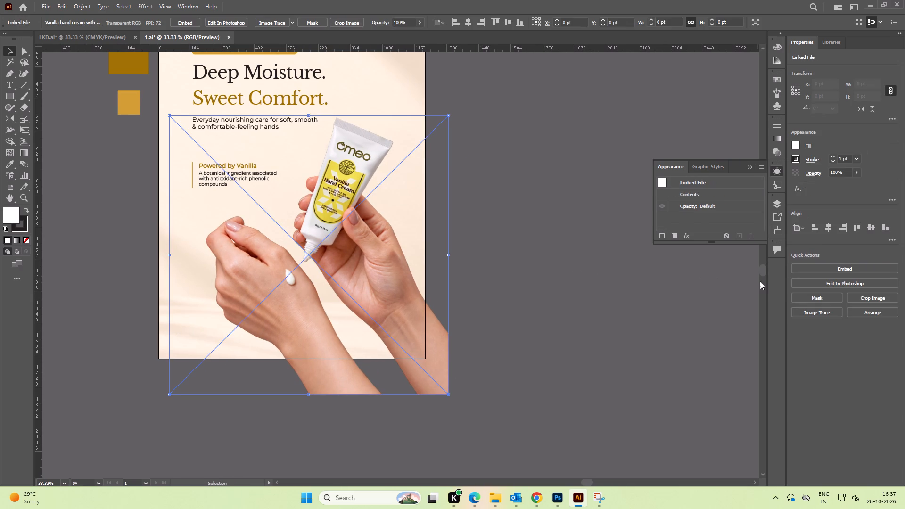
{"action": "left_click", "coordinate": [528, 247]}
{"action": "key", "text": "space"}
{"action": "left_click_drag", "start_coordinate": [376, 274], "coordinate": [165, 285]}
{"action": "left_click", "coordinate": [380, 287]}
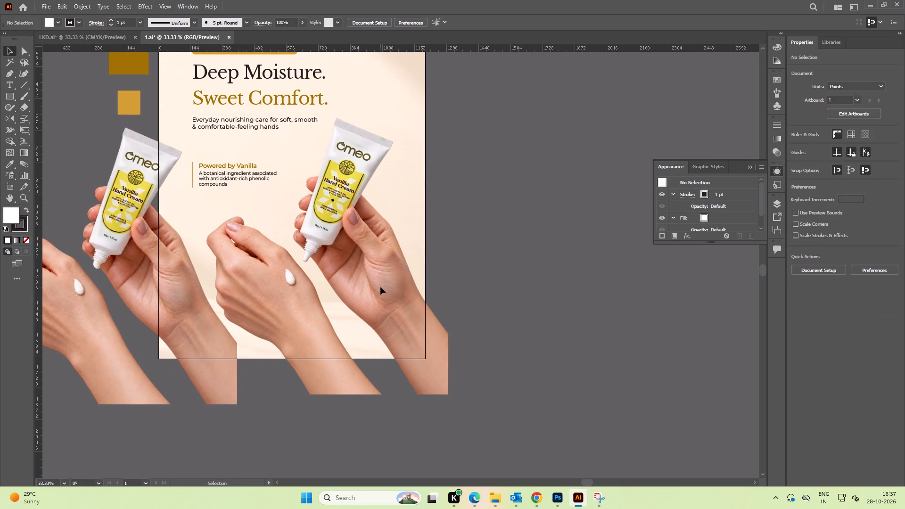
{"action": "key", "text": "ctrl+alt+2"}
{"action": "left_click", "coordinate": [534, 269]}
{"action": "left_click_drag", "start_coordinate": [390, 295], "coordinate": [444, 296]}
{"action": "key", "text": "Delete"}
Move the new hand image back onto the artboard's lower right, with the forearms running past the bottom edge.
{"action": "left_click_drag", "start_coordinate": [194, 297], "coordinate": [425, 291]}
{"action": "key", "text": "space"}
{"action": "left_click_drag", "start_coordinate": [353, 273], "coordinate": [391, 310]}
{"action": "left_click_drag", "start_coordinate": [416, 305], "coordinate": [406, 297]}
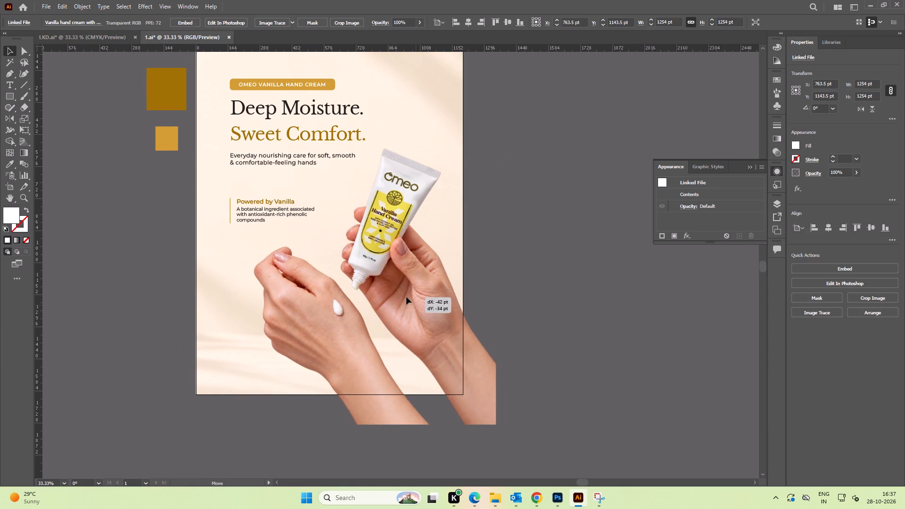
{"action": "left_click_drag", "start_coordinate": [406, 297], "coordinate": [399, 291]}
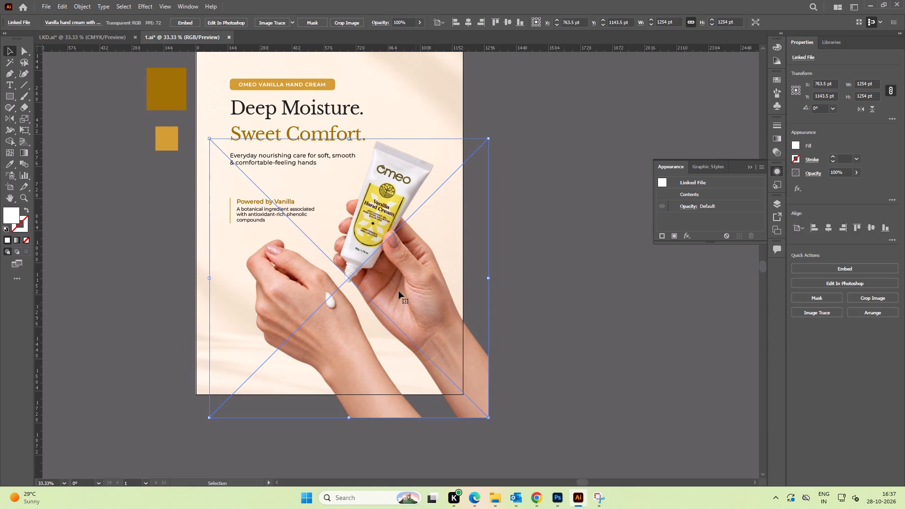
{"action": "left_click_drag", "start_coordinate": [402, 289], "coordinate": [405, 291]}
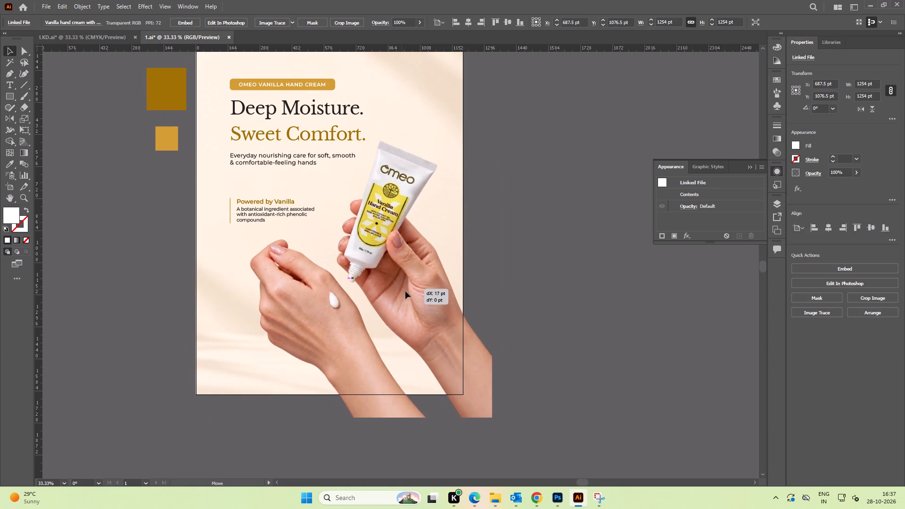
{"action": "left_click_drag", "start_coordinate": [405, 291], "coordinate": [403, 294]}
{"action": "left_click", "coordinate": [532, 283]}
Embed the linked hand image in the document.
{"action": "key", "text": "space"}
{"action": "left_click_drag", "start_coordinate": [537, 261], "coordinate": [542, 273]}
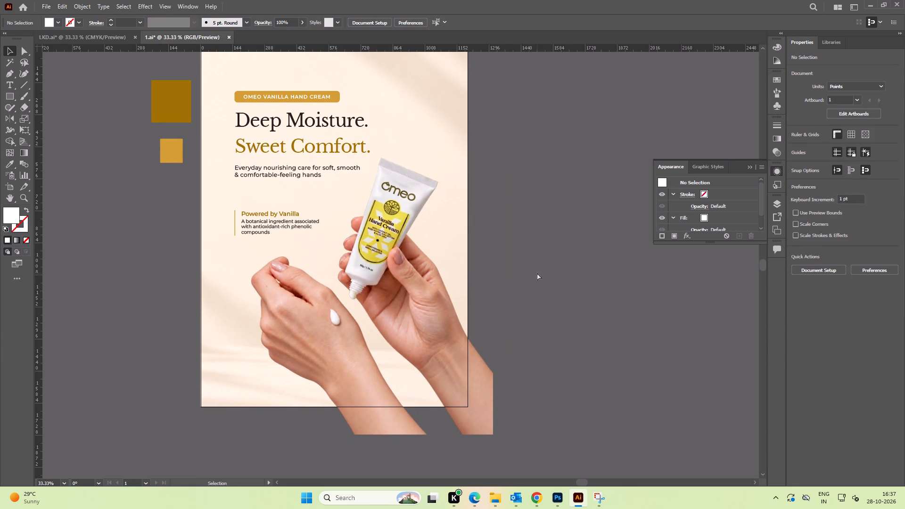
{"action": "key", "text": "ctrl+0"}
{"action": "left_click", "coordinate": [474, 324]}
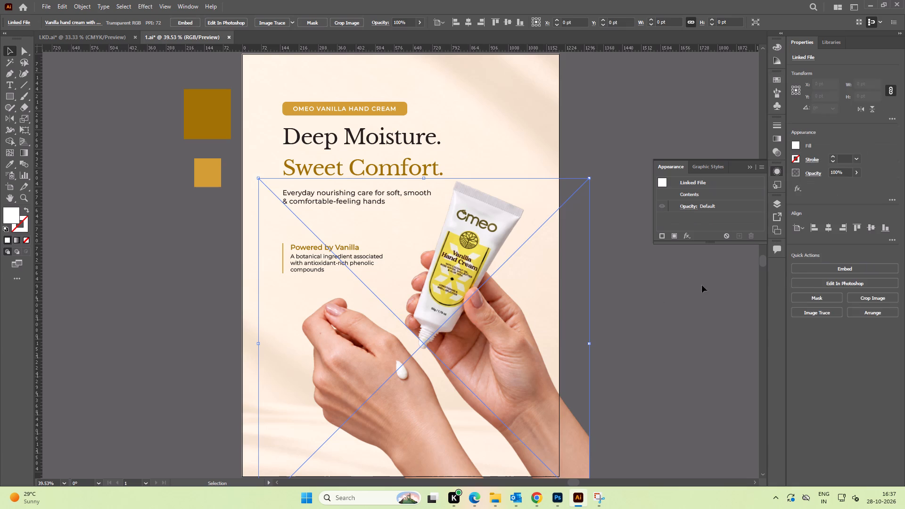
{"action": "left_click", "coordinate": [821, 271]}
{"action": "left_click", "coordinate": [630, 320]}
Save the updated Vanilla Hand Cream document.
{"action": "key", "text": "space"}
{"action": "left_click_drag", "start_coordinate": [627, 326], "coordinate": [595, 302]}
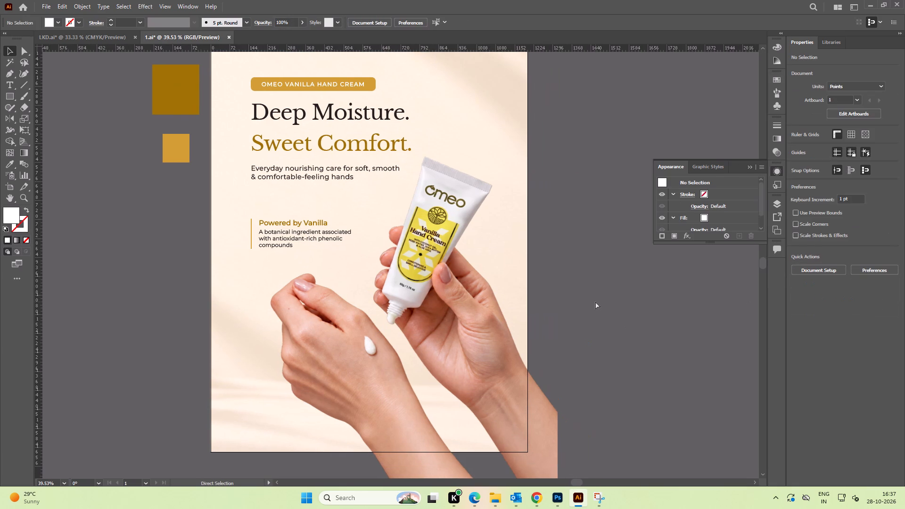
{"action": "key", "text": "ctrl+s"}
{"action": "key", "text": "ctrl+s"}
{"action": "key", "text": "ctrl+s"}
{"action": "key", "text": "ctrl+s"}
{"action": "key", "text": "ctrl+s"}
Export the artboard for web as a maximum-quality JPEG at 1200 x 1600 px, starting the save to the 1200x1600 folder.
{"action": "scroll", "coordinate": [586, 297], "scroll_direction": "down", "scroll_amount": 3, "text": "alt"}
{"action": "scroll", "coordinate": [586, 297], "scroll_direction": "up", "scroll_amount": 1, "text": "alt"}
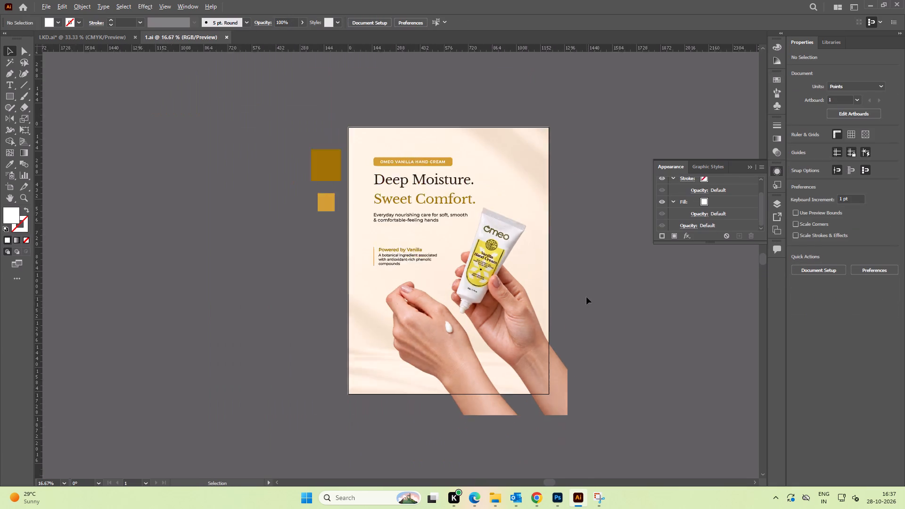
{"action": "scroll", "coordinate": [586, 297], "scroll_direction": "up", "scroll_amount": 1, "text": "alt"}
{"action": "key", "text": "space"}
{"action": "left_click_drag", "start_coordinate": [602, 296], "coordinate": [596, 297]}
{"action": "key", "text": "ctrl+alt+shift+s"}
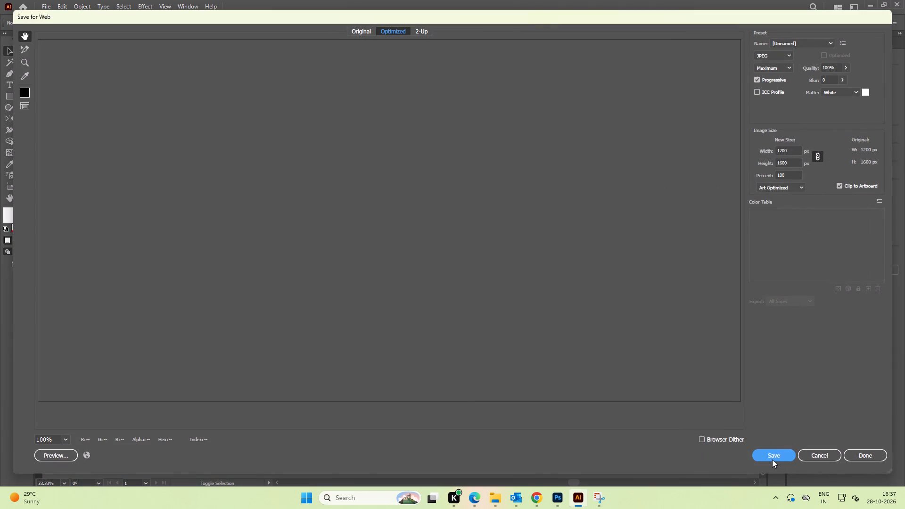
{"action": "left_click", "coordinate": [772, 460]}
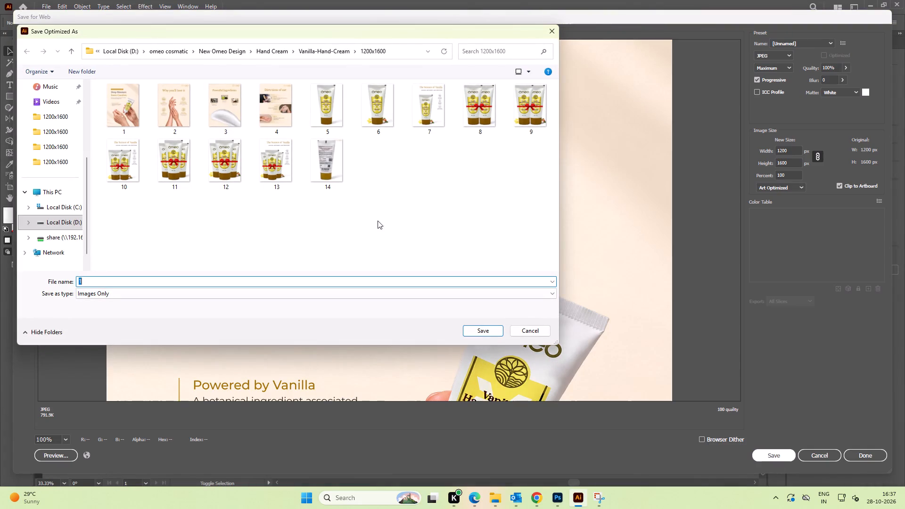
Save the optimized JPEG as 1 in the Vanilla-Hand-Cream 1200x1600 folder, replacing the existing file, and save the document.
{"action": "left_click", "coordinate": [494, 325]}
{"action": "left_click", "coordinate": [342, 207]}
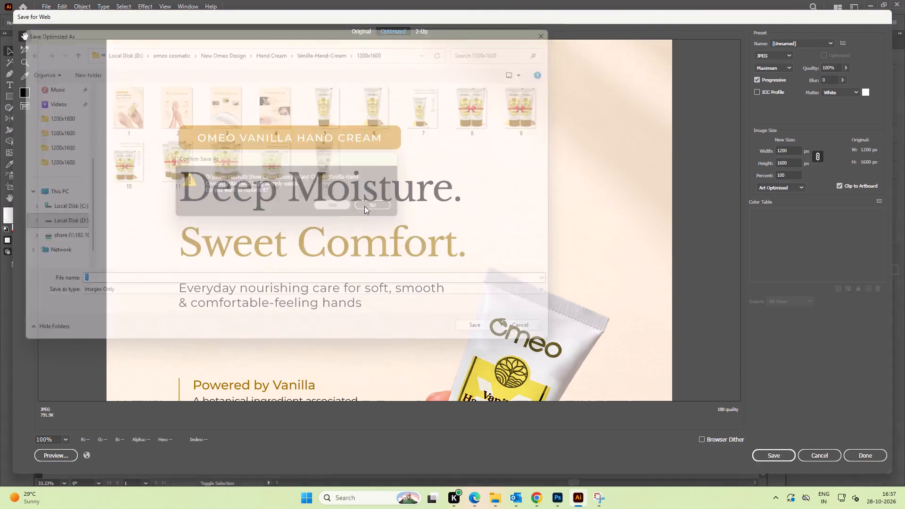
{"action": "key", "text": "ctrl+s"}
Switch to File Explorer and copy the exported JPEG 1 from the Vanilla-Hand-Cream 1200x1600 folder.
{"action": "key", "text": "alt+Tab"}
{"action": "left_click", "coordinate": [356, 160], "text": "alt"}
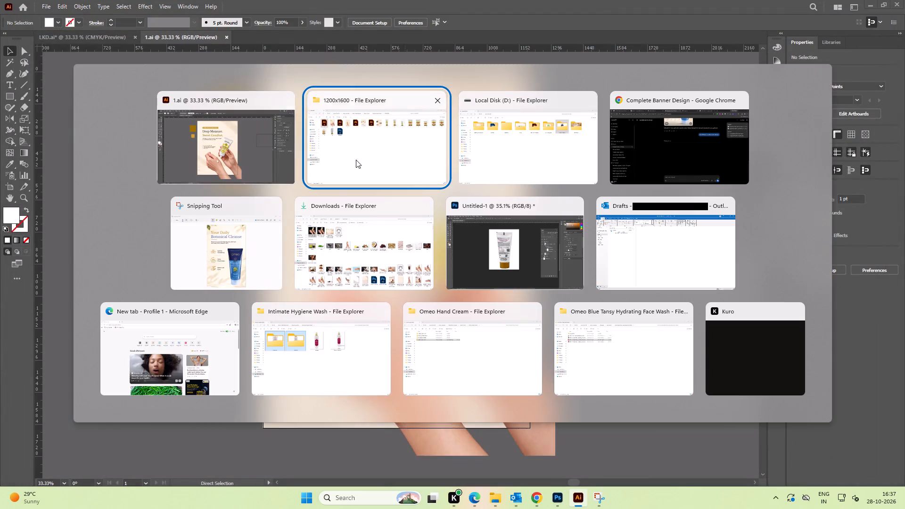
{"action": "left_click", "coordinate": [154, 88]}
{"action": "key", "text": "ctrl+c"}
{"action": "key", "text": "ctrl+c"}
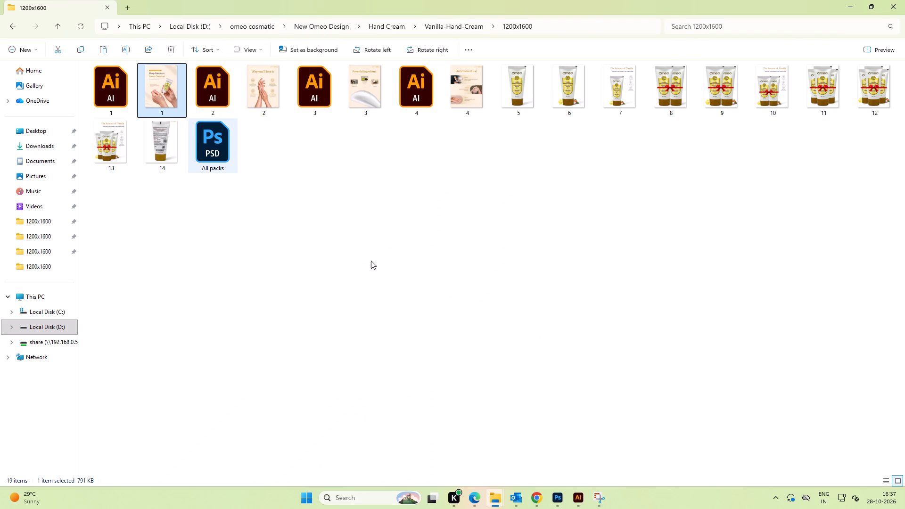
{"action": "left_click", "coordinate": [150, 84]}
{"action": "key", "text": "ctrl+c"}
{"action": "key", "text": "ctrl+c"}
{"action": "key", "text": "ctrl+c"}
{"action": "key", "text": "ctrl+c"}
{"action": "key", "text": "ctrl+c"}
{"action": "key", "text": "ctrl+c"}
{"action": "left_click", "coordinate": [380, 376]}
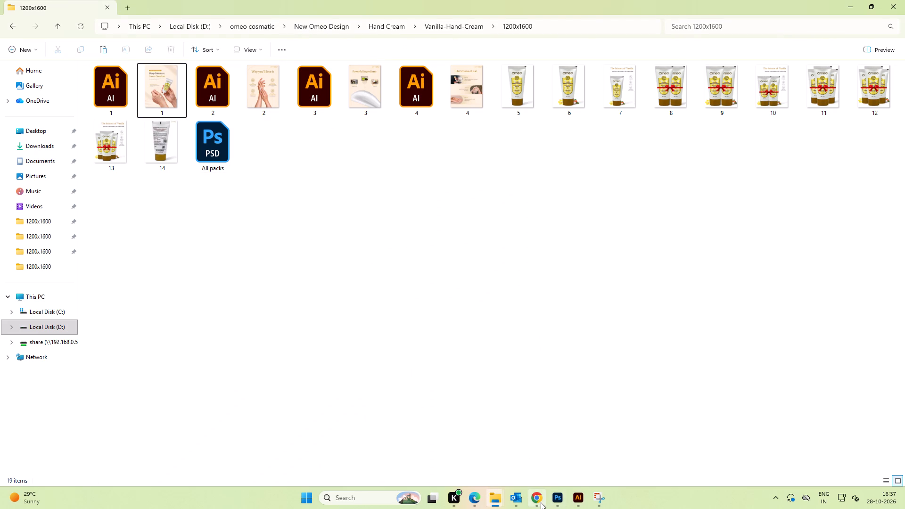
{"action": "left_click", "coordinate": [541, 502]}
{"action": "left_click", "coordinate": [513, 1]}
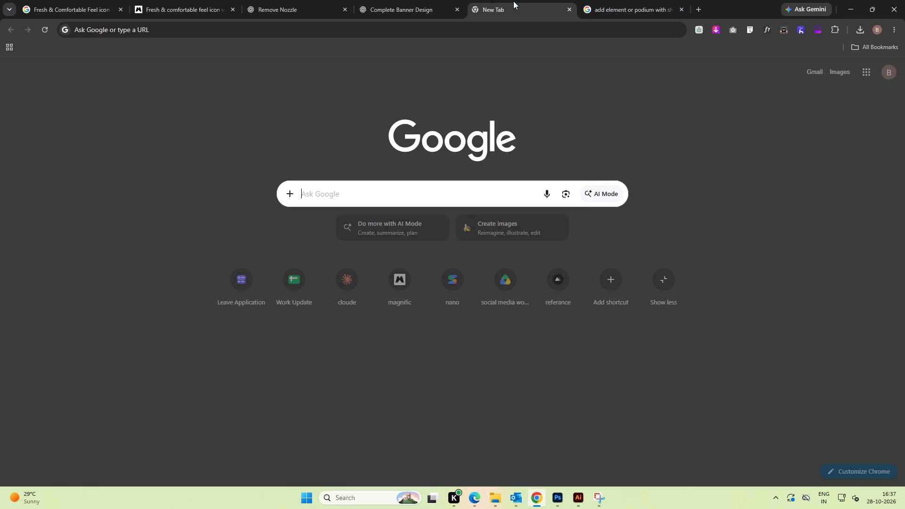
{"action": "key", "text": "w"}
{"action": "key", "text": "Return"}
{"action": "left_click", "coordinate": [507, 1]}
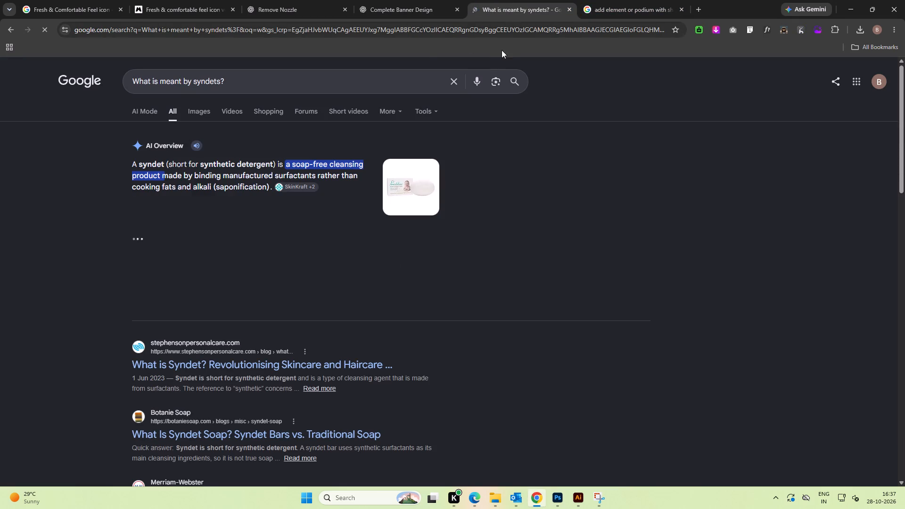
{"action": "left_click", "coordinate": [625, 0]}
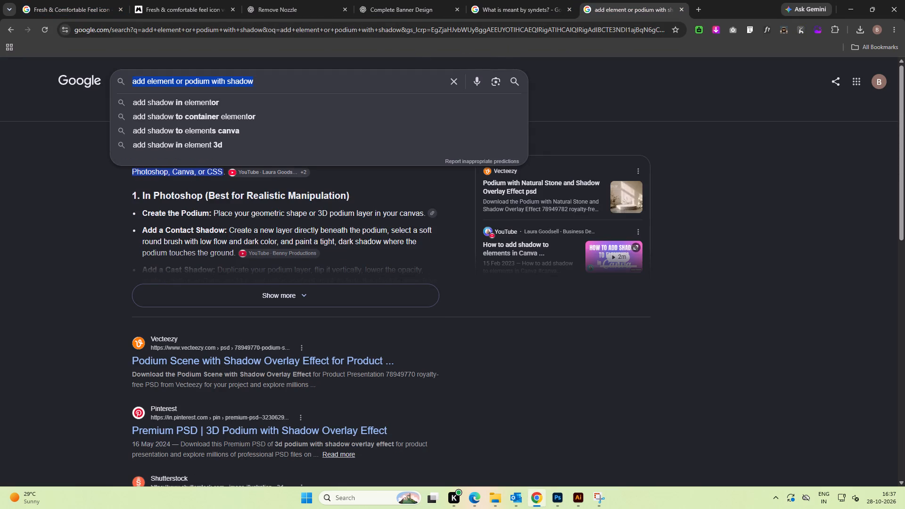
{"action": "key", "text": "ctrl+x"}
Check the progress of the podium-with-shadow image in the Complete Banner Design chat in ChatGPT.
{"action": "left_click", "coordinate": [423, 0]}
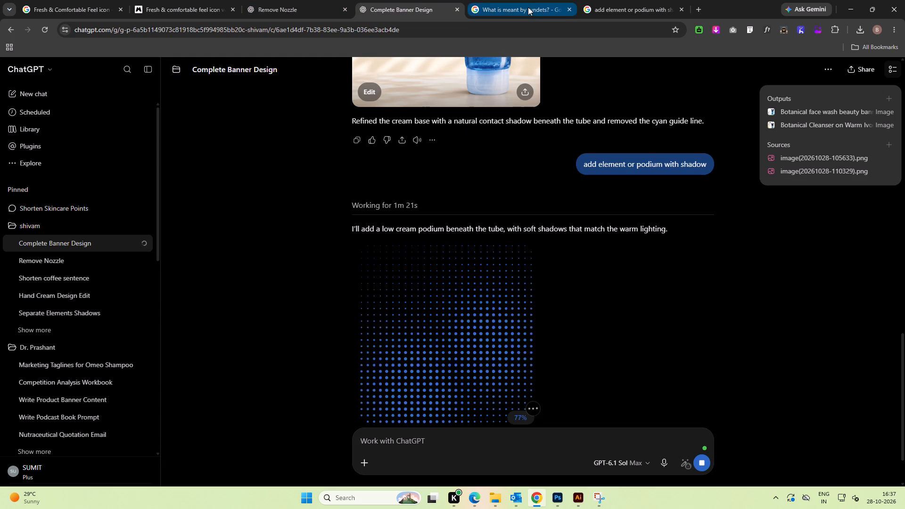
{"action": "scroll", "coordinate": [518, 132], "scroll_direction": "up", "scroll_amount": 4}
{"action": "scroll", "coordinate": [518, 132], "scroll_direction": "down", "scroll_amount": 5}
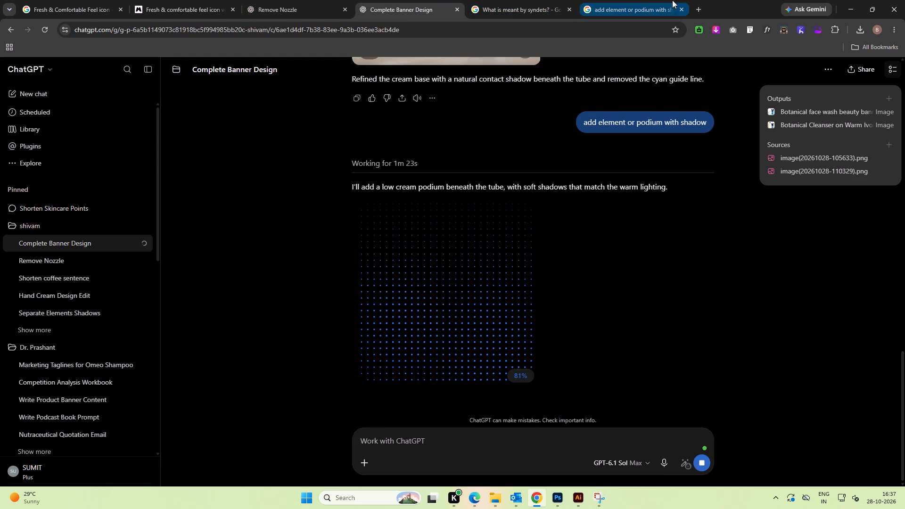
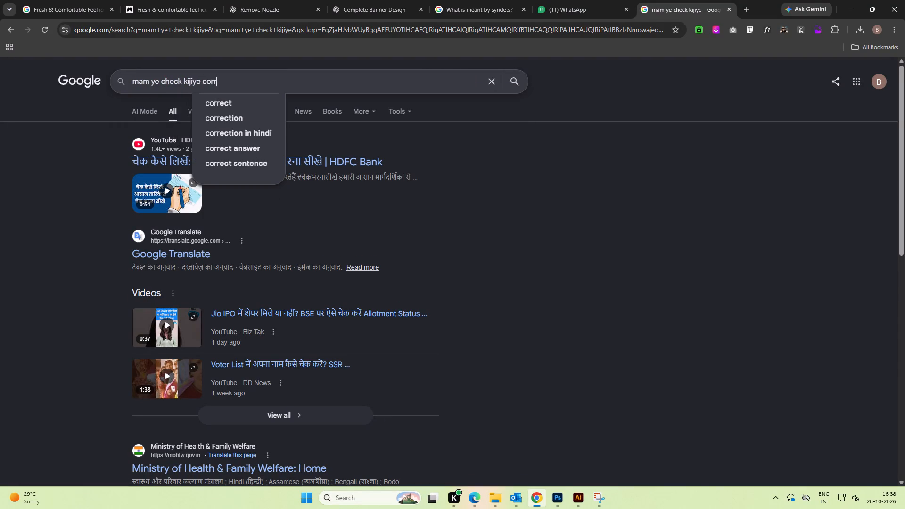
Search Google for "mam ye check kijiye correct this".
{"action": "key", "text": "Down"}
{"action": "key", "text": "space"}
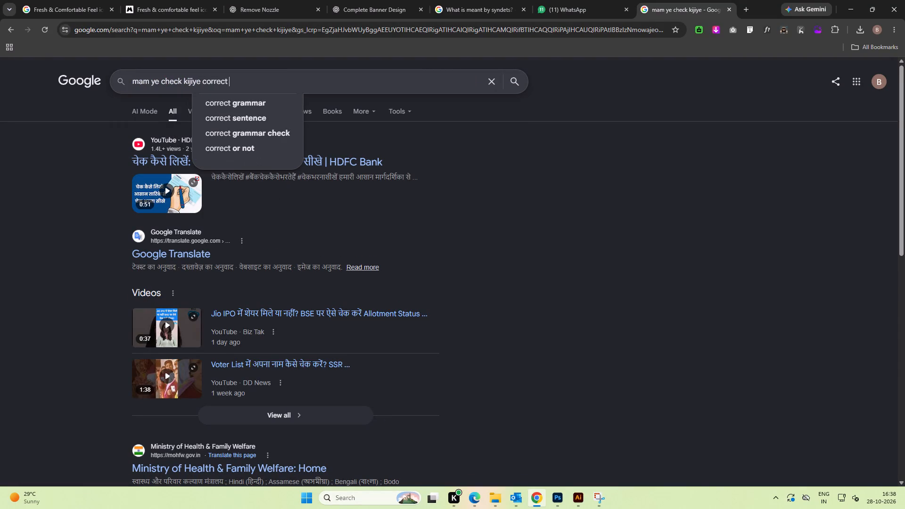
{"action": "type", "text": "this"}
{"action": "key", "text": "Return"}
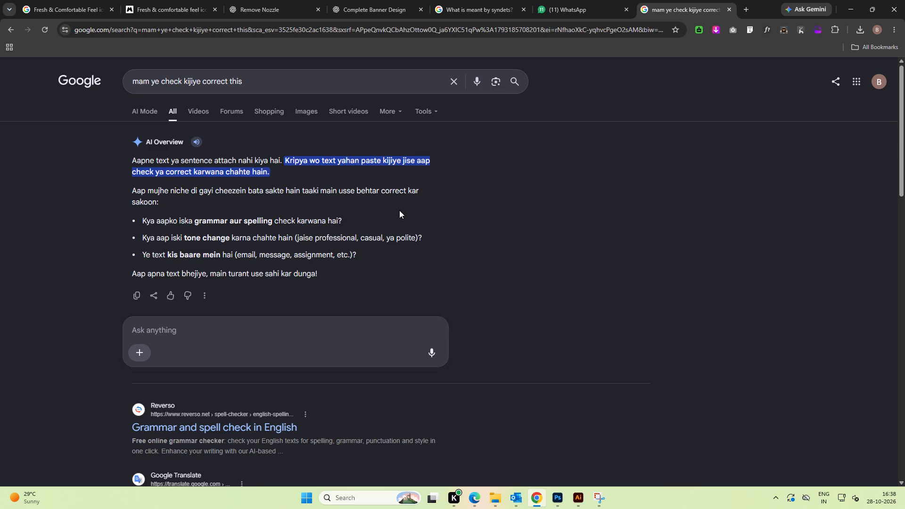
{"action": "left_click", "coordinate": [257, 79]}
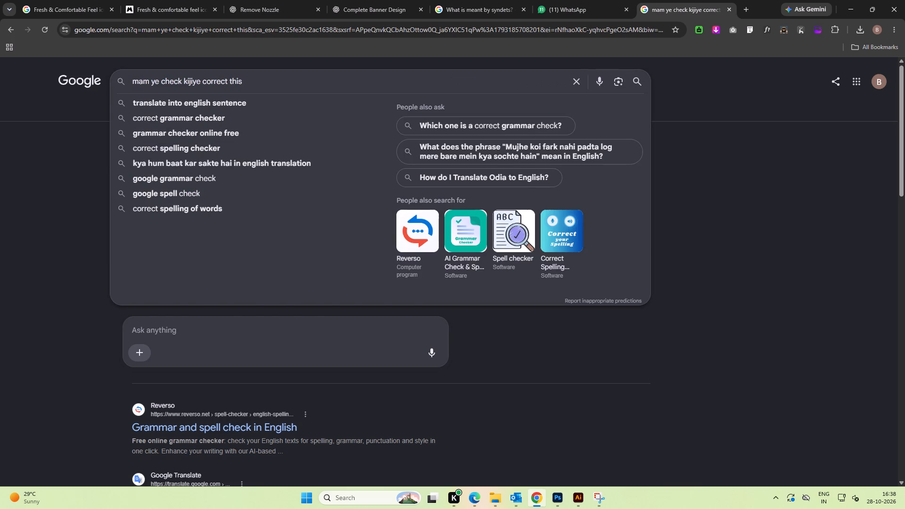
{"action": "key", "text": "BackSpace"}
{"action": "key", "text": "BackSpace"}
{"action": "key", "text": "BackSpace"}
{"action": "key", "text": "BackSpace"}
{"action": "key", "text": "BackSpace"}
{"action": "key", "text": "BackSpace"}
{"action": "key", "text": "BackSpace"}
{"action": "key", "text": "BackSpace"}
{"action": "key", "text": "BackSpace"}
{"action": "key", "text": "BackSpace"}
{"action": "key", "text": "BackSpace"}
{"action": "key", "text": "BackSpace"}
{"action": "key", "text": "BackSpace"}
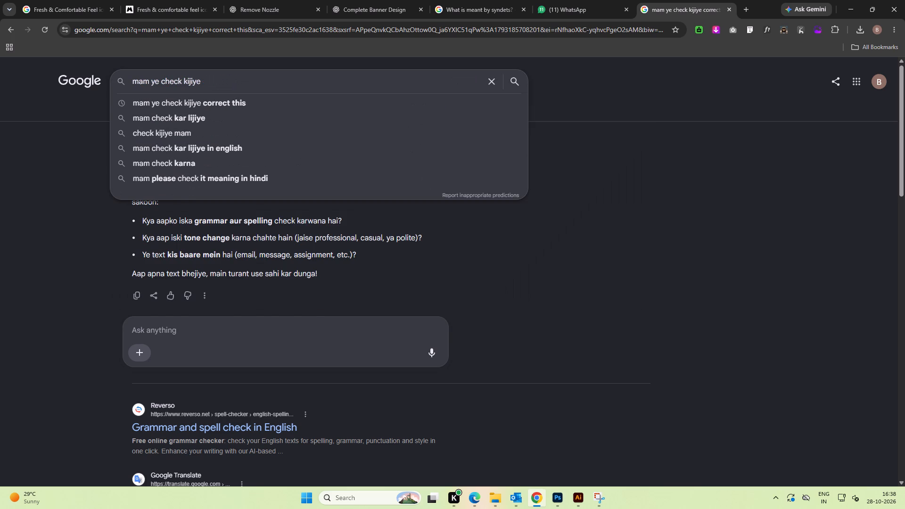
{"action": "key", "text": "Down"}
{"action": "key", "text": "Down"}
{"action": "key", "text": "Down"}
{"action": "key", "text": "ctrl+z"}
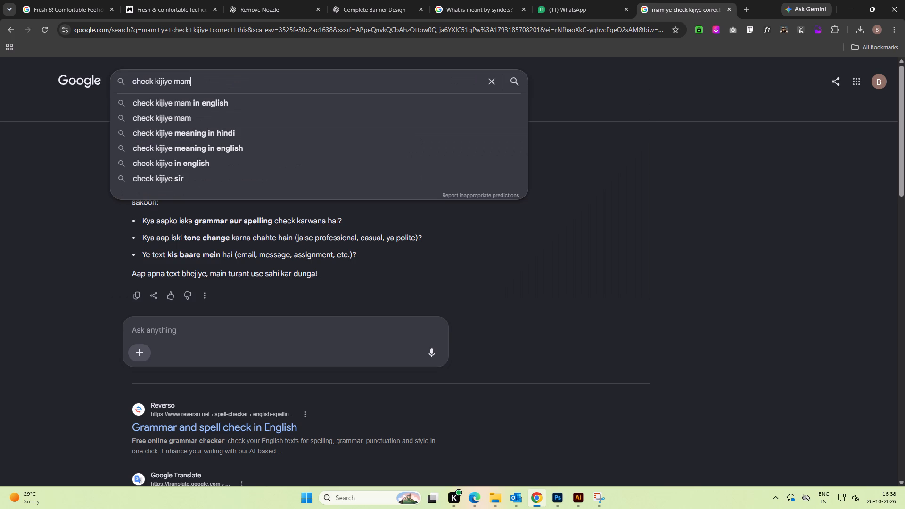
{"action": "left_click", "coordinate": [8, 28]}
Respell "check" as "cheak" in the query and search Google for "mam ye cheak kijiye".
{"action": "left_click", "coordinate": [232, 87]}
{"action": "key", "text": "Left"}
{"action": "key", "text": "Left"}
{"action": "key", "text": "Left"}
{"action": "key", "text": "Left"}
{"action": "key", "text": "Left"}
{"action": "key", "text": "Left"}
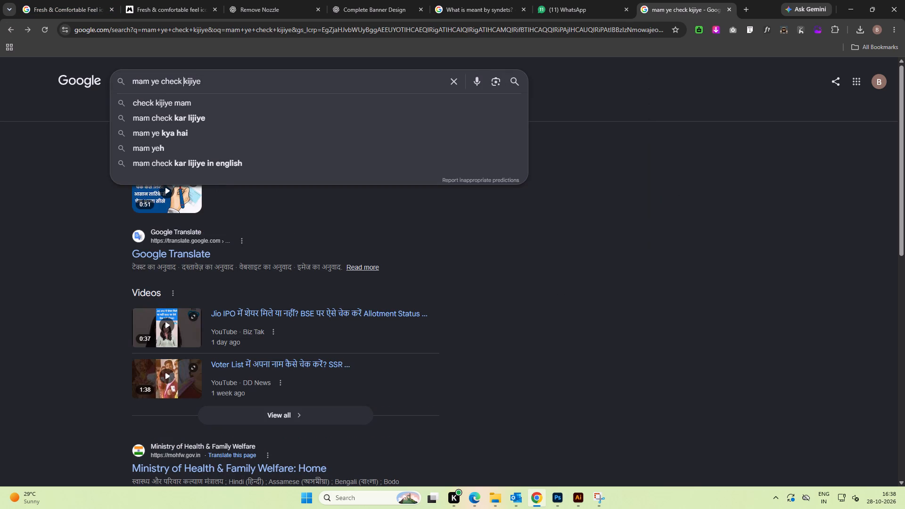
{"action": "key", "text": "Left"}
{"action": "key", "text": "Left"}
{"action": "key", "text": "shift+Left"}
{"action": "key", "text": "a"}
{"action": "key", "text": "Return"}
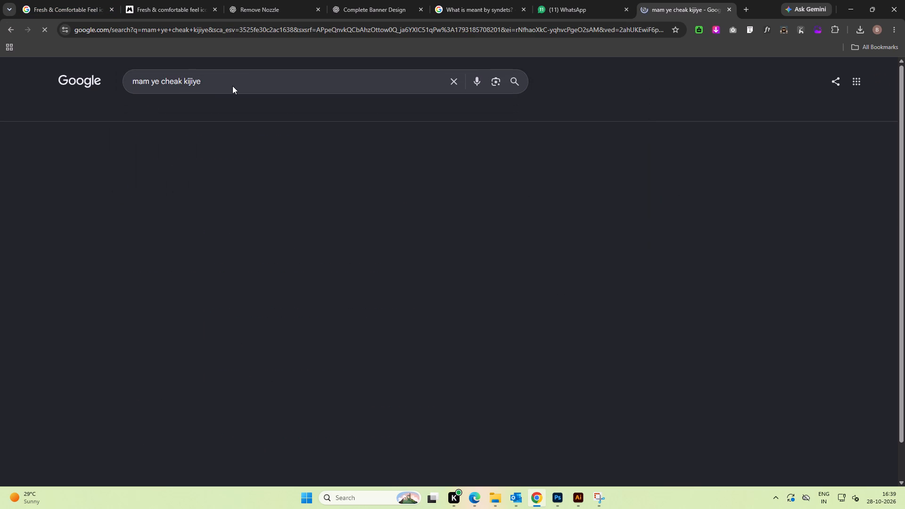
{"action": "left_click", "coordinate": [269, 140]}
Capitalize the first letter of the search text to read "Mam ye check kijiye" and copy the whole phrase.
{"action": "left_click", "coordinate": [234, 82]}
{"action": "key", "text": "ctrl+a"}
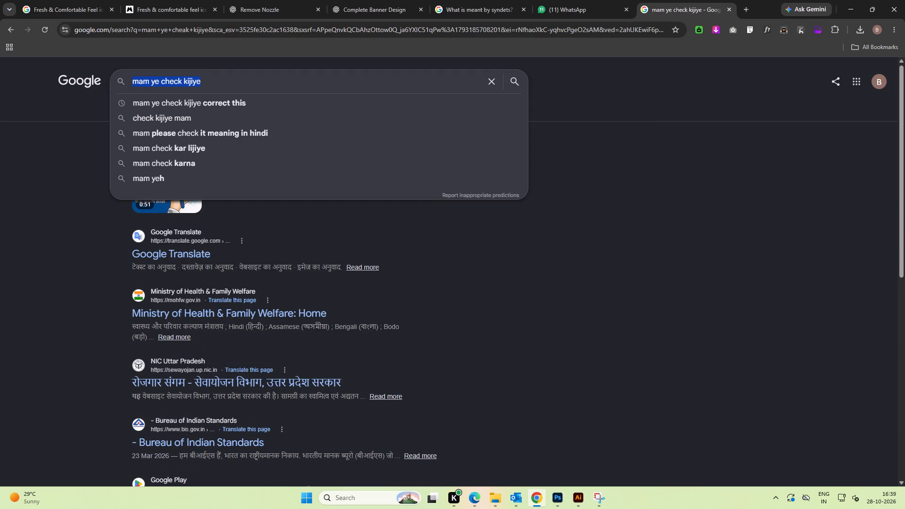
{"action": "left_click", "coordinate": [234, 82]}
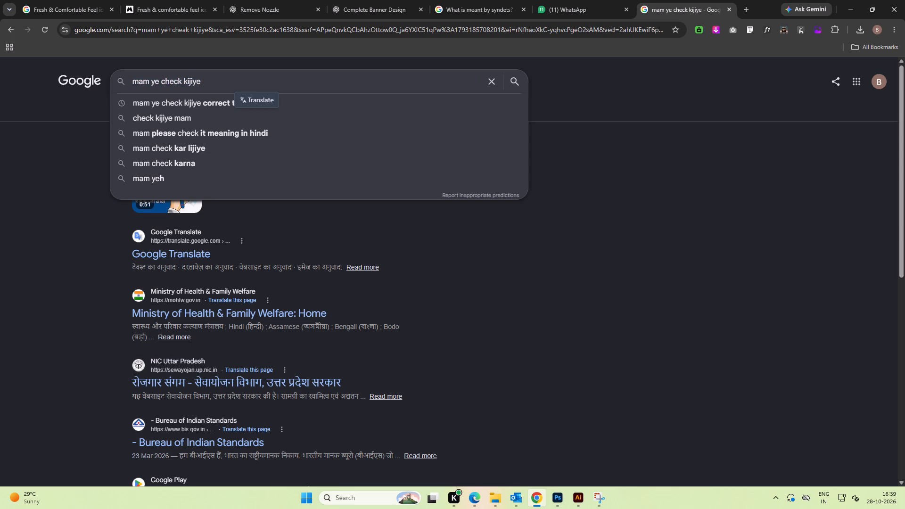
{"action": "key", "text": "shift+Left"}
{"action": "key", "text": "shift+Left"}
{"action": "key", "text": "shift+Left"}
{"action": "key", "text": "Left"}
{"action": "key", "text": "ctrl+Left"}
{"action": "key", "text": "ctrl+Left"}
{"action": "key", "text": "ctrl+Left"}
{"action": "key", "text": "ctrl+Left"}
{"action": "key", "text": "shift+Right"}
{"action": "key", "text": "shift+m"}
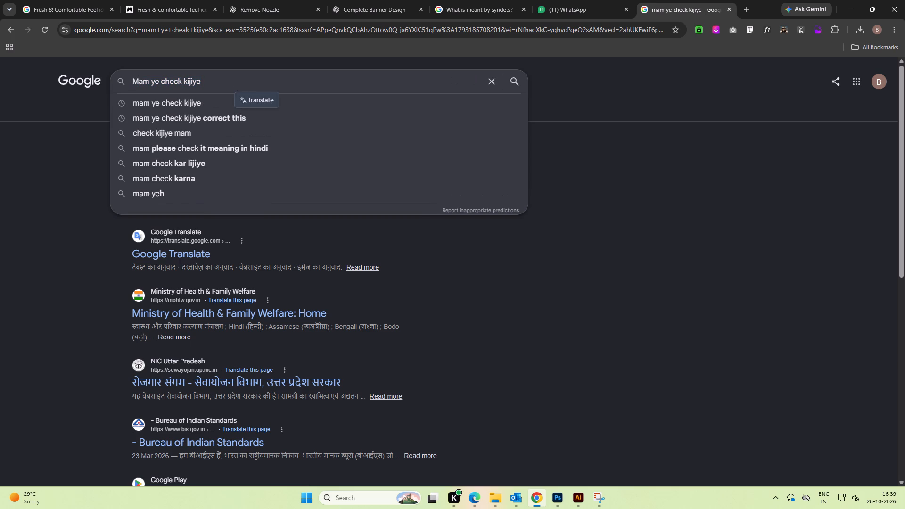
{"action": "key", "text": "ctrl+a"}
{"action": "key", "text": "ctrl+c"}
{"action": "key", "text": "ctrl+c"}
{"action": "key", "text": "ctrl+c"}
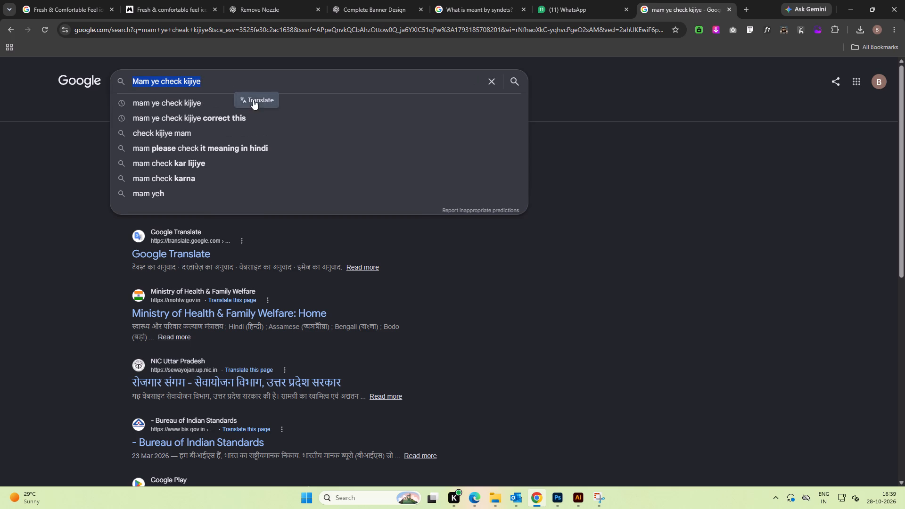
Place the text cursor after "Ma" in the word "Mam" of the search text.
{"action": "left_click", "coordinate": [235, 80]}
{"action": "key", "text": "Left"}
{"action": "key", "text": "Left"}
{"action": "key", "text": "Left"}
{"action": "key", "text": "Left"}
{"action": "key", "text": "Left"}
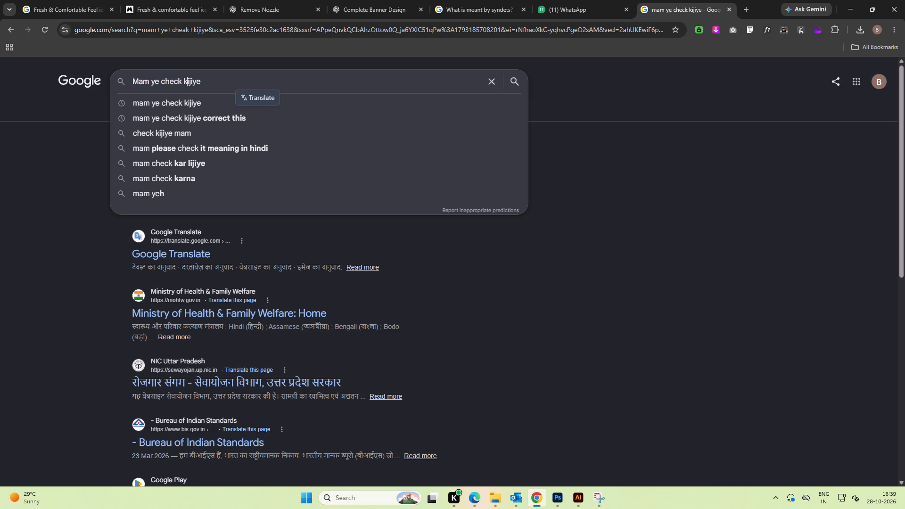
{"action": "key", "text": "Left"}
{"action": "key", "text": "Left"}
{"action": "key", "text": "Left"}
{"action": "key", "text": "Left"}
{"action": "key", "text": "Left"}
{"action": "key", "text": "Left"}
{"action": "key", "text": "Left"}
{"action": "key", "text": "Left"}
{"action": "key", "text": "Left"}
{"action": "key", "text": "Left"}
{"action": "key", "text": "Left"}
{"action": "key", "text": "Left"}
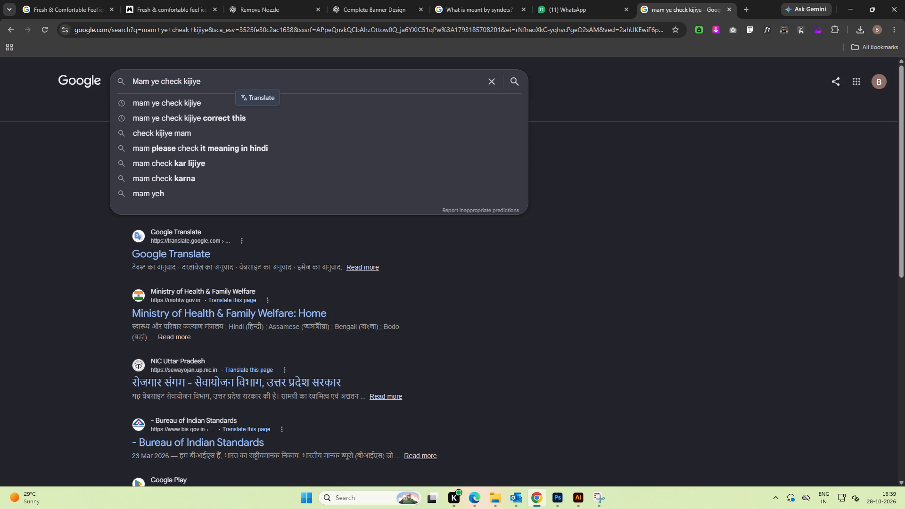
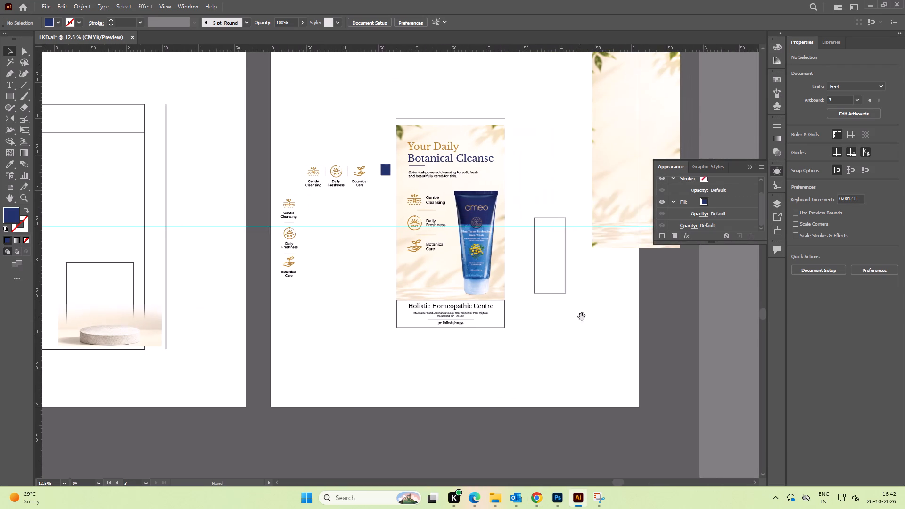
{"action": "left_click", "coordinate": [593, 317]}
{"action": "scroll", "coordinate": [479, 287], "scroll_direction": "up", "scroll_amount": 3, "text": "alt"}
{"action": "key", "text": "space"}
{"action": "left_click_drag", "start_coordinate": [473, 266], "coordinate": [502, 304]}
{"action": "scroll", "coordinate": [389, 301], "scroll_direction": "down", "scroll_amount": 1, "text": "alt"}
{"action": "key", "text": "space"}
{"action": "left_click_drag", "start_coordinate": [297, 308], "coordinate": [321, 304]}
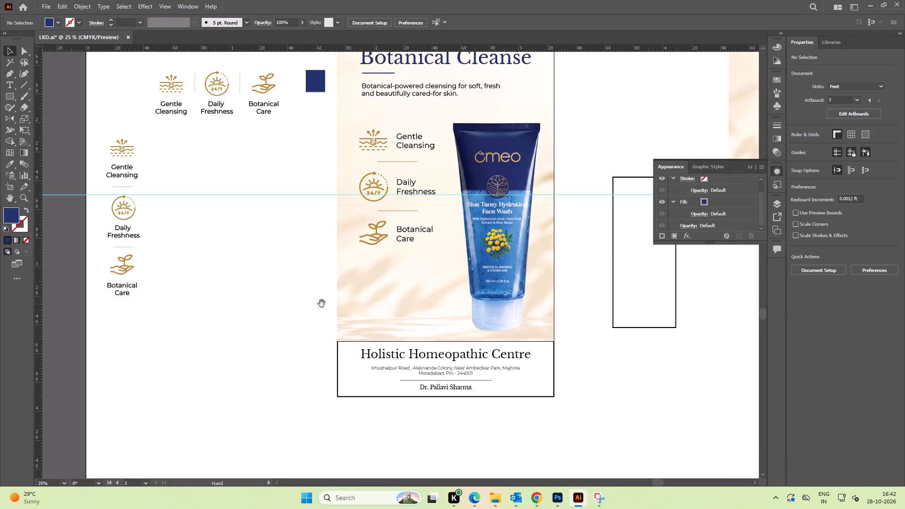
{"action": "left_click_drag", "start_coordinate": [321, 304], "coordinate": [321, 304]}
{"action": "scroll", "coordinate": [275, 294], "scroll_direction": "down", "scroll_amount": 1, "text": "alt"}
{"action": "key", "text": "space"}
{"action": "left_click_drag", "start_coordinate": [276, 295], "coordinate": [279, 301]}
{"action": "scroll", "coordinate": [477, 320], "scroll_direction": "up", "scroll_amount": 2, "text": "alt"}
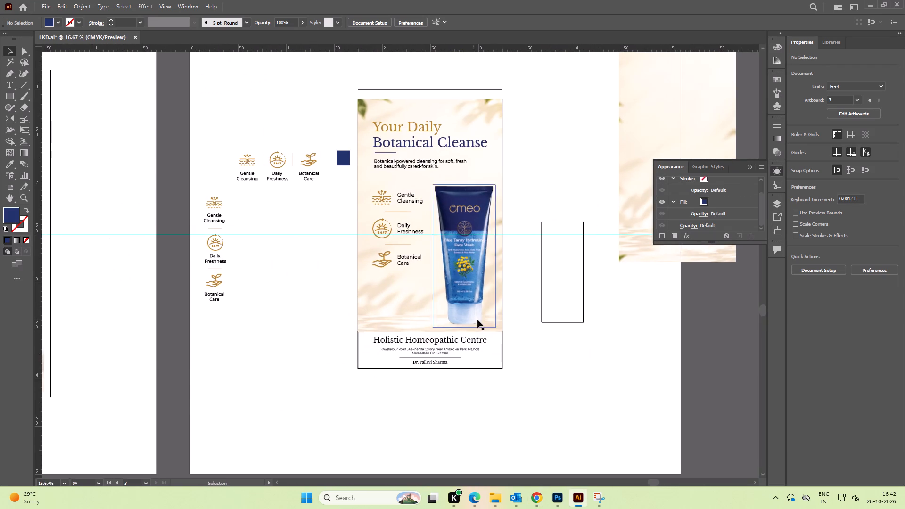
{"action": "scroll", "coordinate": [477, 320], "scroll_direction": "up", "scroll_amount": 1, "text": "alt"}
{"action": "left_click_drag", "start_coordinate": [452, 309], "coordinate": [452, 301]}
{"action": "scroll", "coordinate": [452, 299], "scroll_direction": "down", "scroll_amount": 1, "text": "alt"}
{"action": "left_click", "coordinate": [586, 335]}
{"action": "scroll", "coordinate": [577, 332], "scroll_direction": "down", "scroll_amount": 3, "text": "alt"}
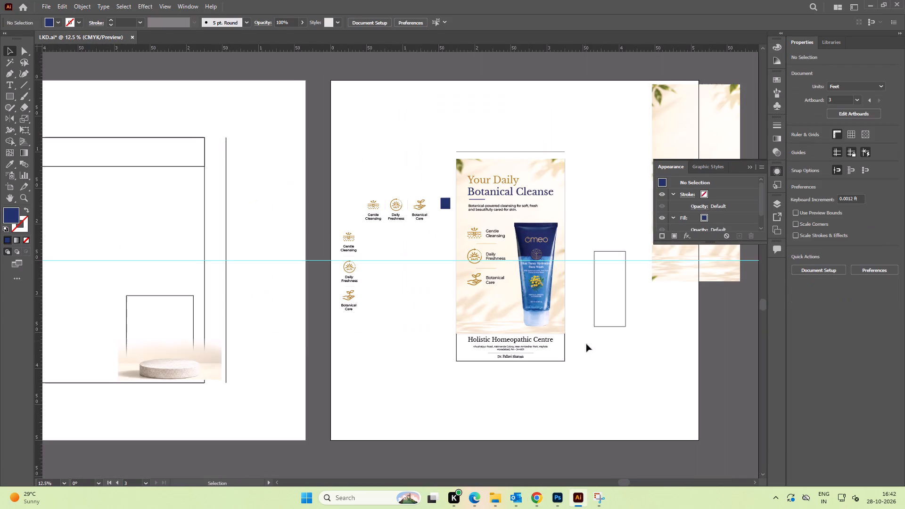
Examine the Nourish Your Natural Glow banner, focusing on how the cream box and flowers sit on the podium.
{"action": "key", "text": "space"}
{"action": "key", "text": "space"}
{"action": "key", "text": "space"}
{"action": "key", "text": "space"}
{"action": "key", "text": "space"}
{"action": "key", "text": "space"}
{"action": "key", "text": "space"}
{"action": "key", "text": "space"}
{"action": "key", "text": "space"}
{"action": "key", "text": "space"}
{"action": "key", "text": "space"}
{"action": "key", "text": "space"}
{"action": "key", "text": "space"}
{"action": "key", "text": "space"}
{"action": "key", "text": "space"}
{"action": "key", "text": "space"}
{"action": "key", "text": "space"}
{"action": "key", "text": "space"}
{"action": "key", "text": "space"}
{"action": "key", "text": "space"}
{"action": "left_click_drag", "start_coordinate": [595, 345], "coordinate": [610, 345]}
{"action": "left_click_drag", "start_coordinate": [419, 337], "coordinate": [532, 333]}
{"action": "left_click_drag", "start_coordinate": [337, 326], "coordinate": [374, 322]}
{"action": "key", "text": "space"}
{"action": "key", "text": "space"}
{"action": "key", "text": "space"}
{"action": "key", "text": "space"}
{"action": "key", "text": "space"}
{"action": "key", "text": "space"}
{"action": "key", "text": "space"}
{"action": "left_click_drag", "start_coordinate": [175, 237], "coordinate": [552, 244]}
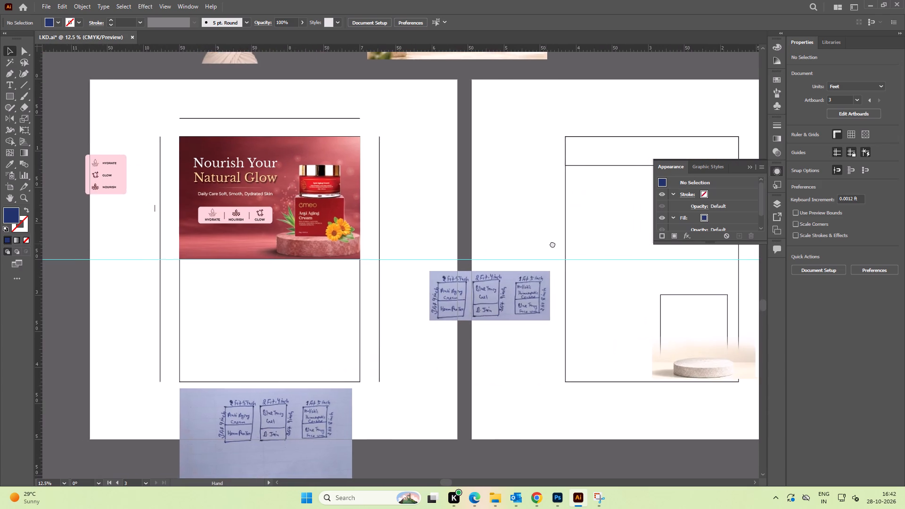
{"action": "left_click_drag", "start_coordinate": [552, 244], "coordinate": [548, 241]}
{"action": "scroll", "coordinate": [351, 236], "scroll_direction": "up", "scroll_amount": 3, "text": "alt"}
{"action": "scroll", "coordinate": [351, 236], "scroll_direction": "down", "scroll_amount": 2, "text": "alt"}
{"action": "key", "text": "space"}
{"action": "left_click_drag", "start_coordinate": [279, 233], "coordinate": [332, 229]}
{"action": "left_click", "coordinate": [486, 216]}
{"action": "scroll", "coordinate": [362, 216], "scroll_direction": "up", "scroll_amount": 3, "text": "alt"}
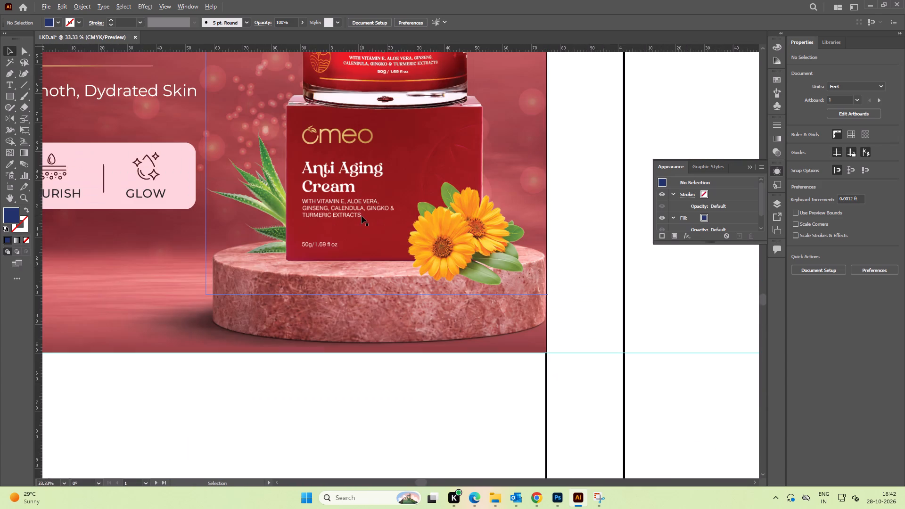
{"action": "scroll", "coordinate": [377, 220], "scroll_direction": "down", "scroll_amount": 3, "text": "alt"}
{"action": "left_click", "coordinate": [494, 233]}
{"action": "scroll", "coordinate": [402, 234], "scroll_direction": "up", "scroll_amount": 7, "text": "alt"}
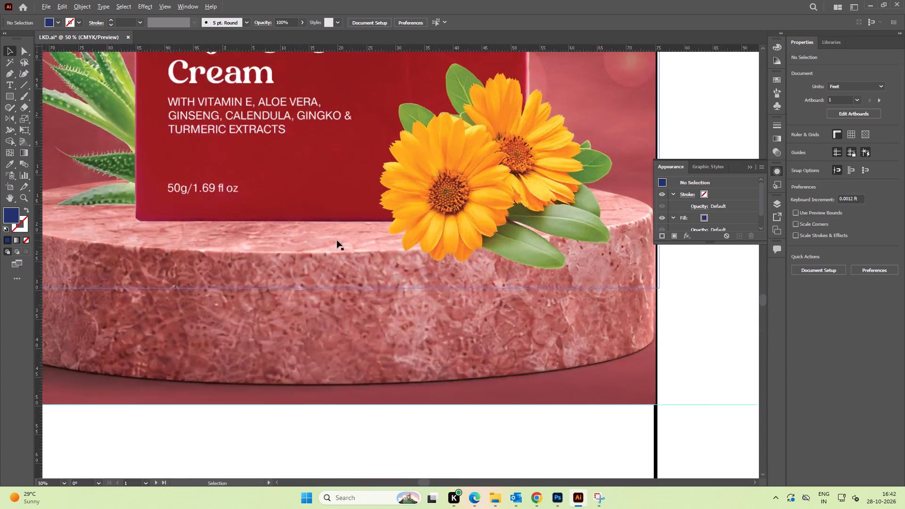
{"action": "scroll", "coordinate": [337, 240], "scroll_direction": "down", "scroll_amount": 8, "text": "alt"}
{"action": "key", "text": "space"}
{"action": "key", "text": "space"}
{"action": "key", "text": "space"}
{"action": "key", "text": "space"}
{"action": "key", "text": "space"}
{"action": "key", "text": "space"}
{"action": "key", "text": "space"}
{"action": "left_click_drag", "start_coordinate": [302, 187], "coordinate": [484, 339]}
{"action": "left_click_drag", "start_coordinate": [386, 199], "coordinate": [448, 325]}
{"action": "scroll", "coordinate": [416, 300], "scroll_direction": "down", "scroll_amount": 3, "text": "alt"}
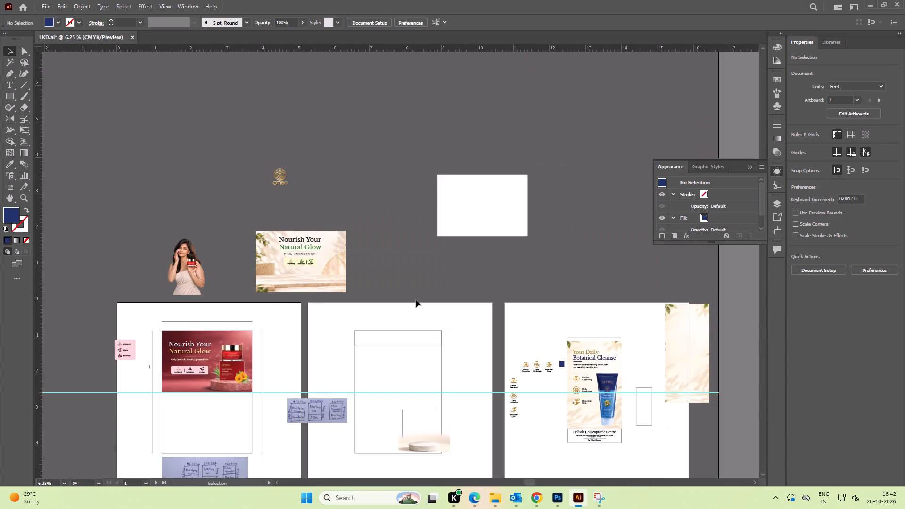
{"action": "scroll", "coordinate": [216, 369], "scroll_direction": "up", "scroll_amount": 1, "text": "alt"}
{"action": "scroll", "coordinate": [216, 369], "scroll_direction": "down", "scroll_amount": 1, "text": "alt"}
{"action": "scroll", "coordinate": [216, 369], "scroll_direction": "up", "scroll_amount": 2, "text": "alt"}
{"action": "key", "text": "space"}
{"action": "left_click_drag", "start_coordinate": [201, 393], "coordinate": [240, 263]}
{"action": "scroll", "coordinate": [387, 260], "scroll_direction": "up", "scroll_amount": 4, "text": "alt"}
{"action": "scroll", "coordinate": [321, 276], "scroll_direction": "up", "scroll_amount": 1, "text": "alt"}
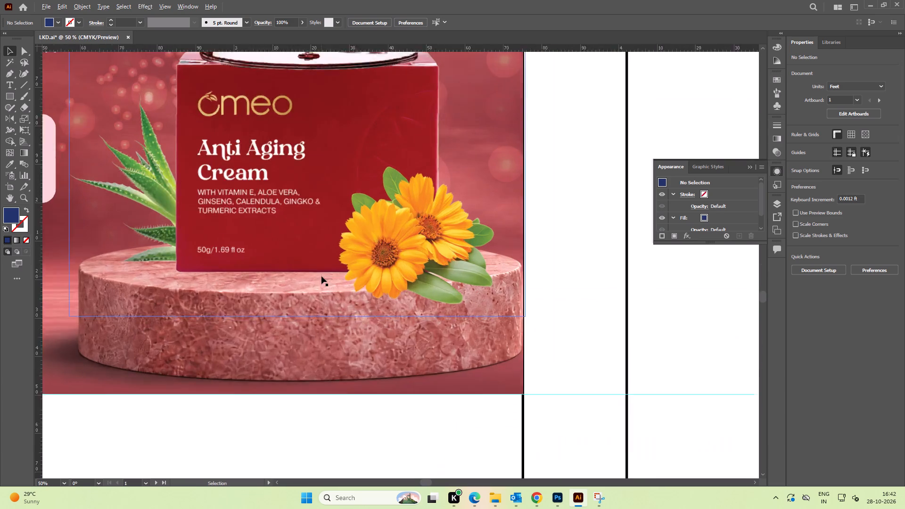
{"action": "scroll", "coordinate": [321, 276], "scroll_direction": "up", "scroll_amount": 1, "text": "alt"}
Ungroup the Anti Aging Cream product and podium images in the Nourish Your Natural Glow banner.
{"action": "left_click", "coordinate": [285, 217]}
{"action": "scroll", "coordinate": [285, 217], "scroll_direction": "down", "scroll_amount": 4, "text": "alt"}
{"action": "left_click", "coordinate": [296, 161]}
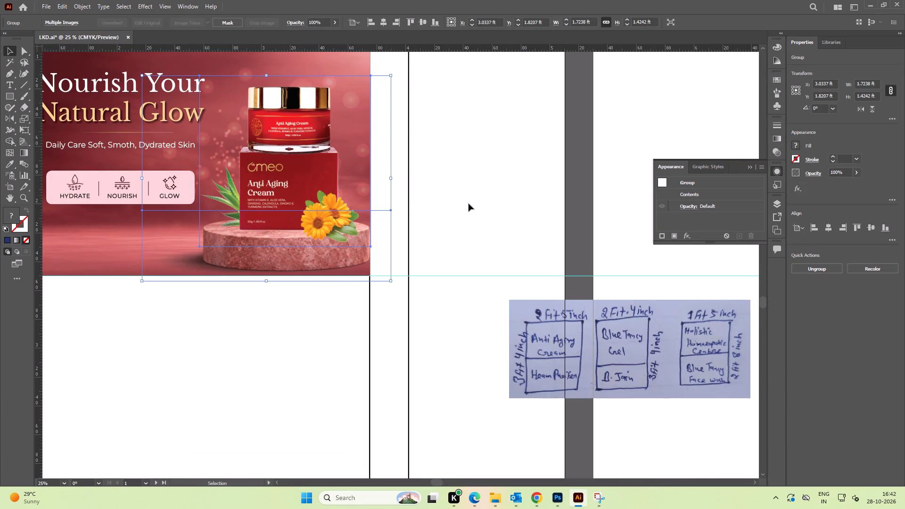
{"action": "left_click", "coordinate": [469, 204]}
{"action": "scroll", "coordinate": [239, 220], "scroll_direction": "up", "scroll_amount": 2, "text": "alt"}
{"action": "scroll", "coordinate": [284, 193], "scroll_direction": "down", "scroll_amount": 3, "text": "alt"}
{"action": "left_click", "coordinate": [445, 215]}
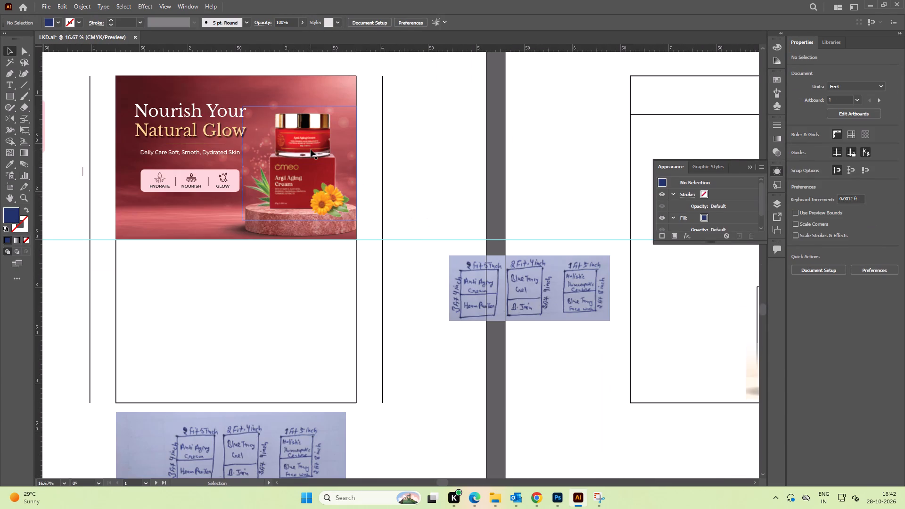
{"action": "left_click", "coordinate": [311, 149]}
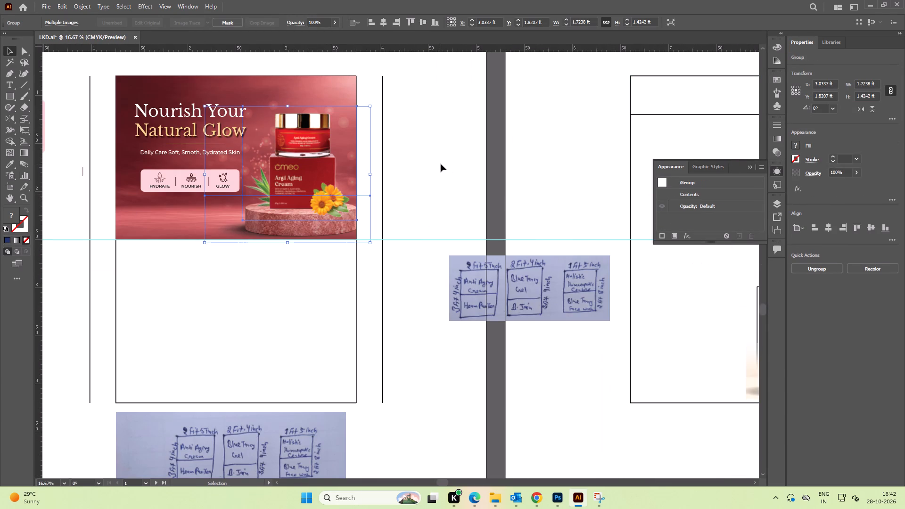
{"action": "key", "text": "ctrl+shift+g"}
{"action": "left_click", "coordinate": [441, 164]}
Unembed the Anti Aging Cream product image as the Photoshop file AI_Image in Downloads, replacing the existing file.
{"action": "left_click", "coordinate": [308, 165]}
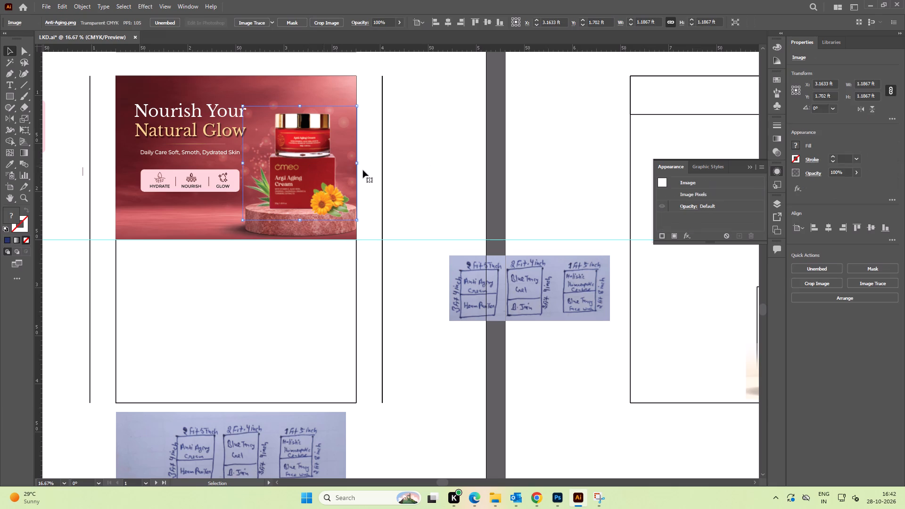
{"action": "left_click", "coordinate": [418, 172]}
{"action": "left_click", "coordinate": [290, 172]}
{"action": "left_click", "coordinate": [433, 182]}
{"action": "scroll", "coordinate": [266, 184], "scroll_direction": "up", "scroll_amount": 3, "text": "alt"}
{"action": "left_click", "coordinate": [350, 187]}
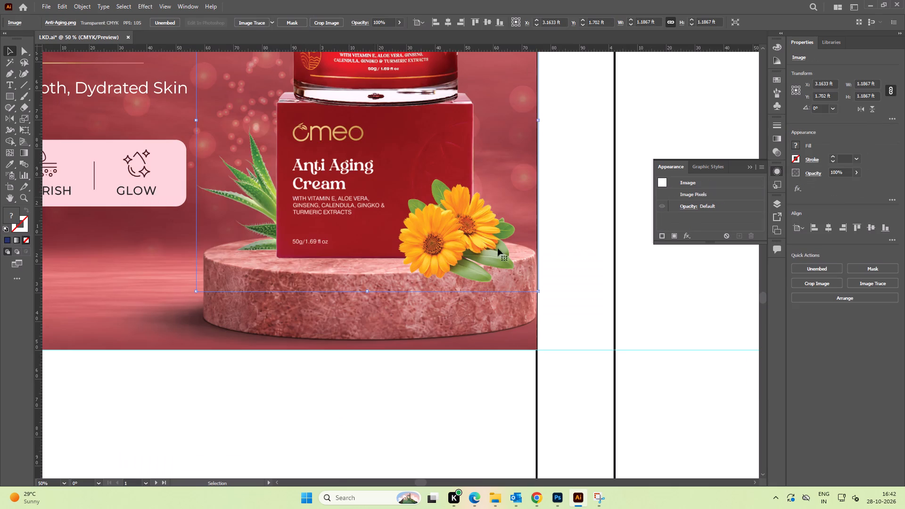
{"action": "left_click", "coordinate": [828, 269]}
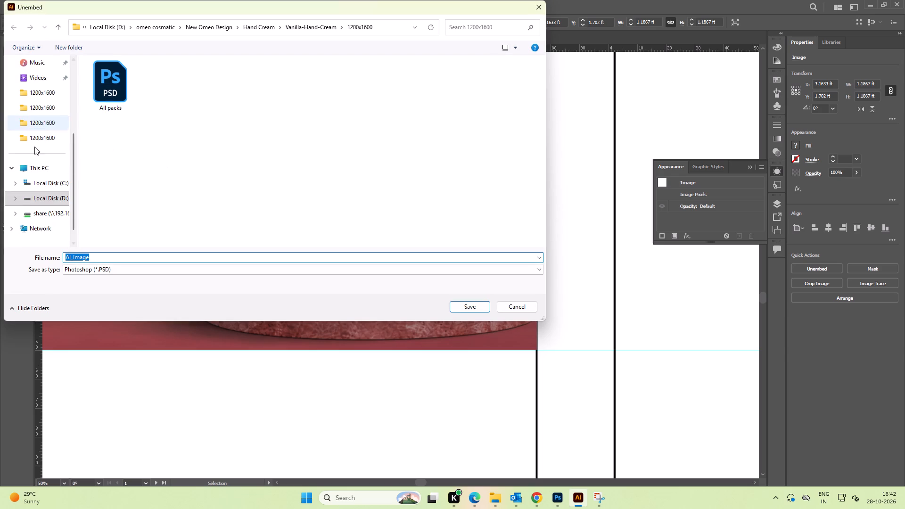
{"action": "scroll", "coordinate": [43, 113], "scroll_direction": "up", "scroll_amount": 4}
{"action": "left_click", "coordinate": [42, 139]}
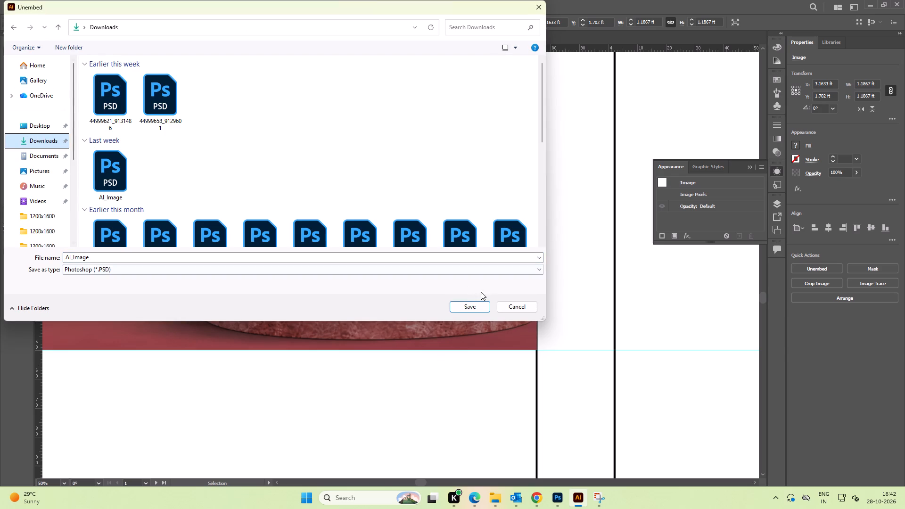
{"action": "left_click", "coordinate": [479, 307]}
{"action": "left_click", "coordinate": [313, 174]}
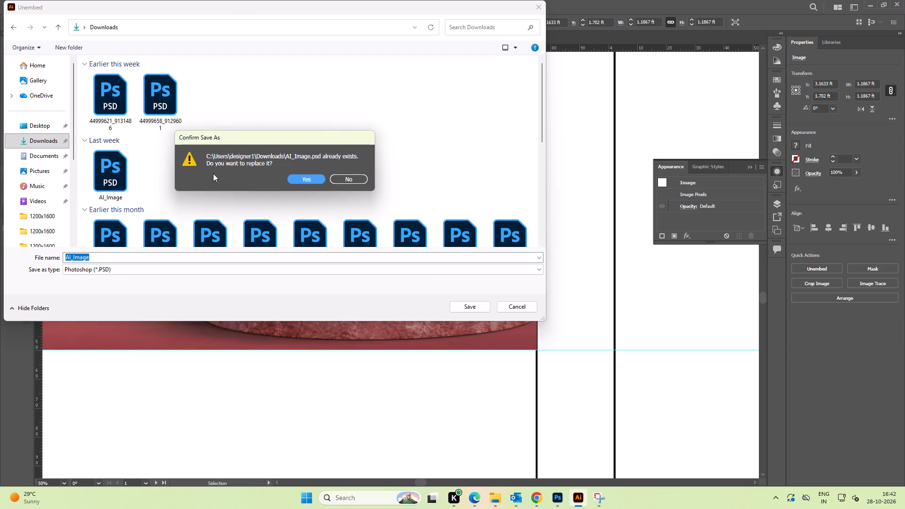
{"action": "left_click", "coordinate": [308, 179]}
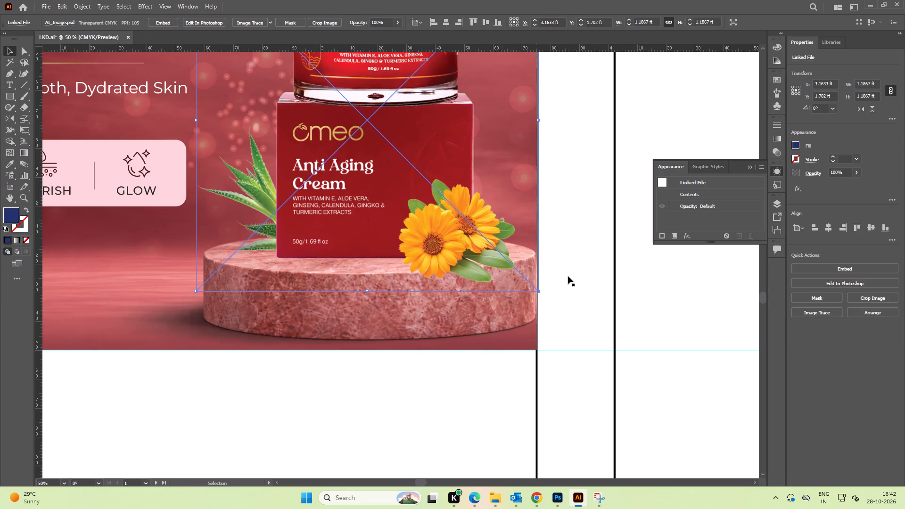
Open the linked AI_Image product file in Photoshop for editing, focusing on the box base and flowers.
{"action": "left_click", "coordinate": [828, 281]}
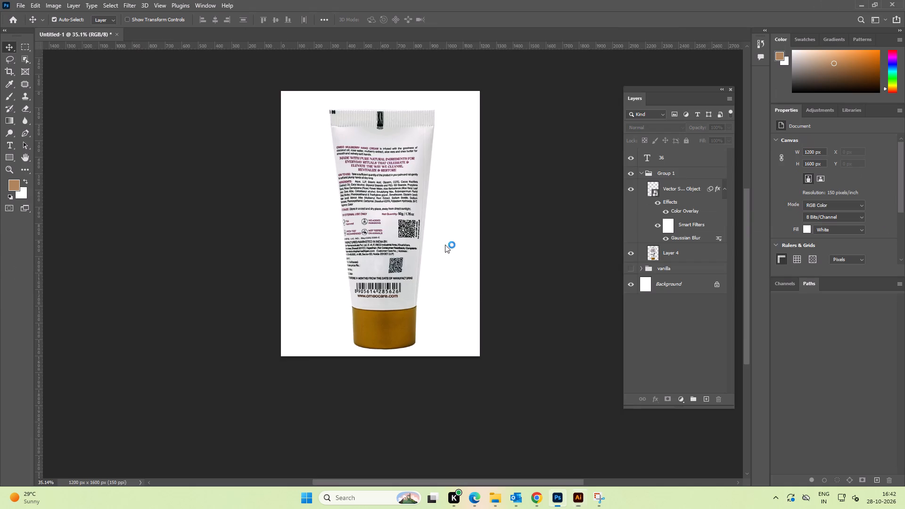
{"action": "key", "text": "space"}
{"action": "key", "text": "space"}
{"action": "key", "text": "space"}
{"action": "key", "text": "space"}
{"action": "key", "text": "space"}
{"action": "key", "text": "space"}
{"action": "left_click_drag", "start_coordinate": [406, 339], "coordinate": [366, 232]}
{"action": "scroll", "coordinate": [322, 292], "scroll_direction": "up", "scroll_amount": 8, "text": "alt"}
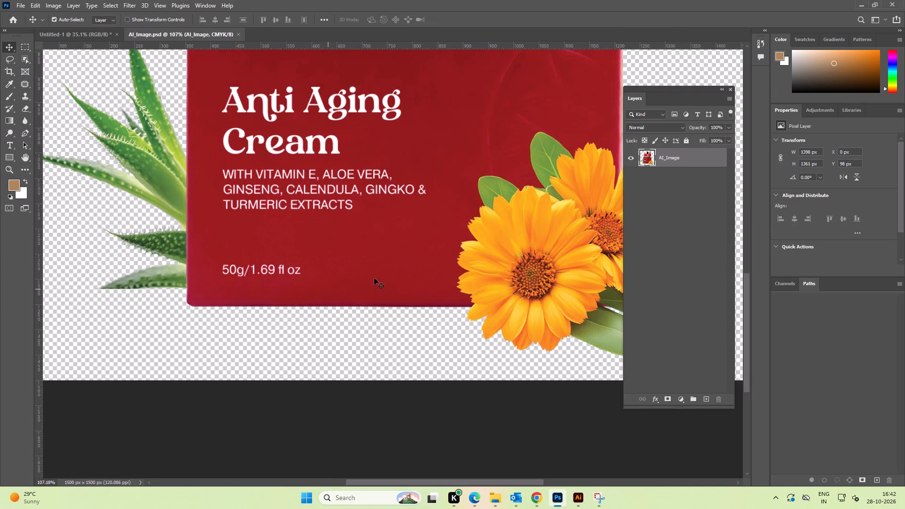
{"action": "key", "text": "space"}
{"action": "key", "text": "space"}
{"action": "left_click_drag", "start_coordinate": [472, 253], "coordinate": [380, 235]}
Add a new layer beneath AI_Image and make it a white (ffffff) Solid Color fill layer.
{"action": "left_click", "coordinate": [707, 395]}
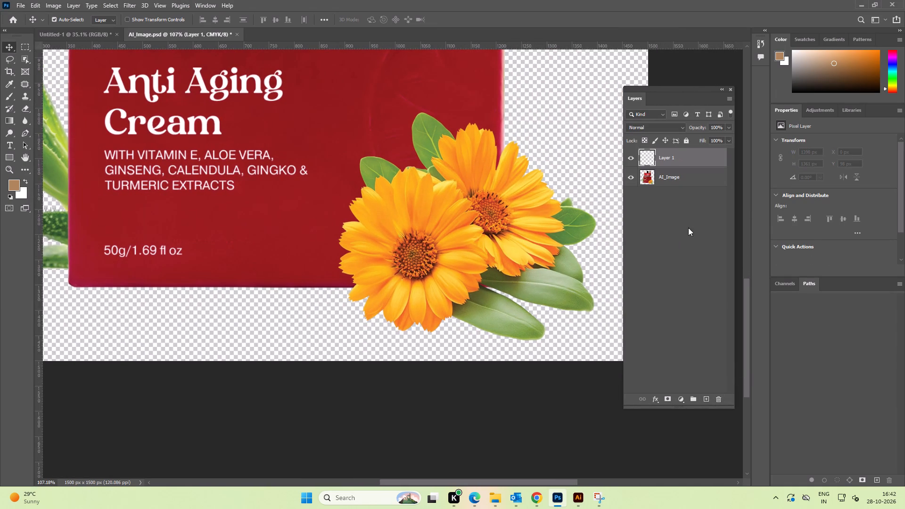
{"action": "left_click_drag", "start_coordinate": [671, 155], "coordinate": [672, 202]}
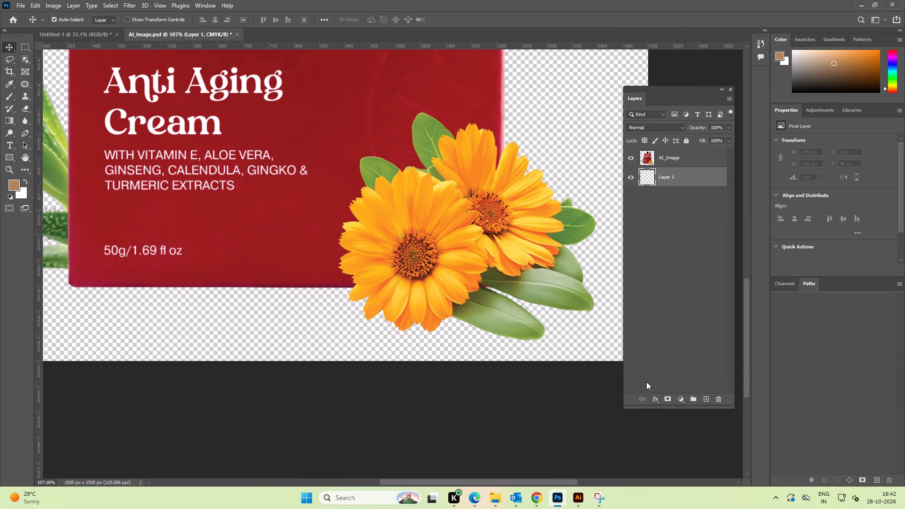
{"action": "left_click", "coordinate": [684, 402]}
{"action": "left_click", "coordinate": [699, 234]}
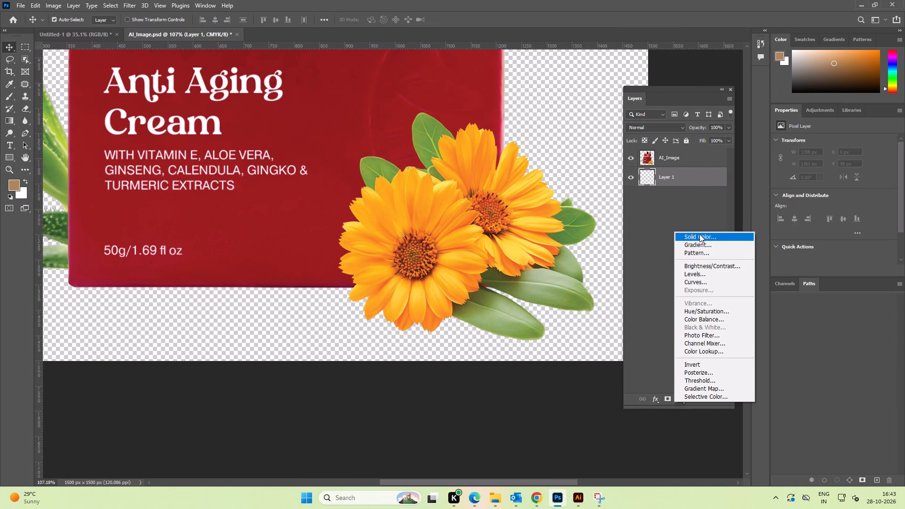
{"action": "left_click_drag", "start_coordinate": [565, 172], "coordinate": [453, 107]}
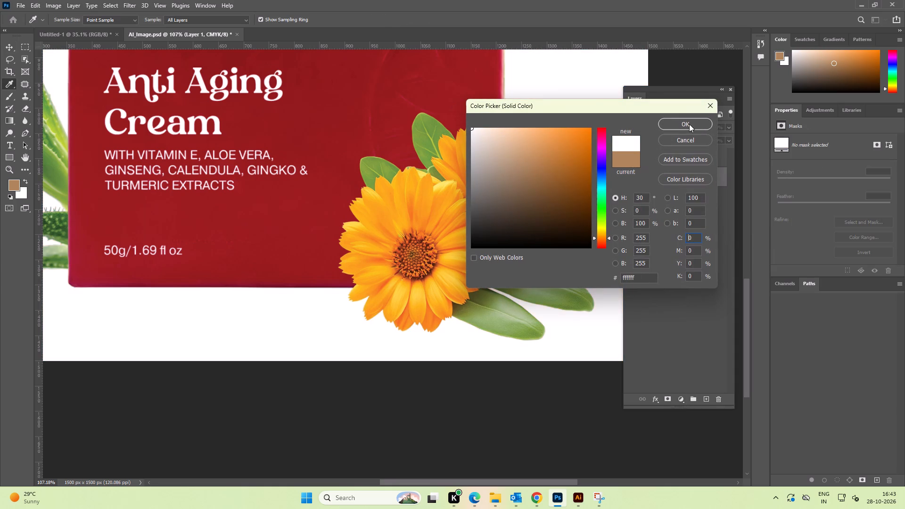
{"action": "left_click", "coordinate": [689, 124]}
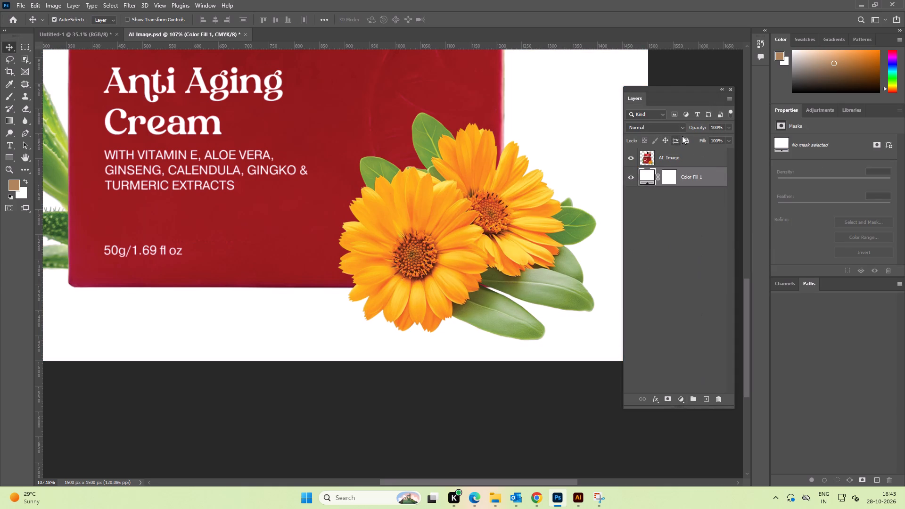
Lock the white Color Fill 1 layer.
{"action": "left_click", "coordinate": [686, 137]}
{"action": "left_click", "coordinate": [689, 237]}
Add a new empty layer and place it between AI_Image and Color Fill 1.
{"action": "left_click", "coordinate": [706, 400]}
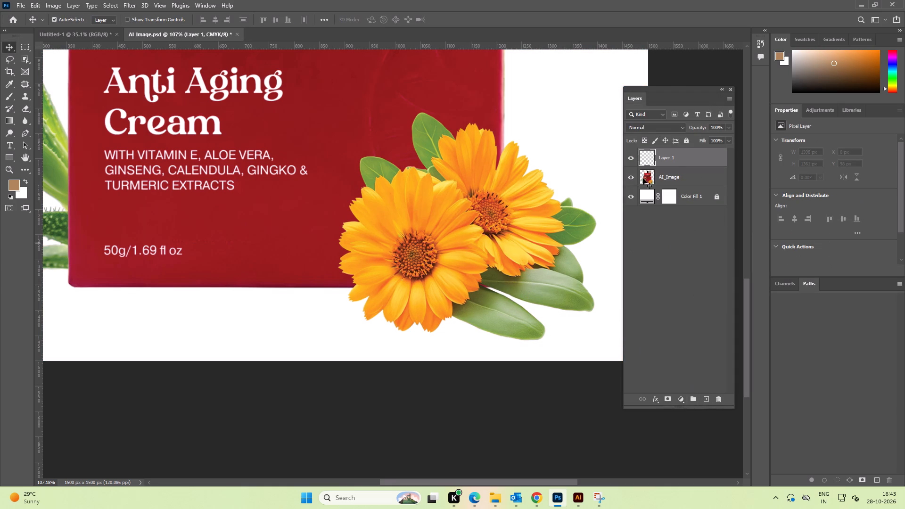
{"action": "left_click_drag", "start_coordinate": [676, 160], "coordinate": [683, 189]}
Set up the Brush for the box shadow: 150 px size, default black foreground, 100% opacity and 100% flow.
{"action": "key", "text": "space"}
{"action": "key", "text": "space"}
{"action": "key", "text": "space"}
{"action": "key", "text": "space"}
{"action": "key", "text": "space"}
{"action": "key", "text": "space"}
{"action": "key", "text": "space"}
{"action": "key", "text": "space"}
{"action": "key", "text": "space"}
{"action": "left_click_drag", "start_coordinate": [222, 320], "coordinate": [367, 249]}
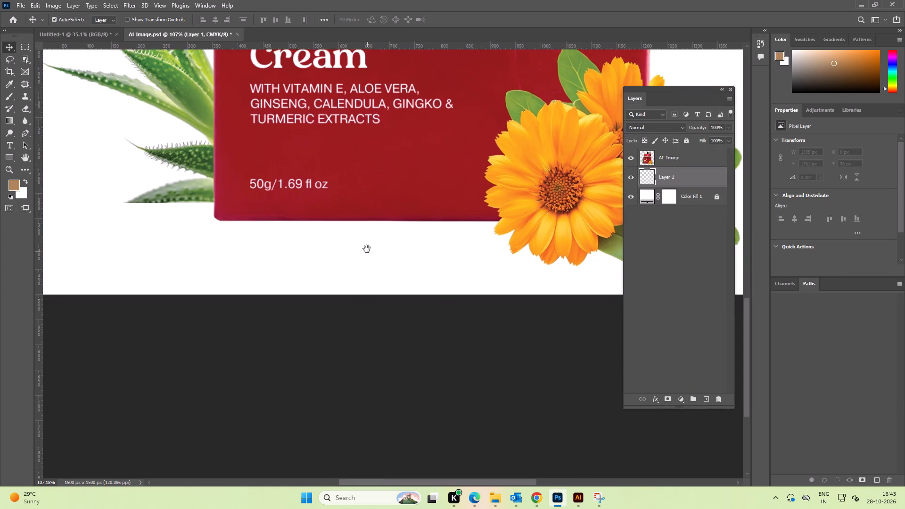
{"action": "left_click_drag", "start_coordinate": [367, 249], "coordinate": [366, 248]}
{"action": "scroll", "coordinate": [371, 243], "scroll_direction": "down", "scroll_amount": 1, "text": "alt"}
{"action": "key", "text": "space"}
{"action": "key", "text": "space"}
{"action": "key", "text": "space"}
{"action": "key", "text": "space"}
{"action": "left_click_drag", "start_coordinate": [462, 235], "coordinate": [435, 241]}
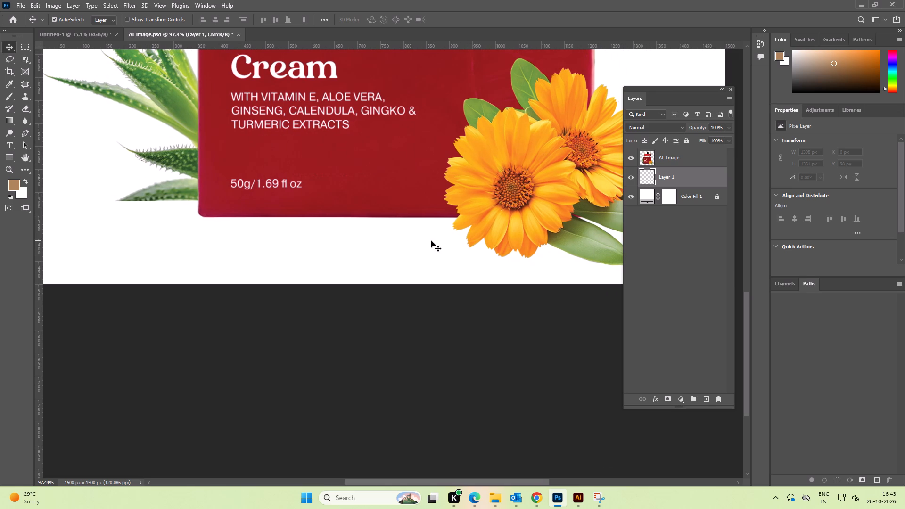
{"action": "key", "text": "b"}
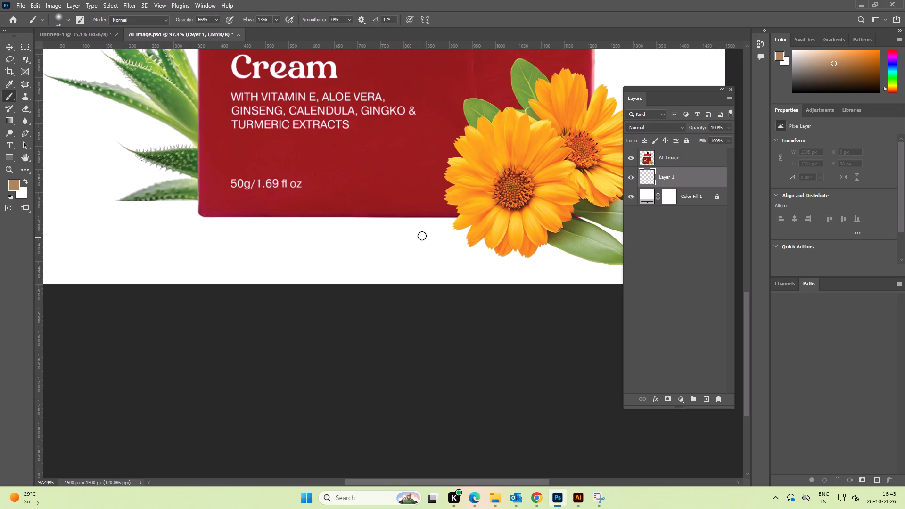
{"action": "key", "text": "space"}
{"action": "key", "text": "space"}
{"action": "key", "text": "space"}
{"action": "left_click_drag", "start_coordinate": [440, 235], "coordinate": [391, 231]}
{"action": "type", "text": "]]]]]"}
{"action": "key", "text": "bracketright"}
{"action": "key", "text": "bracketright"}
{"action": "key", "text": "bracketright"}
{"action": "key", "text": "bracketright"}
{"action": "key", "text": "bracketright"}
{"action": "left_click_drag", "start_coordinate": [154, 213], "coordinate": [470, 210]}
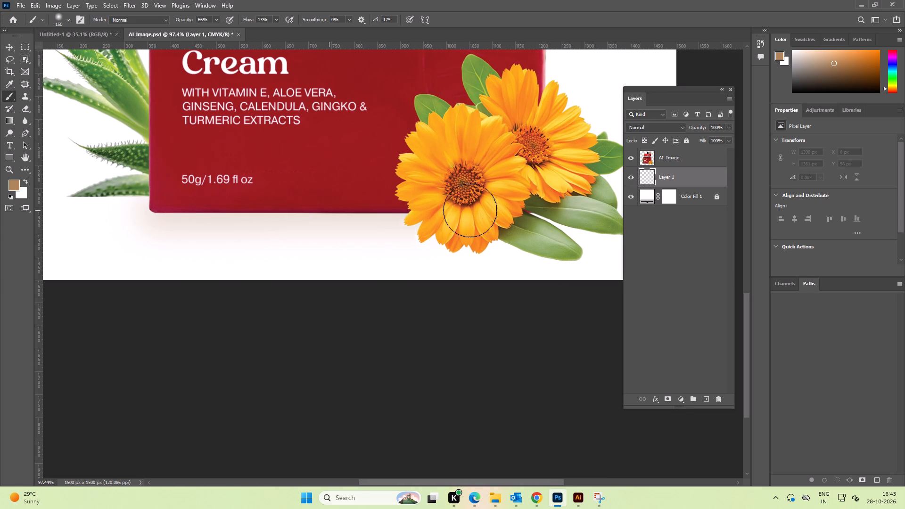
{"action": "left_click_drag", "start_coordinate": [470, 210], "coordinate": [483, 210]}
{"action": "key", "text": "ctrl+z"}
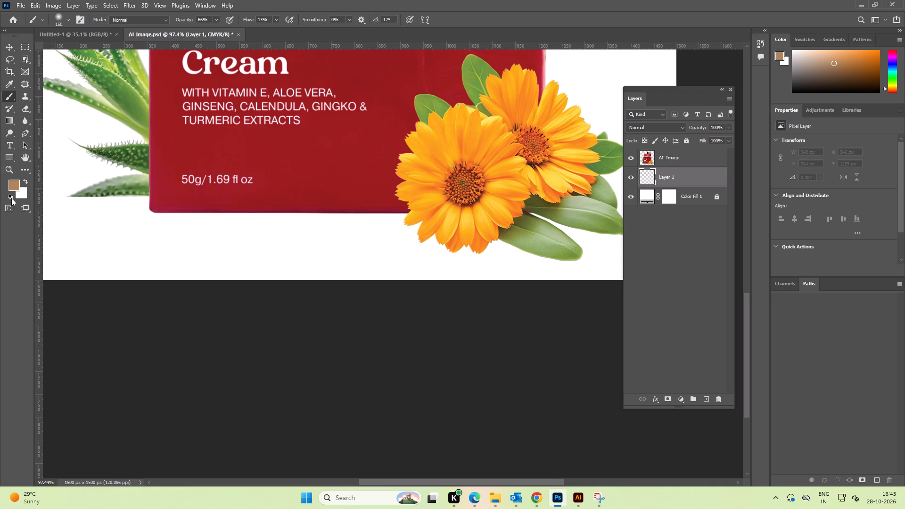
{"action": "left_click", "coordinate": [13, 199]}
{"action": "left_click_drag", "start_coordinate": [150, 214], "coordinate": [542, 210]}
{"action": "key", "text": "ctrl+z"}
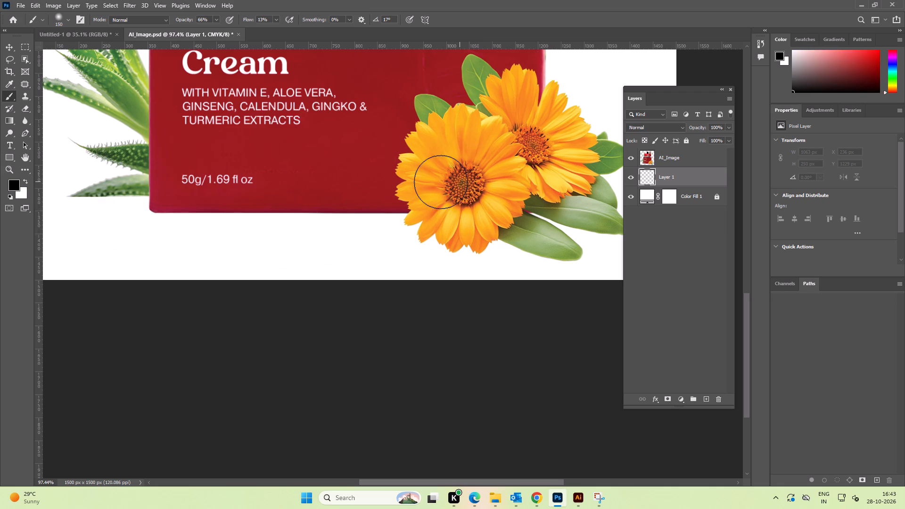
{"action": "left_click", "coordinate": [215, 18]}
{"action": "left_click_drag", "start_coordinate": [214, 28], "coordinate": [264, 33]}
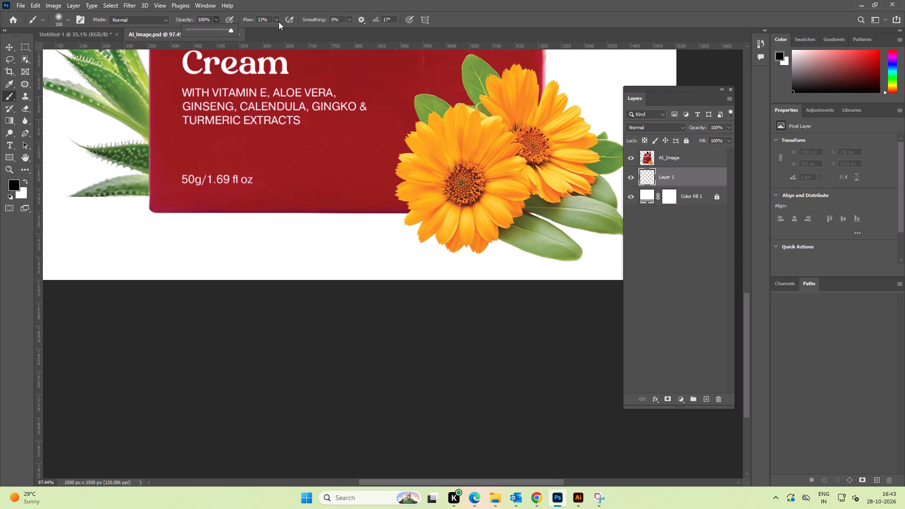
{"action": "left_click", "coordinate": [277, 19]}
{"action": "left_click_drag", "start_coordinate": [276, 30], "coordinate": [420, 39]}
Paint a soft black stroke along the bottom edge of the red box on Layer 1, redoing it until even.
{"action": "left_click_drag", "start_coordinate": [159, 210], "coordinate": [296, 212]}
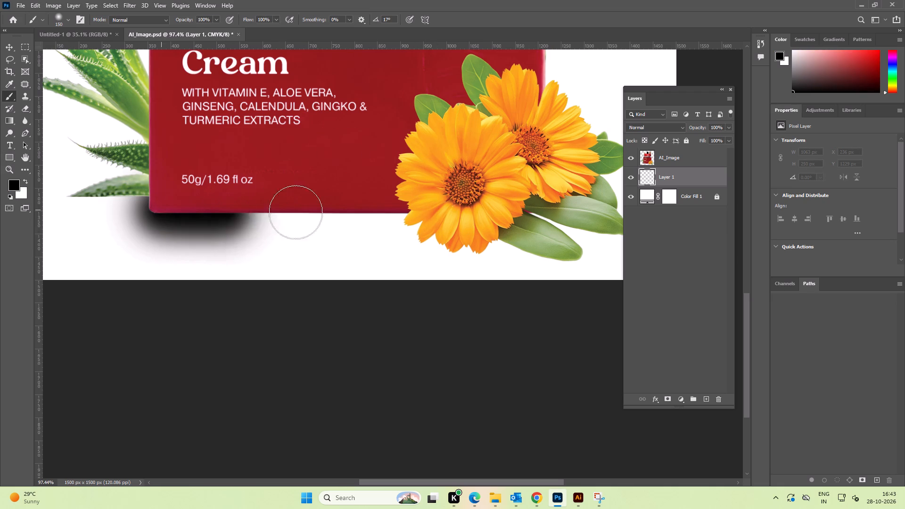
{"action": "left_click_drag", "start_coordinate": [296, 212], "coordinate": [526, 213]}
{"action": "key", "text": "ctrl+z"}
{"action": "left_click_drag", "start_coordinate": [154, 201], "coordinate": [406, 203]}
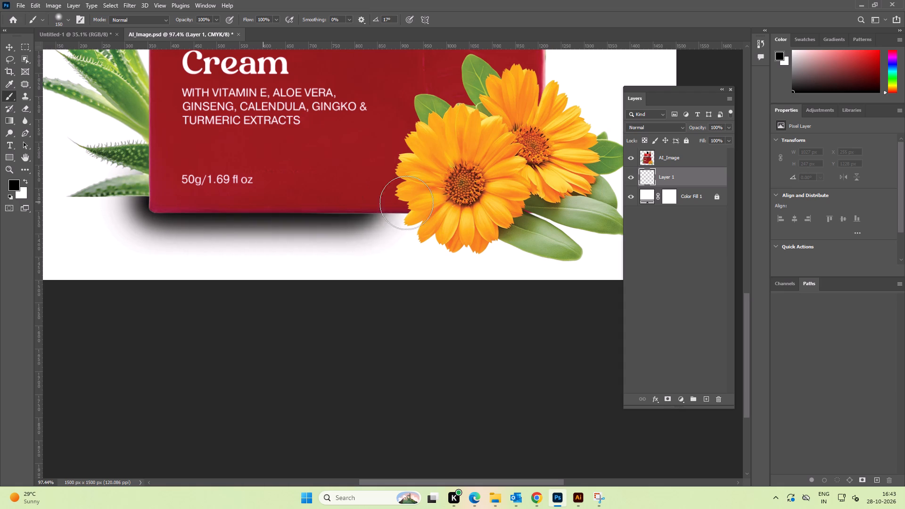
{"action": "left_click_drag", "start_coordinate": [406, 203], "coordinate": [487, 204]}
{"action": "key", "text": "ctrl+z"}
{"action": "left_click_drag", "start_coordinate": [161, 213], "coordinate": [473, 209]}
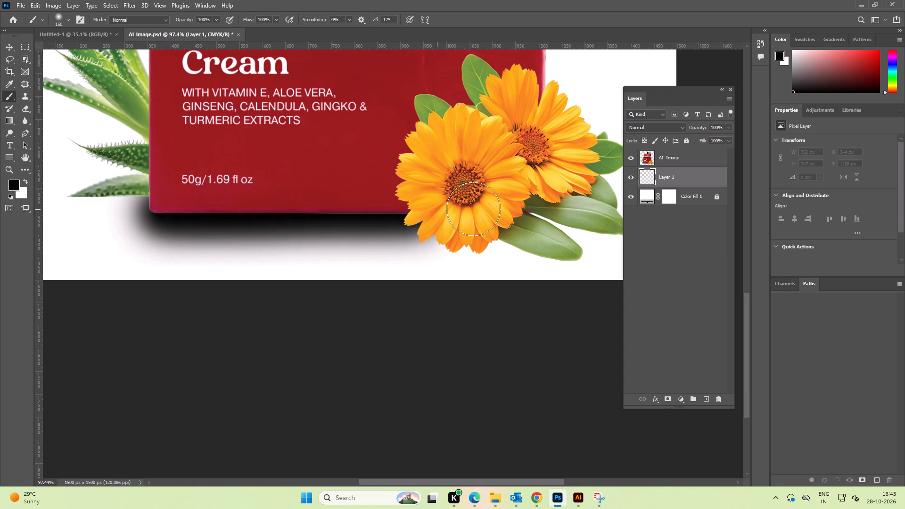
{"action": "left_click_drag", "start_coordinate": [473, 209], "coordinate": [499, 207]}
{"action": "key", "text": "ctrl+z"}
{"action": "left_click_drag", "start_coordinate": [156, 208], "coordinate": [451, 209]}
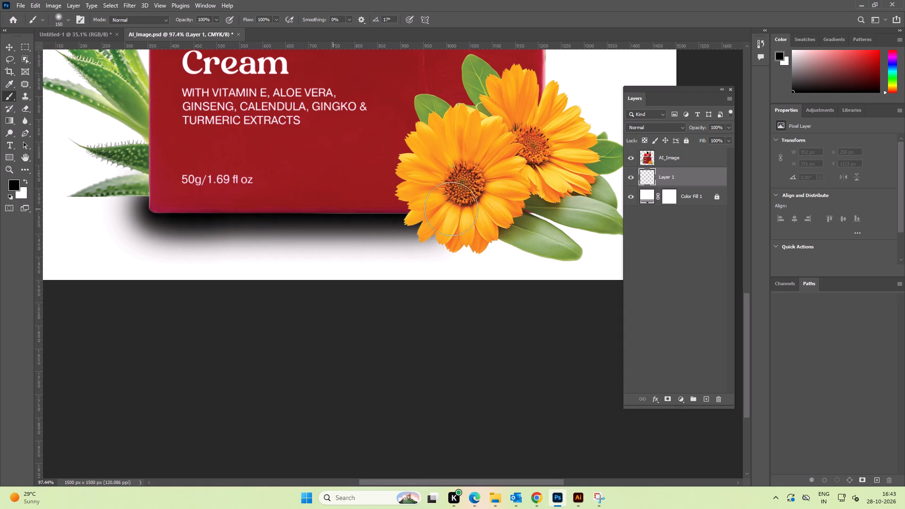
{"action": "left_click_drag", "start_coordinate": [451, 209], "coordinate": [474, 209]}
Flatten the painted shadow to about 16% of its height and move it directly under the box base.
{"action": "left_click", "coordinate": [7, 44]}
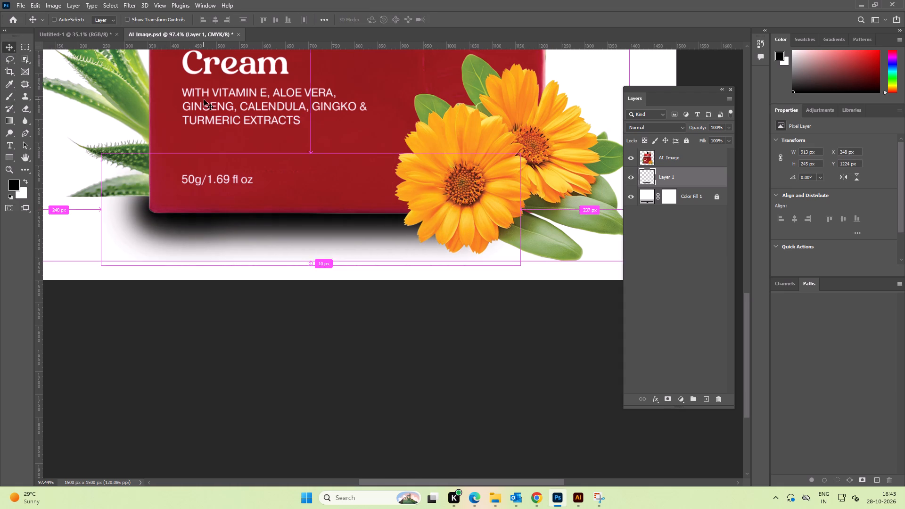
{"action": "key", "text": "ctrl+t"}
{"action": "left_click_drag", "start_coordinate": [311, 153], "coordinate": [313, 247]}
{"action": "left_click_drag", "start_coordinate": [324, 266], "coordinate": [325, 266]}
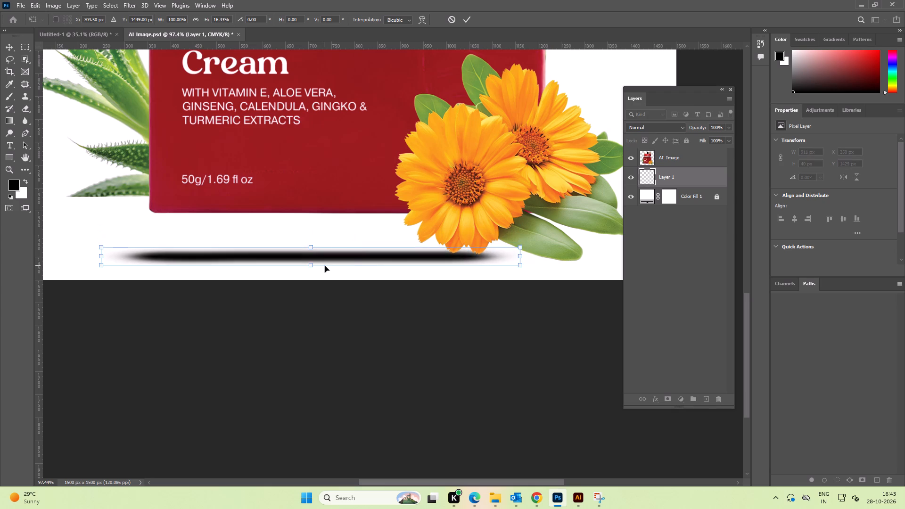
{"action": "left_click_drag", "start_coordinate": [325, 266], "coordinate": [344, 222]}
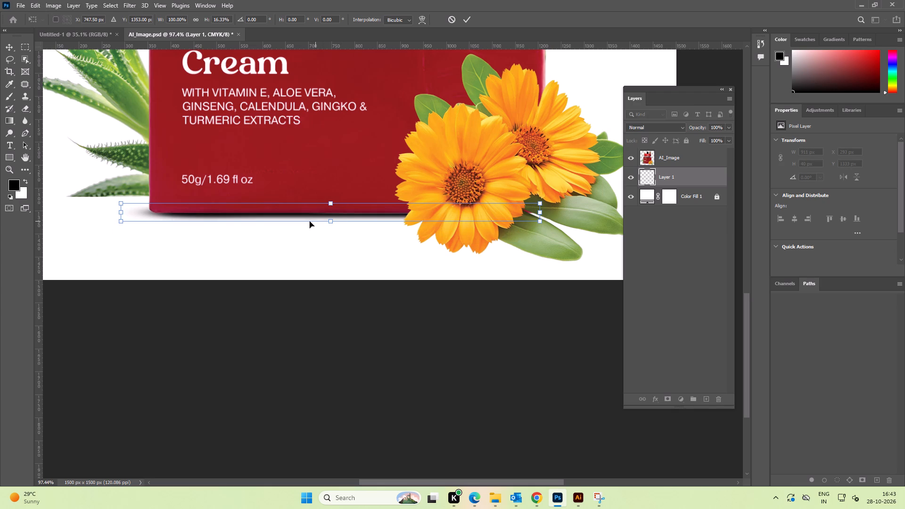
{"action": "key", "text": "space"}
{"action": "left_click_drag", "start_coordinate": [563, 248], "coordinate": [522, 247]}
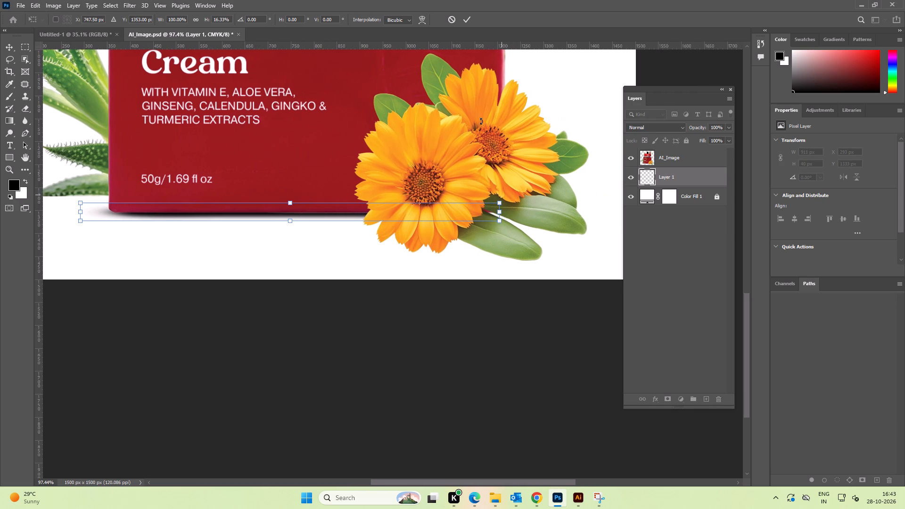
{"action": "left_click", "coordinate": [469, 17]}
Reduce the box shadow's height to 72.5% and nudge it 4 px up and 4 px to the left.
{"action": "scroll", "coordinate": [251, 232], "scroll_direction": "down", "scroll_amount": 5, "text": "alt"}
{"action": "key", "text": "space"}
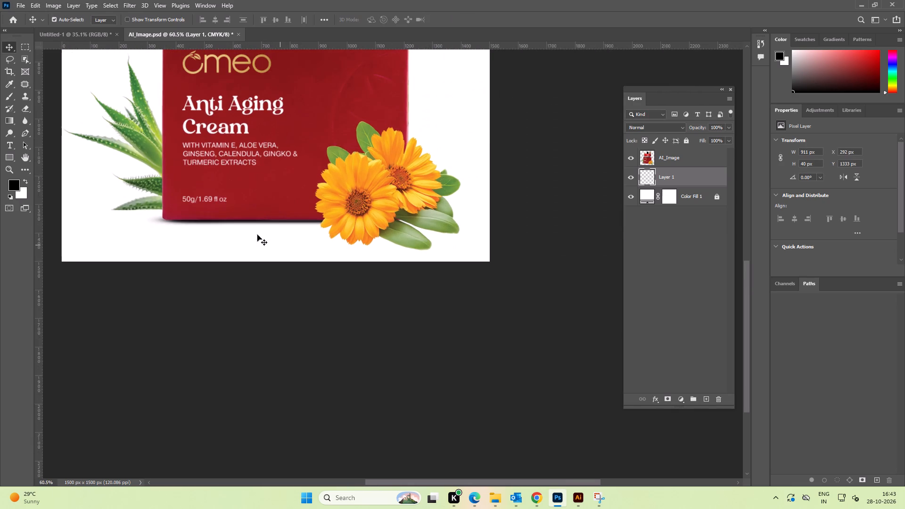
{"action": "scroll", "coordinate": [244, 229], "scroll_direction": "up", "scroll_amount": 8}
{"action": "left_click", "coordinate": [346, 232]}
{"action": "key", "text": "ctrl+r"}
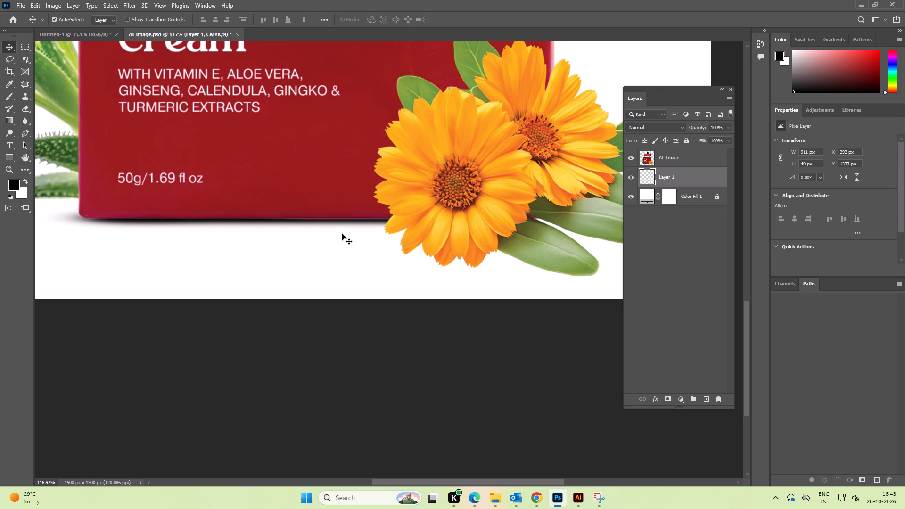
{"action": "key", "text": "ctrl+r"}
{"action": "key", "text": "ctrl+t"}
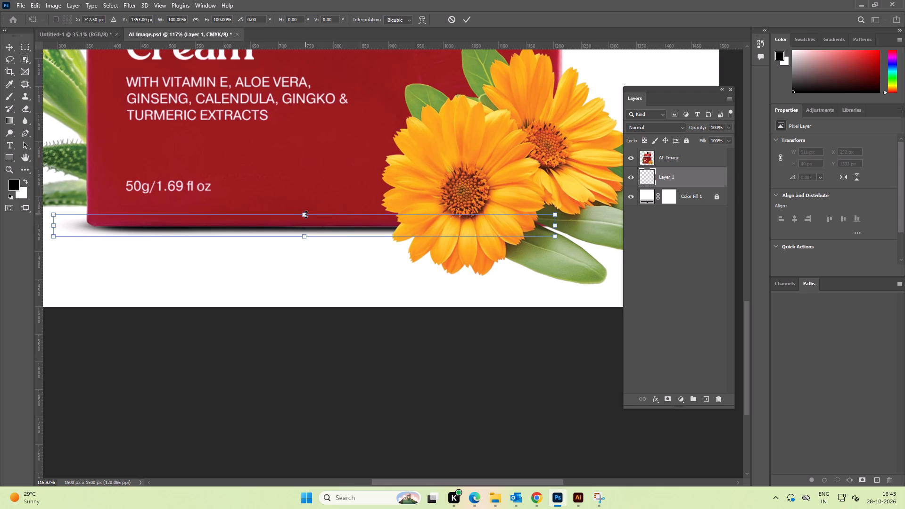
{"action": "left_click_drag", "start_coordinate": [306, 214], "coordinate": [307, 221]}
{"action": "key", "text": "Up"}
{"action": "key", "text": "Up"}
{"action": "key", "text": "Up"}
{"action": "key", "text": "Up"}
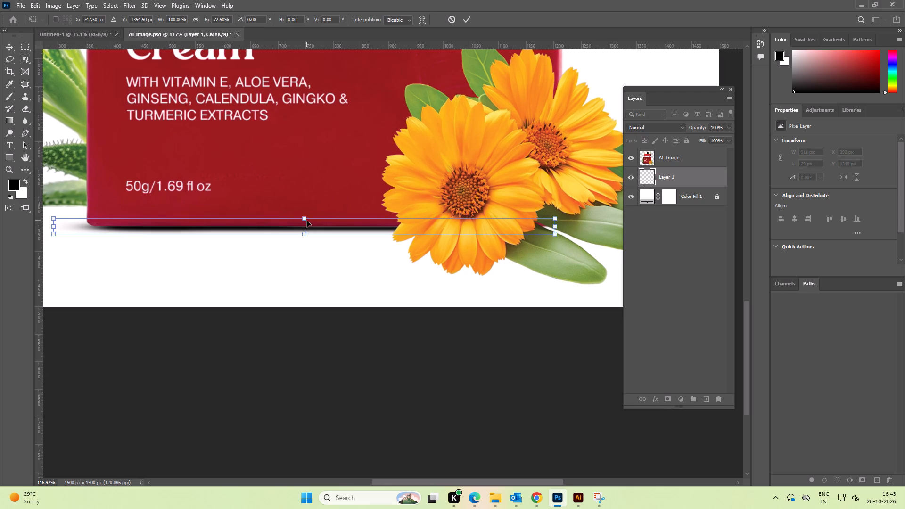
{"action": "key", "text": "Left"}
{"action": "key", "text": "Left"}
{"action": "key", "text": "Left"}
{"action": "key", "text": "Left"}
Set the shadow layer's opacity to 66% and apply the transform.
{"action": "left_click", "coordinate": [725, 124]}
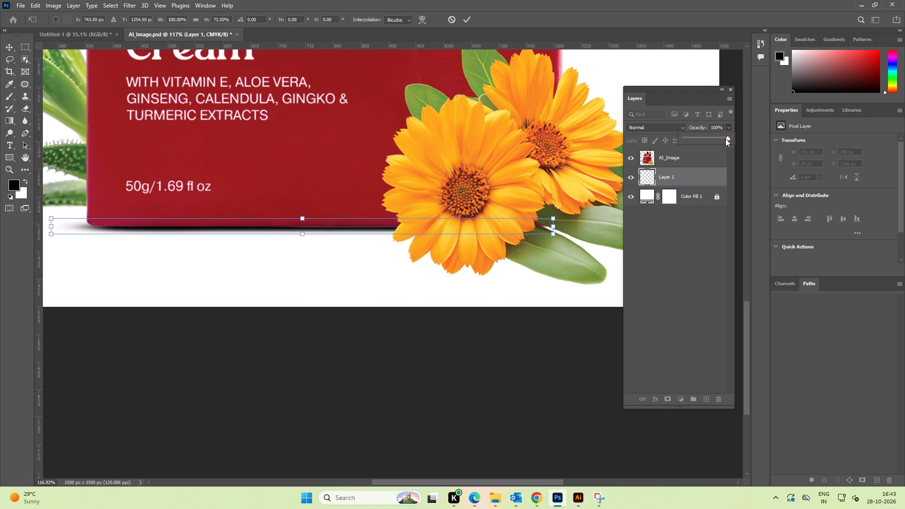
{"action": "left_click_drag", "start_coordinate": [725, 139], "coordinate": [713, 139]}
{"action": "left_click", "coordinate": [467, 17]}
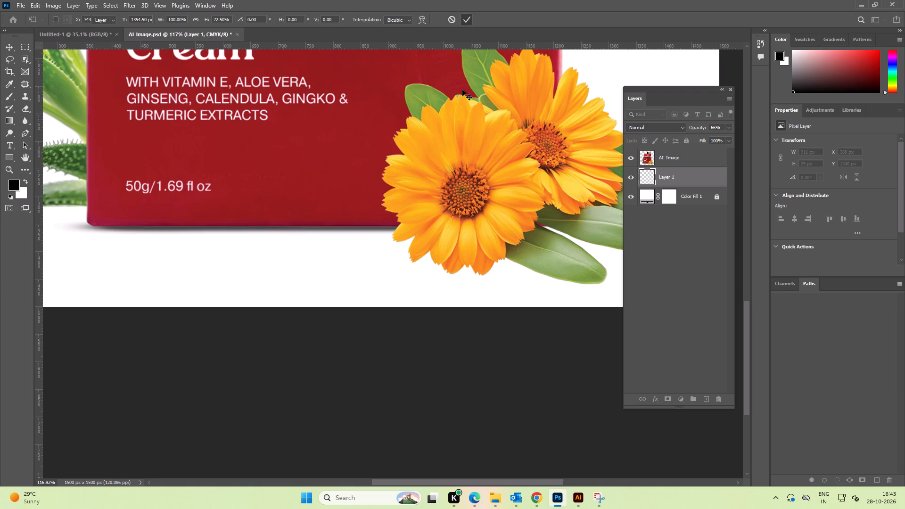
Nudge the box shadow on Layer 1 up by 2 px.
{"action": "scroll", "coordinate": [415, 159], "scroll_direction": "down", "scroll_amount": 3, "text": "alt"}
{"action": "scroll", "coordinate": [415, 160], "scroll_direction": "up", "scroll_amount": 1, "text": "alt"}
{"action": "scroll", "coordinate": [415, 160], "scroll_direction": "down", "scroll_amount": 2, "text": "alt"}
{"action": "key", "text": "space"}
{"action": "left_click_drag", "start_coordinate": [316, 218], "coordinate": [314, 224]}
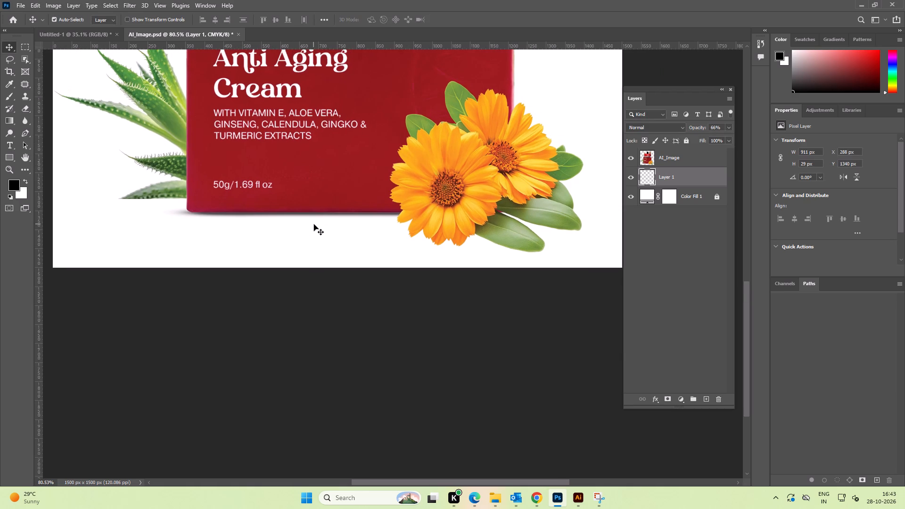
{"action": "key", "text": "Up"}
{"action": "key", "text": "Up"}
{"action": "double_click", "coordinate": [348, 258]}
{"action": "scroll", "coordinate": [314, 231], "scroll_direction": "down", "scroll_amount": 6, "text": "alt"}
{"action": "key", "text": "space"}
{"action": "left_click_drag", "start_coordinate": [317, 237], "coordinate": [322, 240]}
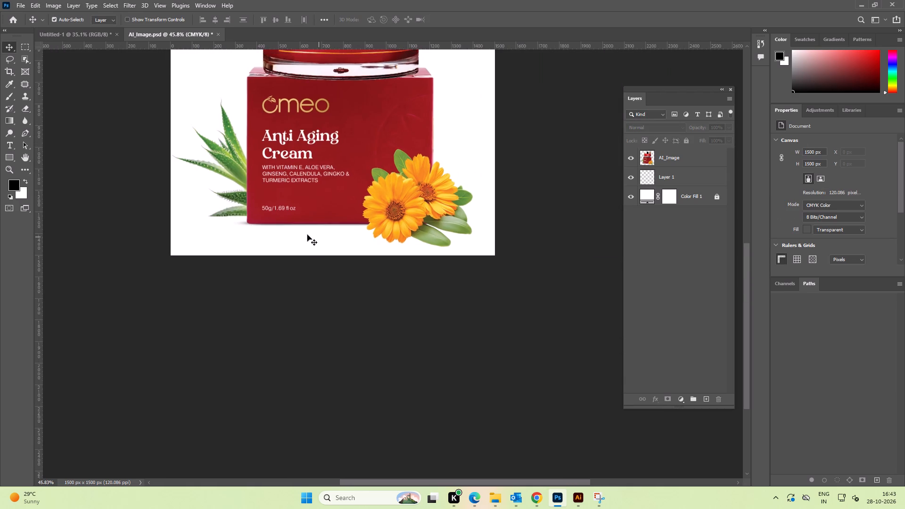
Adjust the AI_Image layer's vertical position over the shadow, ending 1 px higher.
{"action": "scroll", "coordinate": [307, 235], "scroll_direction": "up", "scroll_amount": 12}
{"action": "left_click", "coordinate": [683, 161]}
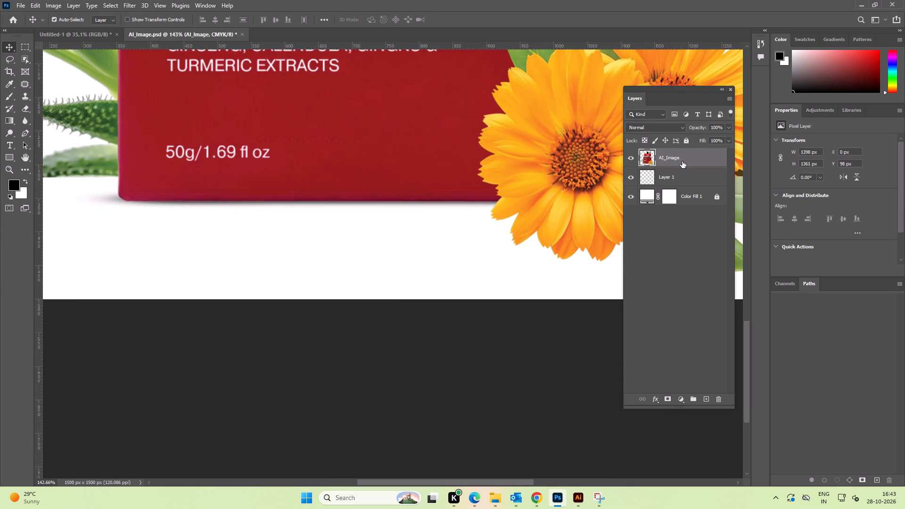
{"action": "key", "text": "Down"}
{"action": "left_click", "coordinate": [364, 238]}
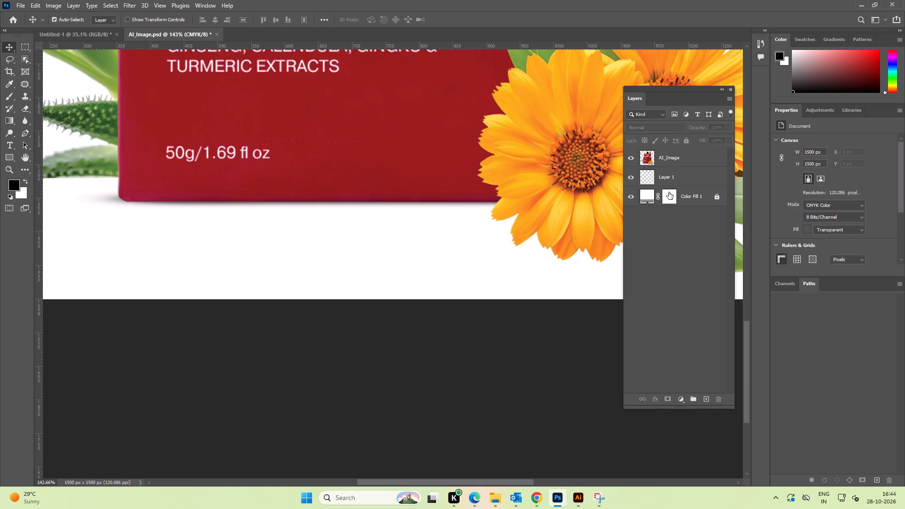
{"action": "left_click", "coordinate": [673, 162]}
{"action": "key", "text": "Up"}
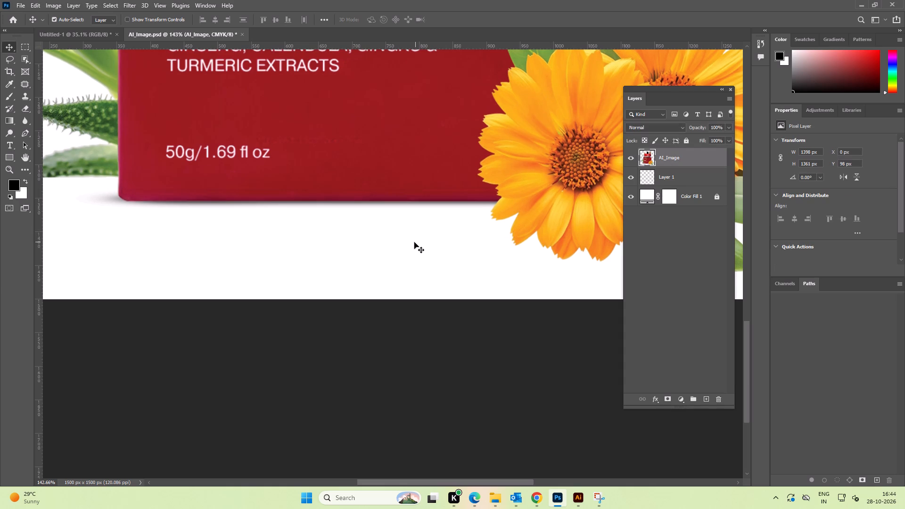
{"action": "key", "text": "Up"}
{"action": "left_click", "coordinate": [414, 242]}
Add another new layer directly beneath AI_Image for a shadow under the flowers.
{"action": "scroll", "coordinate": [414, 242], "scroll_direction": "down", "scroll_amount": 4, "text": "alt"}
{"action": "key", "text": "space"}
{"action": "key", "text": "space"}
{"action": "key", "text": "space"}
{"action": "key", "text": "space"}
{"action": "key", "text": "space"}
{"action": "key", "text": "space"}
{"action": "key", "text": "space"}
{"action": "key", "text": "space"}
{"action": "key", "text": "space"}
{"action": "key", "text": "space"}
{"action": "key", "text": "space"}
{"action": "key", "text": "space"}
{"action": "key", "text": "space"}
{"action": "key", "text": "space"}
{"action": "key", "text": "space"}
{"action": "key", "text": "space"}
{"action": "key", "text": "space"}
{"action": "key", "text": "space"}
{"action": "key", "text": "space"}
{"action": "key", "text": "space"}
{"action": "left_click_drag", "start_coordinate": [462, 246], "coordinate": [207, 219]}
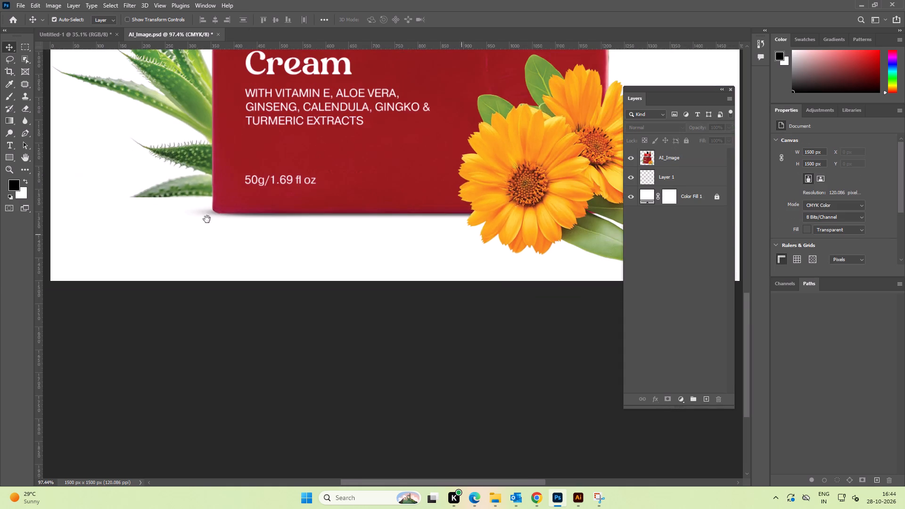
{"action": "left_click_drag", "start_coordinate": [207, 219], "coordinate": [196, 217]}
{"action": "left_click_drag", "start_coordinate": [457, 213], "coordinate": [432, 222]}
{"action": "left_click", "coordinate": [450, 211]}
{"action": "scroll", "coordinate": [311, 218], "scroll_direction": "up", "scroll_amount": 3, "text": "alt"}
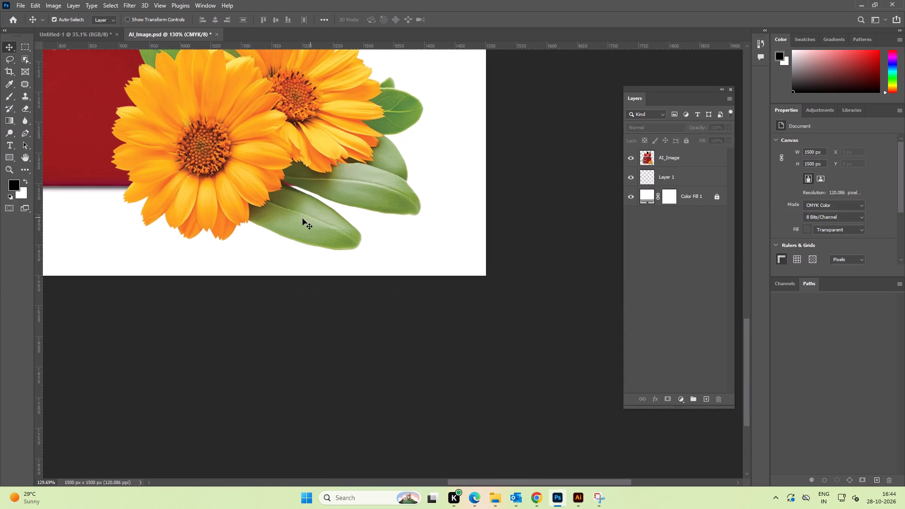
{"action": "key", "text": "space"}
{"action": "left_click_drag", "start_coordinate": [296, 218], "coordinate": [302, 218]}
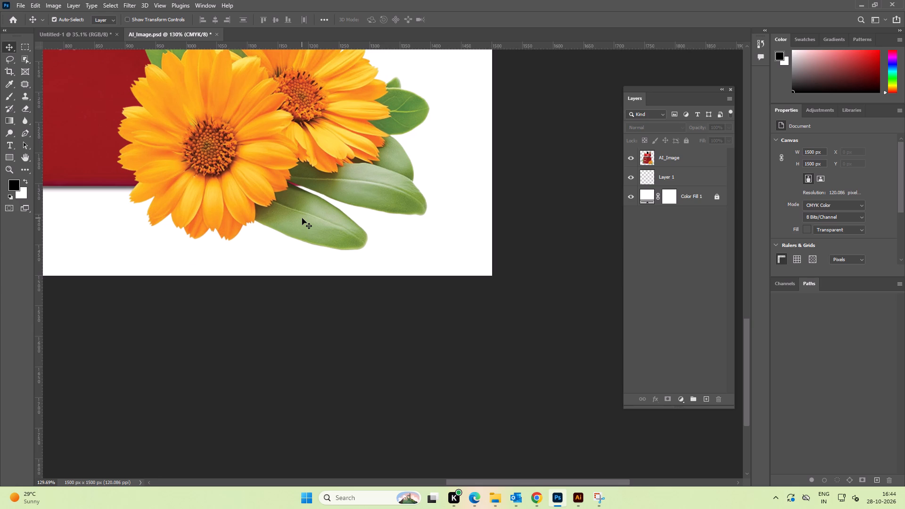
{"action": "left_click", "coordinate": [708, 393]}
{"action": "left_click_drag", "start_coordinate": [681, 161], "coordinate": [683, 188]}
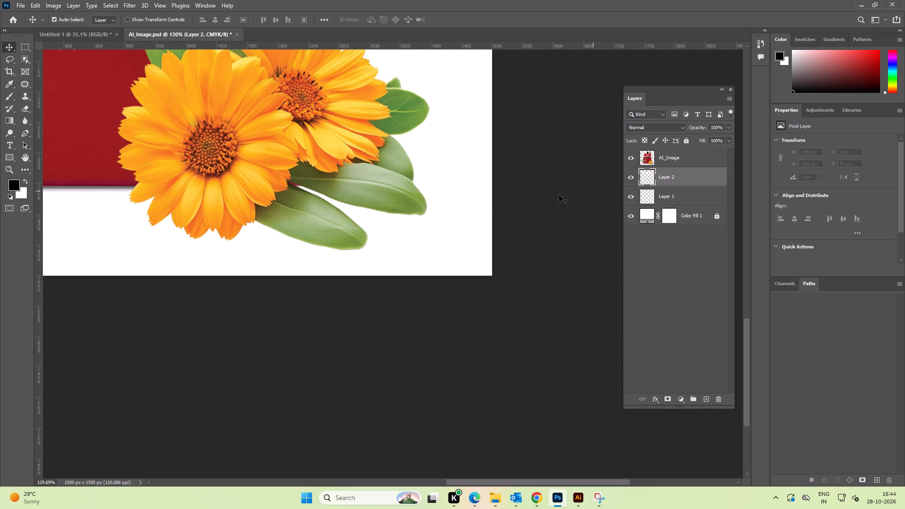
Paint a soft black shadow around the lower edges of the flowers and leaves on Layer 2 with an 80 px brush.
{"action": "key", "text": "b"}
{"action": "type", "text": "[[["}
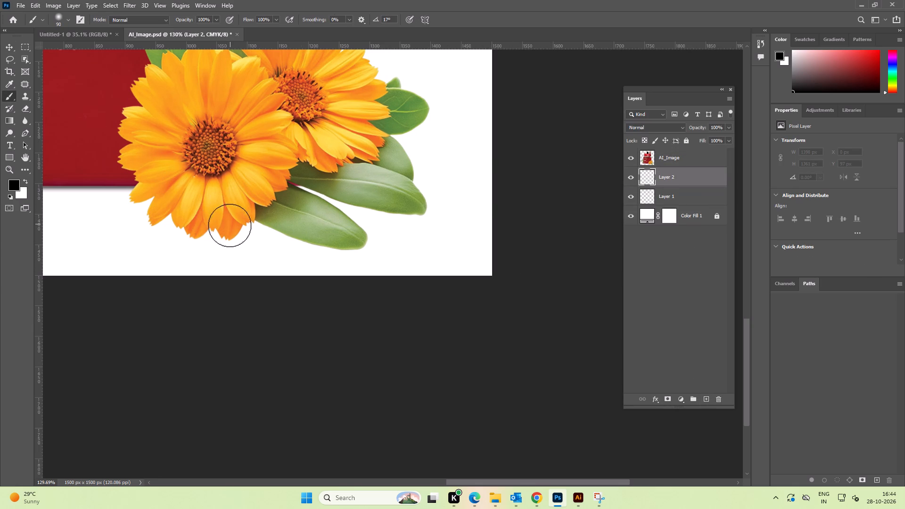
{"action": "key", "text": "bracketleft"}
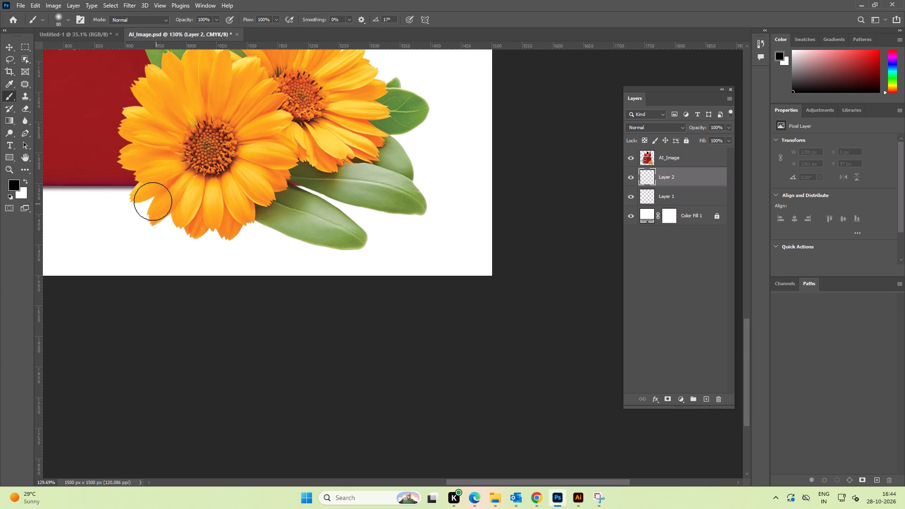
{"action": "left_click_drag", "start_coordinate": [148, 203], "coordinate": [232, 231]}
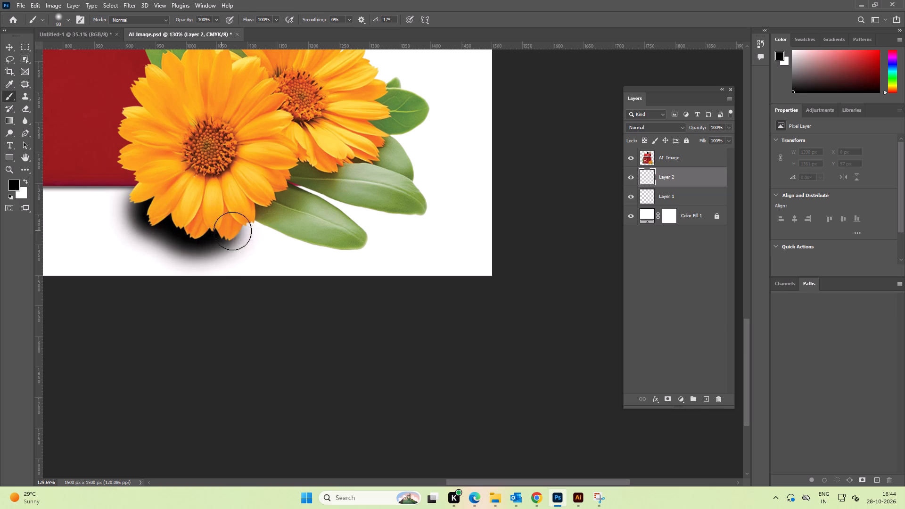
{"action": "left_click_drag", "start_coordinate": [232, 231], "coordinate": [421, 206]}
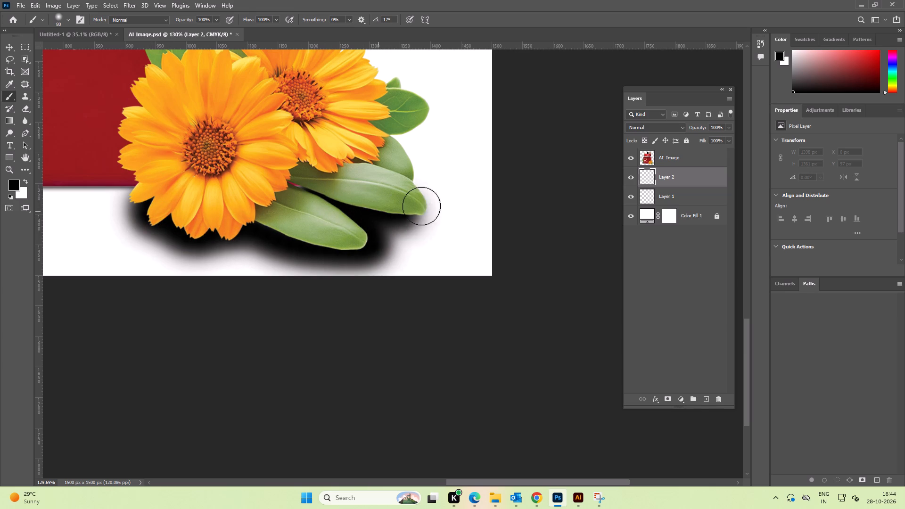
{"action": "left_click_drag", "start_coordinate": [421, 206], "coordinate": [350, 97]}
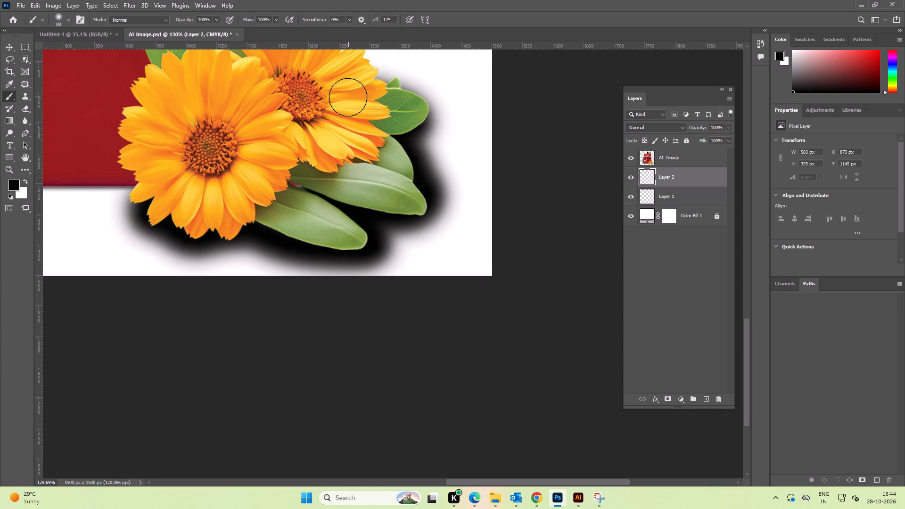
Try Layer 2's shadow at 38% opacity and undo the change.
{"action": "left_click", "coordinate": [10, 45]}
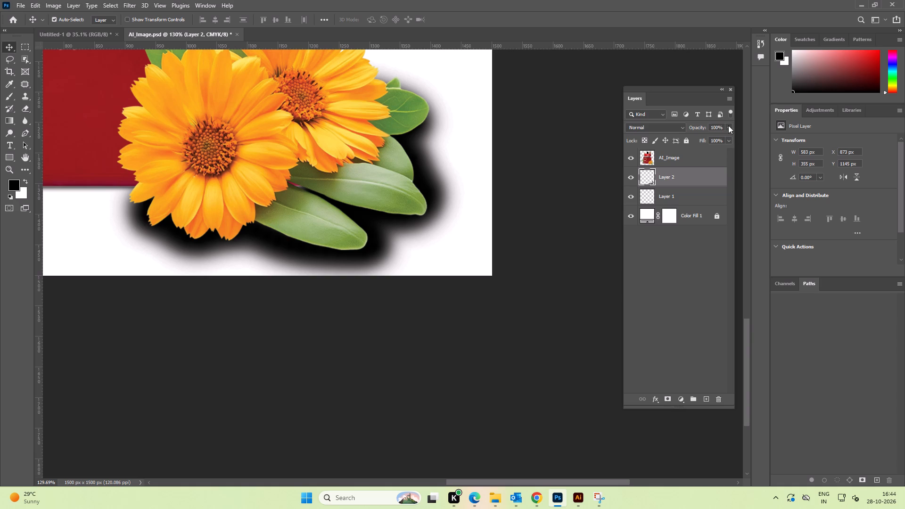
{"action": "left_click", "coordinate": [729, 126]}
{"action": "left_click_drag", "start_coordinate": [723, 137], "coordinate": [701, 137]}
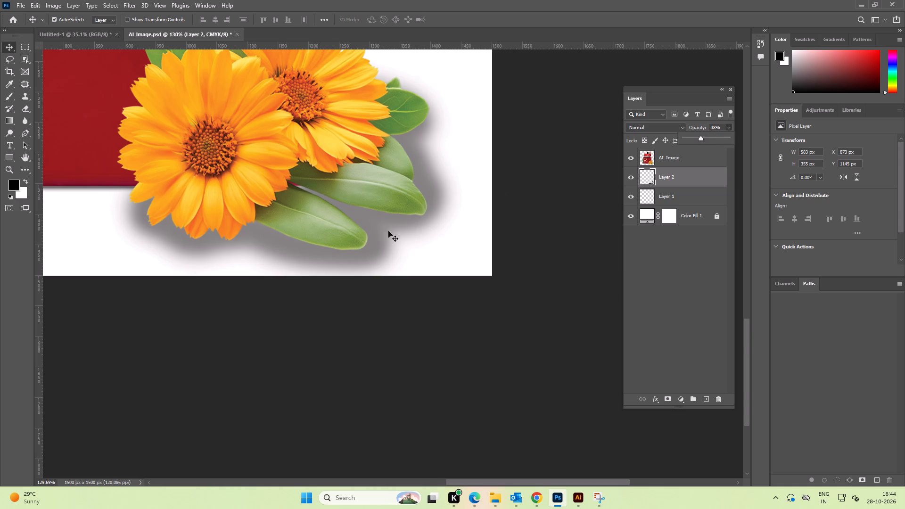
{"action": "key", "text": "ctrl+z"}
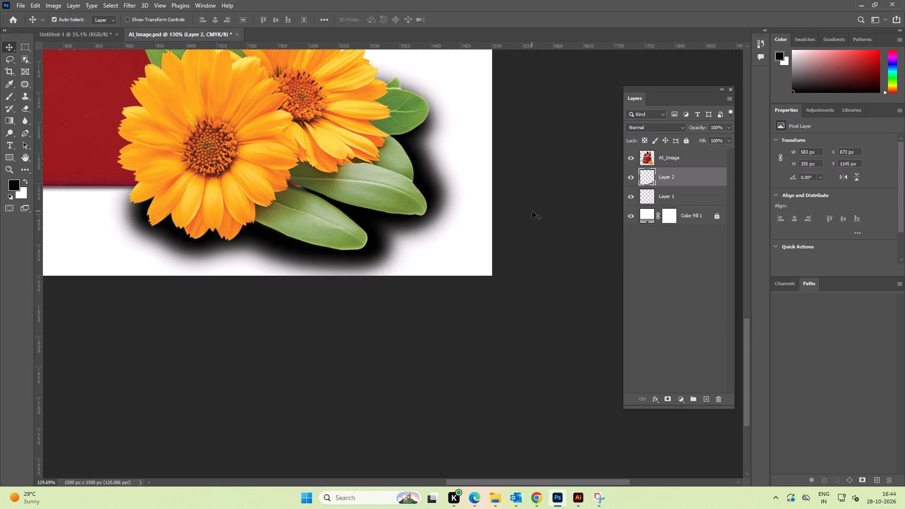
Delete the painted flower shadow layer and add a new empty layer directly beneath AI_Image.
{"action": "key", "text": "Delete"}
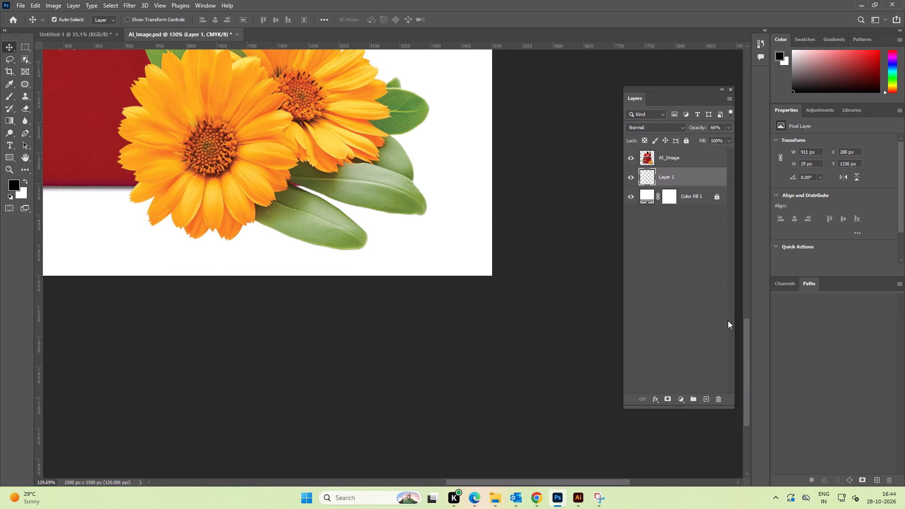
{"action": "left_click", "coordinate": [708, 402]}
Paint a narrower black shadow along the undersides of the flowers and leaves on Layer 2 with a 40 px brush.
{"action": "key", "text": "b"}
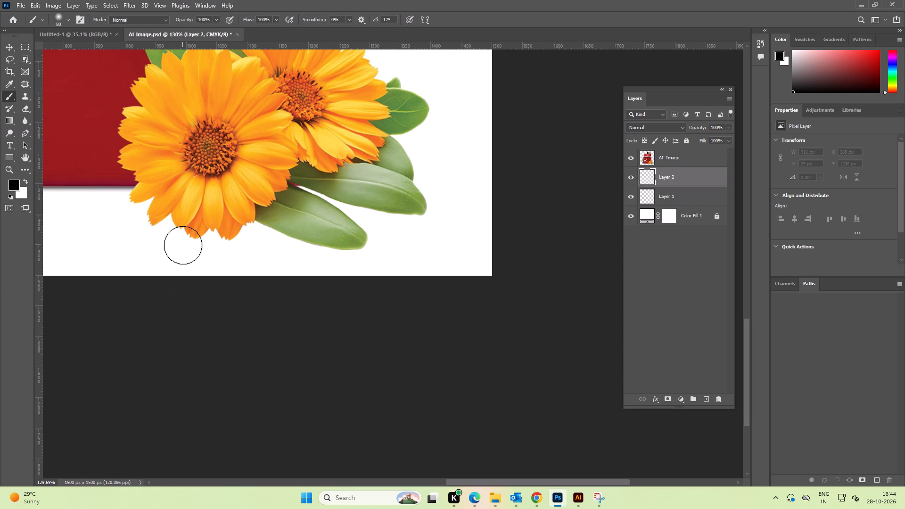
{"action": "type", "text": "[["}
{"action": "key", "text": "bracketleft"}
{"action": "key", "text": "bracketleft"}
{"action": "key", "text": "bracketleft"}
{"action": "left_click_drag", "start_coordinate": [179, 226], "coordinate": [242, 229]}
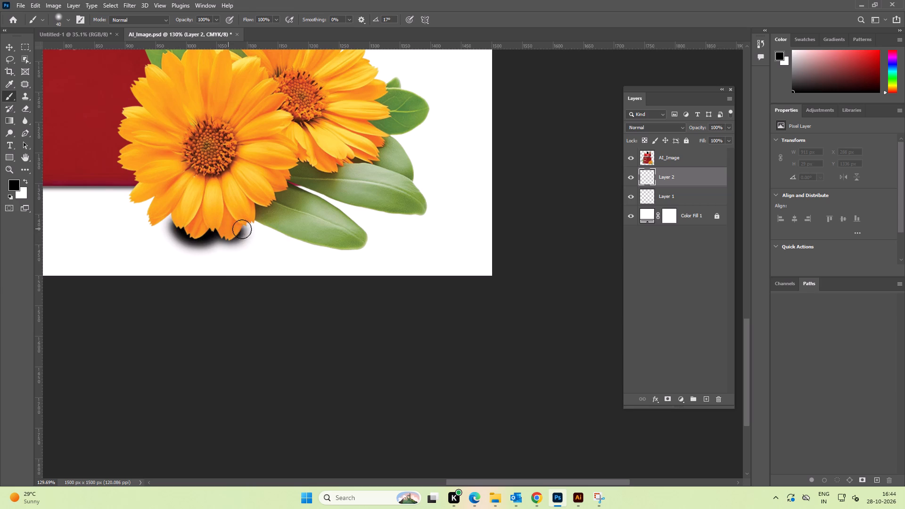
{"action": "left_click_drag", "start_coordinate": [242, 229], "coordinate": [344, 221]}
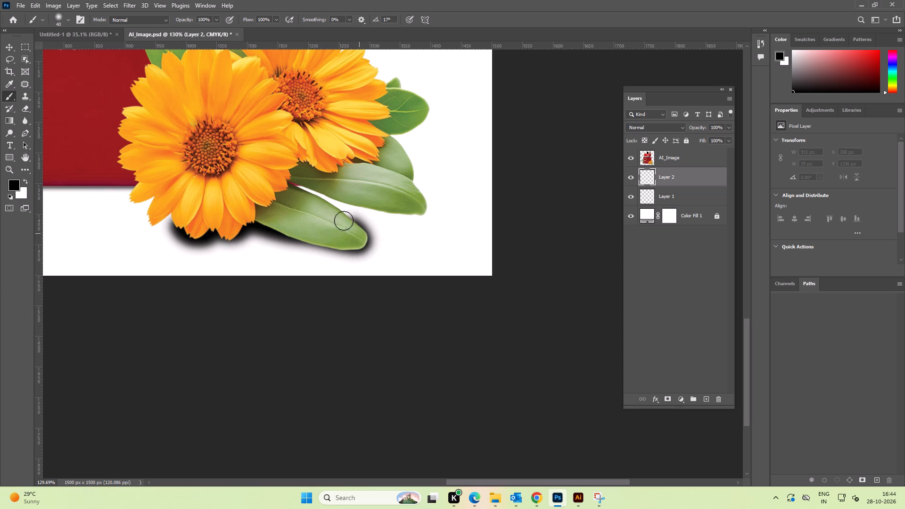
{"action": "left_click_drag", "start_coordinate": [344, 221], "coordinate": [412, 173]}
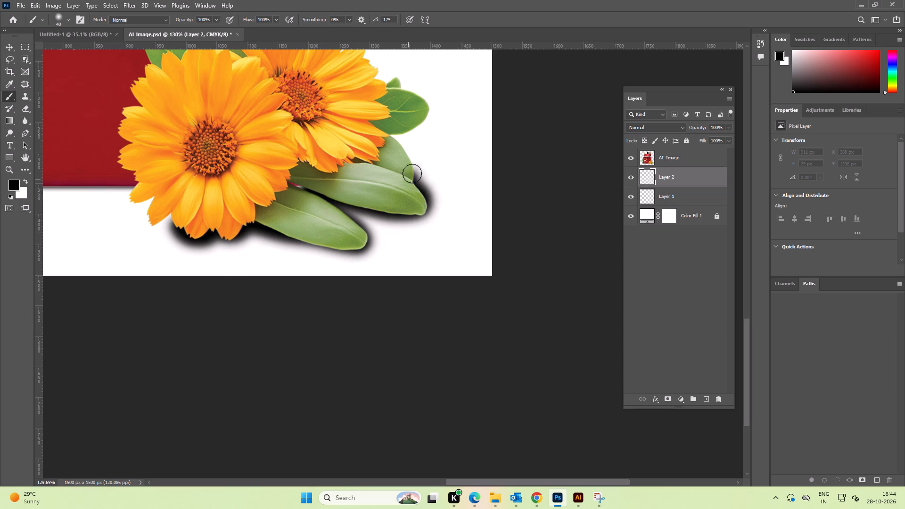
{"action": "left_click_drag", "start_coordinate": [412, 173], "coordinate": [340, 100]}
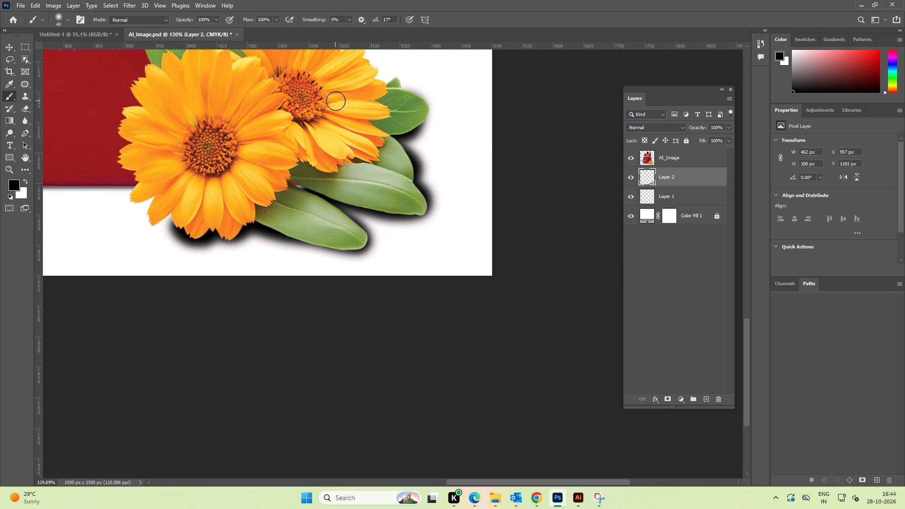
Shift the flower shadow on Layer 2 by 4 px to the right and 3 px up.
{"action": "left_click", "coordinate": [11, 44]}
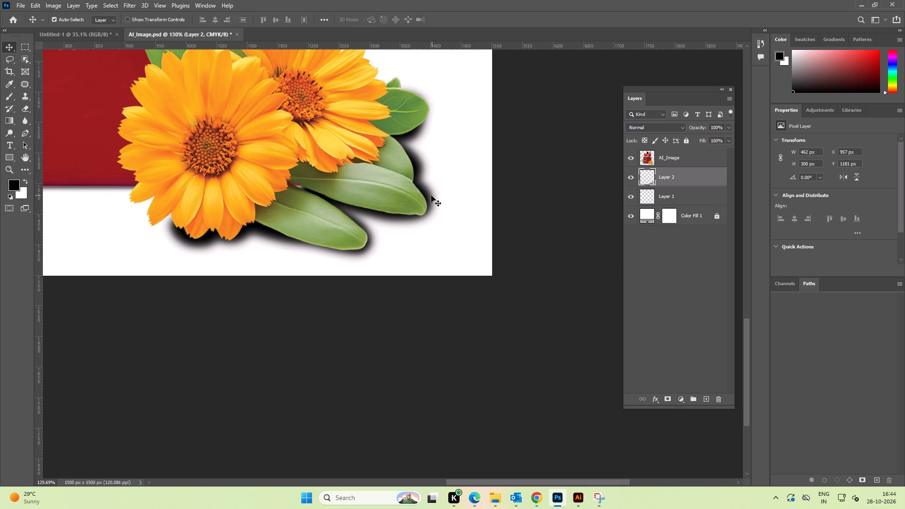
{"action": "left_click", "coordinate": [428, 196]}
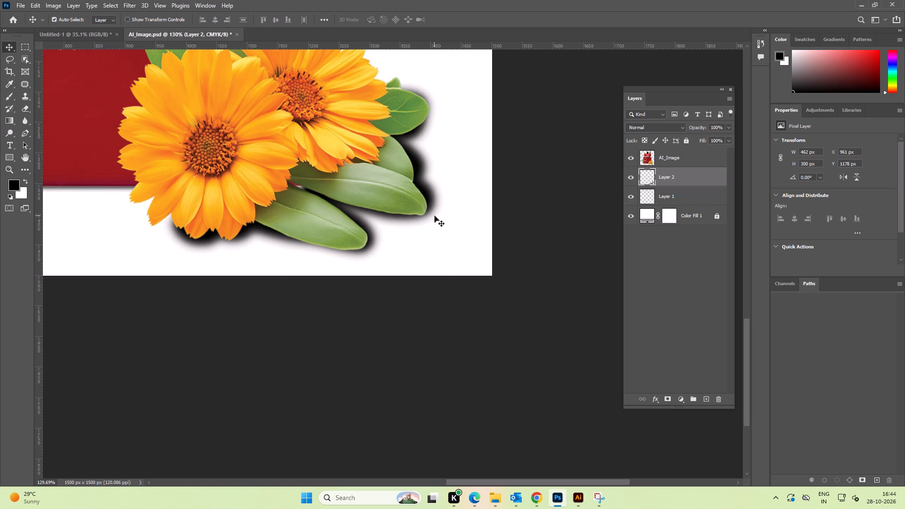
Warp the Layer 2 shadow inward so it tucks closer beneath the front flower and the lower leaves.
{"action": "key", "text": "ctrl+t"}
{"action": "left_click", "coordinate": [426, 16]}
{"action": "key", "text": "space"}
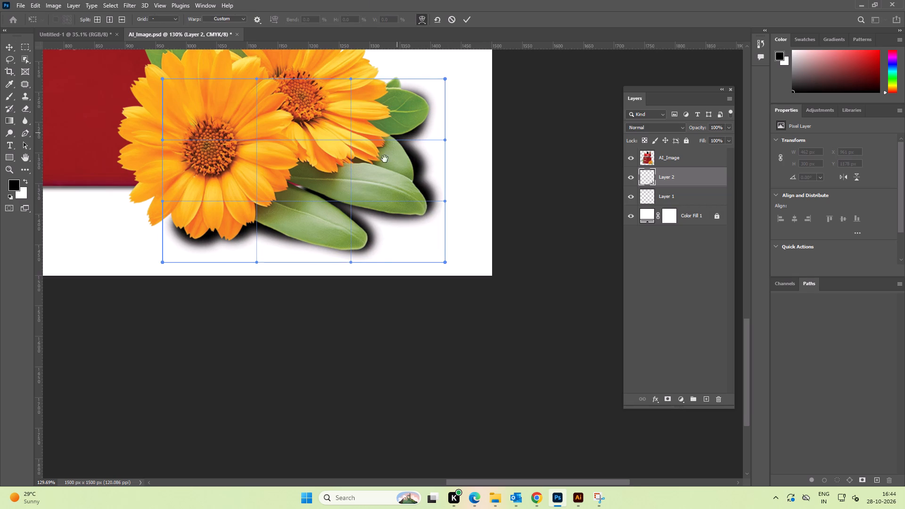
{"action": "left_click_drag", "start_coordinate": [392, 156], "coordinate": [404, 150]}
{"action": "left_click_drag", "start_coordinate": [362, 133], "coordinate": [345, 133]}
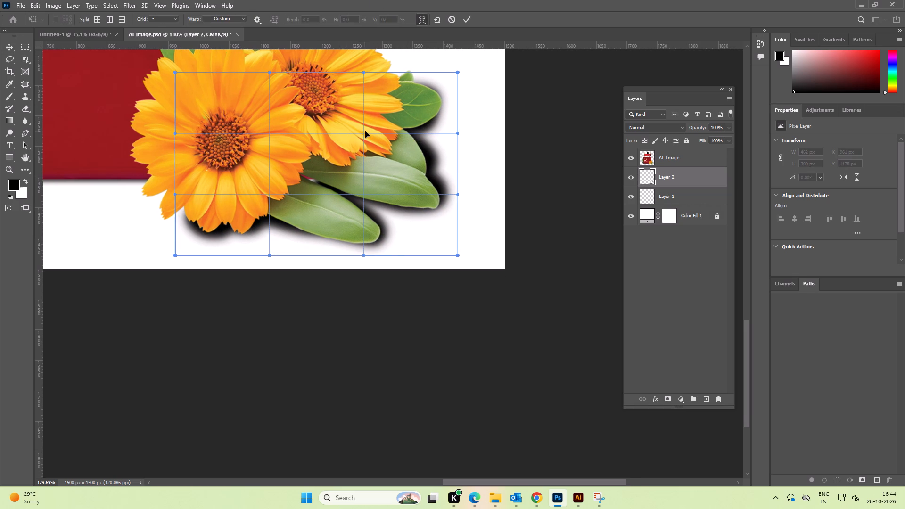
{"action": "left_click_drag", "start_coordinate": [364, 133], "coordinate": [344, 138], "text": "alt"}
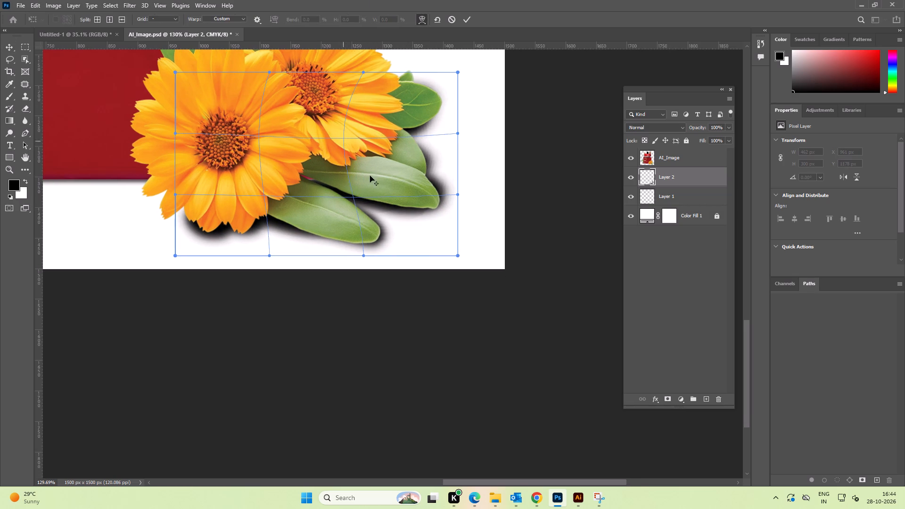
{"action": "left_click_drag", "start_coordinate": [352, 197], "coordinate": [340, 199], "text": "alt"}
{"action": "left_click_drag", "start_coordinate": [457, 194], "coordinate": [454, 204], "text": "alt"}
{"action": "left_click_drag", "start_coordinate": [354, 200], "coordinate": [347, 191], "text": "alt"}
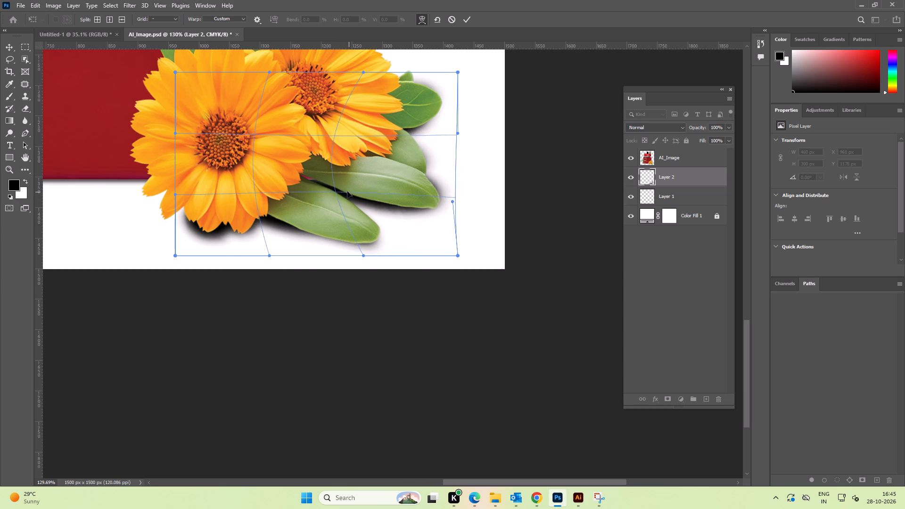
{"action": "left_click_drag", "start_coordinate": [347, 191], "coordinate": [345, 192], "text": "alt"}
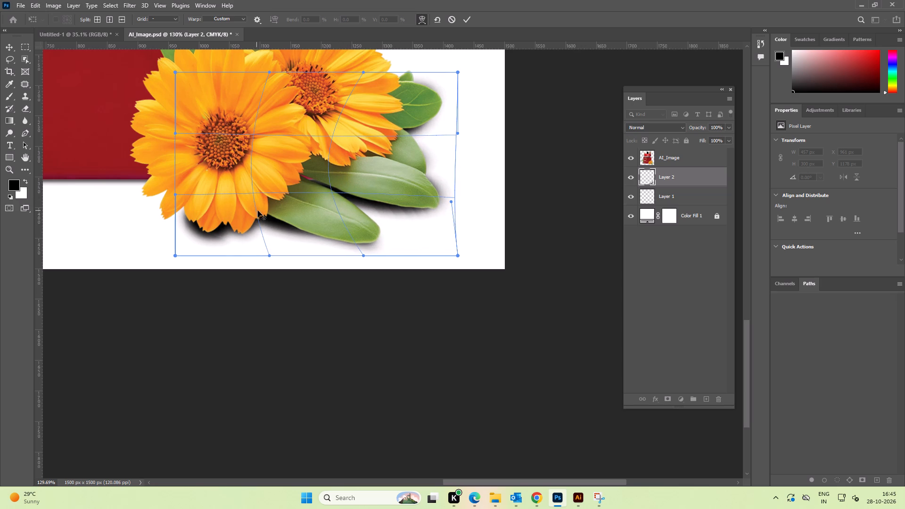
{"action": "left_click_drag", "start_coordinate": [258, 211], "coordinate": [265, 205], "text": "alt"}
{"action": "left_click_drag", "start_coordinate": [190, 192], "coordinate": [179, 188], "text": "alt"}
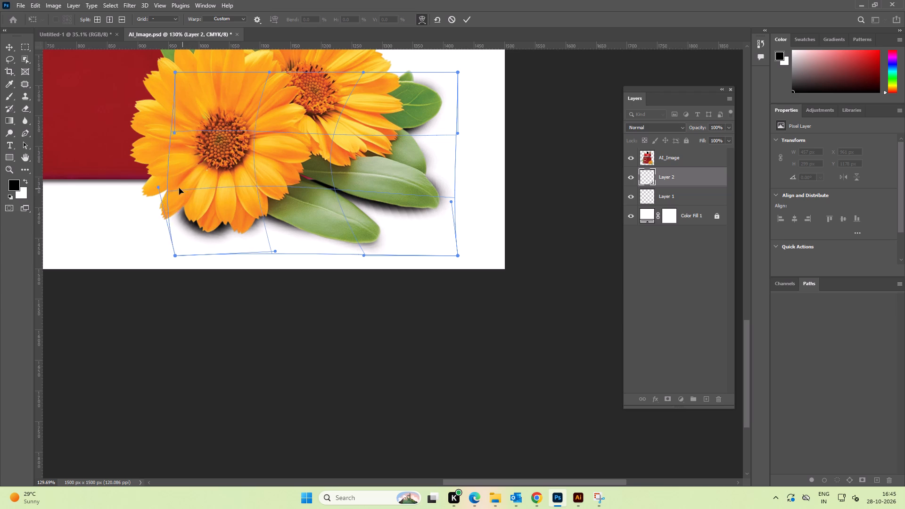
{"action": "left_click_drag", "start_coordinate": [179, 188], "coordinate": [186, 179], "text": "alt"}
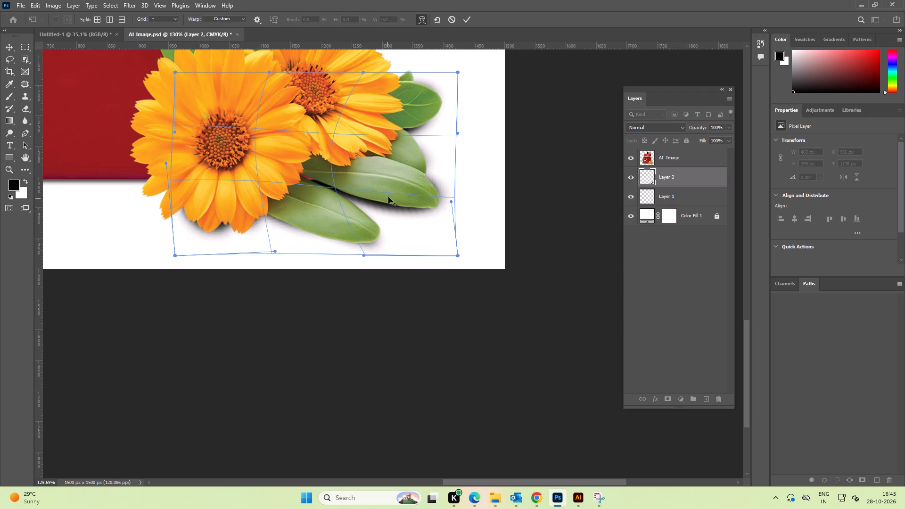
{"action": "left_click_drag", "start_coordinate": [389, 194], "coordinate": [393, 201], "text": "alt"}
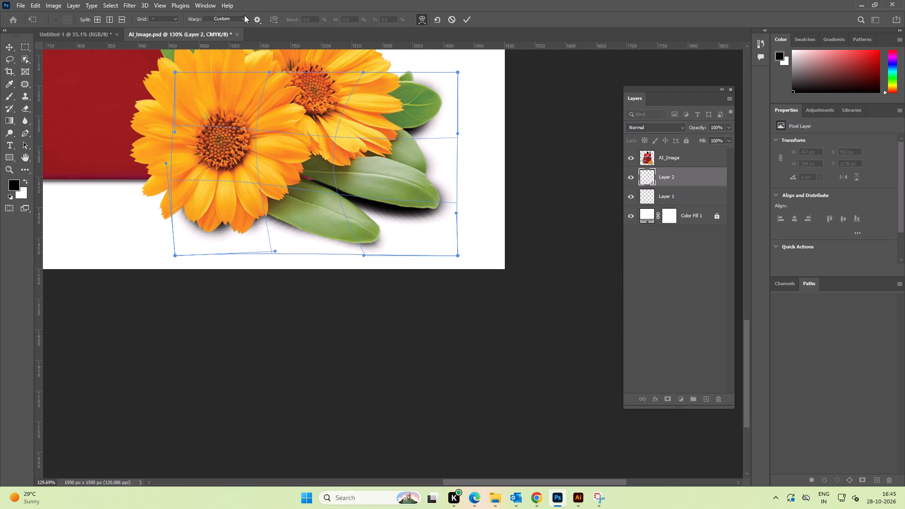
Set the warp grid to 5 x 5 and pull the shadow in under the two lower leaves.
{"action": "left_click", "coordinate": [244, 15]}
{"action": "left_click", "coordinate": [176, 17]}
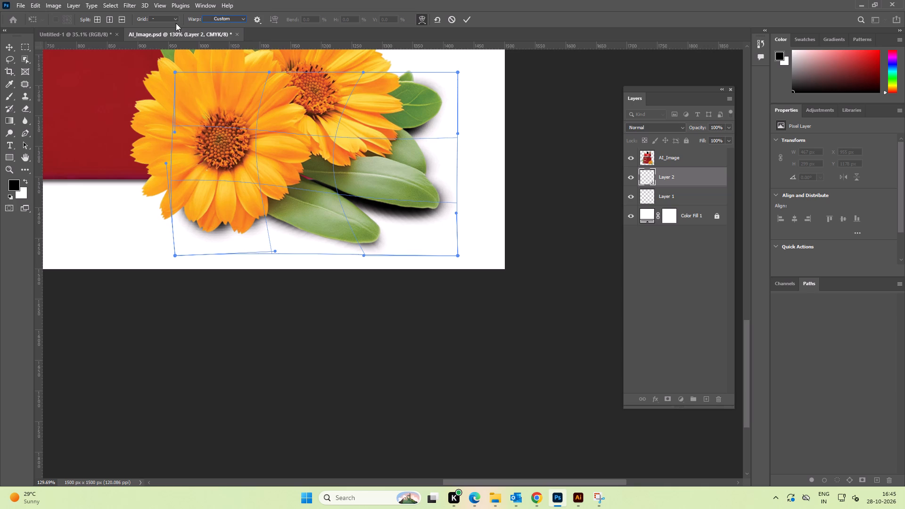
{"action": "left_click", "coordinate": [174, 18]}
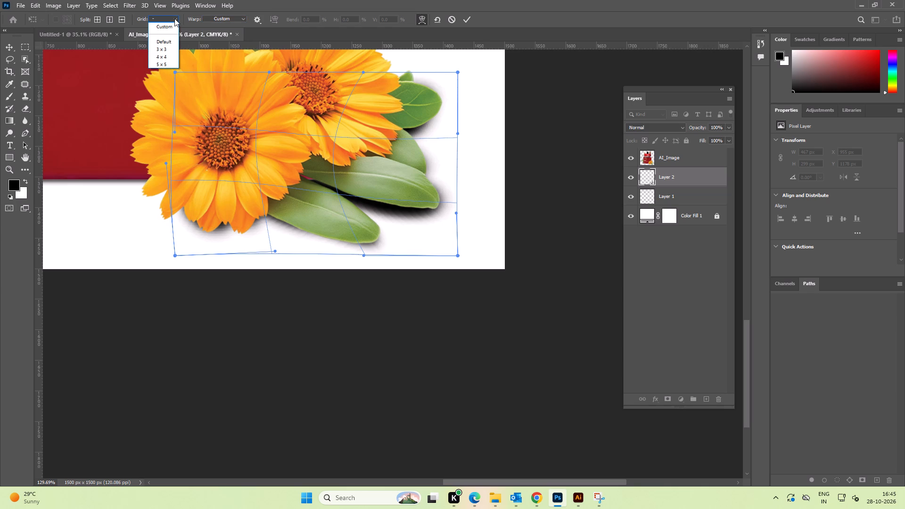
{"action": "left_click", "coordinate": [165, 63]}
{"action": "left_click", "coordinate": [427, 185]}
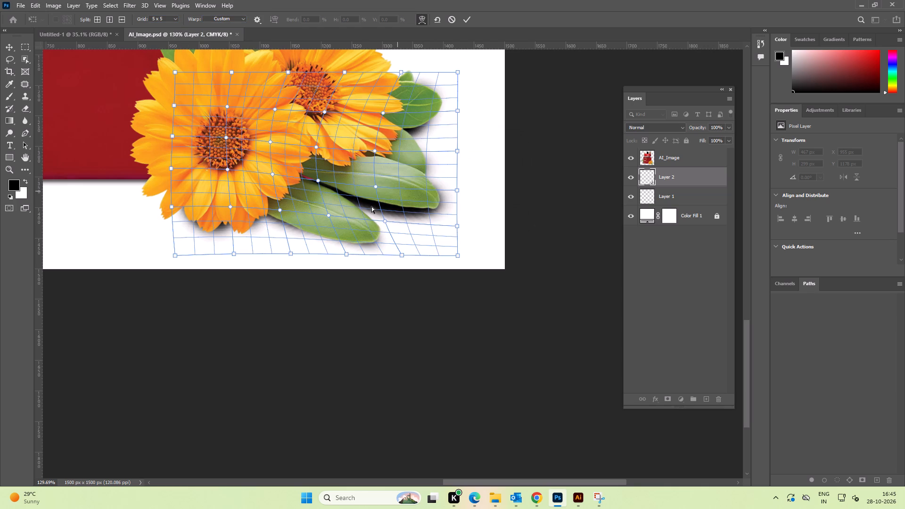
{"action": "left_click_drag", "start_coordinate": [376, 188], "coordinate": [375, 179], "text": "alt"}
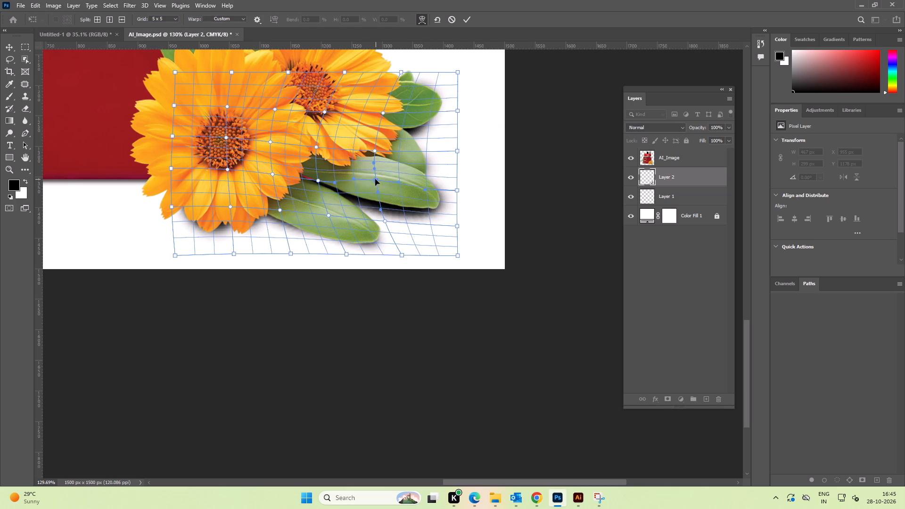
{"action": "left_click_drag", "start_coordinate": [375, 179], "coordinate": [369, 168], "text": "alt"}
{"action": "left_click_drag", "start_coordinate": [389, 205], "coordinate": [380, 195], "text": "alt"}
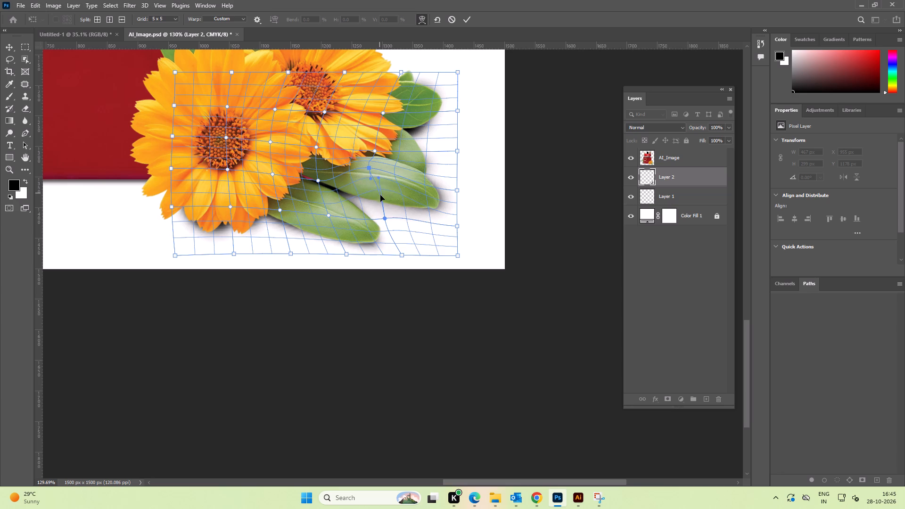
{"action": "left_click_drag", "start_coordinate": [380, 195], "coordinate": [383, 202], "text": "alt"}
{"action": "left_click_drag", "start_coordinate": [323, 181], "coordinate": [304, 175], "text": "alt"}
{"action": "left_click_drag", "start_coordinate": [331, 187], "coordinate": [321, 185], "text": "alt"}
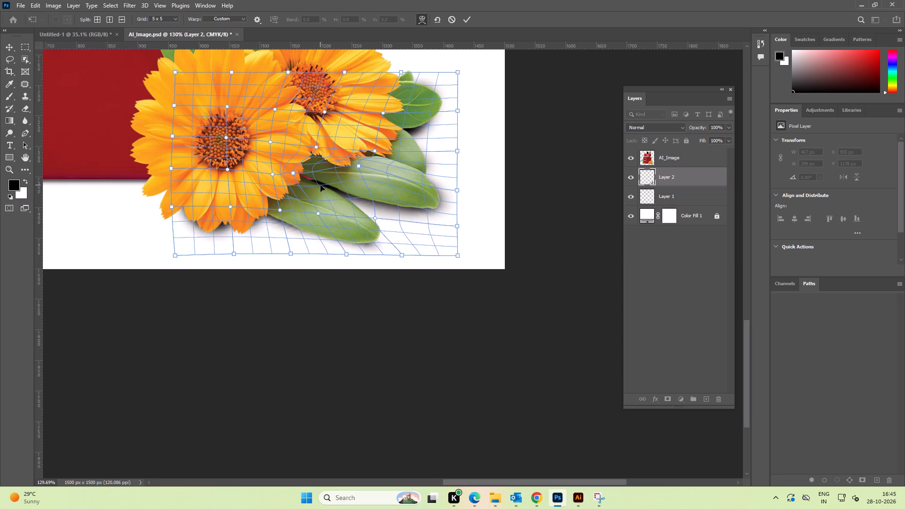
{"action": "left_click_drag", "start_coordinate": [321, 185], "coordinate": [313, 183], "text": "alt"}
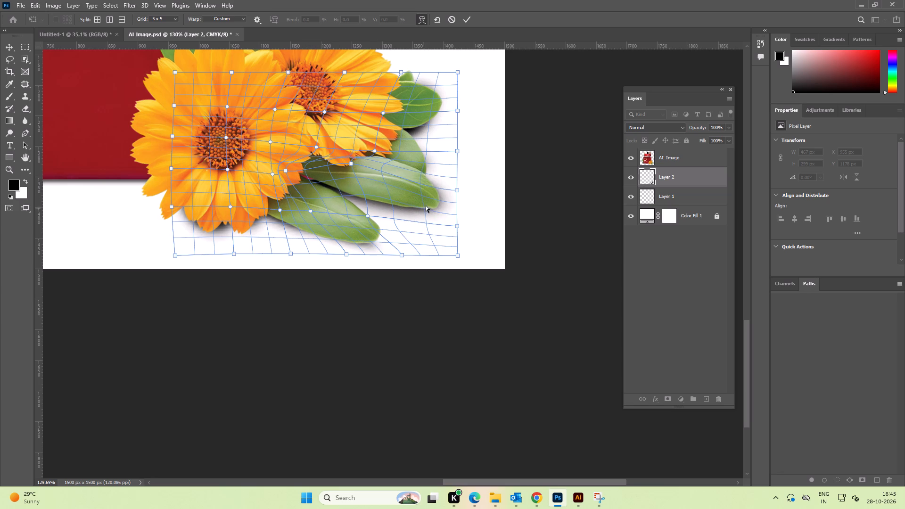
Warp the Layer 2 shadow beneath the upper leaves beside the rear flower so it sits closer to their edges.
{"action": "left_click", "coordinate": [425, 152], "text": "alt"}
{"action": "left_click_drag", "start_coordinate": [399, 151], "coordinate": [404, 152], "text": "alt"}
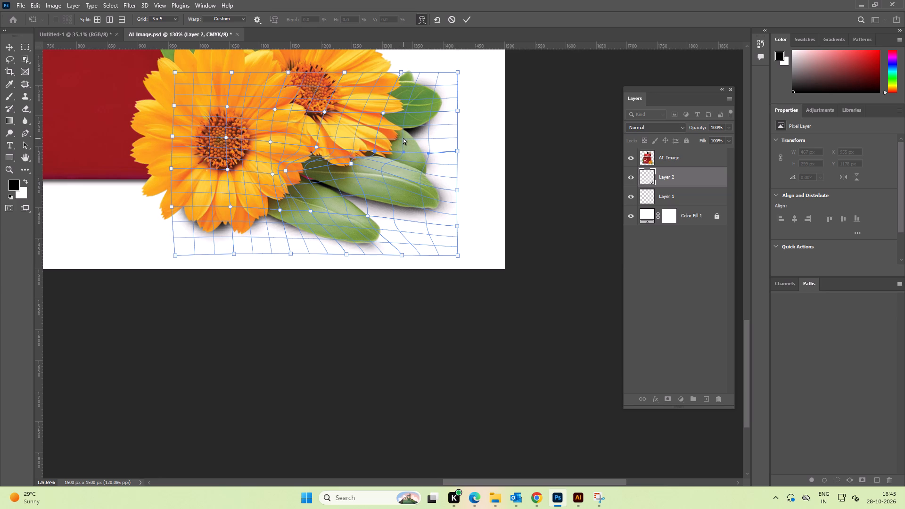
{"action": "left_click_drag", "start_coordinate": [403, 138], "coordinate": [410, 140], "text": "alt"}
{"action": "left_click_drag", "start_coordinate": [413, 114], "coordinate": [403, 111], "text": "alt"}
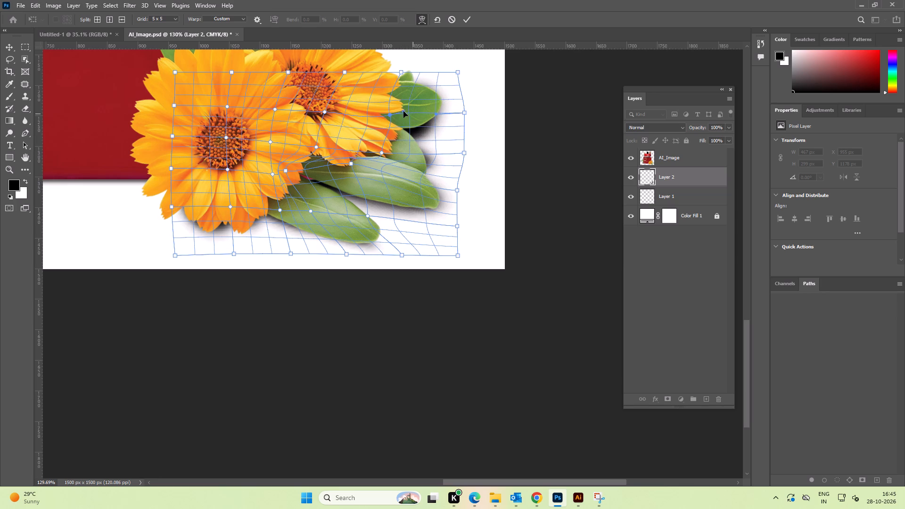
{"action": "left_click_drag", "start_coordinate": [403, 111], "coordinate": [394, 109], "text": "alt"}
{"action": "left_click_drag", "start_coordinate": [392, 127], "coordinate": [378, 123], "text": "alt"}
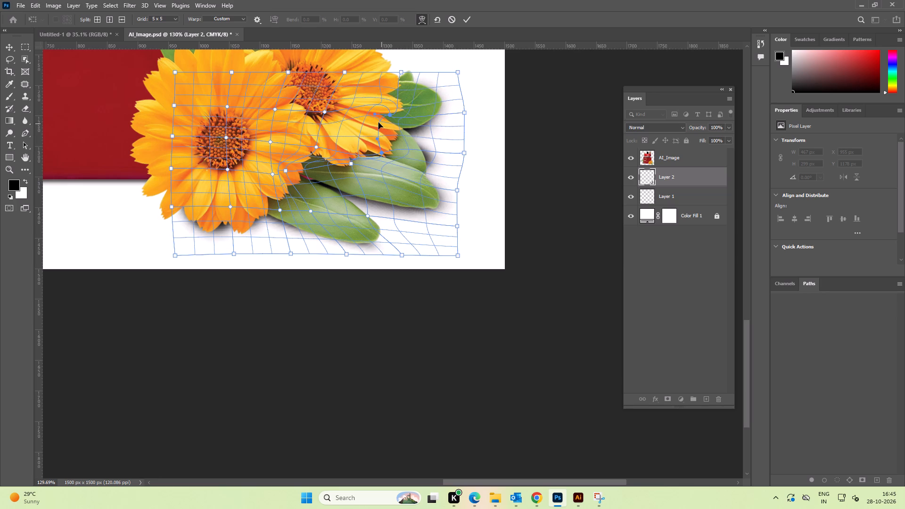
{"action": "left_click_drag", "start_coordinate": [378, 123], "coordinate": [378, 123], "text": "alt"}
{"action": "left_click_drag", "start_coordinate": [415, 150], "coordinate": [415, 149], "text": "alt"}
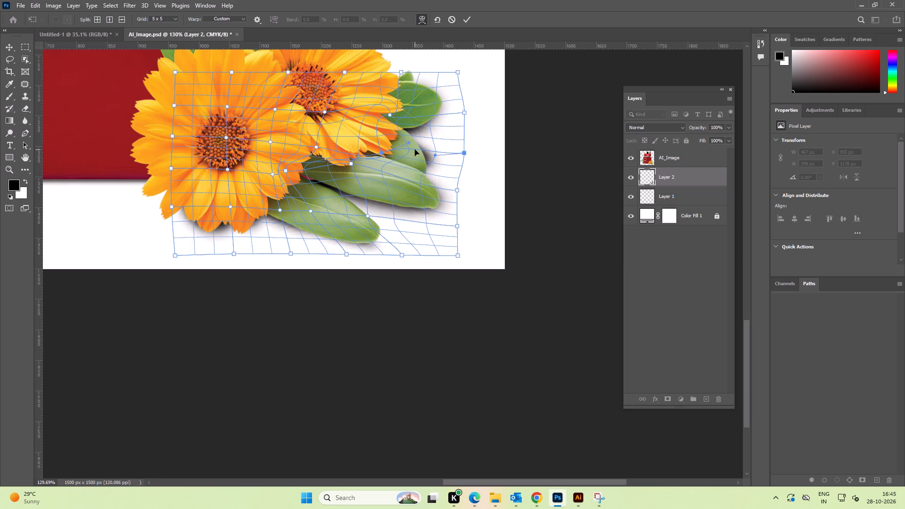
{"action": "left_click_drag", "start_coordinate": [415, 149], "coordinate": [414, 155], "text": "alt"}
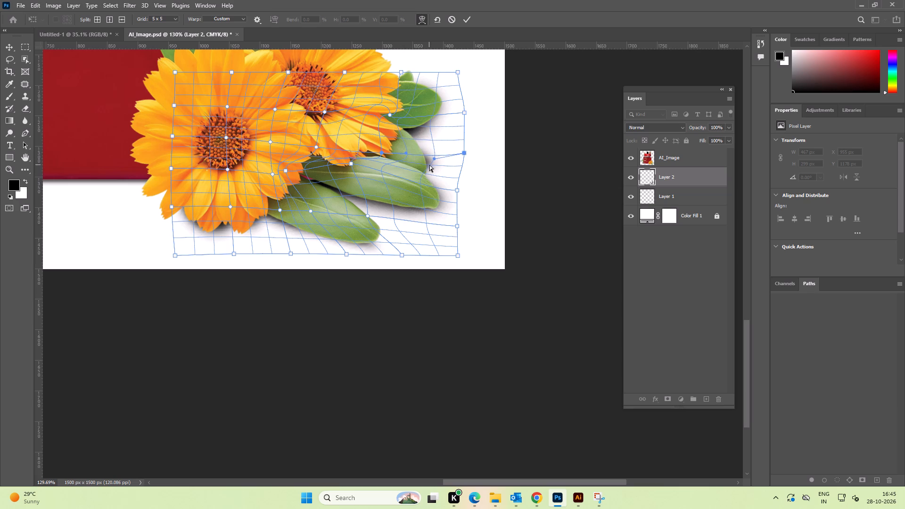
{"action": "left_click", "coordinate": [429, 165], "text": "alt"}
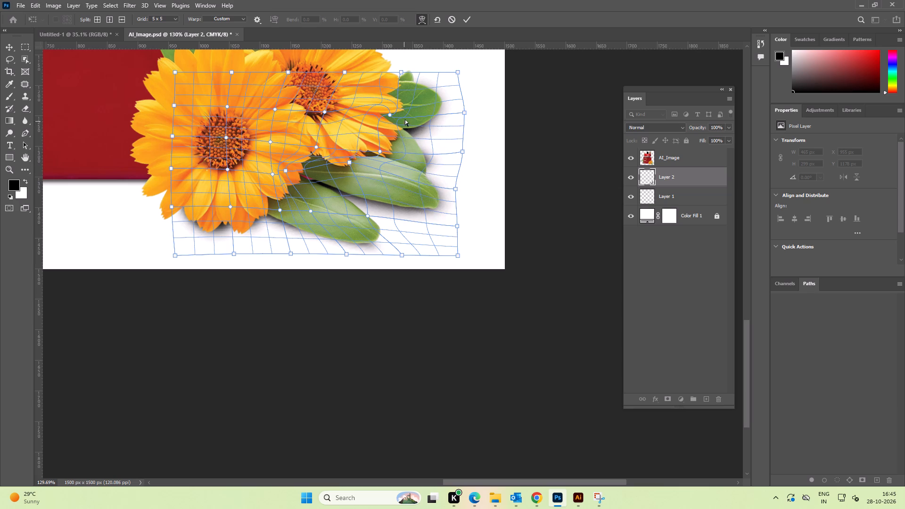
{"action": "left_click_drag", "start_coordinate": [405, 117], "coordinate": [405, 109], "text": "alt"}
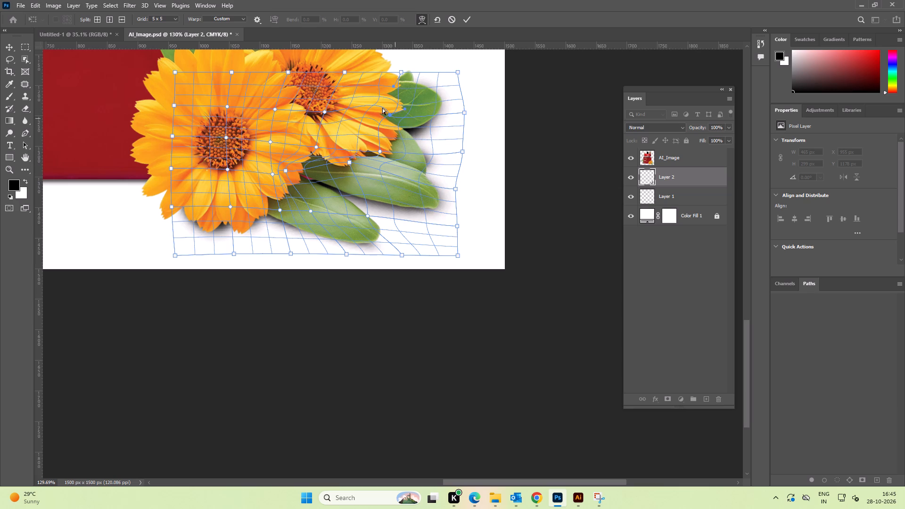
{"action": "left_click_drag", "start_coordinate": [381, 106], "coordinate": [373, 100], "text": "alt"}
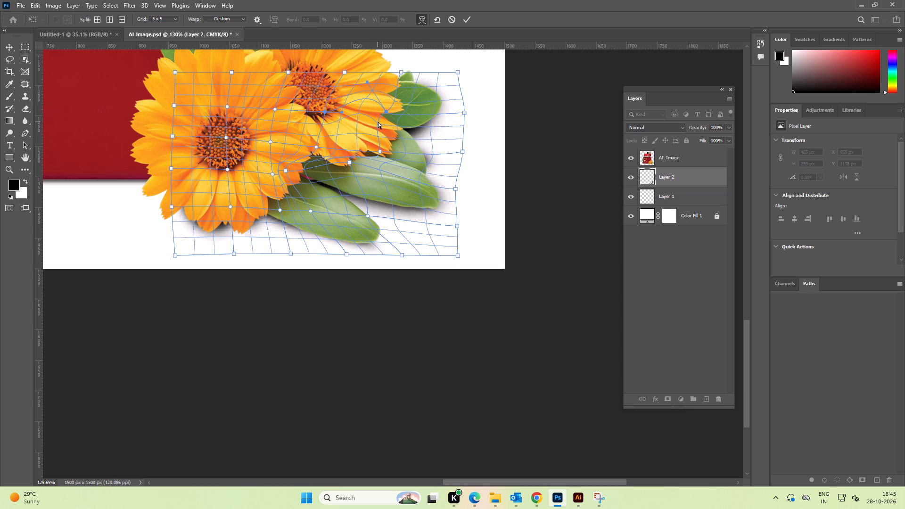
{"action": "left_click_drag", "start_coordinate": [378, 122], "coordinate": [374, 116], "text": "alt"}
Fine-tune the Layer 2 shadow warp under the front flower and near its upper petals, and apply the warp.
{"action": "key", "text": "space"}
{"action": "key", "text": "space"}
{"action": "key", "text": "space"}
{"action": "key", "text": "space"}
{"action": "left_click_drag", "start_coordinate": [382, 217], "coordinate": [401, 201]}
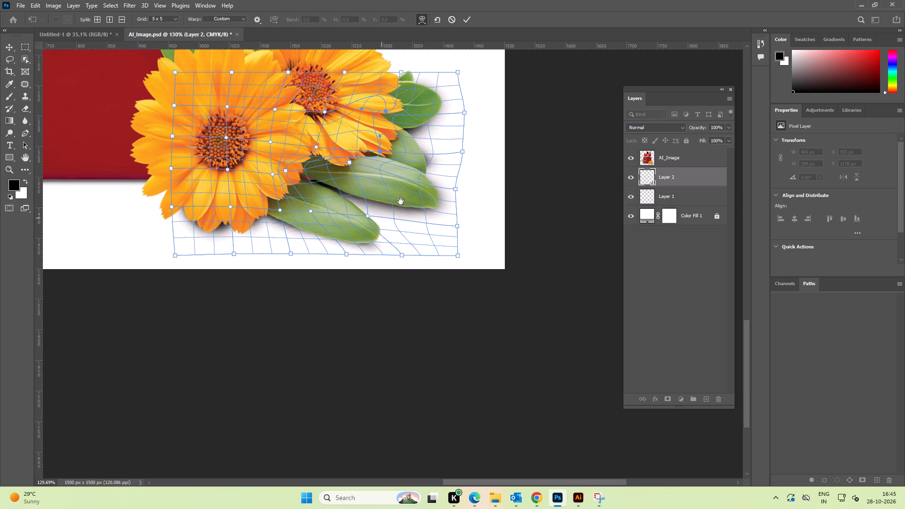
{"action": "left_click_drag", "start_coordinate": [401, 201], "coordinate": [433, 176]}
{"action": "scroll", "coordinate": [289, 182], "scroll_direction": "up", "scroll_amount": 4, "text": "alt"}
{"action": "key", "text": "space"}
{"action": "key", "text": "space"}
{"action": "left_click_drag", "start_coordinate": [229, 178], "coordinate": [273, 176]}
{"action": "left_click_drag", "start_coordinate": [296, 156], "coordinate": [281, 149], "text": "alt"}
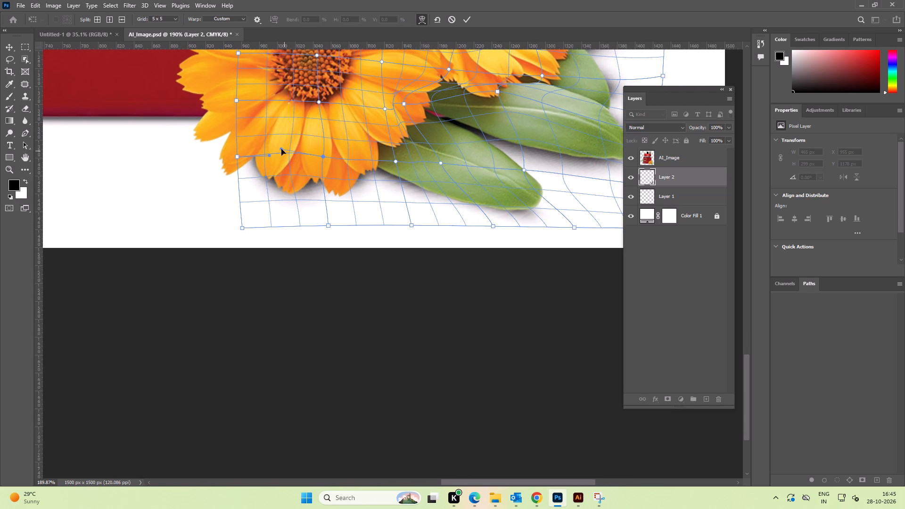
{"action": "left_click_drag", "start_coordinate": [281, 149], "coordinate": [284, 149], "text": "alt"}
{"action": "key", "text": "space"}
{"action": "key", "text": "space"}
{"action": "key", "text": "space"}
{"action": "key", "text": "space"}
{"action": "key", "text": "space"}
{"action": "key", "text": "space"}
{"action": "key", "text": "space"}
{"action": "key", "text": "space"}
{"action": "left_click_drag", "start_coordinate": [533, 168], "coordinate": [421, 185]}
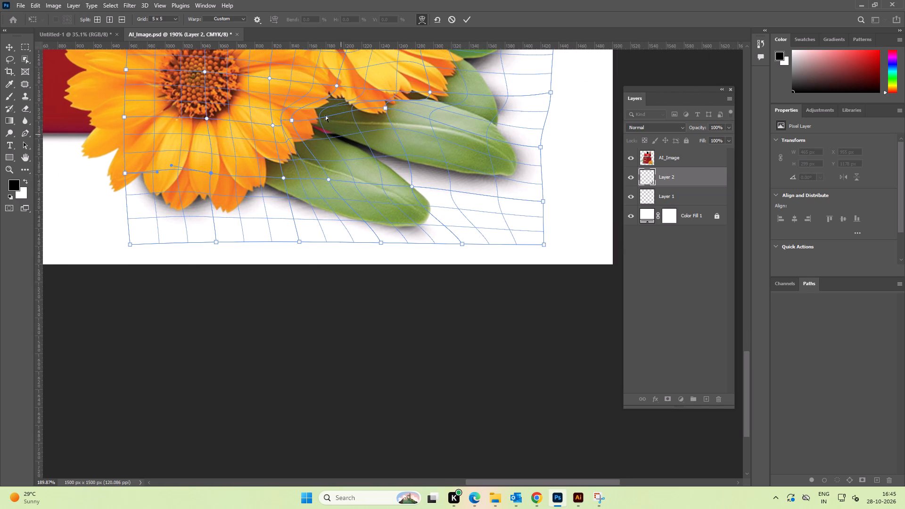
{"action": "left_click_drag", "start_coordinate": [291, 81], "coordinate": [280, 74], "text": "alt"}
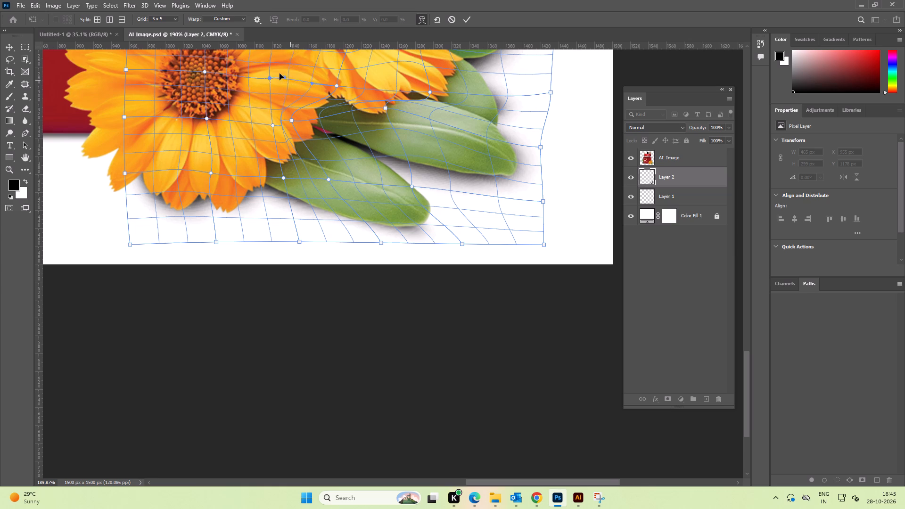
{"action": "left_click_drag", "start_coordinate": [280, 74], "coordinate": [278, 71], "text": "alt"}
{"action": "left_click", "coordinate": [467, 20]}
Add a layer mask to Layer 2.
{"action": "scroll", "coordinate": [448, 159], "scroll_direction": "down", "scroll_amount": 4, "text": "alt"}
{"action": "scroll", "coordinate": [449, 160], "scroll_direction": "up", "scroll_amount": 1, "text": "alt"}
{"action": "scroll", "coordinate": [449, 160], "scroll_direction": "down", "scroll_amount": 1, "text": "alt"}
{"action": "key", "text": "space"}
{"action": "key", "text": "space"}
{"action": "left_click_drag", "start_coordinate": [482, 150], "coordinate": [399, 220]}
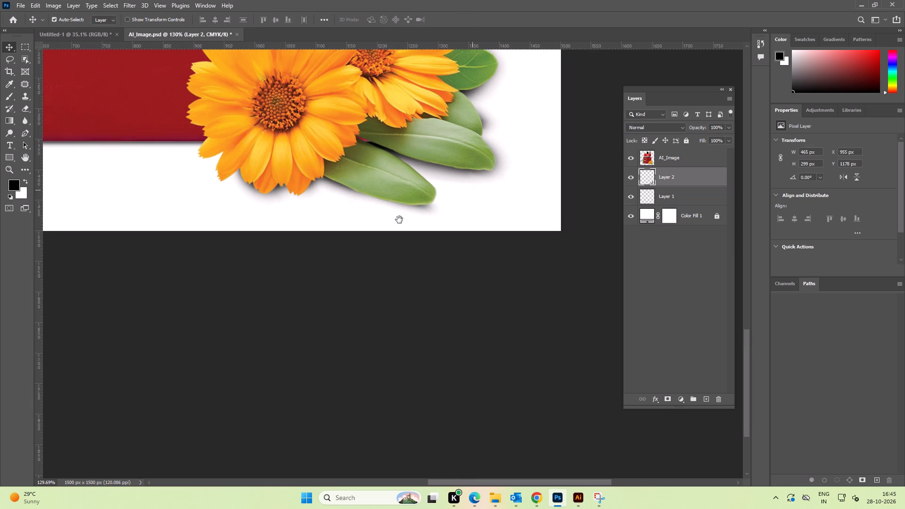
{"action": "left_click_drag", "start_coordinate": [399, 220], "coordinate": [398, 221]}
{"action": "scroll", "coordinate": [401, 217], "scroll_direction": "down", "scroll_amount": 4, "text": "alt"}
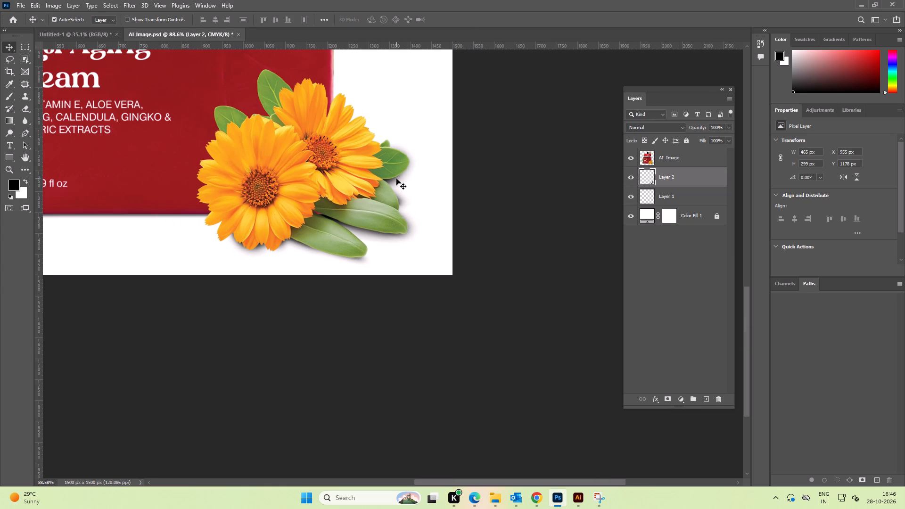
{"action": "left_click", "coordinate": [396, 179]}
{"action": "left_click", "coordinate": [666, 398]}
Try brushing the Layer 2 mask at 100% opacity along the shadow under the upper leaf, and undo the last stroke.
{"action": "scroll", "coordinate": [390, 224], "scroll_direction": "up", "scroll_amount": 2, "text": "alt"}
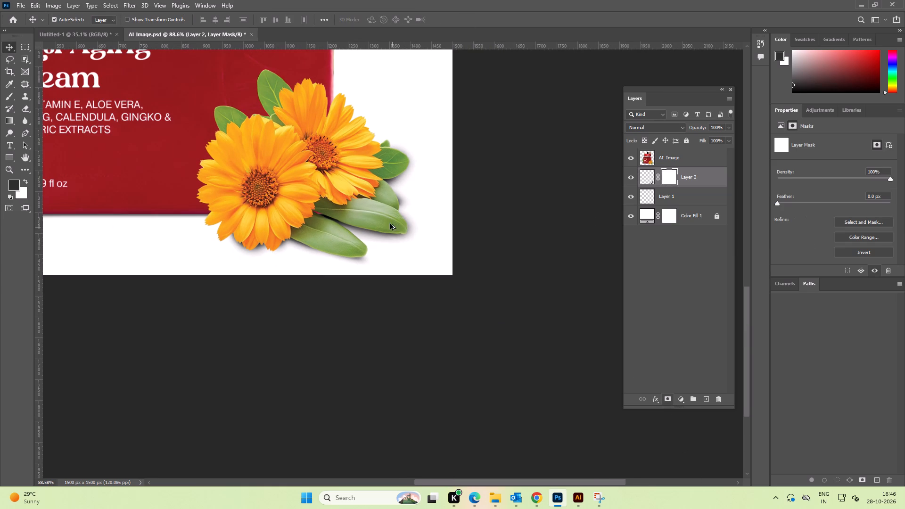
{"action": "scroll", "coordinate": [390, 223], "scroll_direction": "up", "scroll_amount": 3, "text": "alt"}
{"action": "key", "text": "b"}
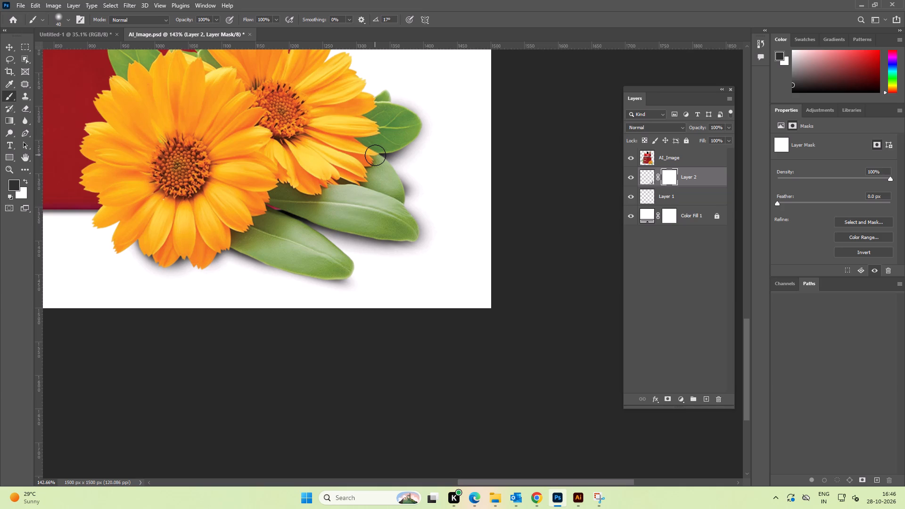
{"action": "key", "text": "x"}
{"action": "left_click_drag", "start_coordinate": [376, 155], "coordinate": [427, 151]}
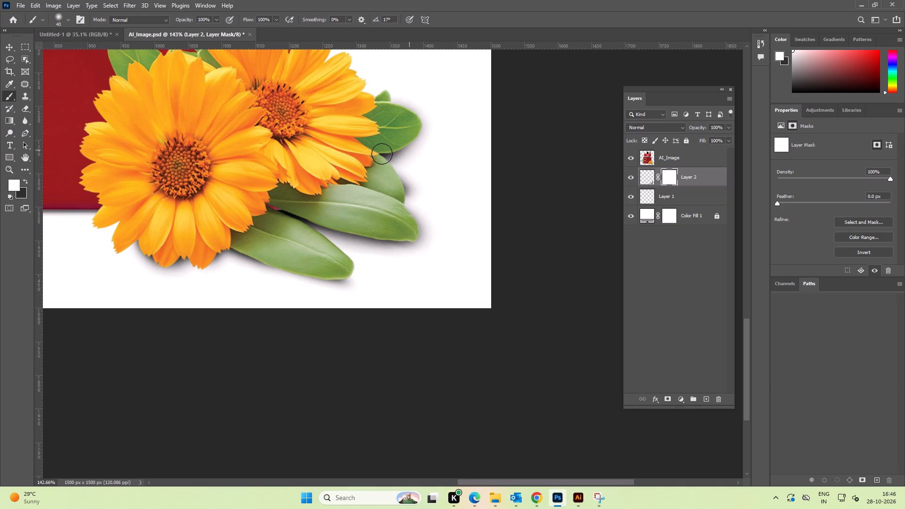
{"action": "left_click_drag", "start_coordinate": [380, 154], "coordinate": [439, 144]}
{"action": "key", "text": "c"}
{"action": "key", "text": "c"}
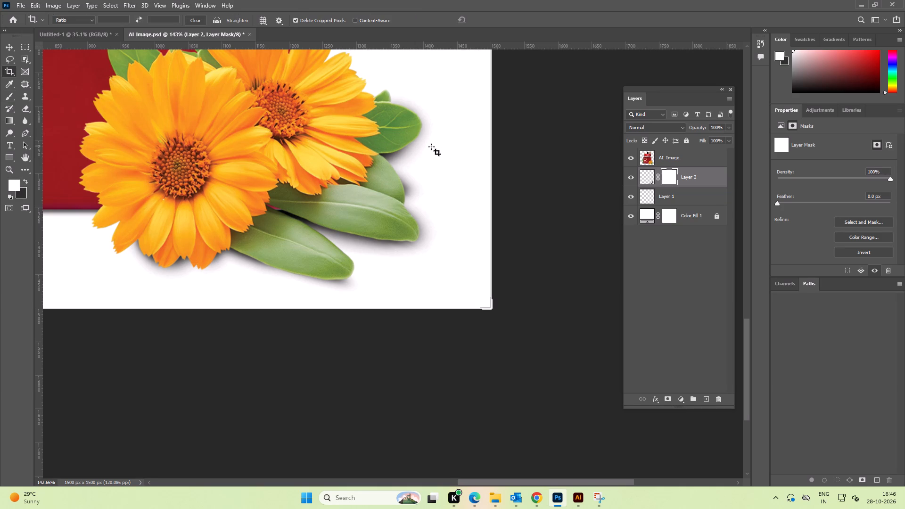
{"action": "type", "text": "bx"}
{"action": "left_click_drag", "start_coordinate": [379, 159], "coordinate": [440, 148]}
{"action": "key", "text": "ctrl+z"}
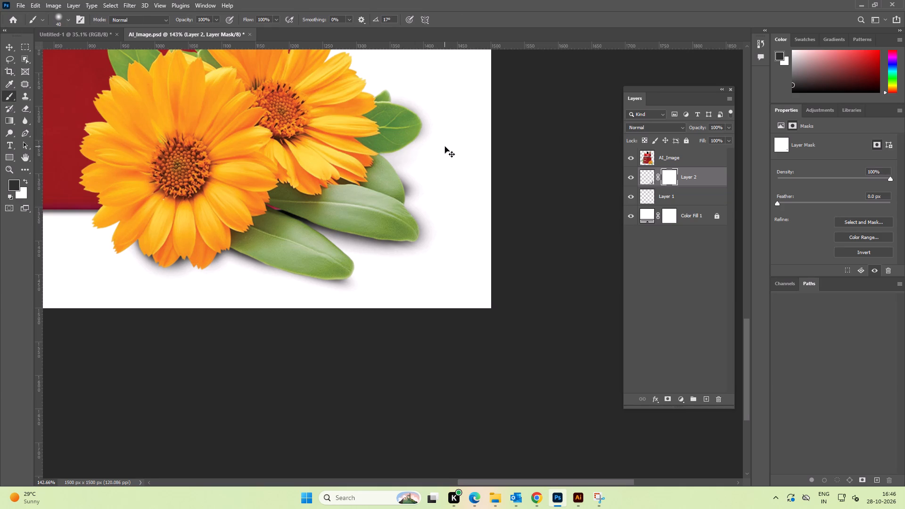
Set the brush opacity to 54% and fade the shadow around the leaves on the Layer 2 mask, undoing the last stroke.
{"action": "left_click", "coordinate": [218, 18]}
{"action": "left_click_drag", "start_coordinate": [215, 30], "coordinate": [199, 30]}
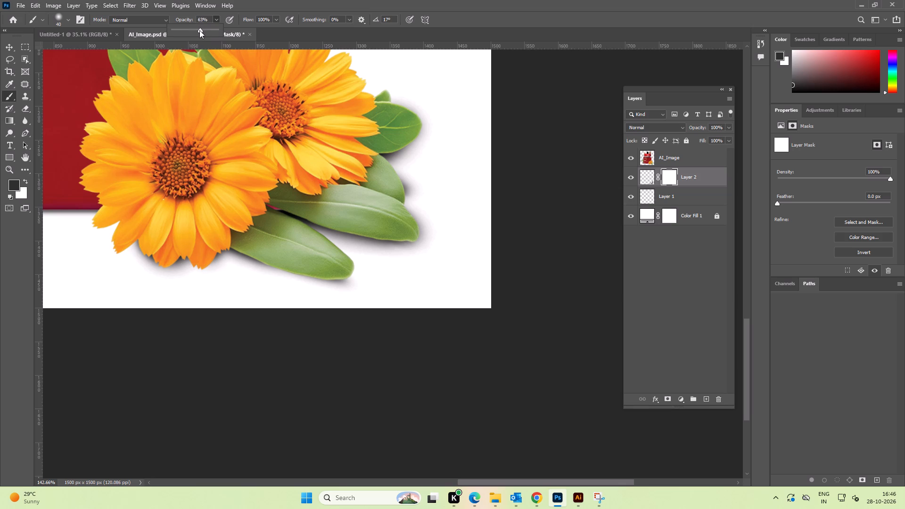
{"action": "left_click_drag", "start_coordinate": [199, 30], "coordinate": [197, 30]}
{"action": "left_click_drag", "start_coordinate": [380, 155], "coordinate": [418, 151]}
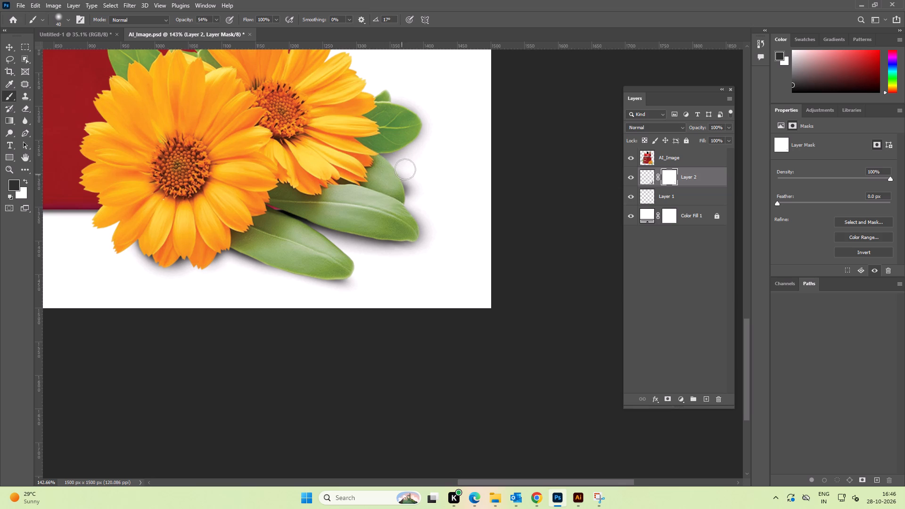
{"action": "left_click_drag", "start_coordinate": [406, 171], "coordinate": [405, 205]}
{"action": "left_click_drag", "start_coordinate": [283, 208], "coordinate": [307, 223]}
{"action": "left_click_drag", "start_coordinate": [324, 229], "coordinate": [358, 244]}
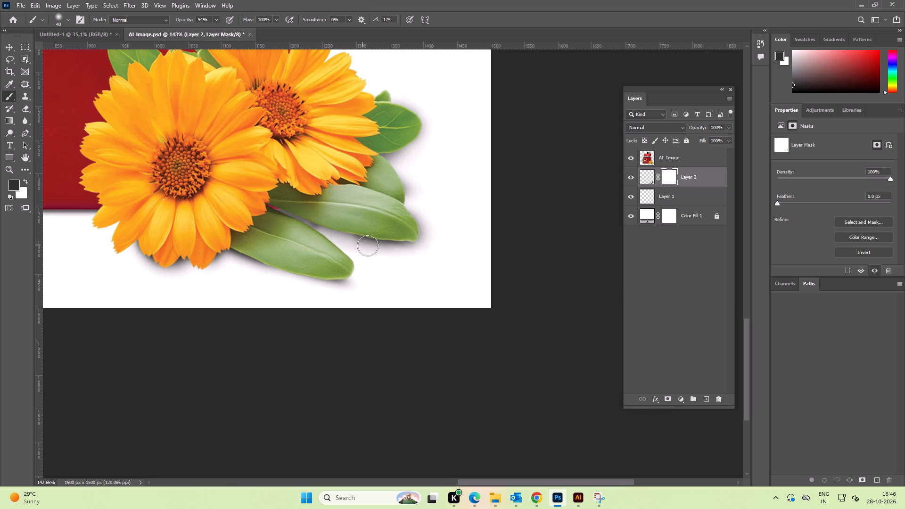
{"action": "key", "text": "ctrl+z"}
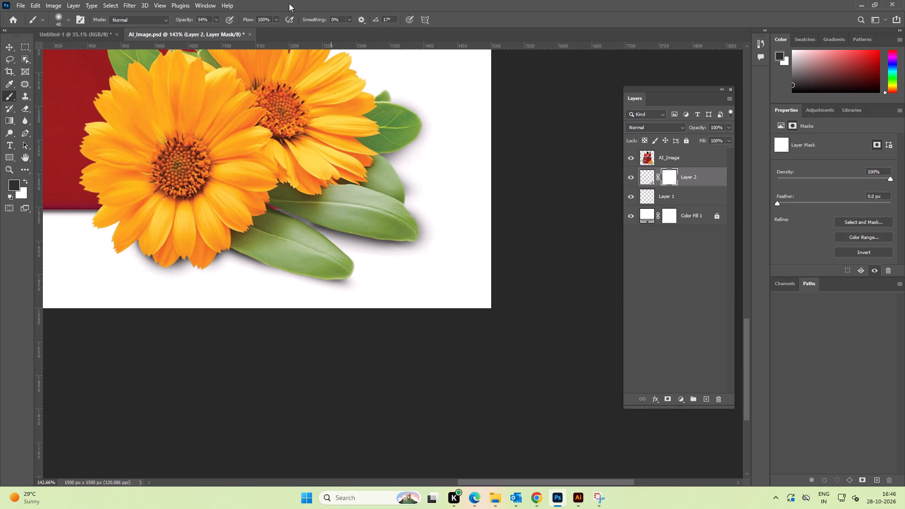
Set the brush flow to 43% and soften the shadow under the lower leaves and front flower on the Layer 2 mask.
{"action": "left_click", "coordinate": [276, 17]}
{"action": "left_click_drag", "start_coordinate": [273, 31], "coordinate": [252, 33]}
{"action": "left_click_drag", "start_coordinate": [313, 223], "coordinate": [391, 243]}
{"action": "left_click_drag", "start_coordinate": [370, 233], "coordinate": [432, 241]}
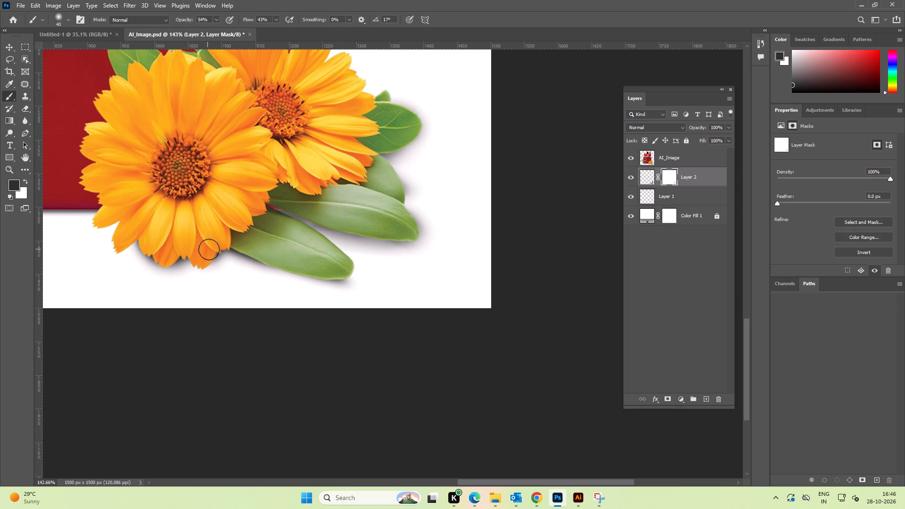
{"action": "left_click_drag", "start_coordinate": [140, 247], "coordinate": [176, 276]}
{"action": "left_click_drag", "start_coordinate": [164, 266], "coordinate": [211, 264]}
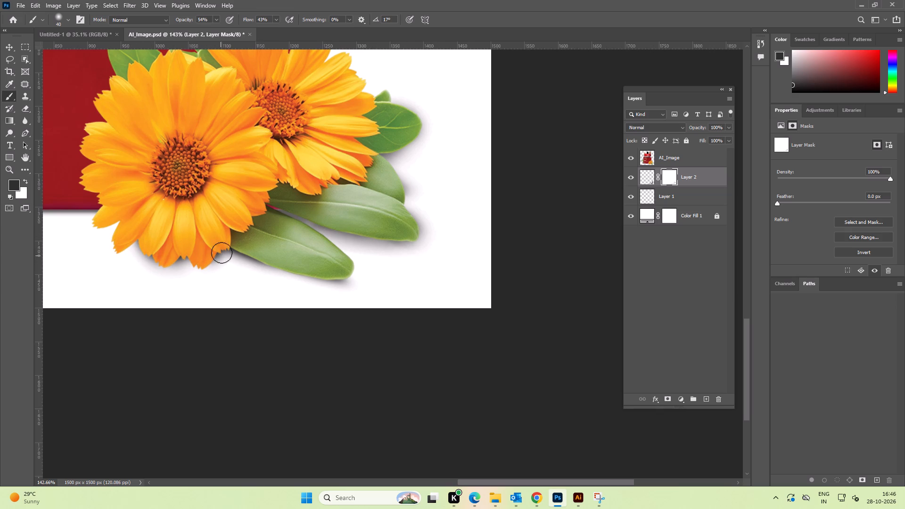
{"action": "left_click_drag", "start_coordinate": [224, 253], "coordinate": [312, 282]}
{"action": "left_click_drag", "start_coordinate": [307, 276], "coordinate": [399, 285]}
Examine the shadows along the base of the box, the aloe leaves and the flowers, up close and in the whole composition.
{"action": "scroll", "coordinate": [389, 246], "scroll_direction": "down", "scroll_amount": 3, "text": "alt"}
{"action": "key", "text": "space"}
{"action": "left_click_drag", "start_coordinate": [299, 246], "coordinate": [369, 234]}
{"action": "scroll", "coordinate": [369, 228], "scroll_direction": "down", "scroll_amount": 4, "text": "alt"}
{"action": "key", "text": "space"}
{"action": "key", "text": "space"}
{"action": "key", "text": "space"}
{"action": "key", "text": "space"}
{"action": "key", "text": "space"}
{"action": "key", "text": "space"}
{"action": "key", "text": "space"}
{"action": "left_click_drag", "start_coordinate": [217, 208], "coordinate": [501, 215]}
{"action": "scroll", "coordinate": [335, 224], "scroll_direction": "up", "scroll_amount": 2, "text": "alt"}
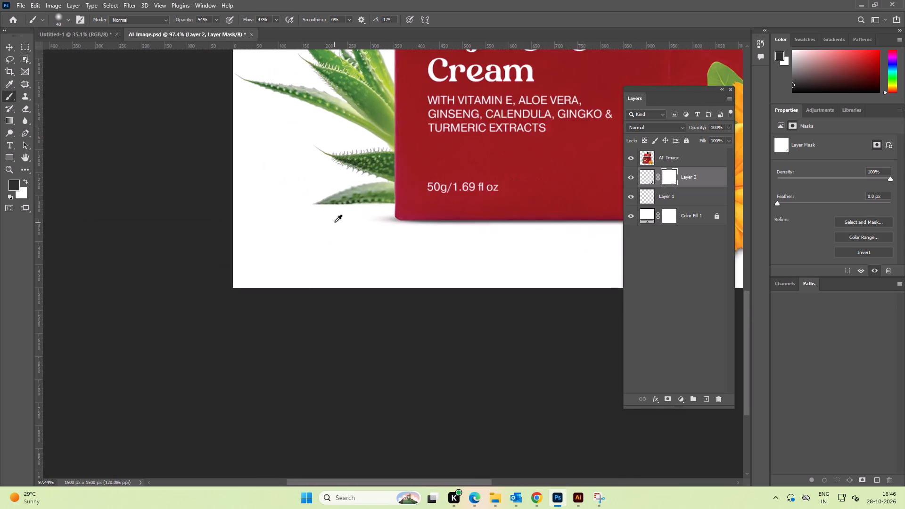
{"action": "scroll", "coordinate": [335, 222], "scroll_direction": "up", "scroll_amount": 5, "text": "alt"}
{"action": "scroll", "coordinate": [366, 213], "scroll_direction": "down", "scroll_amount": 5, "text": "alt"}
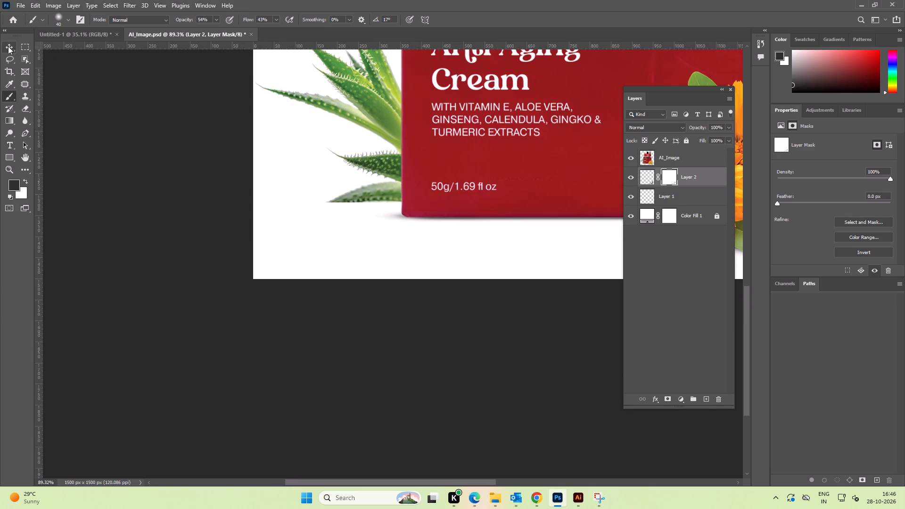
{"action": "left_click", "coordinate": [8, 46]}
{"action": "scroll", "coordinate": [303, 198], "scroll_direction": "down", "scroll_amount": 8, "text": "alt"}
{"action": "key", "text": "space"}
{"action": "key", "text": "space"}
{"action": "left_click_drag", "start_coordinate": [520, 170], "coordinate": [435, 189]}
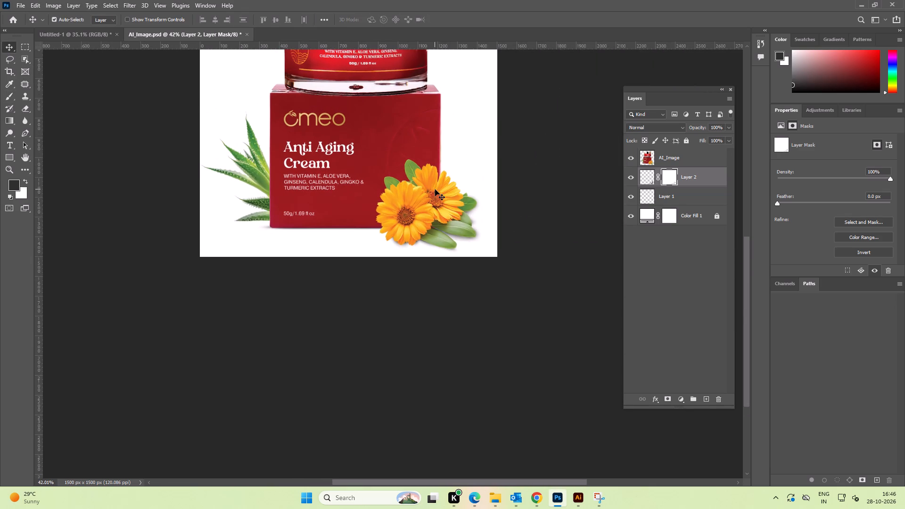
{"action": "scroll", "coordinate": [443, 193], "scroll_direction": "down", "scroll_amount": 4, "text": "alt"}
{"action": "scroll", "coordinate": [474, 235], "scroll_direction": "up", "scroll_amount": 3, "text": "alt"}
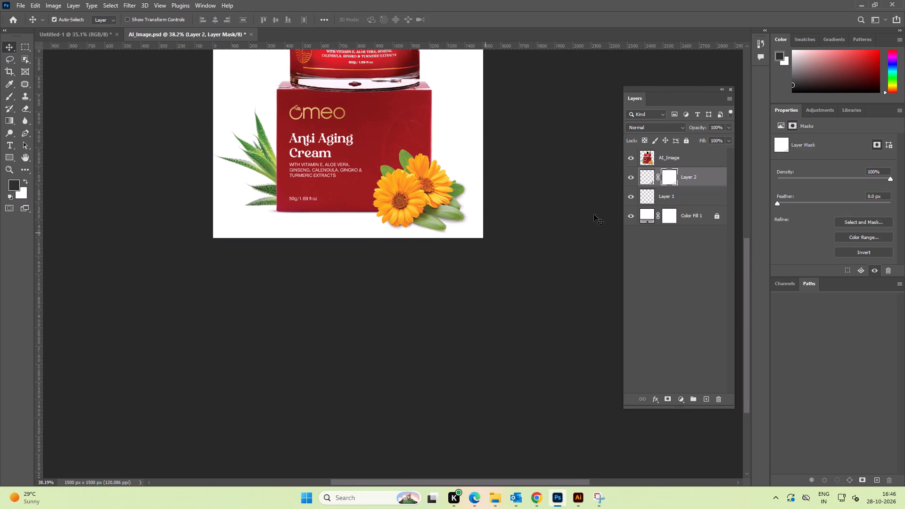
{"action": "scroll", "coordinate": [446, 224], "scroll_direction": "up", "scroll_amount": 4, "text": "alt"}
Hide Layer 2 and delete it together with its mask.
{"action": "left_click", "coordinate": [632, 180]}
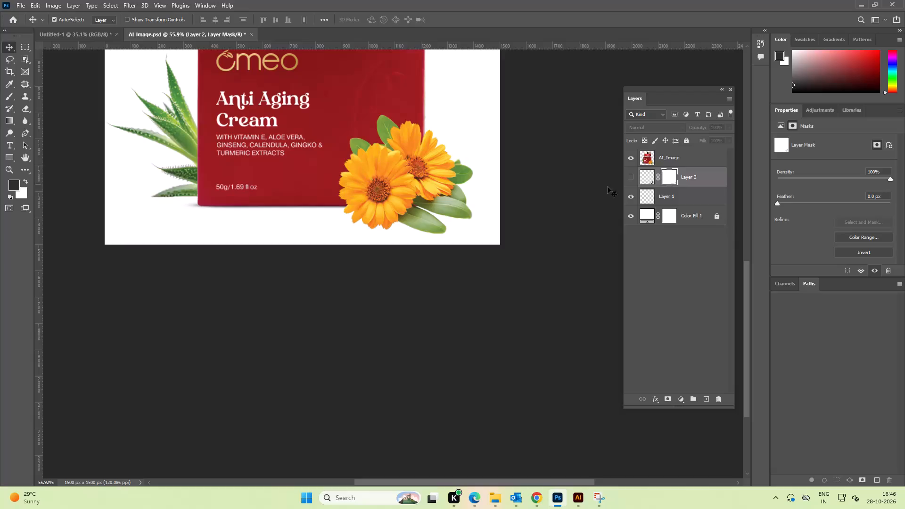
{"action": "left_click", "coordinate": [700, 178]}
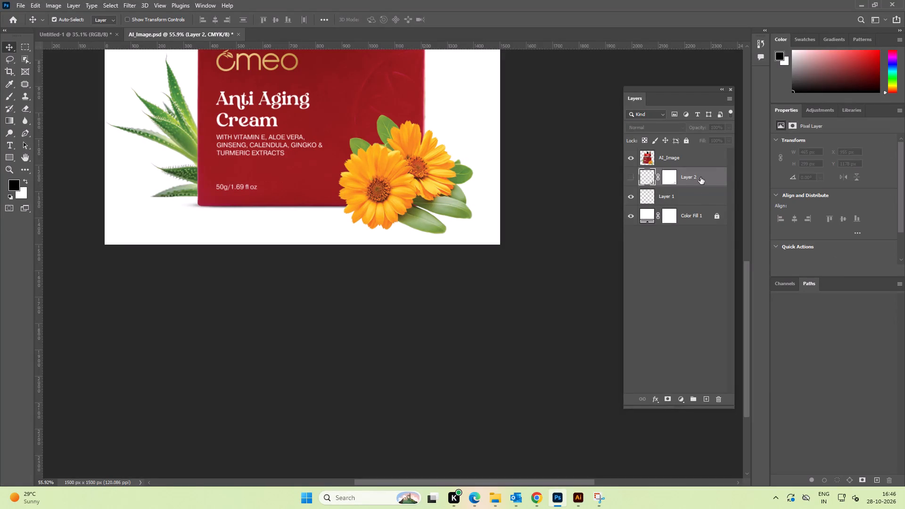
{"action": "key", "text": "Delete"}
Unlock and delete the white Color Fill 1 background layer.
{"action": "left_click", "coordinate": [717, 197]}
{"action": "left_click", "coordinate": [697, 195]}
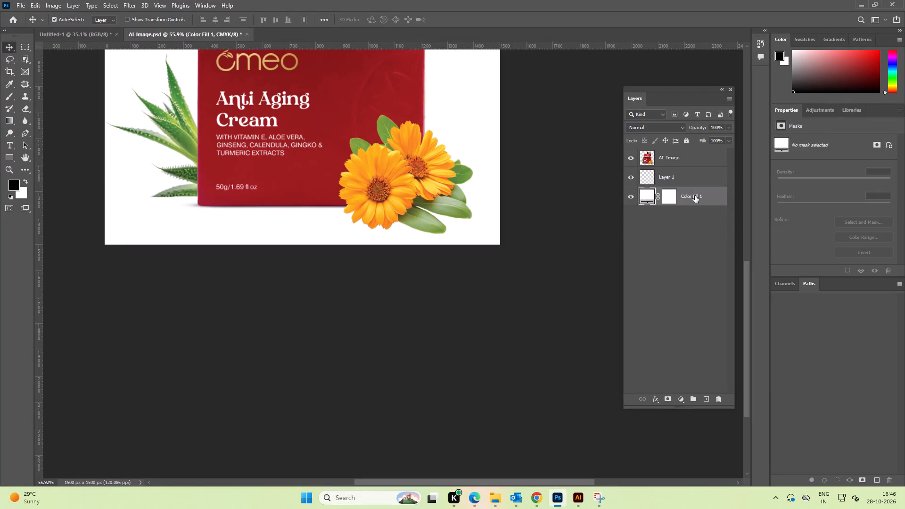
{"action": "key", "text": "Delete"}
Merge the AI_Image layer with Layer 1.
{"action": "left_click", "coordinate": [683, 160], "text": "shift"}
{"action": "key", "text": "ctrl+e"}
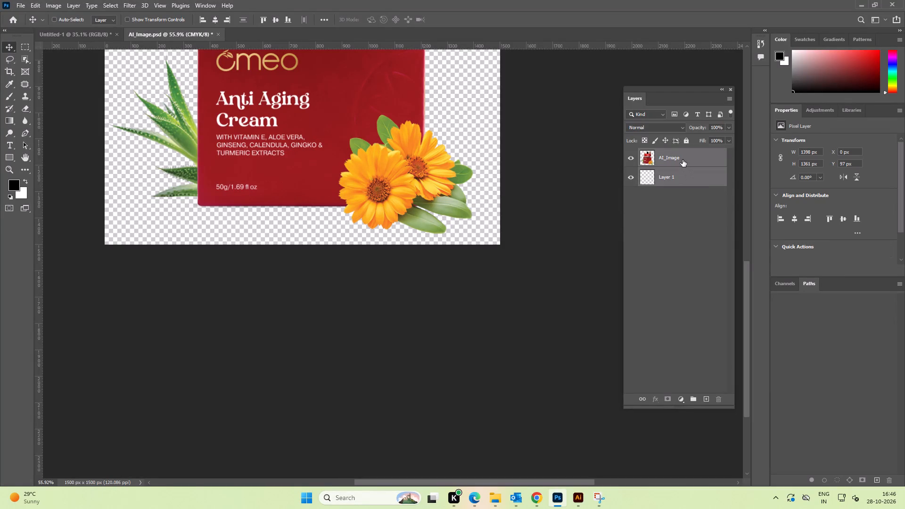
Save the merged AI_Image.psd.
{"action": "scroll", "coordinate": [502, 175], "scroll_direction": "down", "scroll_amount": 4, "text": "alt"}
{"action": "key", "text": "space"}
{"action": "left_click_drag", "start_coordinate": [539, 151], "coordinate": [538, 187]}
{"action": "key", "text": "ctrl+s"}
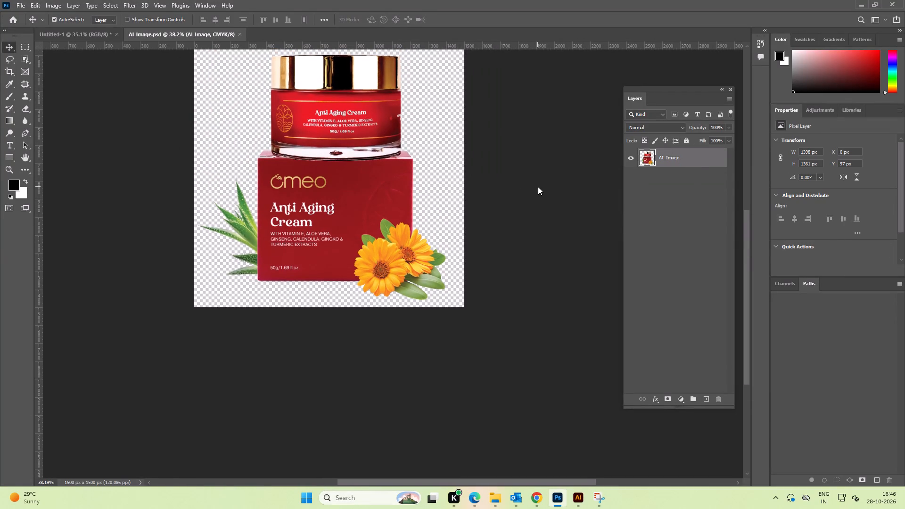
Switch to Illustrator and embed the linked AI_Image.psd product image in the red Anti Aging Cream banner.
{"action": "key", "text": "alt+Tab"}
{"action": "left_click", "coordinate": [489, 261]}
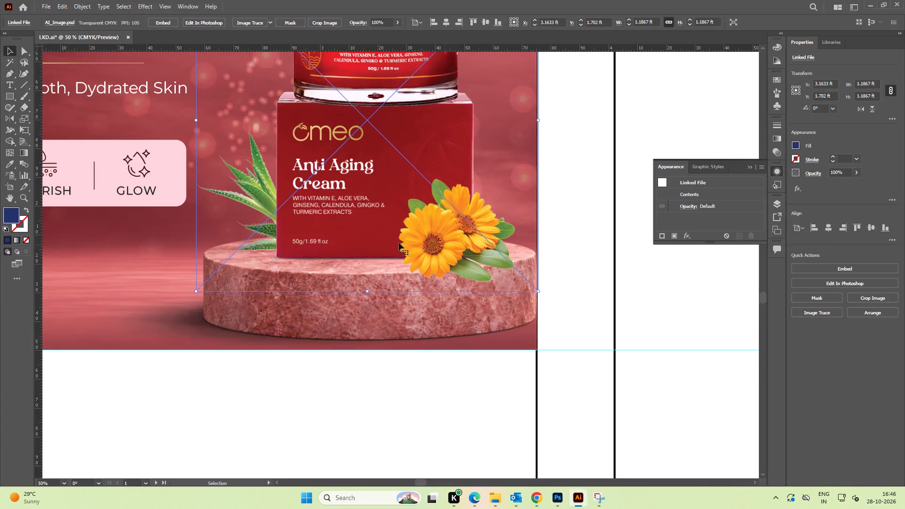
{"action": "left_click", "coordinate": [380, 233]}
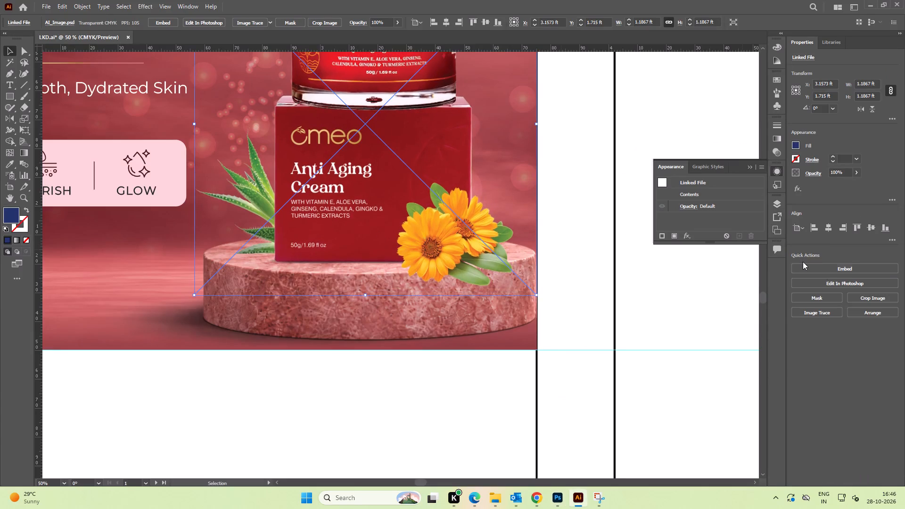
{"action": "left_click", "coordinate": [827, 267]}
{"action": "scroll", "coordinate": [518, 228], "scroll_direction": "down", "scroll_amount": 4, "text": "alt"}
{"action": "left_click", "coordinate": [510, 353]}
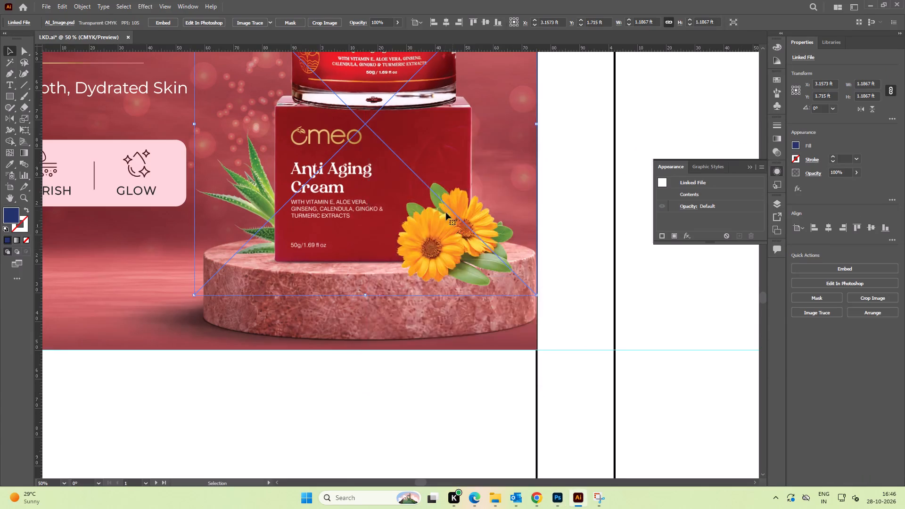
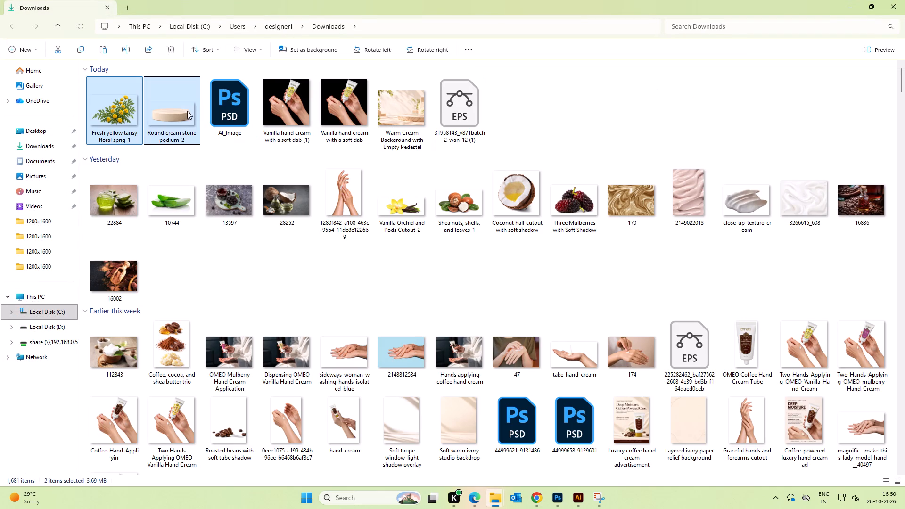
{"action": "left_click_drag", "start_coordinate": [166, 127], "coordinate": [579, 496]}
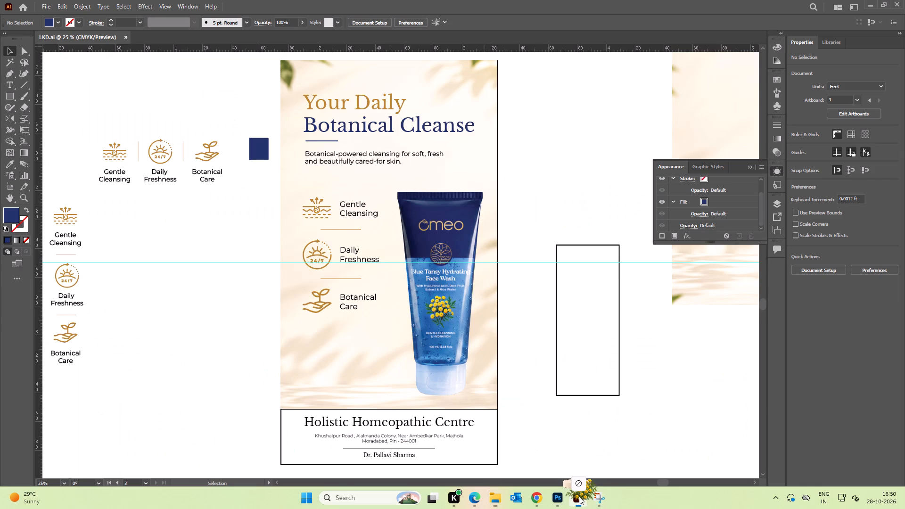
{"action": "left_click_drag", "start_coordinate": [579, 496], "coordinate": [413, 245]}
{"action": "scroll", "coordinate": [463, 289], "scroll_direction": "down", "scroll_amount": 2, "text": "alt"}
{"action": "key", "text": "space"}
{"action": "left_click_drag", "start_coordinate": [506, 320], "coordinate": [471, 304]}
{"action": "left_click", "coordinate": [597, 344]}
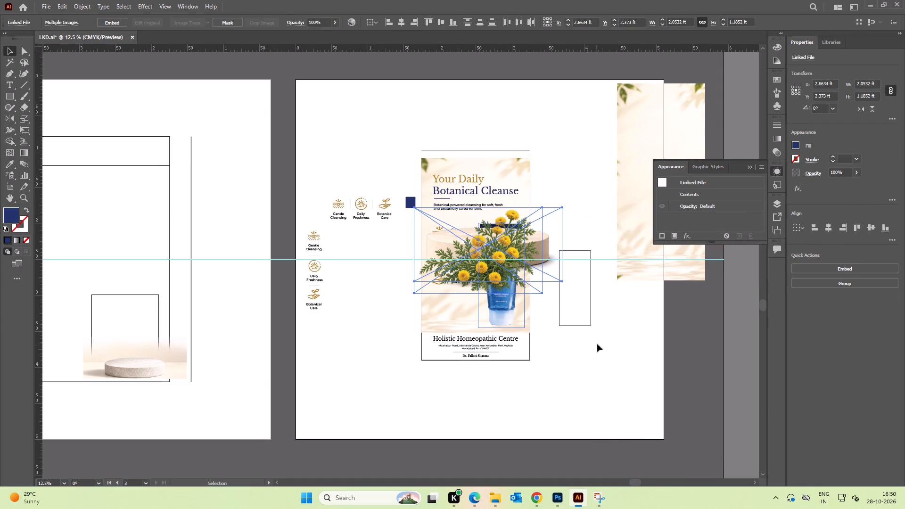
{"action": "left_click_drag", "start_coordinate": [498, 261], "coordinate": [367, 286]}
Scale the podium to about 0.83 by 0.41 ft and position it beneath the face wash tube.
{"action": "left_click_drag", "start_coordinate": [506, 249], "coordinate": [508, 314]}
{"action": "scroll", "coordinate": [507, 313], "scroll_direction": "up", "scroll_amount": 4, "text": "alt"}
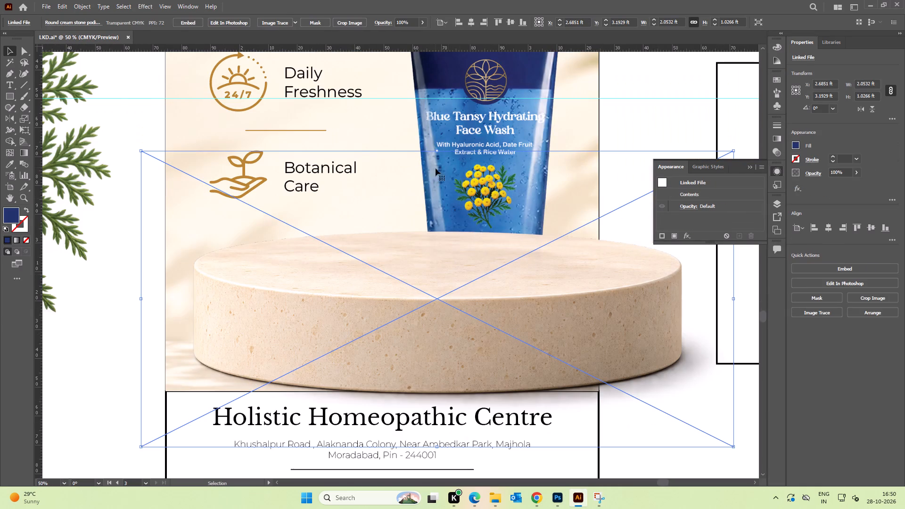
{"action": "left_click_drag", "start_coordinate": [437, 150], "coordinate": [437, 281], "text": "shift"}
{"action": "left_click_drag", "start_coordinate": [448, 358], "coordinate": [461, 308]}
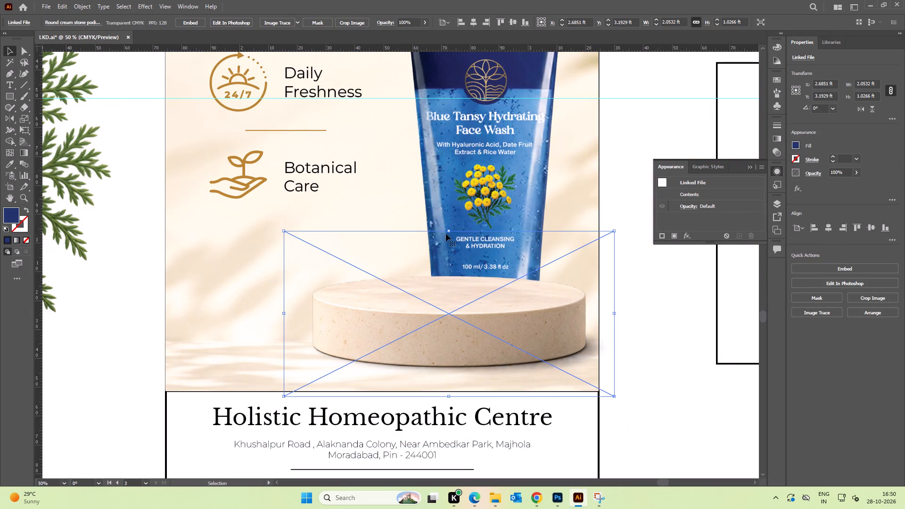
{"action": "left_click_drag", "start_coordinate": [448, 231], "coordinate": [452, 277], "text": "shift"}
{"action": "left_click_drag", "start_coordinate": [457, 309], "coordinate": [474, 315]}
Bring the face wash tube in front of the podium and seat its cap on the podium's top.
{"action": "left_click", "coordinate": [492, 220]}
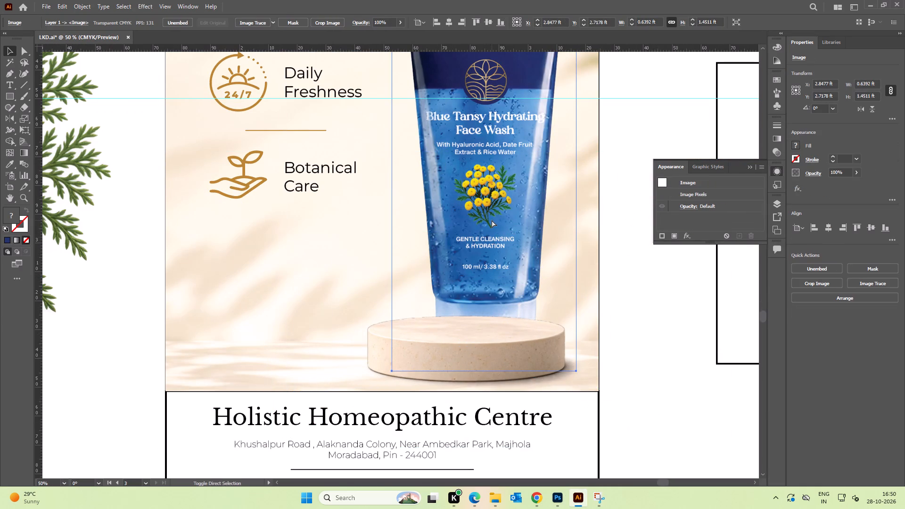
{"action": "key", "text": "ctrl+shift+bracketright"}
{"action": "left_click", "coordinate": [684, 403]}
{"action": "key", "text": "space"}
{"action": "left_click_drag", "start_coordinate": [687, 408], "coordinate": [669, 402]}
{"action": "scroll", "coordinate": [465, 296], "scroll_direction": "up", "scroll_amount": 2, "text": "alt"}
{"action": "left_click_drag", "start_coordinate": [487, 300], "coordinate": [405, 245]}
{"action": "left_click_drag", "start_coordinate": [542, 411], "coordinate": [564, 425]}
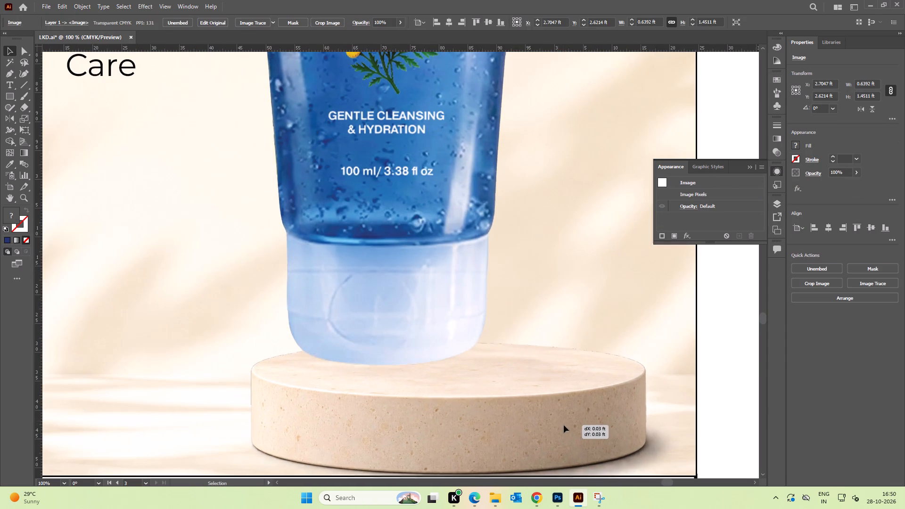
{"action": "left_click_drag", "start_coordinate": [564, 425], "coordinate": [575, 420]}
Shift the face wash tube right so it stands centred on the podium.
{"action": "scroll", "coordinate": [561, 404], "scroll_direction": "down", "scroll_amount": 3, "text": "alt"}
{"action": "key", "text": "space"}
{"action": "left_click_drag", "start_coordinate": [577, 405], "coordinate": [426, 379]}
{"action": "left_click", "coordinate": [514, 410]}
{"action": "key", "text": "space"}
{"action": "left_click_drag", "start_coordinate": [499, 377], "coordinate": [530, 399]}
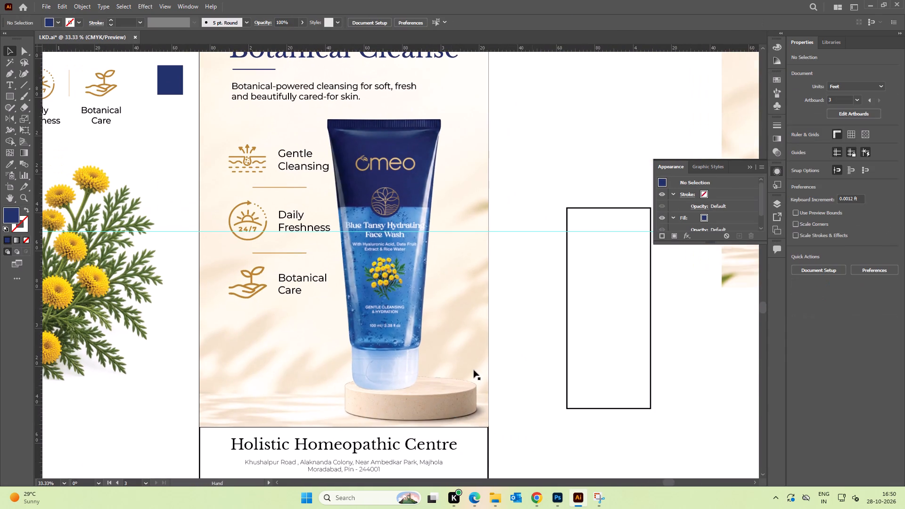
{"action": "left_click_drag", "start_coordinate": [387, 345], "coordinate": [416, 346]}
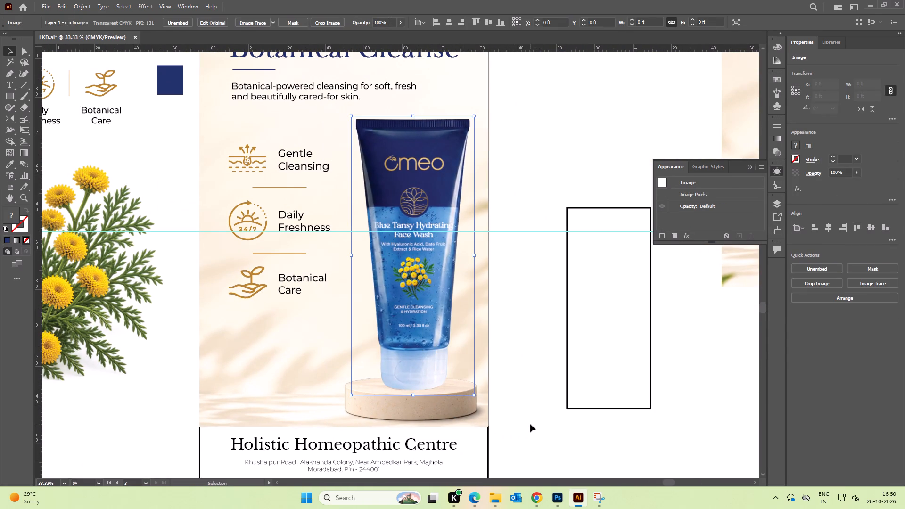
{"action": "left_click", "coordinate": [526, 421]}
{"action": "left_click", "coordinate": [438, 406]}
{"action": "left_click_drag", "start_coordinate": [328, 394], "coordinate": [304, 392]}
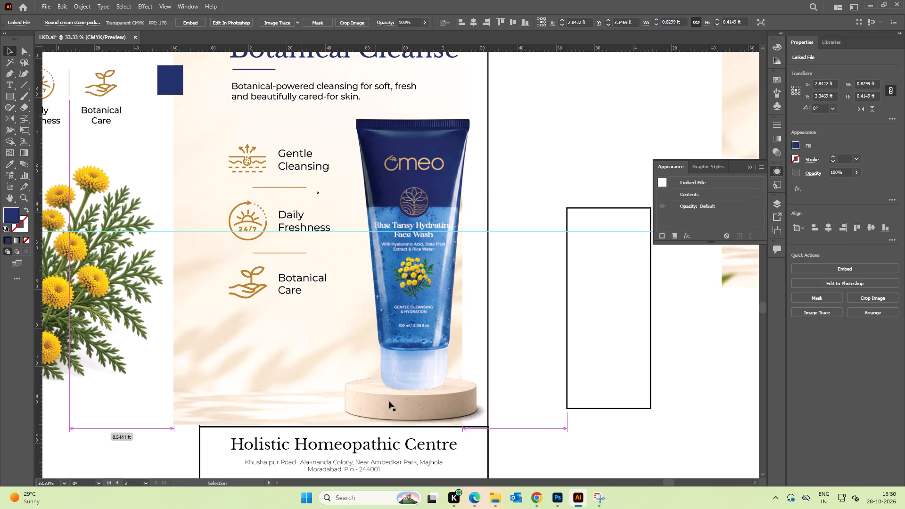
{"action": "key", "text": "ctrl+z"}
Lock the Botanical Cleanse banner's background image.
{"action": "left_click_drag", "start_coordinate": [119, 387], "coordinate": [126, 387]}
{"action": "left_click", "coordinate": [178, 406]}
{"action": "left_click_drag", "start_coordinate": [189, 408], "coordinate": [220, 416]}
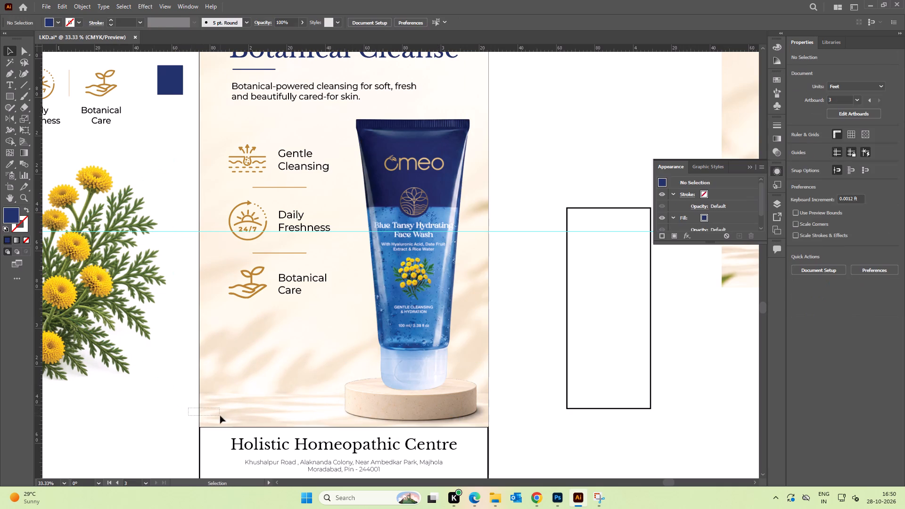
{"action": "left_click_drag", "start_coordinate": [220, 416], "coordinate": [220, 415]}
{"action": "key", "text": "ctrl+2"}
Widen the podium leftwards to about 1 ft and move it right against the banner's right edge.
{"action": "left_click", "coordinate": [378, 404]}
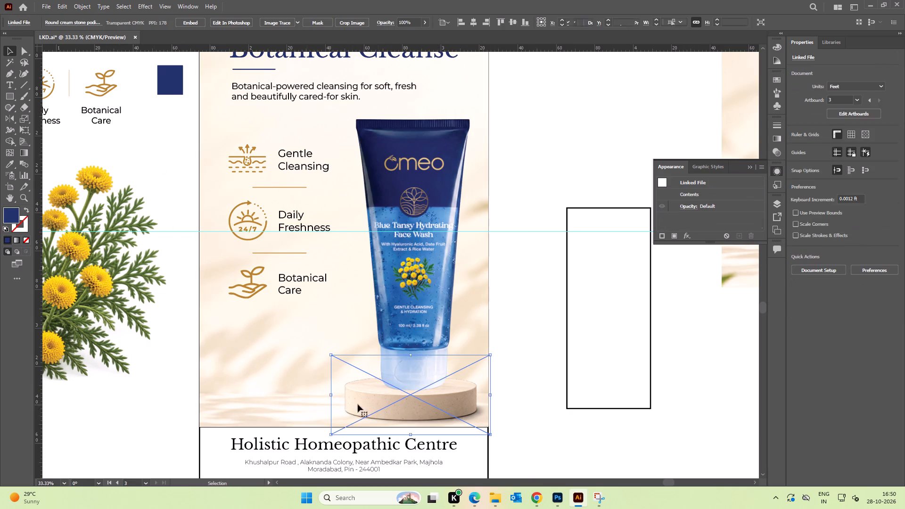
{"action": "left_click_drag", "start_coordinate": [331, 395], "coordinate": [296, 395]}
{"action": "left_click", "coordinate": [516, 423]}
{"action": "left_click_drag", "start_coordinate": [537, 437], "coordinate": [554, 435]}
{"action": "key", "text": "space"}
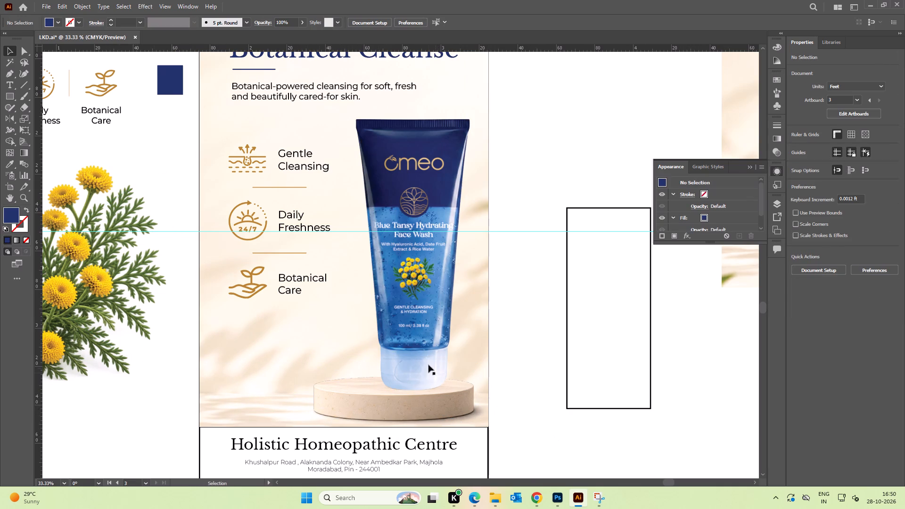
{"action": "scroll", "coordinate": [451, 415], "scroll_direction": "up", "scroll_amount": 2, "text": "alt"}
{"action": "left_click_drag", "start_coordinate": [445, 405], "coordinate": [468, 405]}
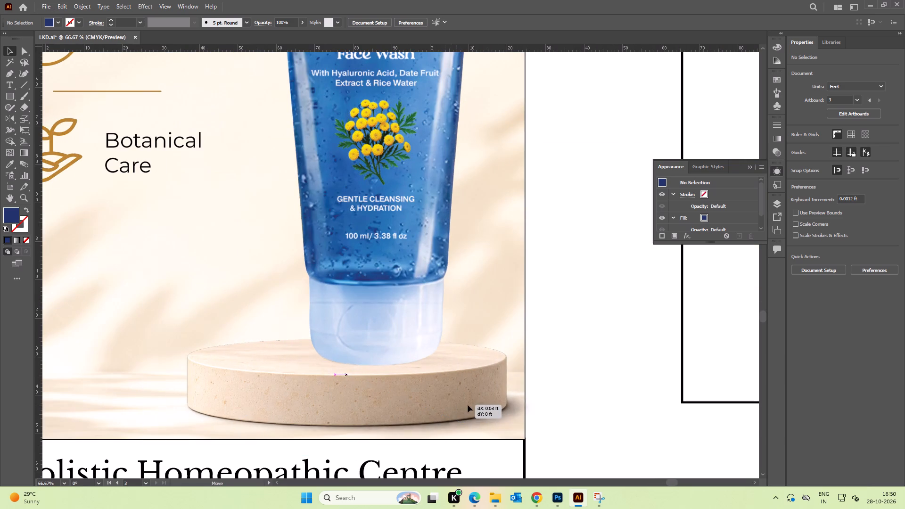
{"action": "left_click_drag", "start_coordinate": [468, 405], "coordinate": [473, 405]}
{"action": "left_click", "coordinate": [585, 386]}
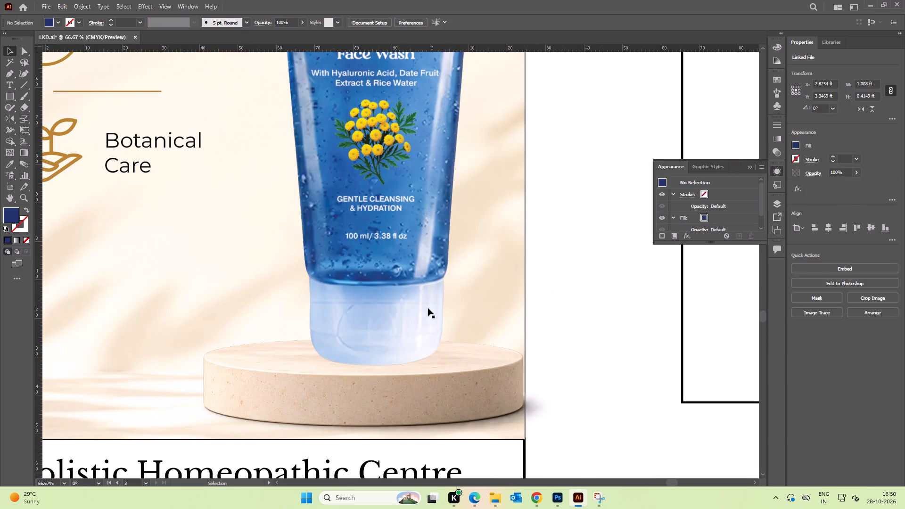
Move the face wash tube slightly left and scale it down to about 0.62 by 1.41 ft on the podium.
{"action": "left_click_drag", "start_coordinate": [362, 278], "coordinate": [354, 276]}
{"action": "scroll", "coordinate": [354, 276], "scroll_direction": "down", "scroll_amount": 3, "text": "alt"}
{"action": "left_click", "coordinate": [465, 139]}
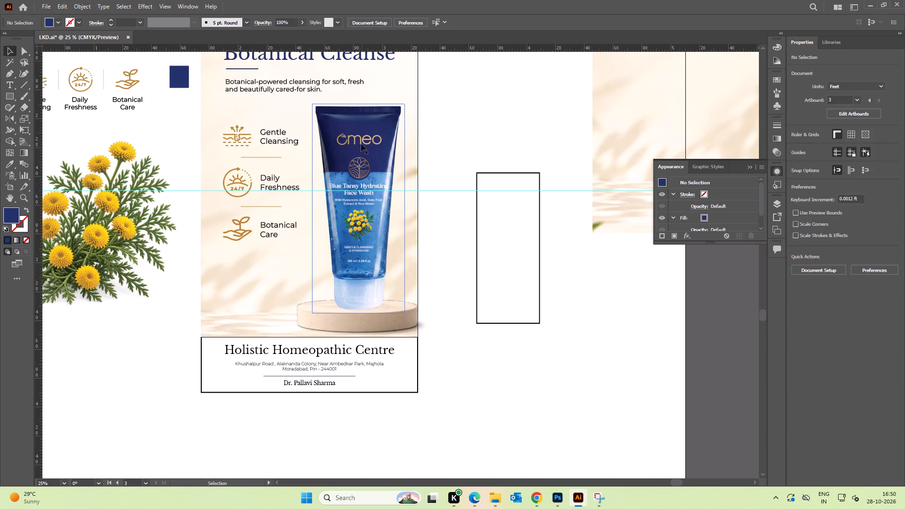
{"action": "scroll", "coordinate": [350, 135], "scroll_direction": "up", "scroll_amount": 3, "text": "alt"}
{"action": "key", "text": "space"}
{"action": "left_click_drag", "start_coordinate": [361, 123], "coordinate": [377, 234]}
{"action": "left_click", "coordinate": [392, 219]}
{"action": "left_click_drag", "start_coordinate": [386, 160], "coordinate": [386, 179], "text": "shift"}
{"action": "scroll", "coordinate": [384, 177], "scroll_direction": "down", "scroll_amount": 4, "text": "alt"}
{"action": "left_click", "coordinate": [535, 201]}
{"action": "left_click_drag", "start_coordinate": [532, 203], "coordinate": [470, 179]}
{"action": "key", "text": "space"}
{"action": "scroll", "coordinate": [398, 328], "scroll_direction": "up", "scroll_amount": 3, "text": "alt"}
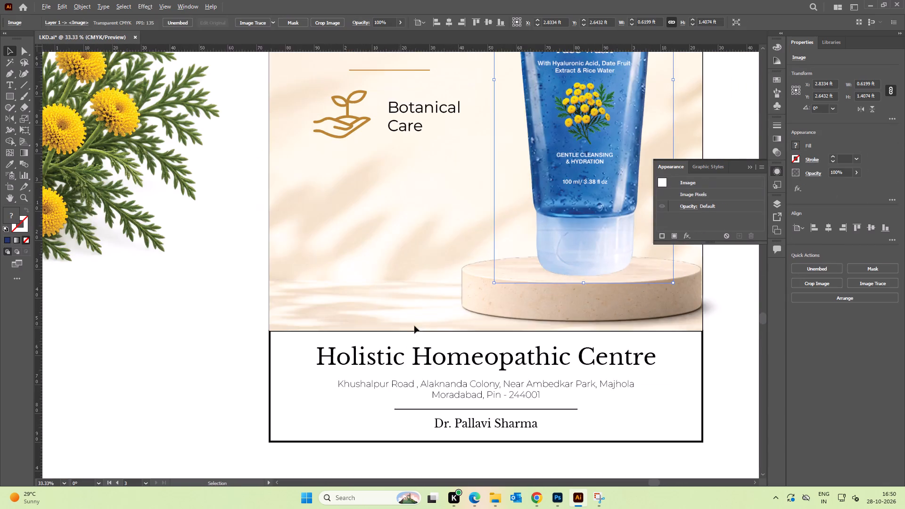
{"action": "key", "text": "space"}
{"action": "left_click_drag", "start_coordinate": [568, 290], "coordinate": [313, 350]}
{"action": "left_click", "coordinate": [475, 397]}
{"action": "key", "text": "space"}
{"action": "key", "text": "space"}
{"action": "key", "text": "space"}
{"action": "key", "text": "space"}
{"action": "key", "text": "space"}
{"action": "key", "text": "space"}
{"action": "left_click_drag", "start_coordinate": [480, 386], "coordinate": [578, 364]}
Scale the tansy flower cutout to about 0.75 by 0.5 ft and place it at the banner's lower left corner.
{"action": "left_click_drag", "start_coordinate": [333, 322], "coordinate": [511, 323]}
{"action": "scroll", "coordinate": [444, 299], "scroll_direction": "down", "scroll_amount": 1, "text": "alt"}
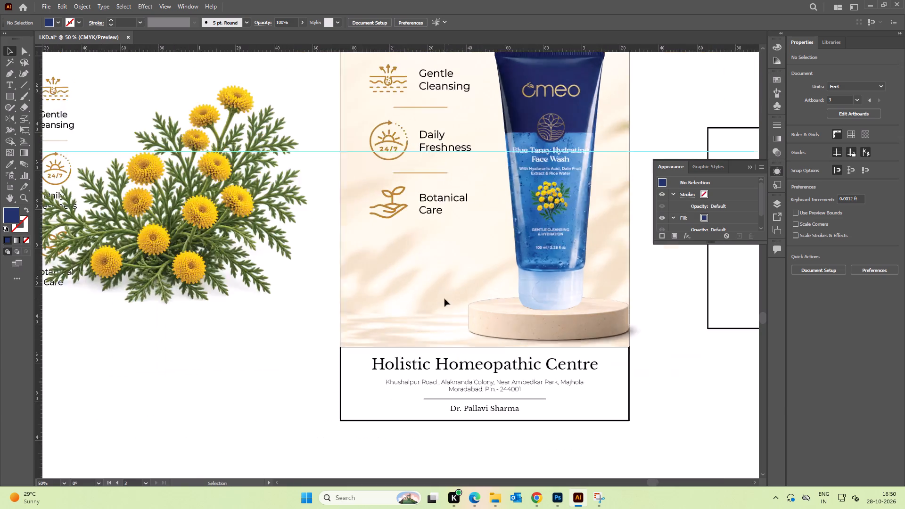
{"action": "scroll", "coordinate": [444, 299], "scroll_direction": "down", "scroll_amount": 1, "text": "alt"}
{"action": "key", "text": "space"}
{"action": "left_click_drag", "start_coordinate": [294, 317], "coordinate": [333, 317]}
{"action": "left_click_drag", "start_coordinate": [255, 247], "coordinate": [483, 334]}
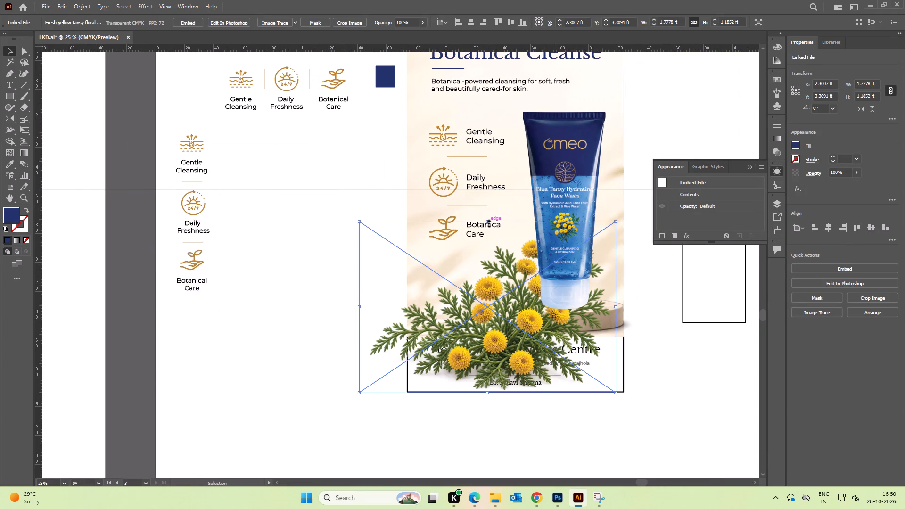
{"action": "left_click_drag", "start_coordinate": [487, 222], "coordinate": [491, 320], "text": "shift"}
{"action": "left_click_drag", "start_coordinate": [505, 360], "coordinate": [444, 299]}
{"action": "scroll", "coordinate": [472, 308], "scroll_direction": "up", "scroll_amount": 2, "text": "alt"}
{"action": "key", "text": "space"}
{"action": "left_click_drag", "start_coordinate": [465, 305], "coordinate": [411, 331]}
{"action": "left_click_drag", "start_coordinate": [349, 322], "coordinate": [387, 329]}
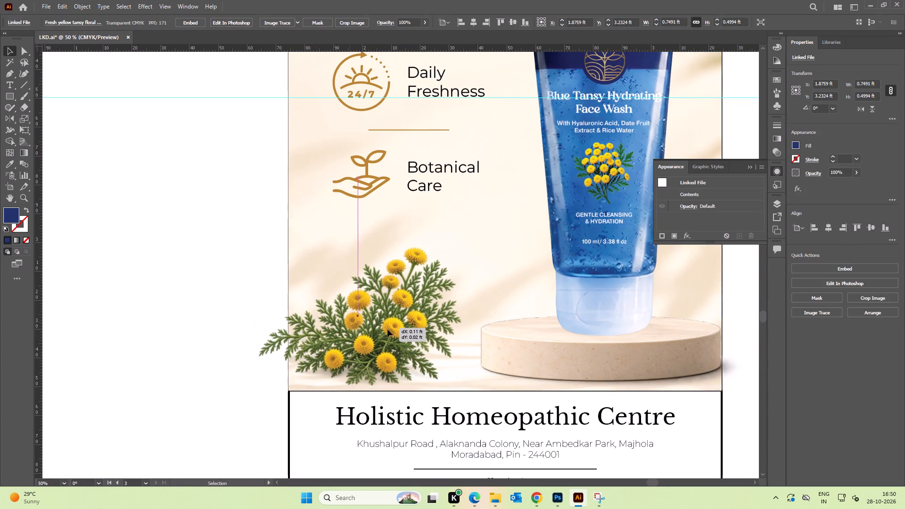
{"action": "left_click_drag", "start_coordinate": [387, 329], "coordinate": [356, 335]}
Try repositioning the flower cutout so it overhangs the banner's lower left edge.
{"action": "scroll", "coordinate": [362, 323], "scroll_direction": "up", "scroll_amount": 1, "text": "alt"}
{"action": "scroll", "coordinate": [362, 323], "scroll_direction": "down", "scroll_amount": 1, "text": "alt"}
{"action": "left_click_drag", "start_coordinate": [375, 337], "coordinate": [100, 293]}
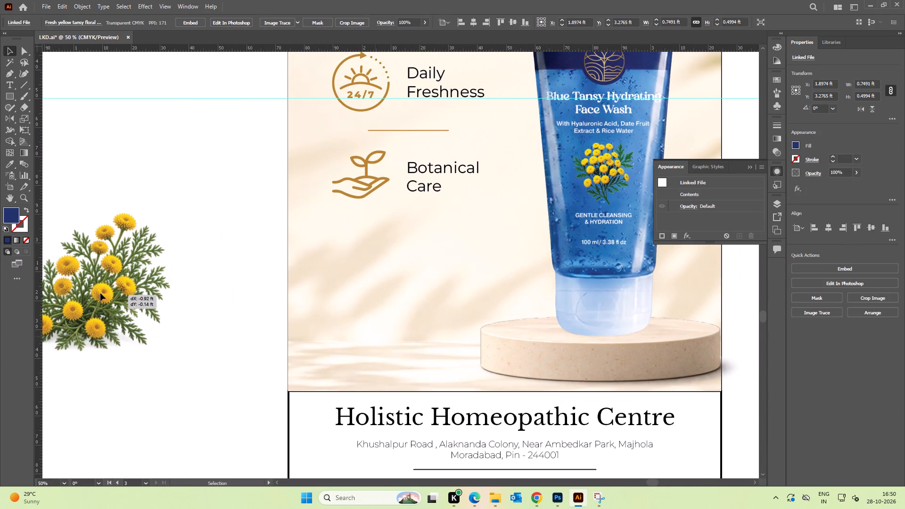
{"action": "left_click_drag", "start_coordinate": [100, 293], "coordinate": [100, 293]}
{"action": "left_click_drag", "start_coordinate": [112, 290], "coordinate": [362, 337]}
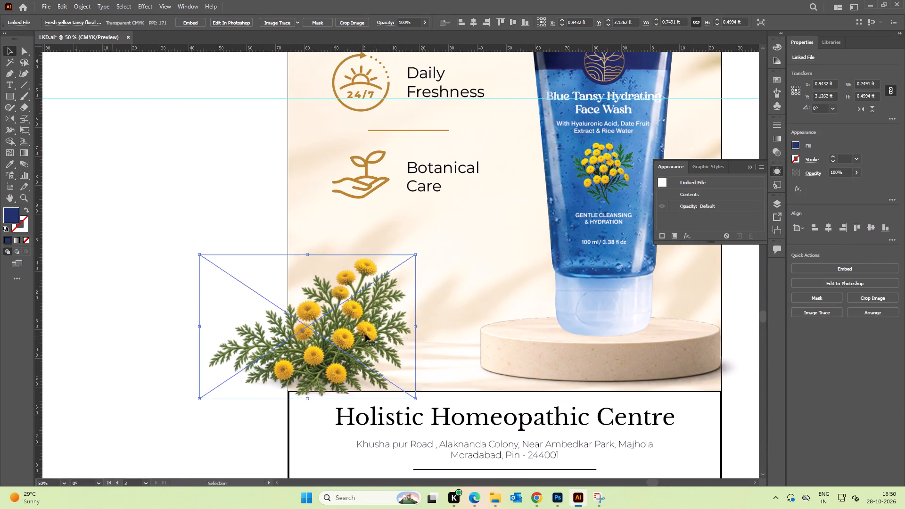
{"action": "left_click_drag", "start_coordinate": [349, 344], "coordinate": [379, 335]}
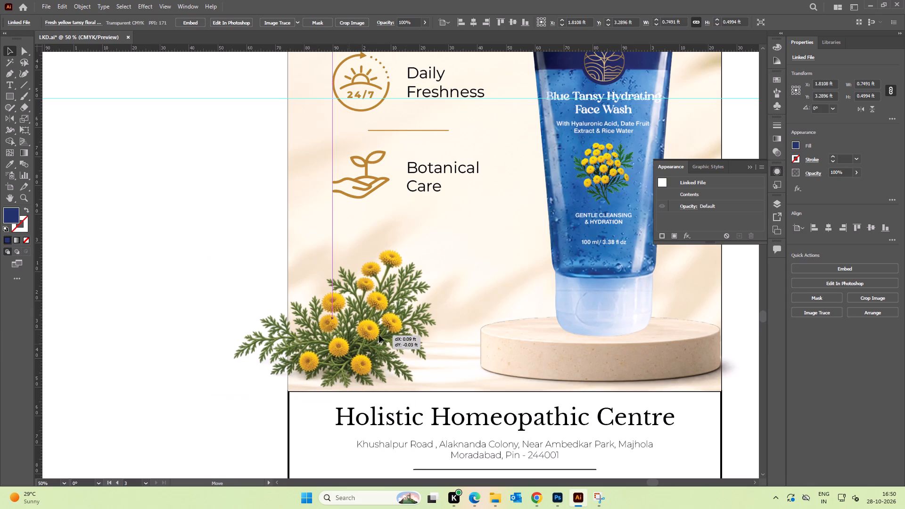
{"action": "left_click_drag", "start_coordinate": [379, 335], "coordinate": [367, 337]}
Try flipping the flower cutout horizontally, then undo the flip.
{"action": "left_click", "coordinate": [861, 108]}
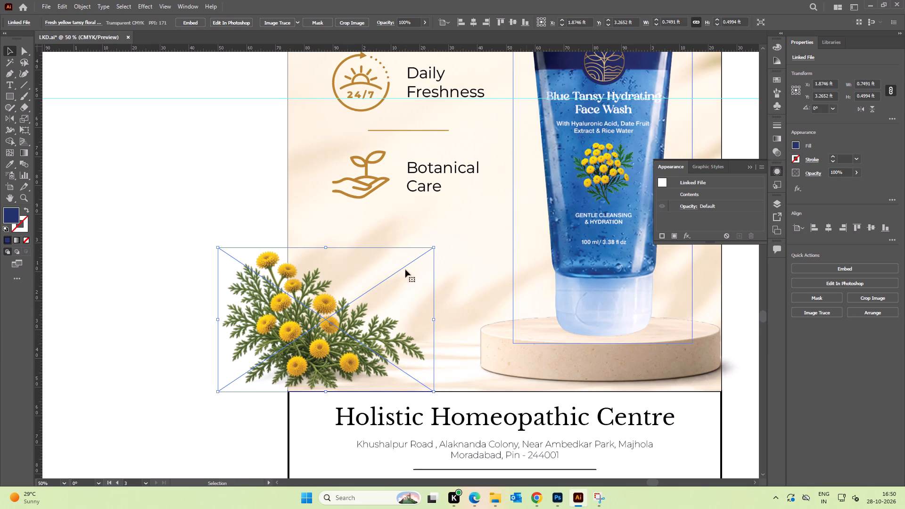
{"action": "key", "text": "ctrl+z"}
Scale the flower cutout down to about 0.46 by 0.31 ft and set it outside the banner's left edge.
{"action": "left_click", "coordinate": [180, 309]}
{"action": "left_click_drag", "start_coordinate": [367, 345], "coordinate": [364, 351]}
{"action": "left_click_drag", "start_coordinate": [323, 254], "coordinate": [323, 271], "text": "shift"}
{"action": "left_click_drag", "start_coordinate": [350, 336], "coordinate": [392, 328]}
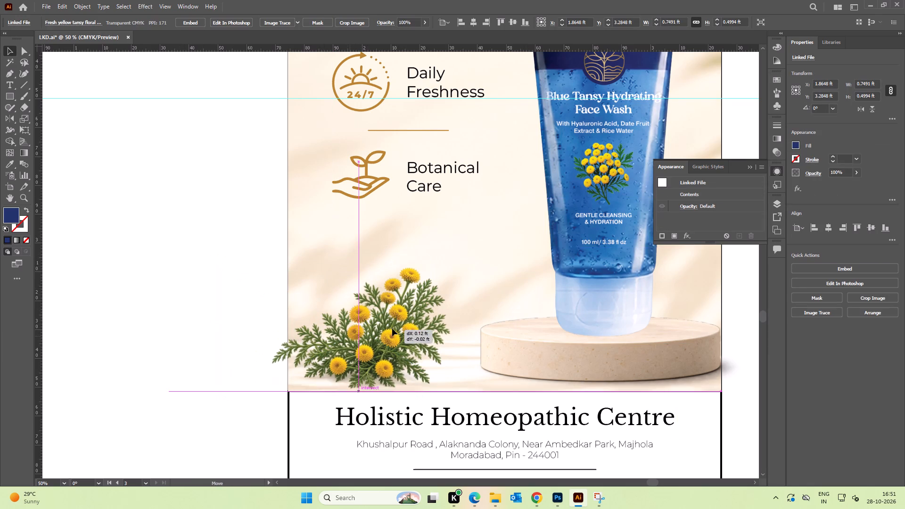
{"action": "left_click_drag", "start_coordinate": [392, 328], "coordinate": [341, 335]}
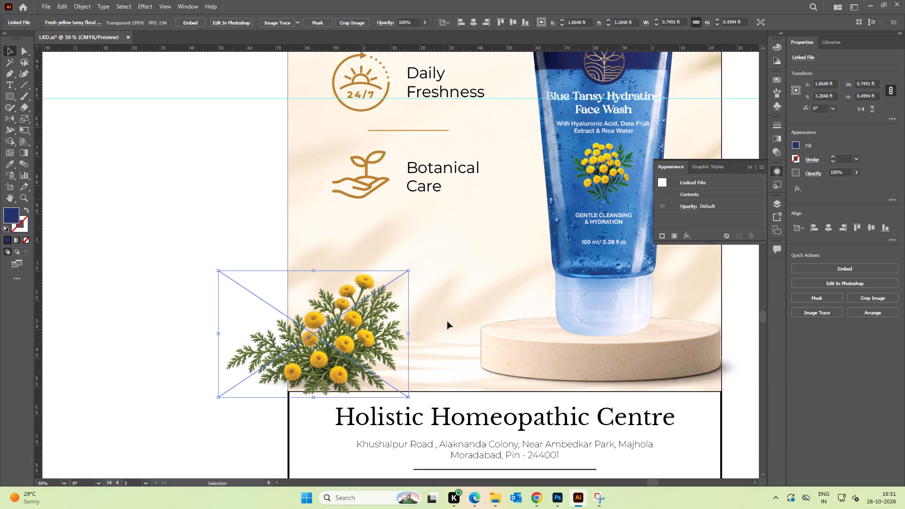
{"action": "left_click_drag", "start_coordinate": [368, 348], "coordinate": [441, 338]}
{"action": "left_click_drag", "start_coordinate": [387, 261], "coordinate": [389, 271], "text": "shift"}
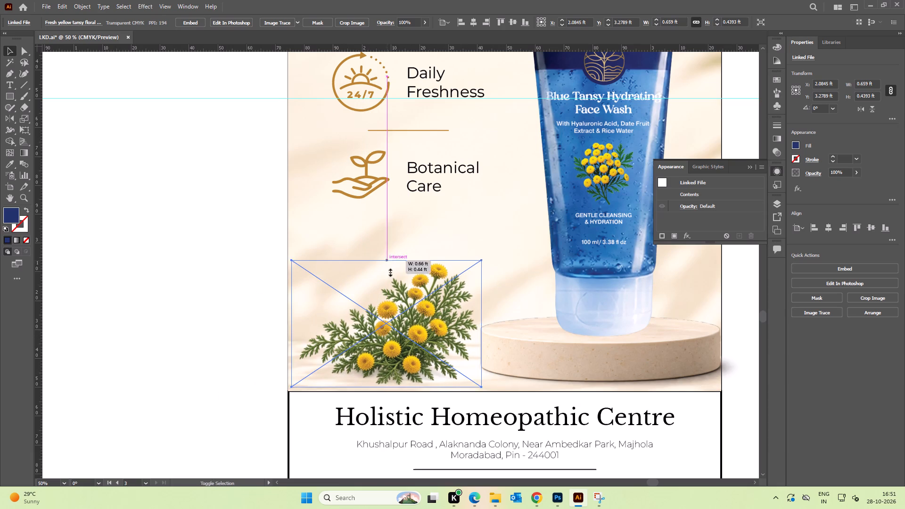
{"action": "left_click_drag", "start_coordinate": [389, 271], "coordinate": [390, 298], "text": "shift"}
{"action": "left_click_drag", "start_coordinate": [420, 334], "coordinate": [336, 342]}
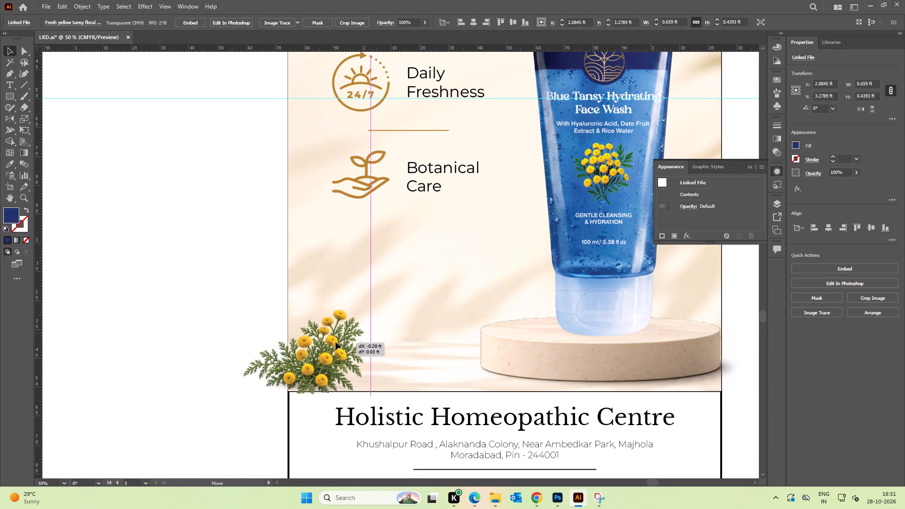
{"action": "left_click_drag", "start_coordinate": [336, 342], "coordinate": [165, 280]}
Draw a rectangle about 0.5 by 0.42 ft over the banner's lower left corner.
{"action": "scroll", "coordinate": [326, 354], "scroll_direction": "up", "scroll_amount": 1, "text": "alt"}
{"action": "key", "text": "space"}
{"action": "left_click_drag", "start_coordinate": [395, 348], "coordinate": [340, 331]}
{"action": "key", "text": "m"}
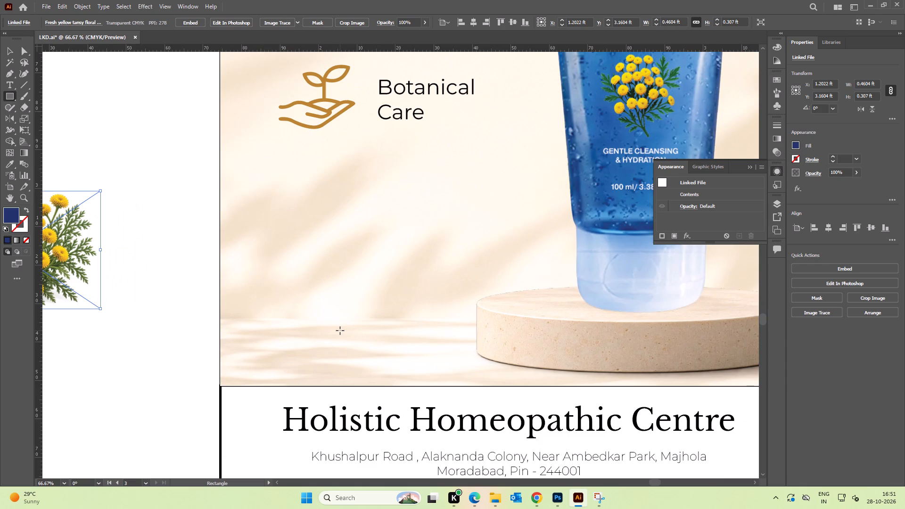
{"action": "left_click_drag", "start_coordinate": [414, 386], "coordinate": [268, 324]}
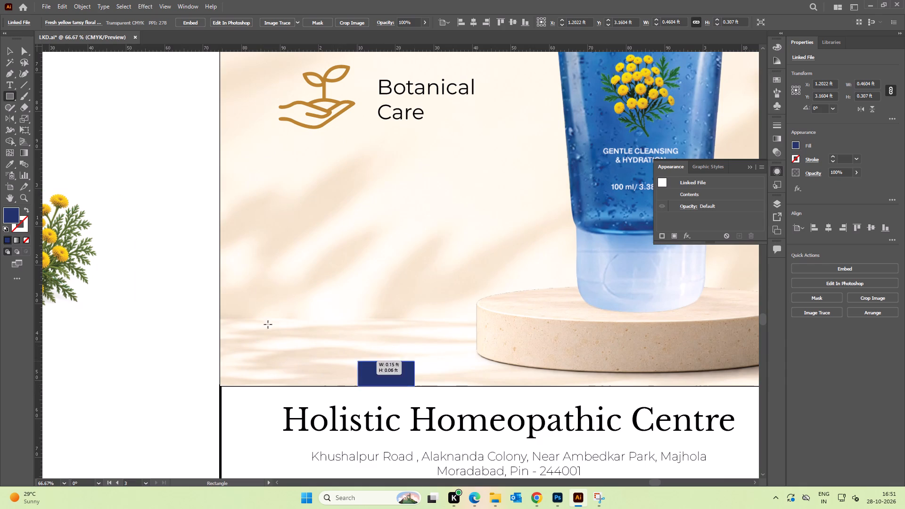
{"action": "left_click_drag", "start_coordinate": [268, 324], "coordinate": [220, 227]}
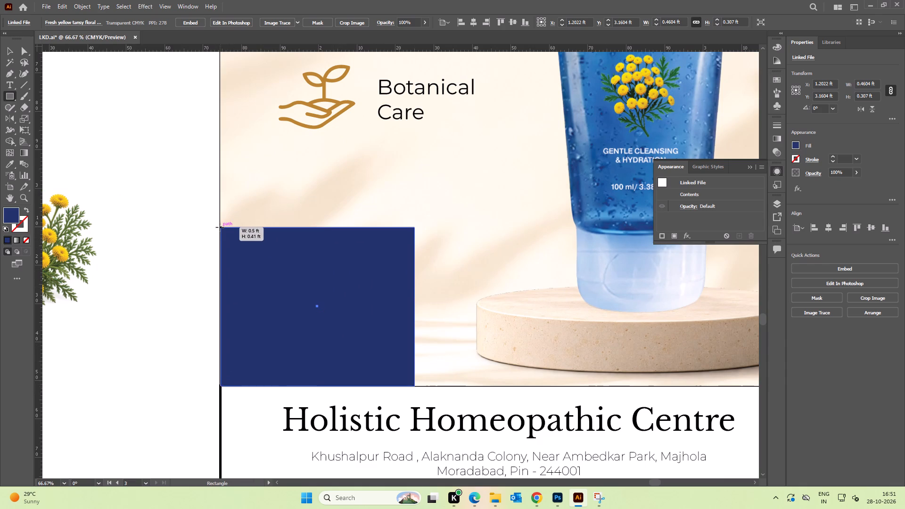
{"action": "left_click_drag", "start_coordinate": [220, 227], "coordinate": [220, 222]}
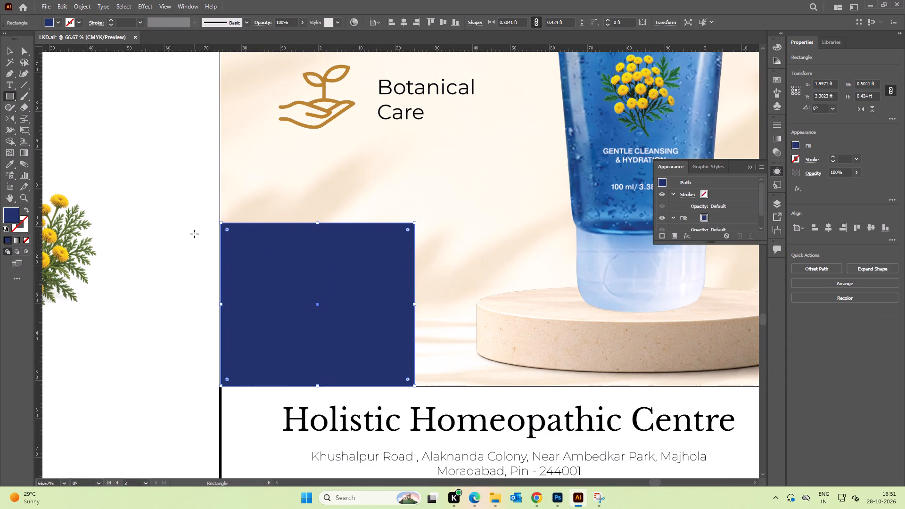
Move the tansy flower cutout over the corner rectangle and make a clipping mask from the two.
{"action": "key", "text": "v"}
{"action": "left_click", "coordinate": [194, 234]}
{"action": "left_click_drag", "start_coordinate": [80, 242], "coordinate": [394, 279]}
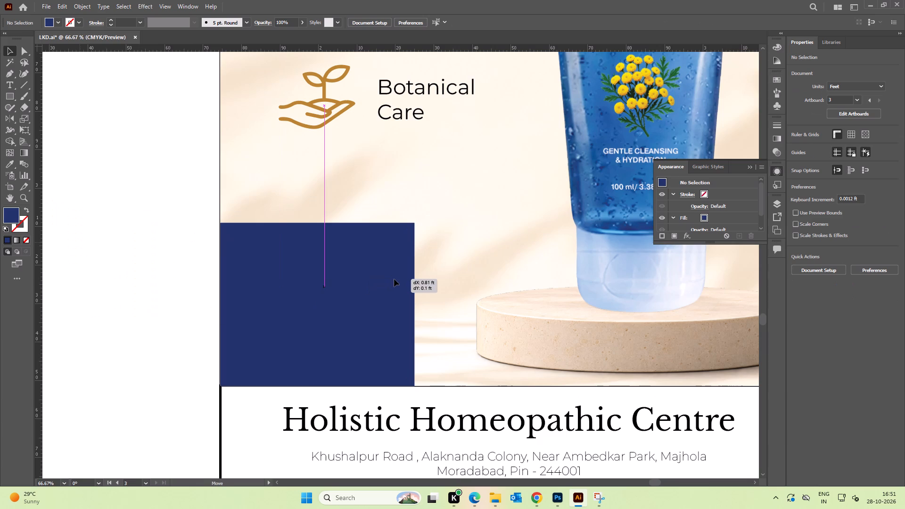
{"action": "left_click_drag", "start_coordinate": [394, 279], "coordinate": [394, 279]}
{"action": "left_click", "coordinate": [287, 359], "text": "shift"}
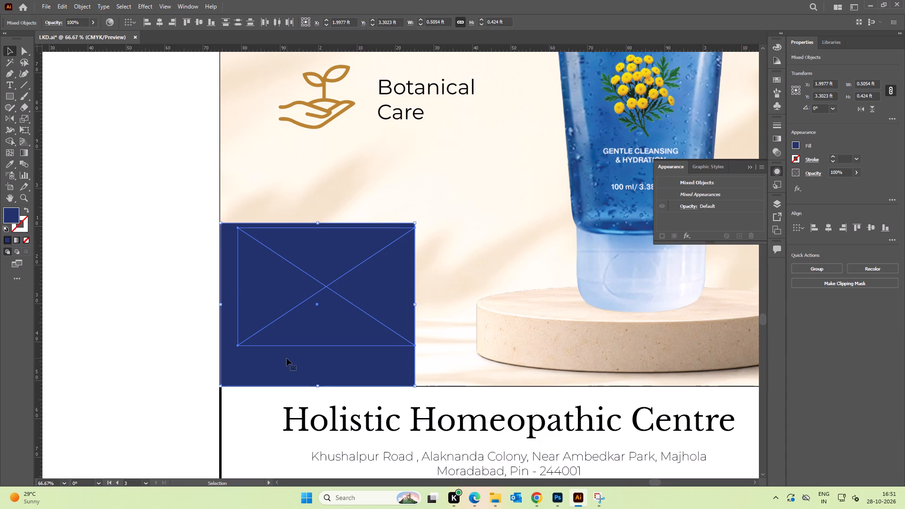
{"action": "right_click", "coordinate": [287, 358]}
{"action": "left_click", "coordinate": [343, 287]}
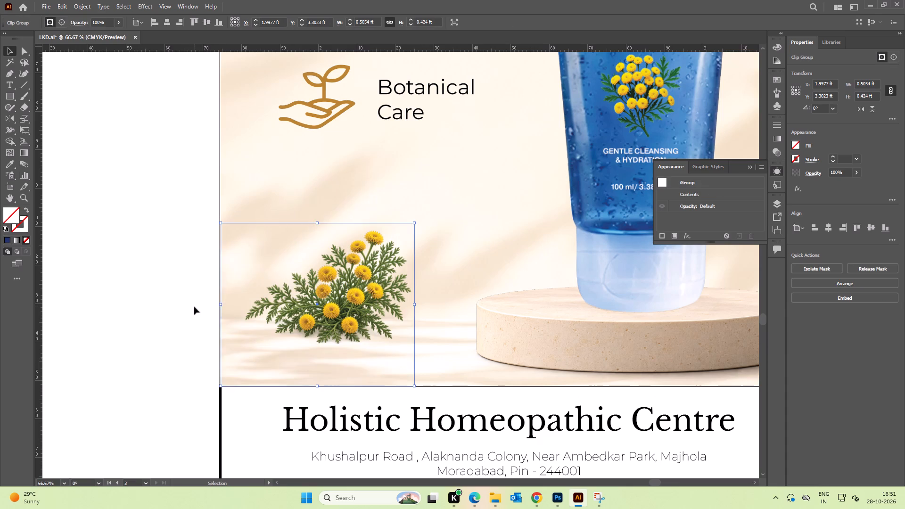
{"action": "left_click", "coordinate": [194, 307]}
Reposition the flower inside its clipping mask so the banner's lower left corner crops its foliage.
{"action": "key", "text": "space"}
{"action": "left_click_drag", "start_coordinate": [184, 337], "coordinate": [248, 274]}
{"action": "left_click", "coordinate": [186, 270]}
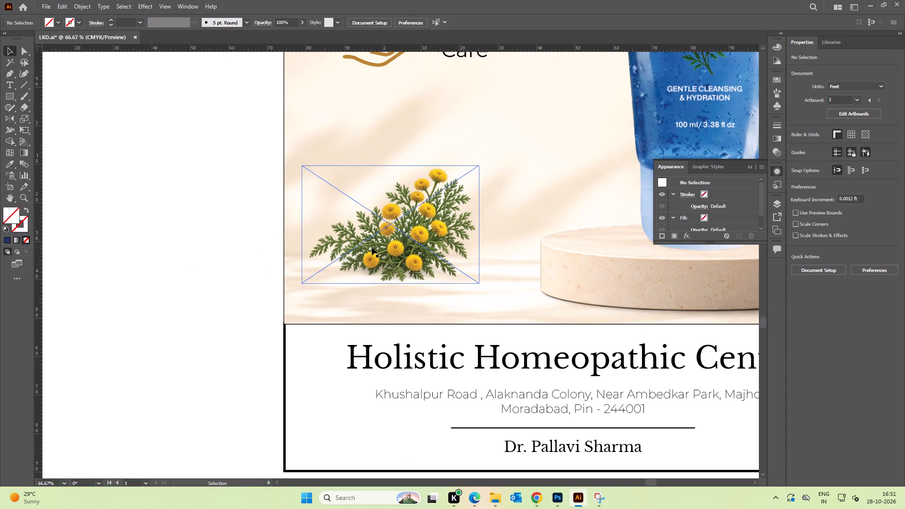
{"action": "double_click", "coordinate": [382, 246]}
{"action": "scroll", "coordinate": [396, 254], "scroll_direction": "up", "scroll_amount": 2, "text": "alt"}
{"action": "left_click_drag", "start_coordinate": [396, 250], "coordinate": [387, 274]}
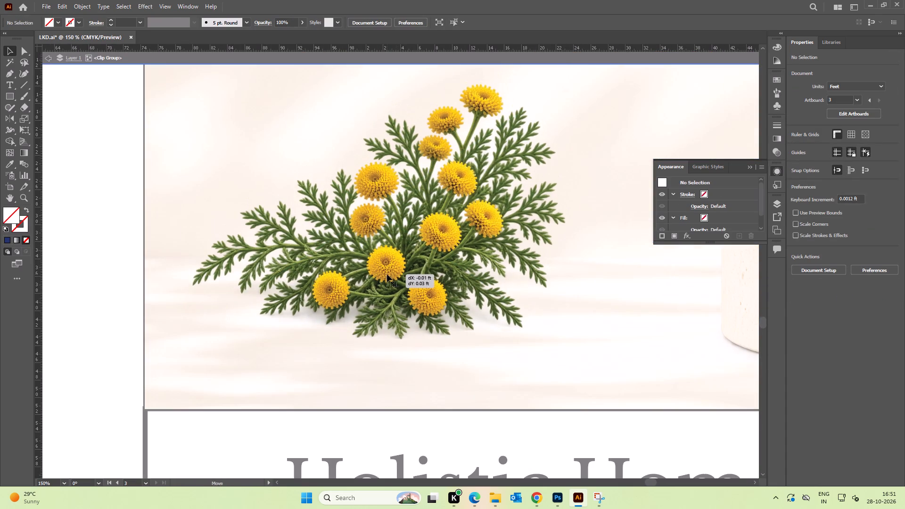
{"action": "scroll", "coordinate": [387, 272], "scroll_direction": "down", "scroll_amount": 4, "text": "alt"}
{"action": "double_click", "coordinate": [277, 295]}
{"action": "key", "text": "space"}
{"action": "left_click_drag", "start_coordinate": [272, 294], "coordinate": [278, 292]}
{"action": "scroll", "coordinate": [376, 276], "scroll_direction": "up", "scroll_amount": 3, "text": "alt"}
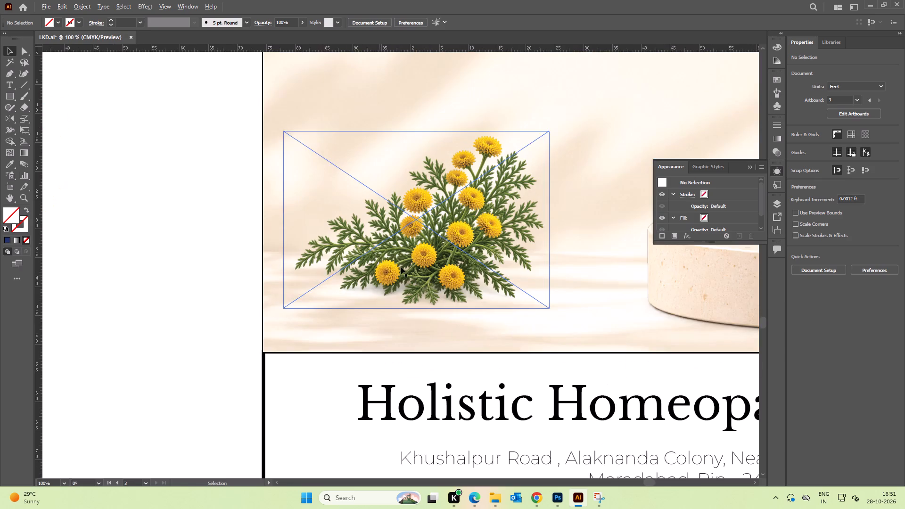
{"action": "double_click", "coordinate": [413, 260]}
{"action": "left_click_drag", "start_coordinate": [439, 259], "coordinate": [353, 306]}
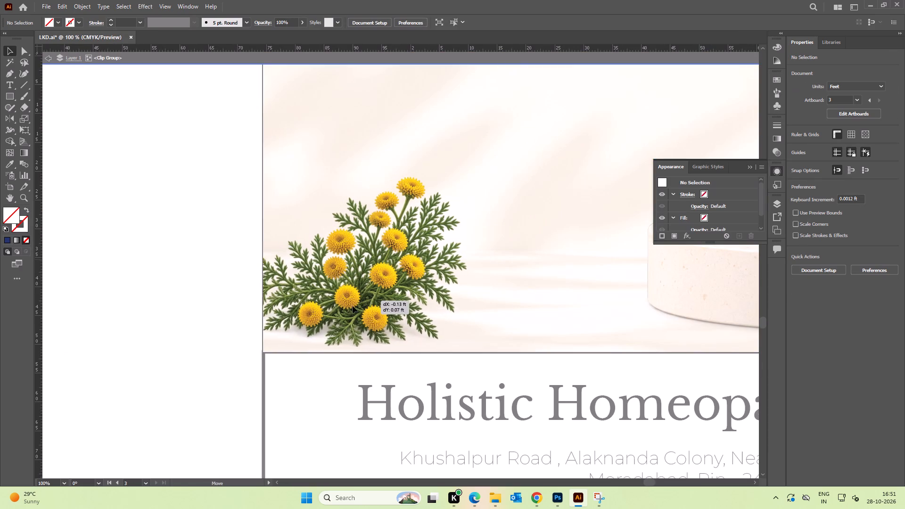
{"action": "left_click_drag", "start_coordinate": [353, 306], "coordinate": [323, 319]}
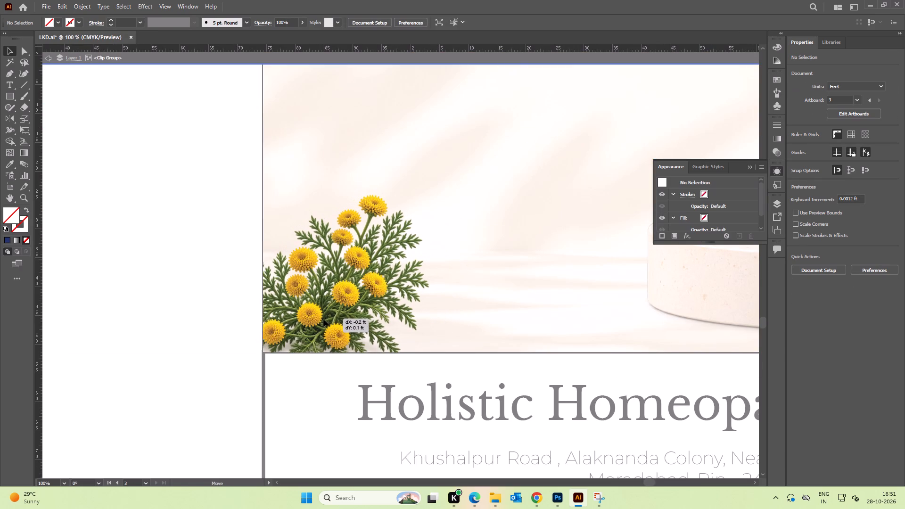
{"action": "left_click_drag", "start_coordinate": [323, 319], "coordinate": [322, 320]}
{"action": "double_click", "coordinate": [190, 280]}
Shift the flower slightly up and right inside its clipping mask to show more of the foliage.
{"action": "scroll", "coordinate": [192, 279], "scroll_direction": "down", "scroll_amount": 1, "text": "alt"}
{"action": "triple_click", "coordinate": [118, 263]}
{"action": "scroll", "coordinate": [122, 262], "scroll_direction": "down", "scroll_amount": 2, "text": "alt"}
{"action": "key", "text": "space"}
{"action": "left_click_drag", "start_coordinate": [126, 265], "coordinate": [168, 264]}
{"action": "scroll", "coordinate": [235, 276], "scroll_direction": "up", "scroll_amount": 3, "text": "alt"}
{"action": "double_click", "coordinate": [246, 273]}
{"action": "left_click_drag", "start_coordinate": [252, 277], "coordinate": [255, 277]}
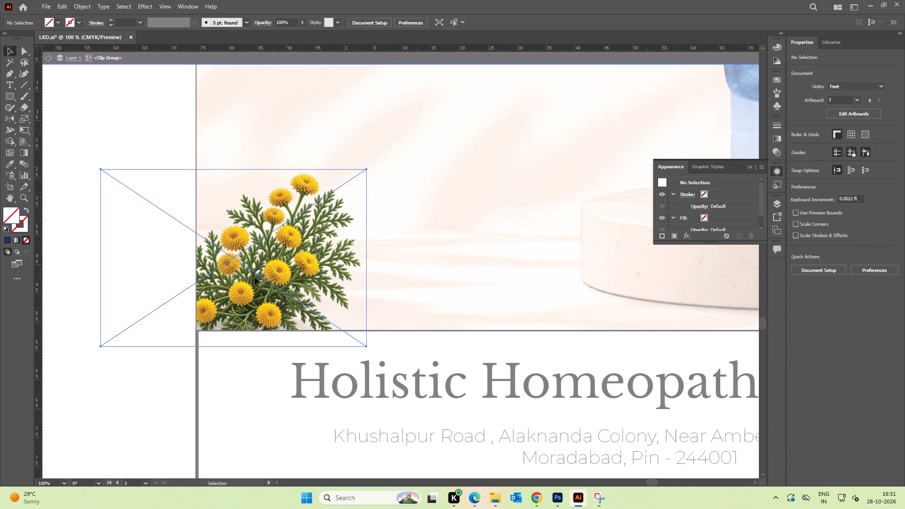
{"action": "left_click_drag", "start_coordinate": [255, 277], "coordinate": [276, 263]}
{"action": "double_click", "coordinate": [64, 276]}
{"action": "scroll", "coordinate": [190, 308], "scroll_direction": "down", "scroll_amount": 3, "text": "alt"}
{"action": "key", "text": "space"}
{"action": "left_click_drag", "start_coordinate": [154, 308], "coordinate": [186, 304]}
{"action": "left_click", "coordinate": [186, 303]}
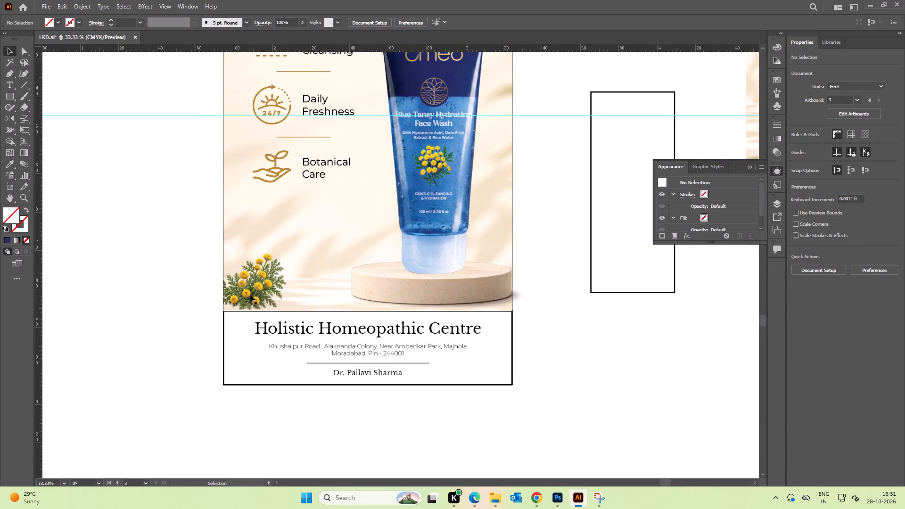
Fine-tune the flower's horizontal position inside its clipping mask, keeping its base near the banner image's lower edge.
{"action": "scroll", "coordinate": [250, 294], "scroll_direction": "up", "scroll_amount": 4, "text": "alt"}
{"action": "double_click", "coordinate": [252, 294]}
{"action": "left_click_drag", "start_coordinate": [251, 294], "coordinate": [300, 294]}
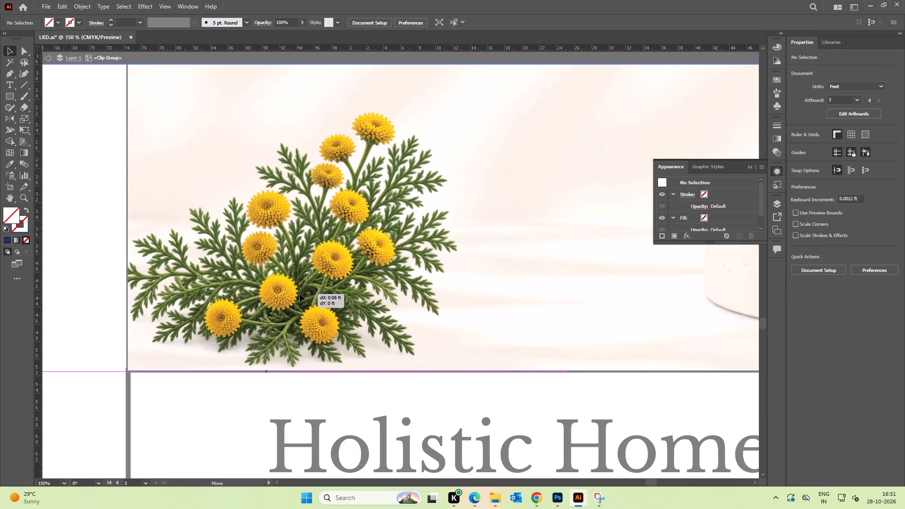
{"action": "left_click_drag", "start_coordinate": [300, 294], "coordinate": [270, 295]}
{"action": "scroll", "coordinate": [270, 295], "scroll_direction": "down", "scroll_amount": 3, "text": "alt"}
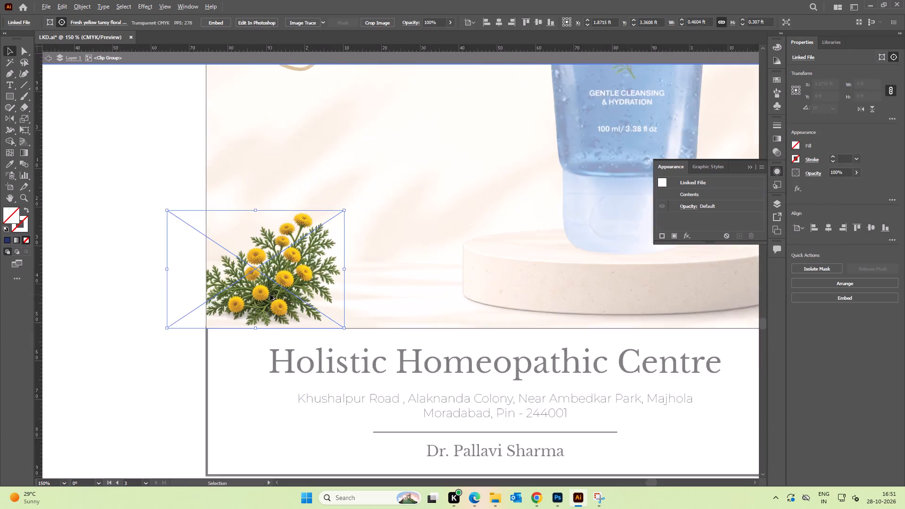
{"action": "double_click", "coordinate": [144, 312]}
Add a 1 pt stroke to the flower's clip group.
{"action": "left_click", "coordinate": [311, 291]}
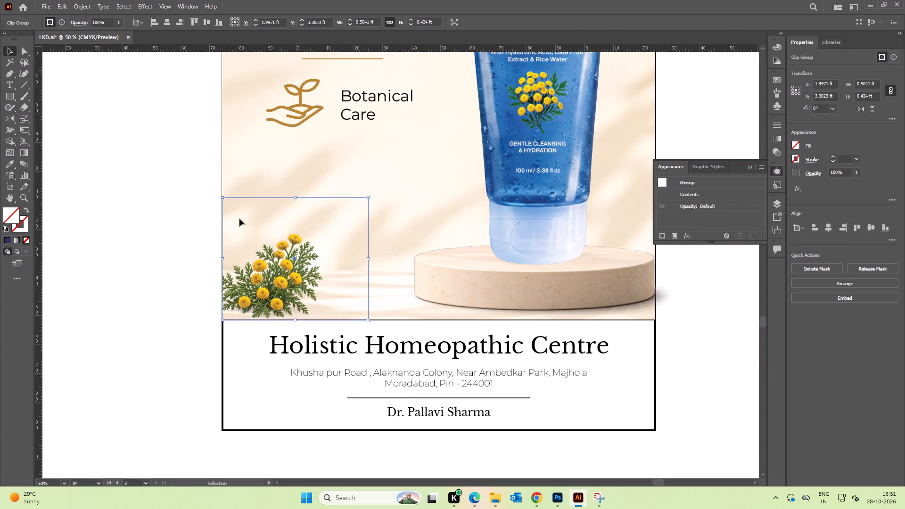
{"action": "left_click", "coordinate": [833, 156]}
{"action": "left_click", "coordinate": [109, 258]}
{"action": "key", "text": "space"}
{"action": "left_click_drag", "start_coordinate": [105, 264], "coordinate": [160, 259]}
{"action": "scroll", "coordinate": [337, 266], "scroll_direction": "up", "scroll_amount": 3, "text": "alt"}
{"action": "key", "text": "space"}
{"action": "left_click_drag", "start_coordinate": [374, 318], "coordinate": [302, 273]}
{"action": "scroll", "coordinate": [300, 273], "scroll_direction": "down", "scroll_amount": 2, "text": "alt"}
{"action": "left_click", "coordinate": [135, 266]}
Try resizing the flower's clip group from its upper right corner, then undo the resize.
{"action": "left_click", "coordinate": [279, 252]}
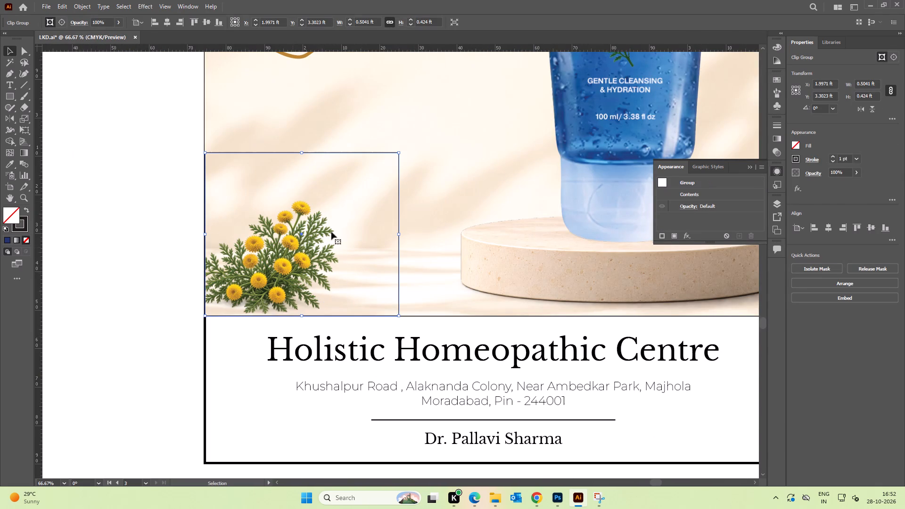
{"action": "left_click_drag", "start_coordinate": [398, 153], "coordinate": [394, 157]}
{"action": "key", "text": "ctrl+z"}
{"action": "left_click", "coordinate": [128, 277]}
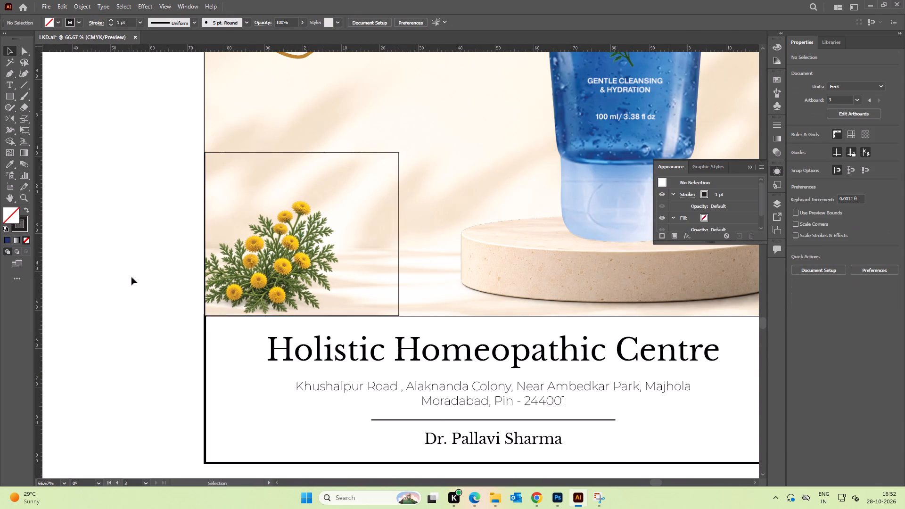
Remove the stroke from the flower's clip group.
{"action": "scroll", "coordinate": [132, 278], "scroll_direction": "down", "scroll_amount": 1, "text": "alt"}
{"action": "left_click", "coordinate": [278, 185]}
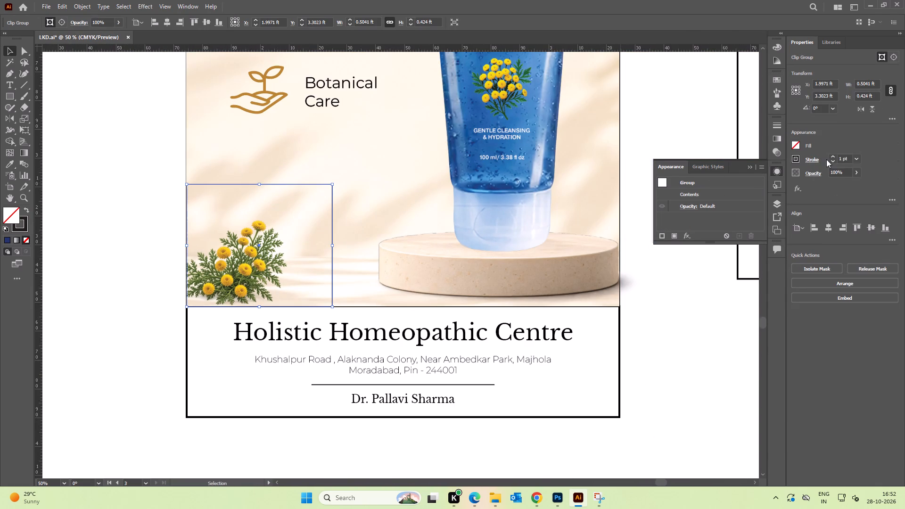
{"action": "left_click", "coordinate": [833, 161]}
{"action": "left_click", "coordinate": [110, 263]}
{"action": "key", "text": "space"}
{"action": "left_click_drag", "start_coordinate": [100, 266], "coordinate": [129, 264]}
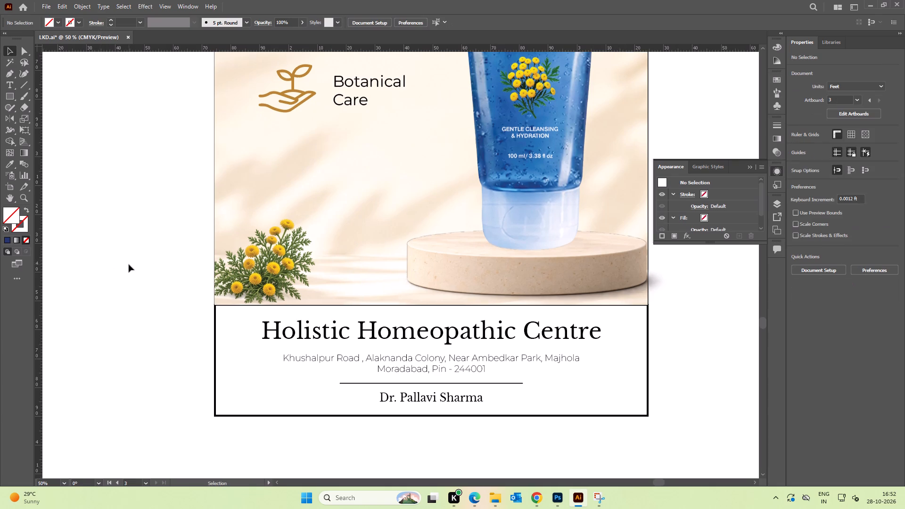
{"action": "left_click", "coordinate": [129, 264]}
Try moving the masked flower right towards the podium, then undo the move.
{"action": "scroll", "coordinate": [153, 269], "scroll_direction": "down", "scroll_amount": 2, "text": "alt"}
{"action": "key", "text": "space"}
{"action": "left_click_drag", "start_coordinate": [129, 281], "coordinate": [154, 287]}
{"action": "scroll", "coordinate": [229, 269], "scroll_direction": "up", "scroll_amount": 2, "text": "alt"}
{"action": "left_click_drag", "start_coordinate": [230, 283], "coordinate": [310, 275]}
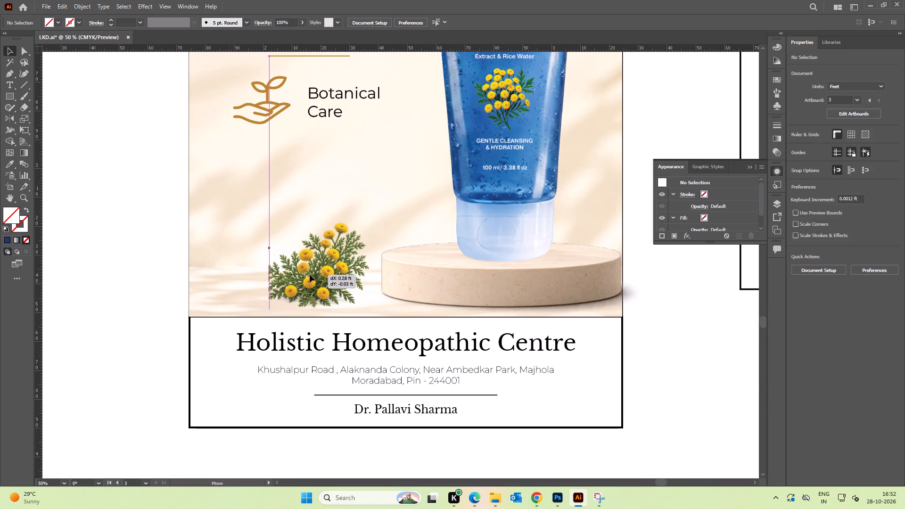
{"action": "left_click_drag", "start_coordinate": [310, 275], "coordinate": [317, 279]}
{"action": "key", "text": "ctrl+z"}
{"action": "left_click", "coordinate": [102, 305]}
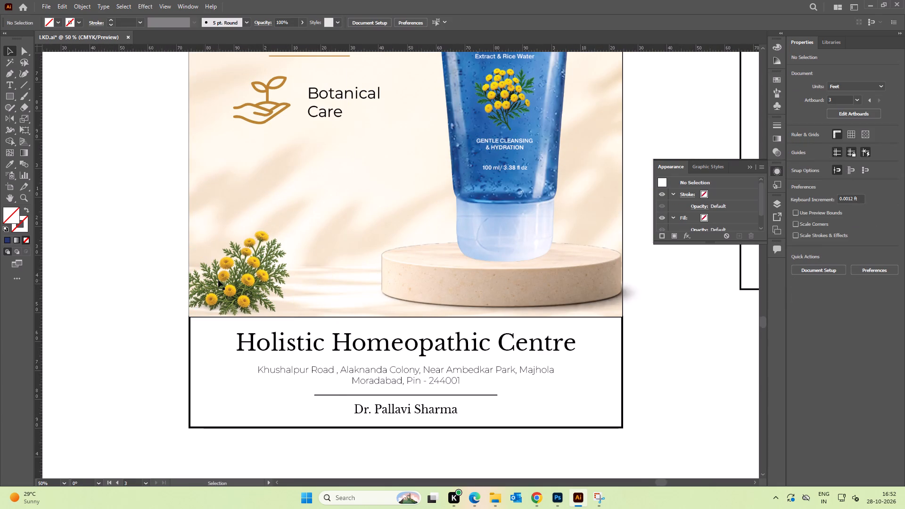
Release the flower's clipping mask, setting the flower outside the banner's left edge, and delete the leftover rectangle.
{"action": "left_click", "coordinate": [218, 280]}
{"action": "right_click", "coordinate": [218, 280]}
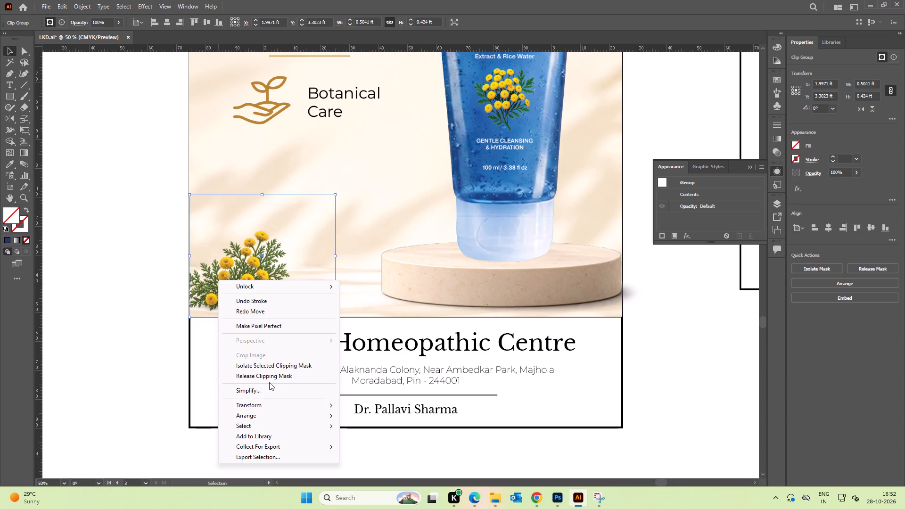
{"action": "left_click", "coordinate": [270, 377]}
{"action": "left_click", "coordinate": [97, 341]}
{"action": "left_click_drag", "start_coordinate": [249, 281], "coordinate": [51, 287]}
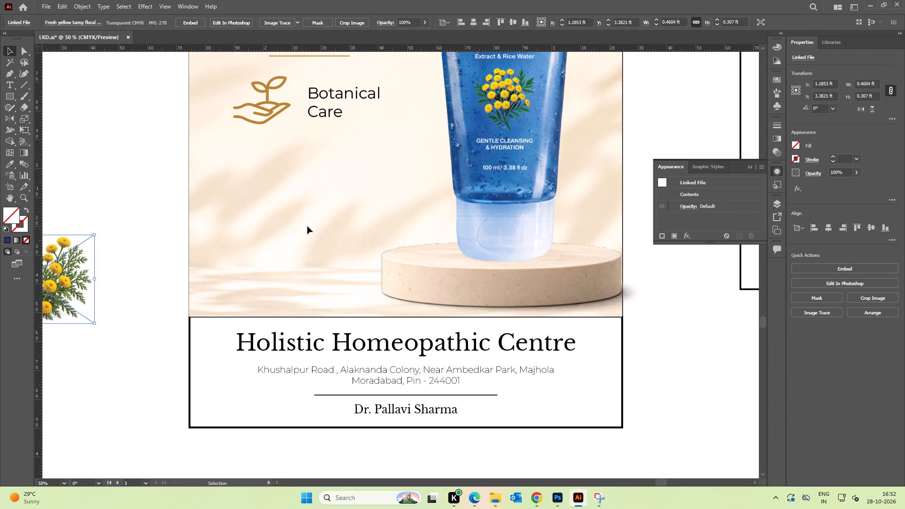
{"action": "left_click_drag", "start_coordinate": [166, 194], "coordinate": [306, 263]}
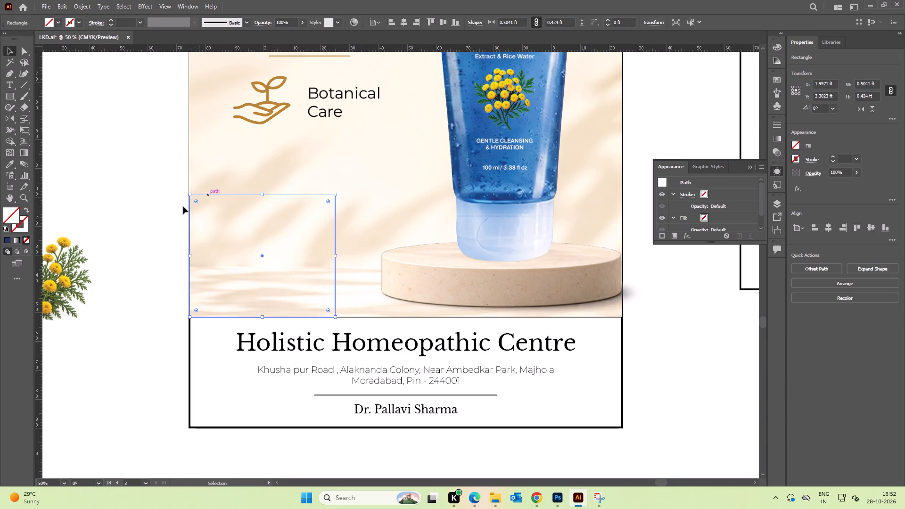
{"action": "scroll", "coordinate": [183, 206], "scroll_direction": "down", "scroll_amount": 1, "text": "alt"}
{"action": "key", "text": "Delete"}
Place the flower cutout at the banner's lower left and scale it to about 0.52 by 0.35 ft.
{"action": "left_click_drag", "start_coordinate": [89, 255], "coordinate": [247, 243]}
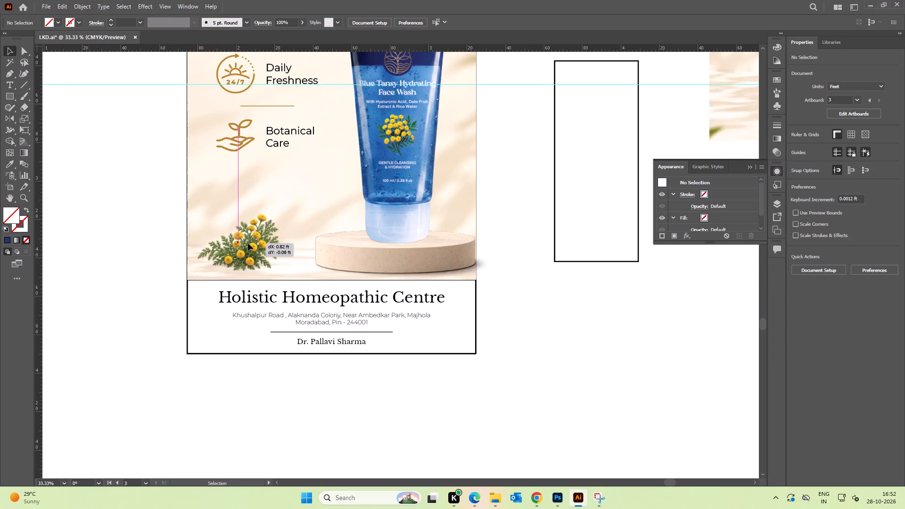
{"action": "scroll", "coordinate": [245, 251], "scroll_direction": "up", "scroll_amount": 2, "text": "alt"}
{"action": "left_click_drag", "start_coordinate": [321, 235], "coordinate": [341, 237], "text": "shift"}
{"action": "left_click_drag", "start_coordinate": [288, 248], "coordinate": [278, 254]}
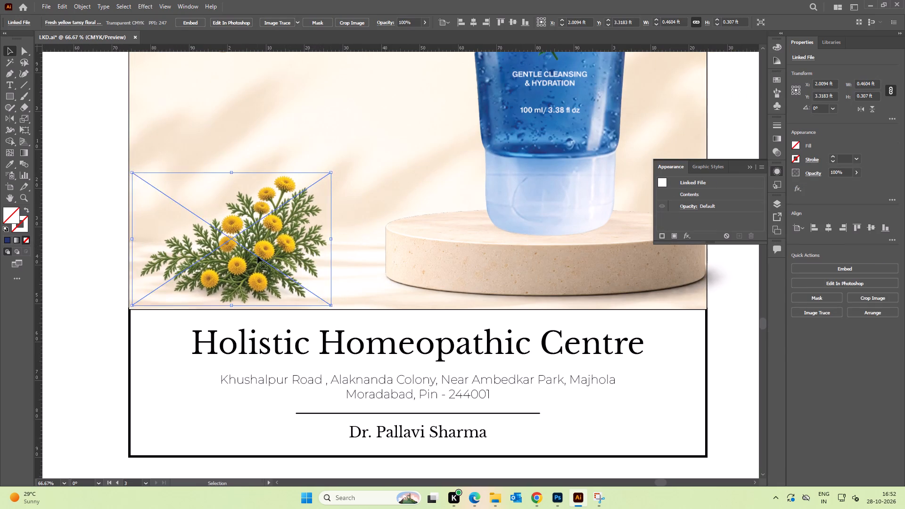
Flip the flower cutout horizontally and place it against the podium's left side.
{"action": "left_click_drag", "start_coordinate": [257, 256], "coordinate": [317, 257]}
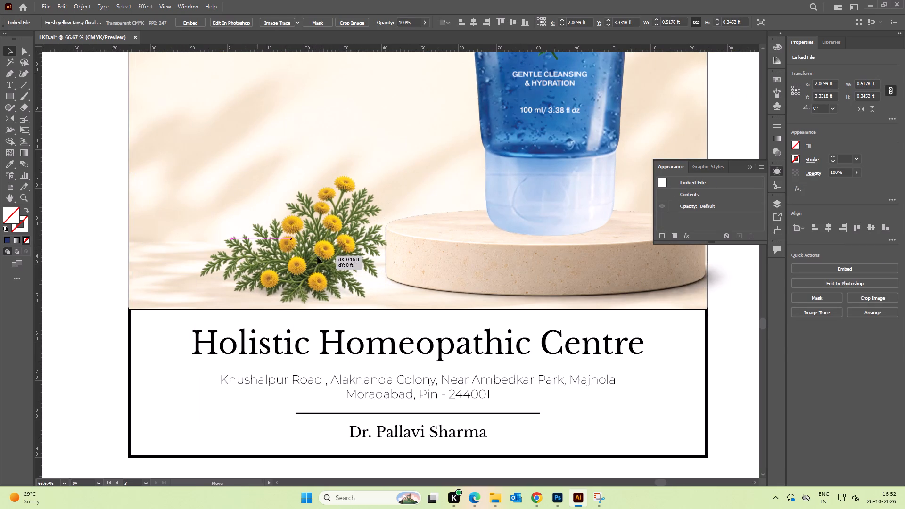
{"action": "left_click_drag", "start_coordinate": [317, 257], "coordinate": [318, 255]}
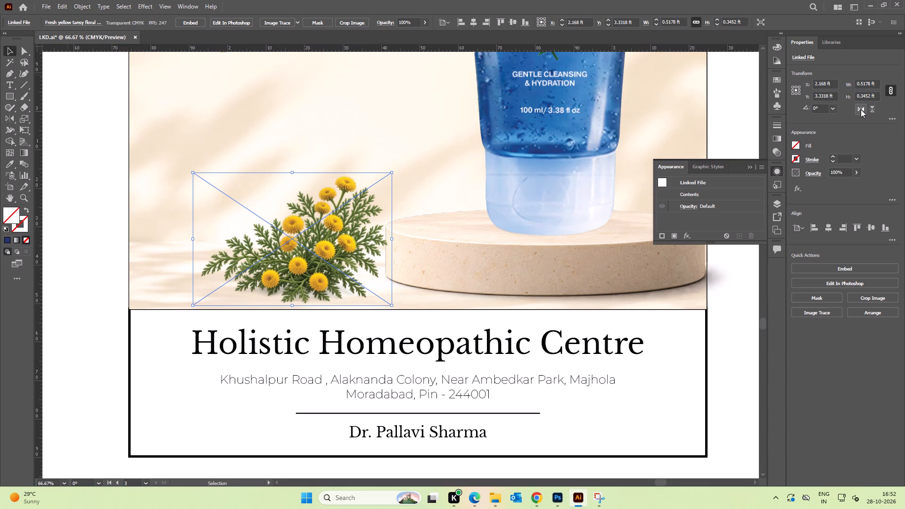
{"action": "left_click", "coordinate": [861, 109]}
{"action": "left_click_drag", "start_coordinate": [301, 257], "coordinate": [340, 252]}
Bring the podium and the face wash tube to the front, above the flower cutout.
{"action": "left_click", "coordinate": [517, 262]}
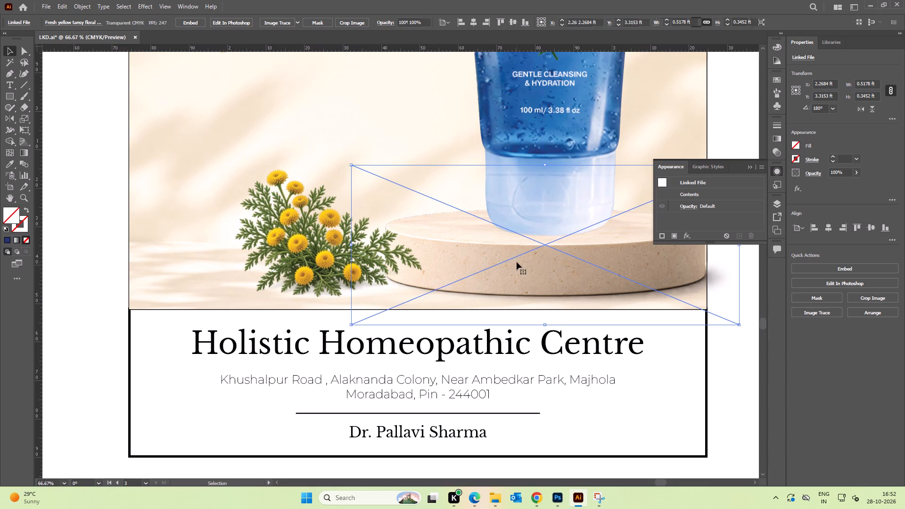
{"action": "left_click", "coordinate": [537, 141], "text": "shift"}
{"action": "key", "text": "ctrl+shift+bracketright"}
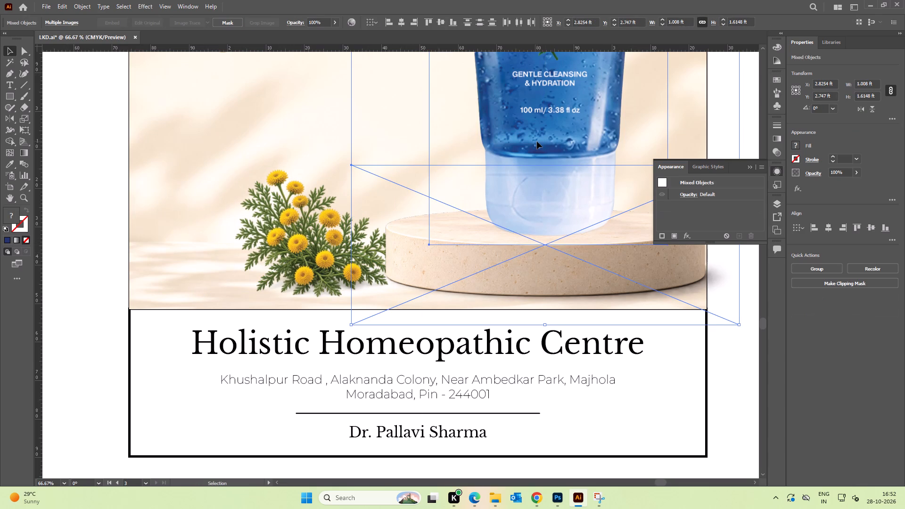
{"action": "left_click", "coordinate": [89, 221]}
Move the flower cutout against the podium's left side, tucked behind its edge, and widen it to about 0.56 ft.
{"action": "key", "text": "space"}
{"action": "left_click_drag", "start_coordinate": [83, 213], "coordinate": [39, 267]}
{"action": "left_click_drag", "start_coordinate": [223, 315], "coordinate": [259, 293]}
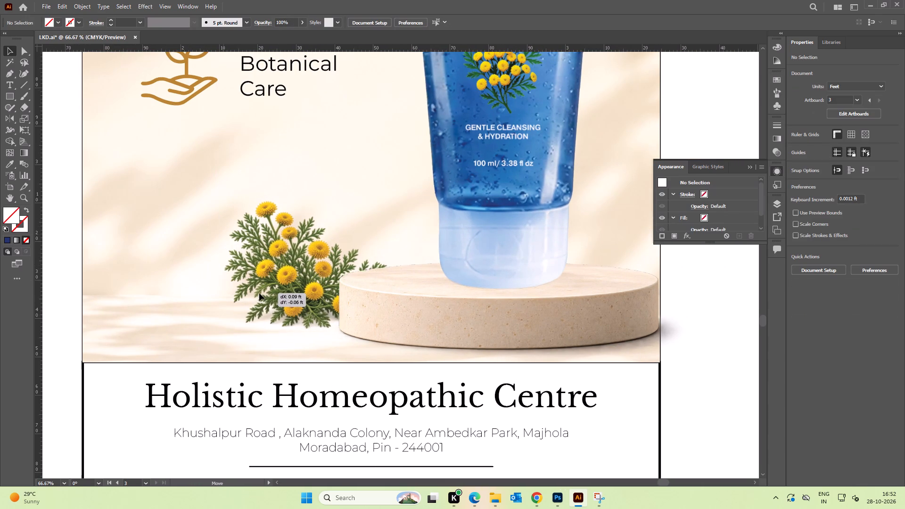
{"action": "left_click_drag", "start_coordinate": [259, 293], "coordinate": [264, 295]}
{"action": "scroll", "coordinate": [257, 289], "scroll_direction": "down", "scroll_amount": 3, "text": "alt"}
{"action": "left_click", "coordinate": [492, 344]}
{"action": "key", "text": "space"}
{"action": "left_click_drag", "start_coordinate": [460, 357], "coordinate": [471, 357]}
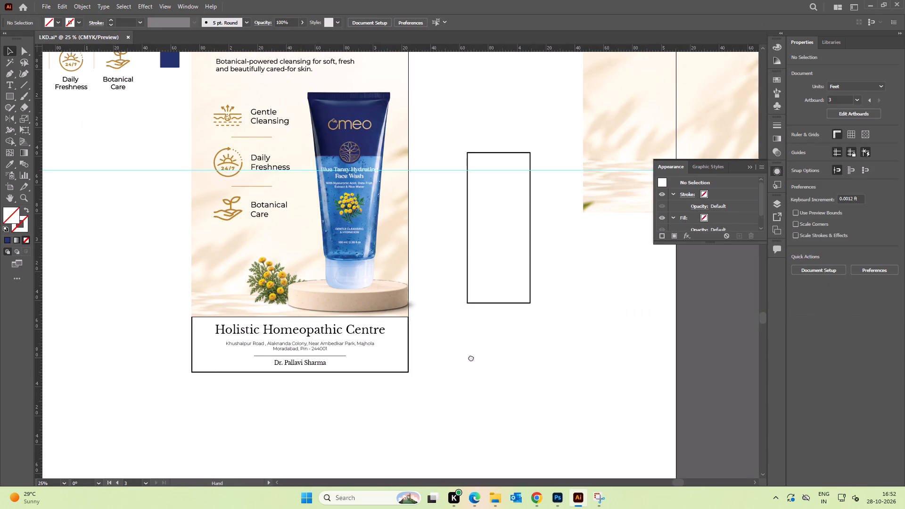
{"action": "left_click_drag", "start_coordinate": [471, 357], "coordinate": [510, 357]}
{"action": "scroll", "coordinate": [305, 289], "scroll_direction": "up", "scroll_amount": 3, "text": "alt"}
{"action": "left_click", "coordinate": [336, 283]}
{"action": "left_click_drag", "start_coordinate": [337, 285], "coordinate": [361, 287]}
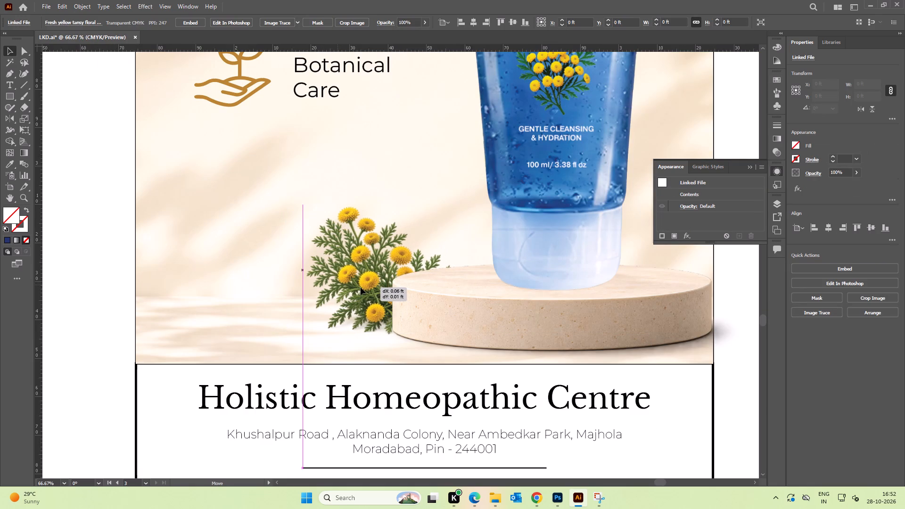
{"action": "left_click_drag", "start_coordinate": [361, 287], "coordinate": [362, 282]}
{"action": "left_click_drag", "start_coordinate": [303, 263], "coordinate": [287, 265]}
Examine how the flower, podium and tube sit within the whole banner.
{"action": "scroll", "coordinate": [300, 282], "scroll_direction": "down", "scroll_amount": 2, "text": "alt"}
{"action": "left_click", "coordinate": [187, 289]}
{"action": "key", "text": "space"}
{"action": "left_click_drag", "start_coordinate": [187, 290], "coordinate": [157, 295]}
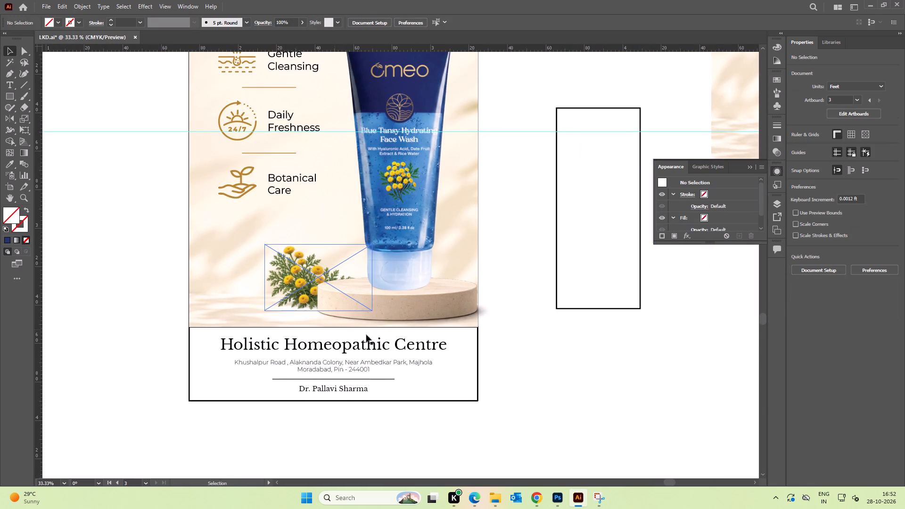
{"action": "key", "text": "space"}
{"action": "left_click_drag", "start_coordinate": [563, 353], "coordinate": [565, 363]}
{"action": "left_click", "coordinate": [564, 363]}
{"action": "key", "text": "space"}
{"action": "left_click_drag", "start_coordinate": [571, 364], "coordinate": [542, 369]}
{"action": "left_click", "coordinate": [542, 369]}
{"action": "key", "text": "space"}
{"action": "key", "text": "space"}
{"action": "key", "text": "space"}
{"action": "key", "text": "space"}
{"action": "key", "text": "space"}
{"action": "key", "text": "space"}
{"action": "key", "text": "space"}
{"action": "key", "text": "space"}
{"action": "key", "text": "space"}
{"action": "key", "text": "space"}
{"action": "key", "text": "space"}
{"action": "key", "text": "space"}
{"action": "key", "text": "space"}
{"action": "key", "text": "space"}
{"action": "key", "text": "space"}
{"action": "key", "text": "space"}
{"action": "key", "text": "space"}
{"action": "key", "text": "space"}
{"action": "key", "text": "space"}
{"action": "left_click_drag", "start_coordinate": [530, 362], "coordinate": [547, 414]}
{"action": "left_click_drag", "start_coordinate": [560, 421], "coordinate": [511, 392]}
{"action": "left_click", "coordinate": [513, 391]}
{"action": "scroll", "coordinate": [492, 386], "scroll_direction": "down", "scroll_amount": 2, "text": "alt"}
{"action": "key", "text": "space"}
{"action": "left_click_drag", "start_coordinate": [506, 397], "coordinate": [466, 397]}
{"action": "left_click", "coordinate": [497, 394]}
Enlarge the flower cutout to about 0.59 by 0.37 ft, keeping it beside the podium.
{"action": "scroll", "coordinate": [367, 361], "scroll_direction": "up", "scroll_amount": 3, "text": "alt"}
{"action": "left_click", "coordinate": [379, 341]}
{"action": "scroll", "coordinate": [357, 333], "scroll_direction": "up", "scroll_amount": 1, "text": "alt"}
{"action": "left_click", "coordinate": [348, 324]}
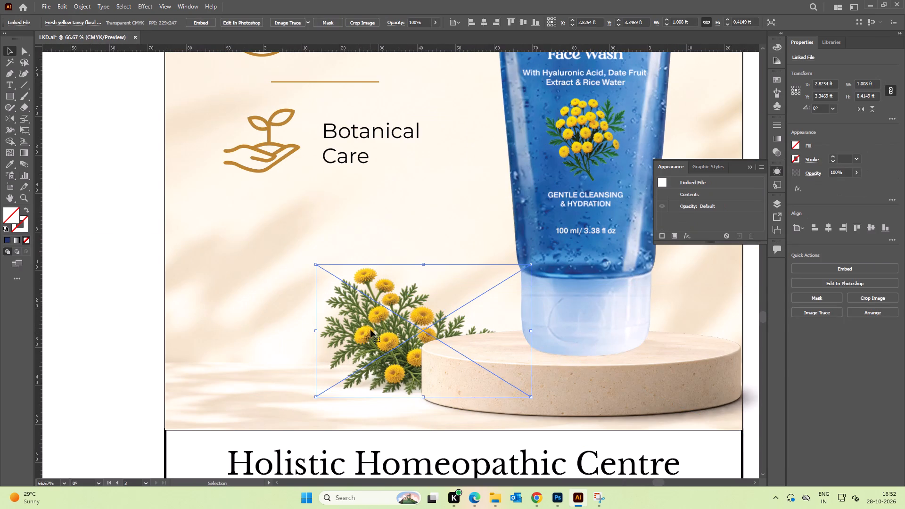
{"action": "left_click", "coordinate": [423, 266]}
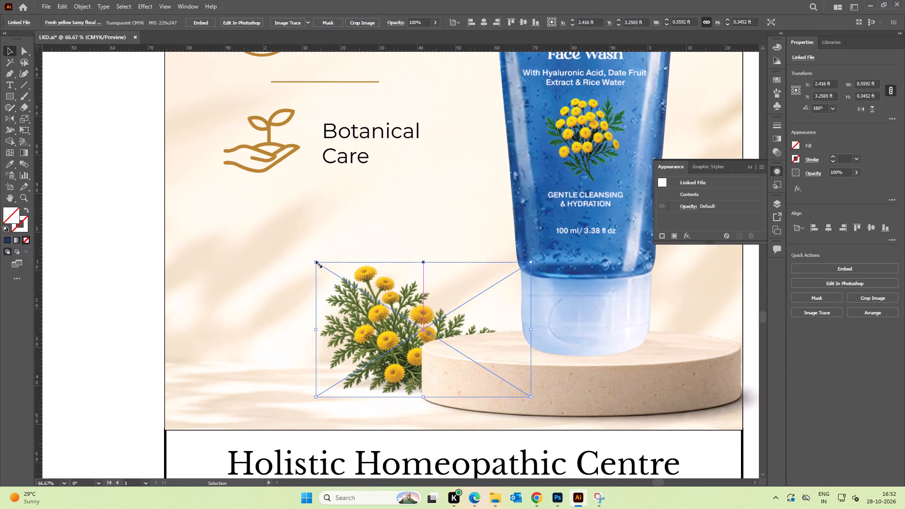
{"action": "left_click_drag", "start_coordinate": [316, 262], "coordinate": [298, 254], "text": "shift"}
{"action": "left_click", "coordinate": [347, 312]}
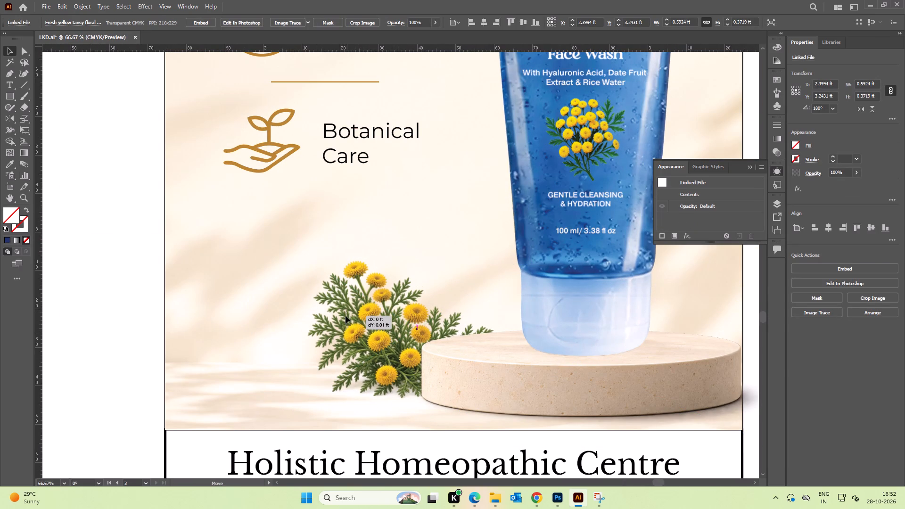
Move the podium down about 0.02 ft, closer to the bottom edge of the banner image.
{"action": "key", "text": "space"}
{"action": "left_click_drag", "start_coordinate": [423, 344], "coordinate": [187, 238]}
{"action": "left_click", "coordinate": [576, 358]}
{"action": "scroll", "coordinate": [356, 305], "scroll_direction": "up", "scroll_amount": 2, "text": "alt"}
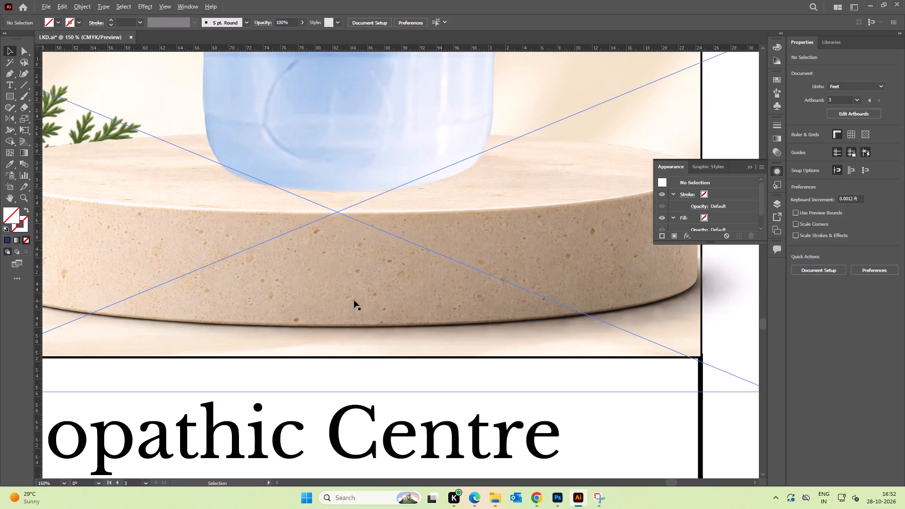
{"action": "left_click_drag", "start_coordinate": [378, 291], "coordinate": [377, 306]}
{"action": "scroll", "coordinate": [375, 304], "scroll_direction": "down", "scroll_amount": 1, "text": "alt"}
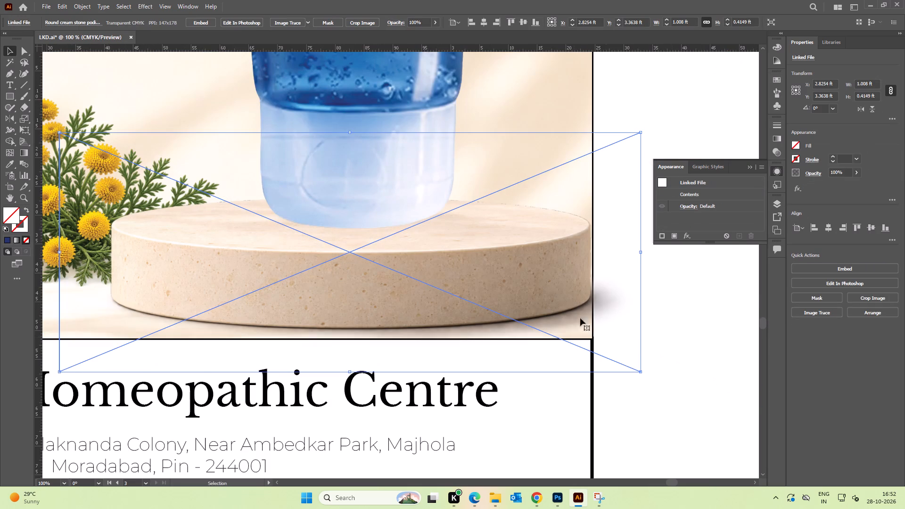
Lower the face wash tube about 0.02 ft so it stands centred on the podium's top surface.
{"action": "scroll", "coordinate": [559, 310], "scroll_direction": "down", "scroll_amount": 2, "text": "alt"}
{"action": "key", "text": "space"}
{"action": "left_click_drag", "start_coordinate": [563, 308], "coordinate": [420, 302]}
{"action": "left_click", "coordinate": [559, 322]}
{"action": "scroll", "coordinate": [290, 229], "scroll_direction": "up", "scroll_amount": 2, "text": "alt"}
{"action": "left_click_drag", "start_coordinate": [346, 221], "coordinate": [345, 237]}
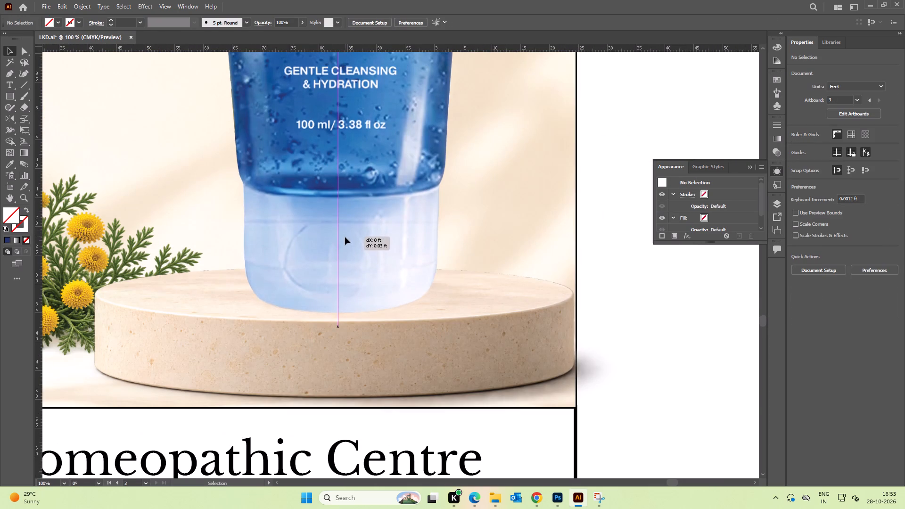
{"action": "left_click_drag", "start_coordinate": [345, 237], "coordinate": [345, 232]}
{"action": "scroll", "coordinate": [343, 232], "scroll_direction": "down", "scroll_amount": 4, "text": "alt"}
{"action": "scroll", "coordinate": [332, 232], "scroll_direction": "up", "scroll_amount": 3, "text": "alt"}
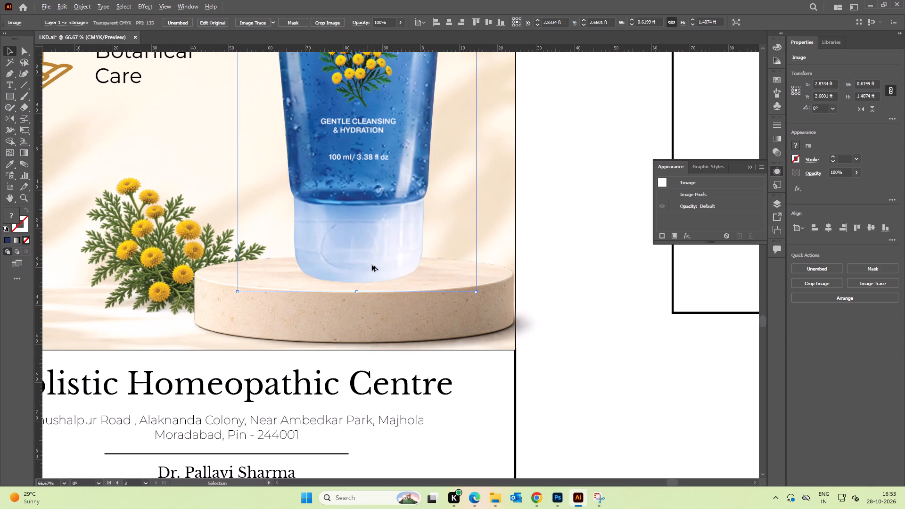
{"action": "scroll", "coordinate": [358, 248], "scroll_direction": "up", "scroll_amount": 2, "text": "alt"}
{"action": "left_click", "coordinate": [368, 248]}
{"action": "scroll", "coordinate": [364, 247], "scroll_direction": "down", "scroll_amount": 6, "text": "alt"}
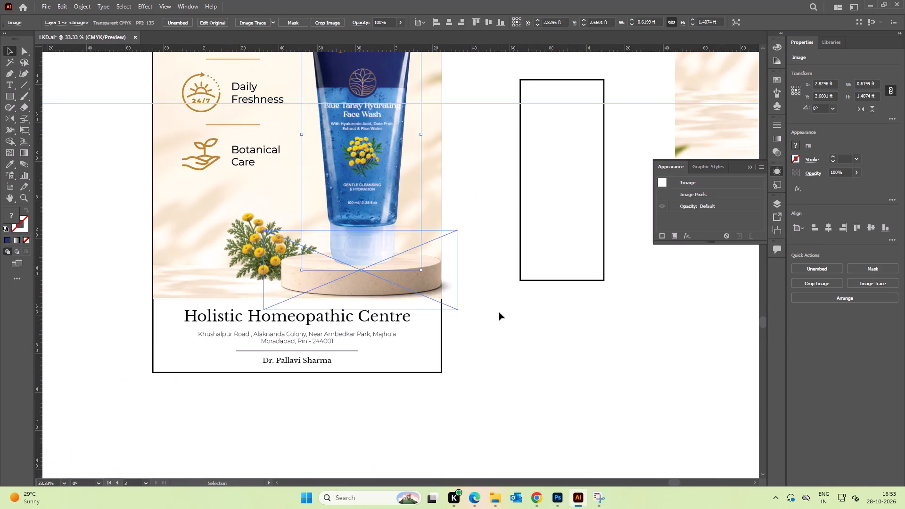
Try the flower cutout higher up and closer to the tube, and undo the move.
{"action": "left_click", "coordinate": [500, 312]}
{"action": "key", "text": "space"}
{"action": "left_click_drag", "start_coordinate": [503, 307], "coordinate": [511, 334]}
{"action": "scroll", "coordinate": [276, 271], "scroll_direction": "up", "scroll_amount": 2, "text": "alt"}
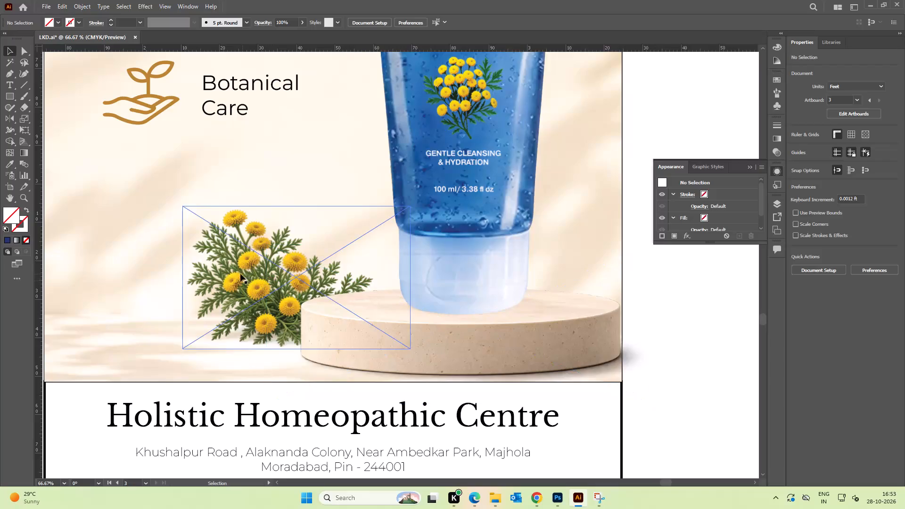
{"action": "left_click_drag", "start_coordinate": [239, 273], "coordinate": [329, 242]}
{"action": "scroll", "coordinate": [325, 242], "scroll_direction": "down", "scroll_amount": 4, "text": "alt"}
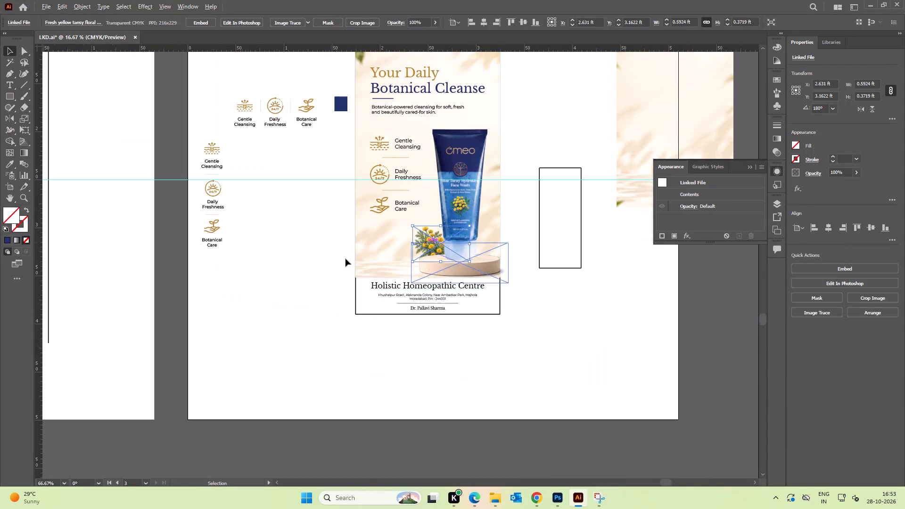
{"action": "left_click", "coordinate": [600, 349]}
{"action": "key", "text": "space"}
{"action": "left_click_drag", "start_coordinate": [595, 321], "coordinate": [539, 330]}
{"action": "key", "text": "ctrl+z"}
Examine the overall composition of the Botanical Cleanse banner.
{"action": "key", "text": "space"}
{"action": "left_click_drag", "start_coordinate": [551, 319], "coordinate": [512, 332]}
{"action": "left_click", "coordinate": [512, 332]}
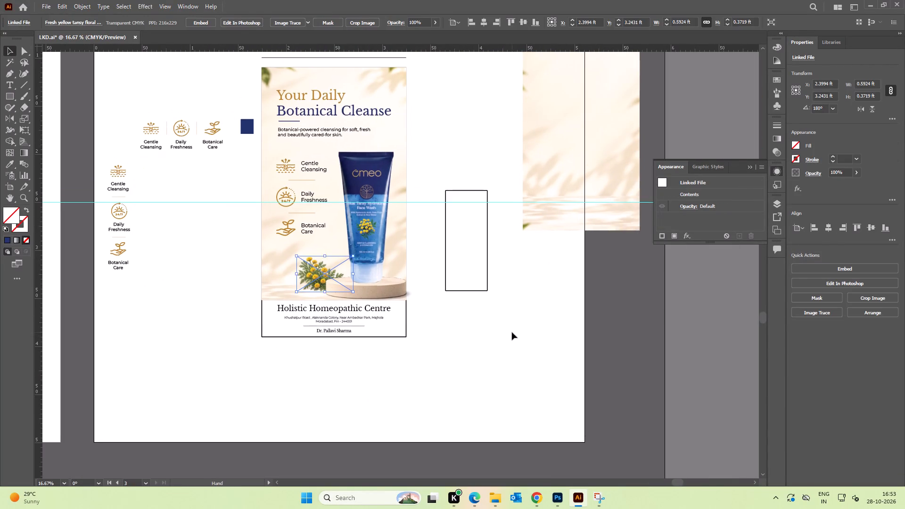
{"action": "scroll", "coordinate": [405, 296], "scroll_direction": "up", "scroll_amount": 3, "text": "alt"}
{"action": "key", "text": "space"}
{"action": "scroll", "coordinate": [555, 353], "scroll_direction": "down", "scroll_amount": 3, "text": "alt"}
{"action": "left_click", "coordinate": [576, 366]}
{"action": "key", "text": "space"}
{"action": "left_click_drag", "start_coordinate": [573, 373], "coordinate": [534, 372]}
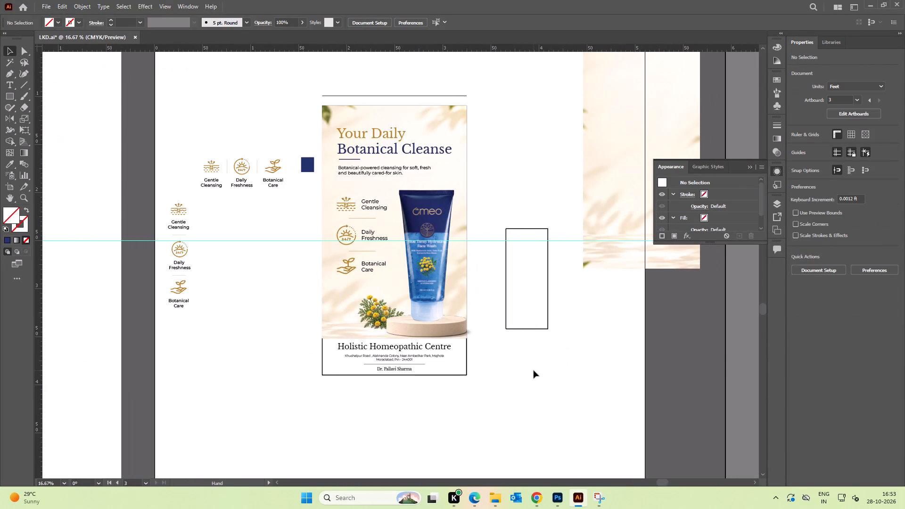
{"action": "key", "text": "space"}
{"action": "left_click_drag", "start_coordinate": [535, 371], "coordinate": [517, 372]}
{"action": "left_click", "coordinate": [517, 372]}
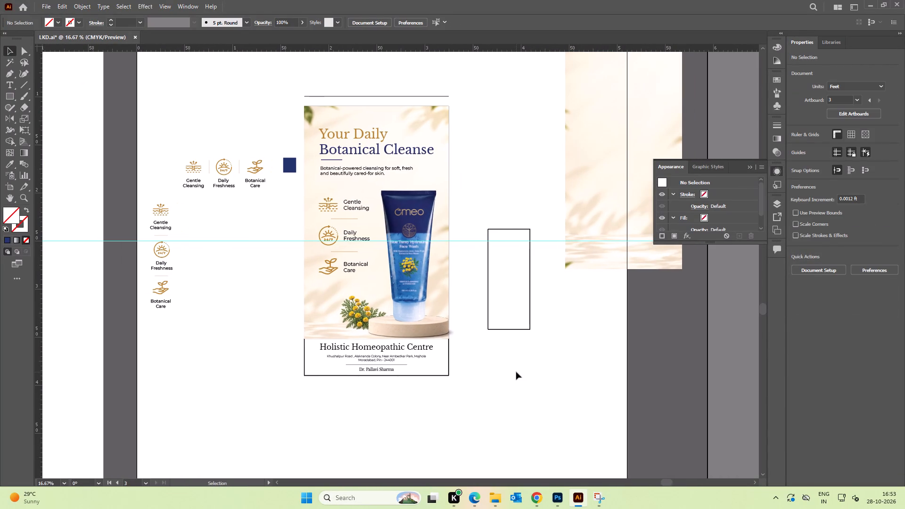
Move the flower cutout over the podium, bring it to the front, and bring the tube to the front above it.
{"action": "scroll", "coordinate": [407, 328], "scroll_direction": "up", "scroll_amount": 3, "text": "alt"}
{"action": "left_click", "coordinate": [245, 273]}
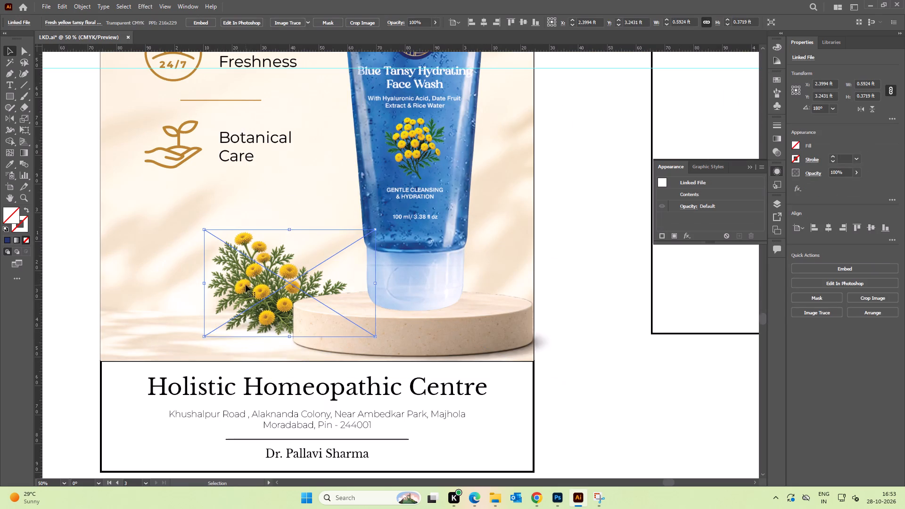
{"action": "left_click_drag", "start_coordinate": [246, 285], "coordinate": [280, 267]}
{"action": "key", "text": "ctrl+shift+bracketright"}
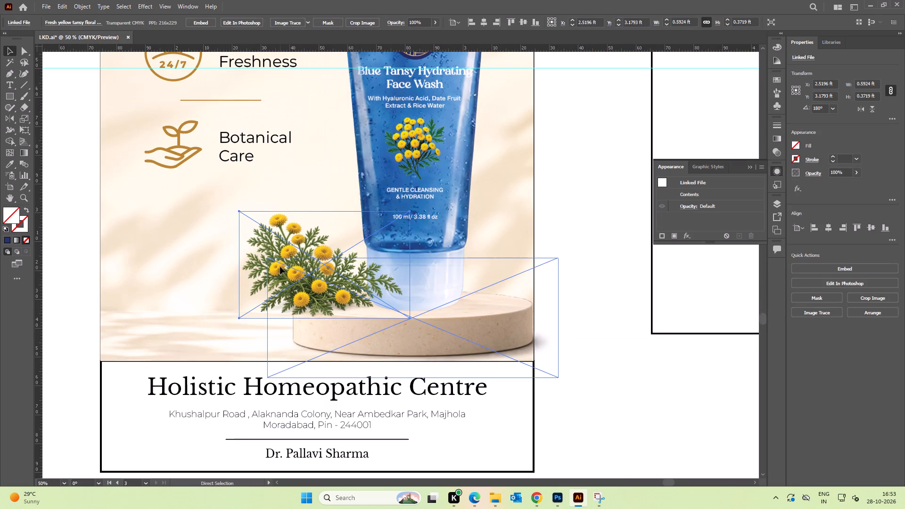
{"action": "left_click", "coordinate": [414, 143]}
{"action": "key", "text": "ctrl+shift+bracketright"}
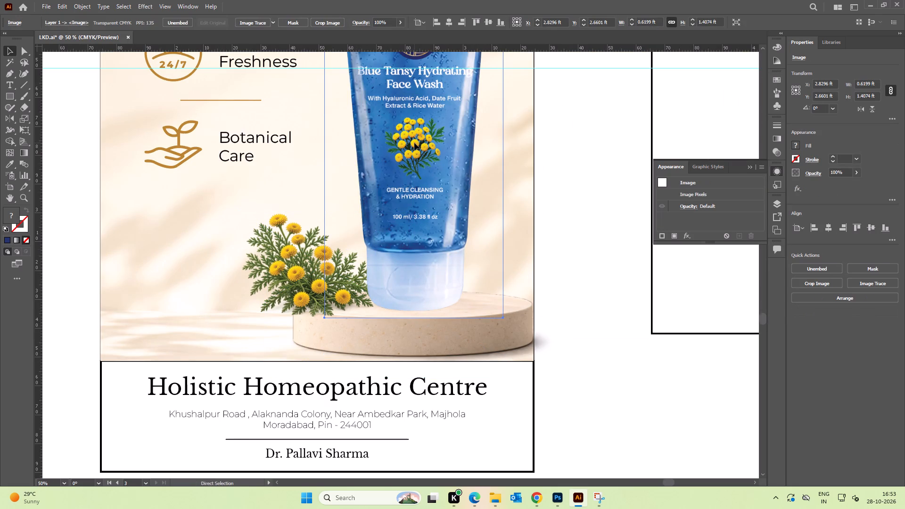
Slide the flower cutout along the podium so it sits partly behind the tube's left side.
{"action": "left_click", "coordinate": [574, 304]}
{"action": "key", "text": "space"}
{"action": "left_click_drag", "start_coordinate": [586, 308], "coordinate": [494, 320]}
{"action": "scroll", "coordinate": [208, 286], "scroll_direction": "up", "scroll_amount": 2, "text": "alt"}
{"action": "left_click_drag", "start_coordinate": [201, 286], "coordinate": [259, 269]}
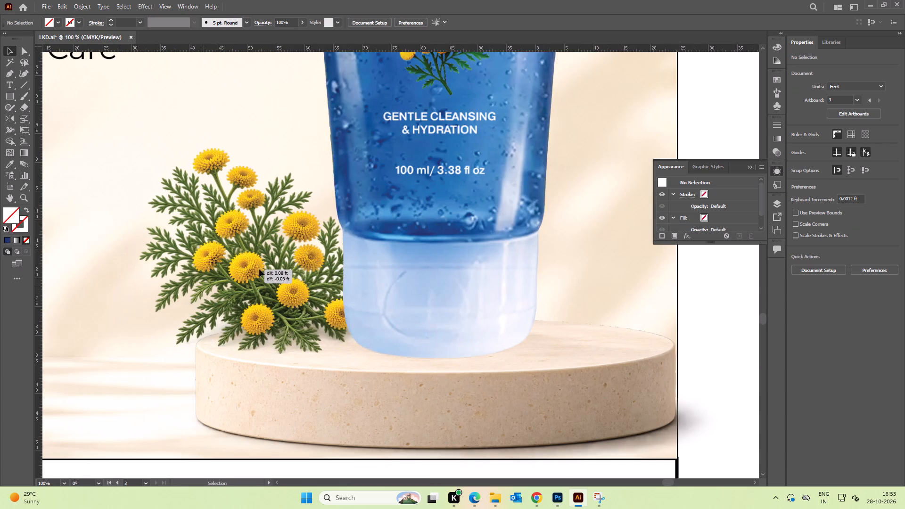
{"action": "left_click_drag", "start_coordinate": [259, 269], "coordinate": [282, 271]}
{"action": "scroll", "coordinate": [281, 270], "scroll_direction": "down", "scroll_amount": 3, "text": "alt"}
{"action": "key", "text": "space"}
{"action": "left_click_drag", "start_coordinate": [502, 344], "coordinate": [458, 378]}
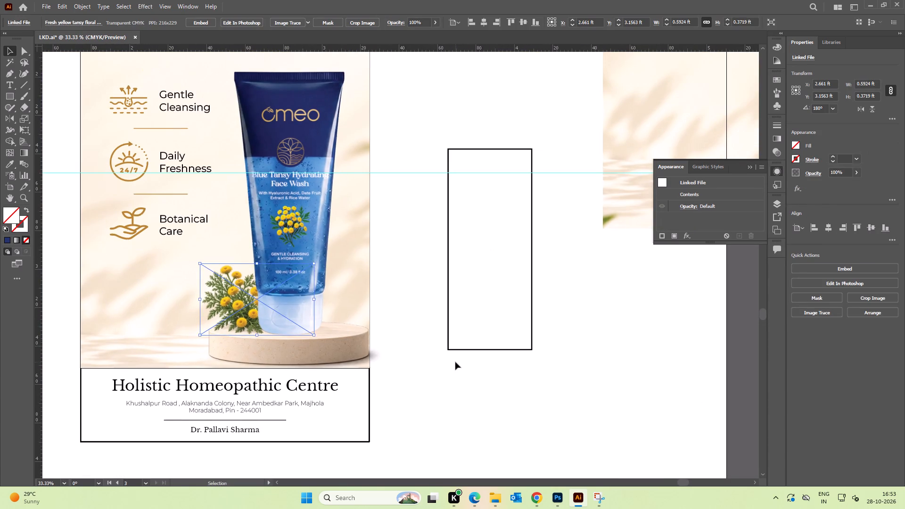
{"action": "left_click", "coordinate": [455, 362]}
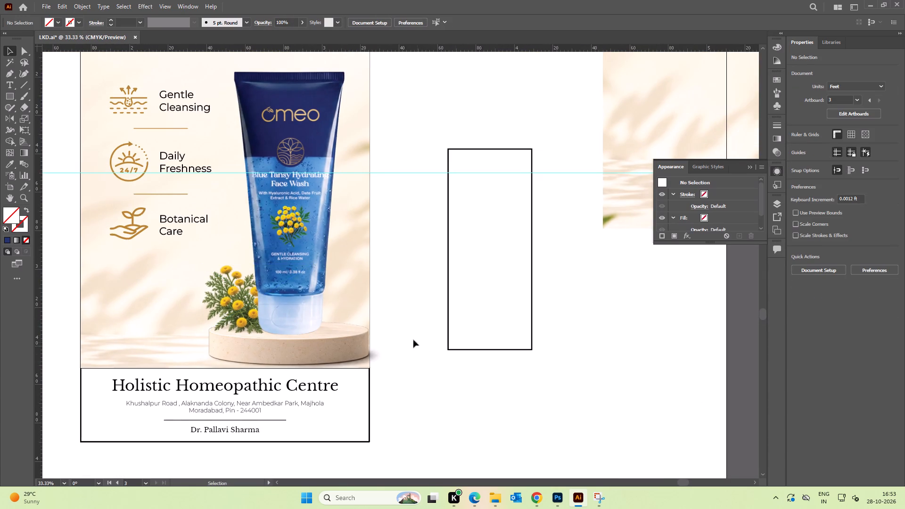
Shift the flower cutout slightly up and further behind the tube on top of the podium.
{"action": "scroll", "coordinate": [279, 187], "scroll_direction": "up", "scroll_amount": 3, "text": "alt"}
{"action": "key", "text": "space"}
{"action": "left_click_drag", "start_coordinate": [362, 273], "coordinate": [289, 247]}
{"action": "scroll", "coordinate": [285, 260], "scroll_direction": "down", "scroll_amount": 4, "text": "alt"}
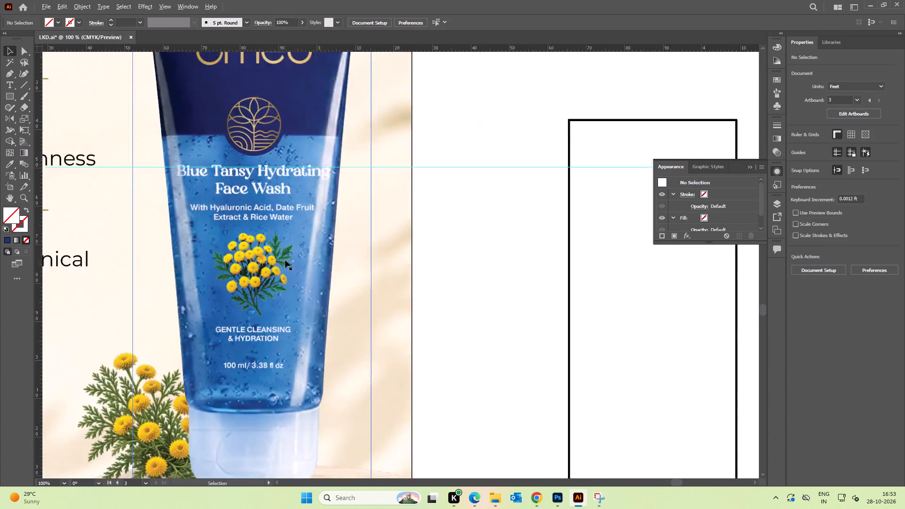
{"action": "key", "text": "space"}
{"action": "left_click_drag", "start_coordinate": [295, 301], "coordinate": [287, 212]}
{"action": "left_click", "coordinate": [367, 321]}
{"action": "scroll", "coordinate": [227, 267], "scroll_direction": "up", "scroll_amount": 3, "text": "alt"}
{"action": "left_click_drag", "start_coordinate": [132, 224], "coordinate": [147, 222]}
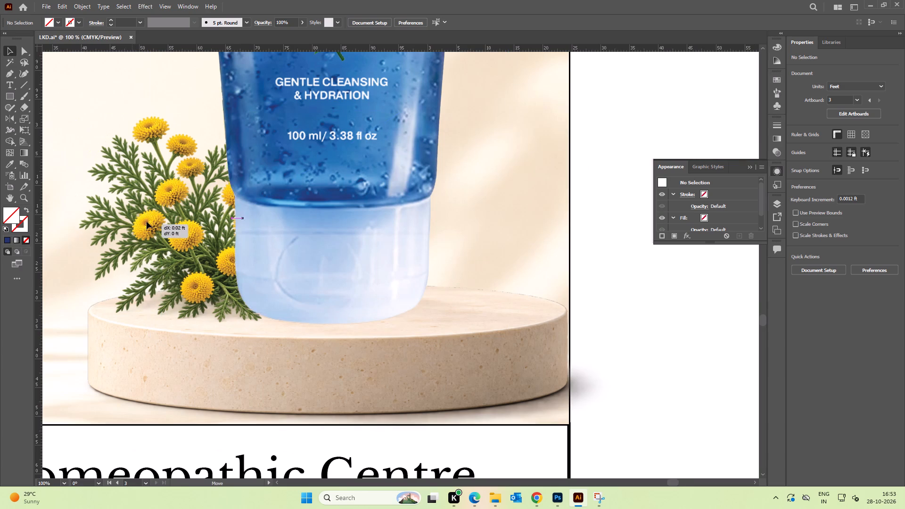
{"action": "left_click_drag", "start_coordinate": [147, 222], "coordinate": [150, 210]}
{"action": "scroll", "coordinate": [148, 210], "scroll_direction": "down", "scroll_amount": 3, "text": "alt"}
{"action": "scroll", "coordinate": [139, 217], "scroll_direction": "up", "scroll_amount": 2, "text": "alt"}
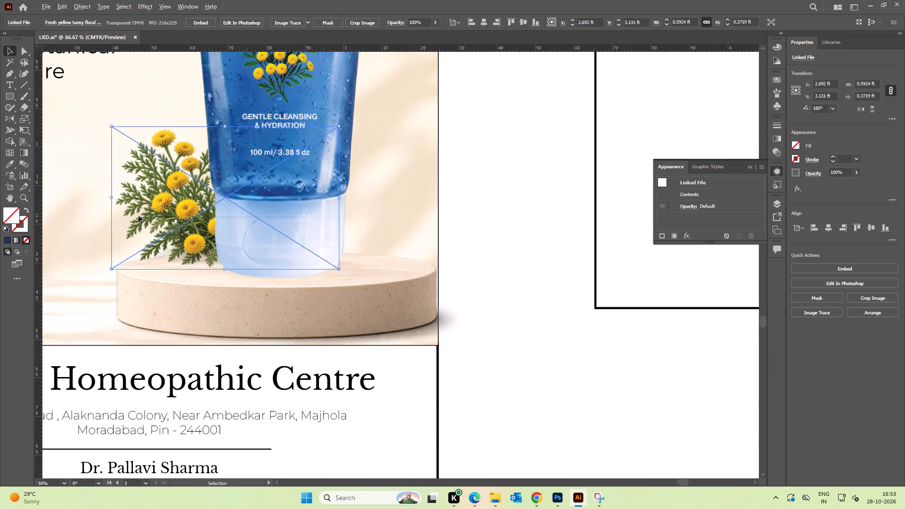
Rotate the flower cutout to about 192° and reposition it against the tube's left side.
{"action": "left_click_drag", "start_coordinate": [109, 273], "coordinate": [126, 294]}
{"action": "left_click", "coordinate": [178, 214]}
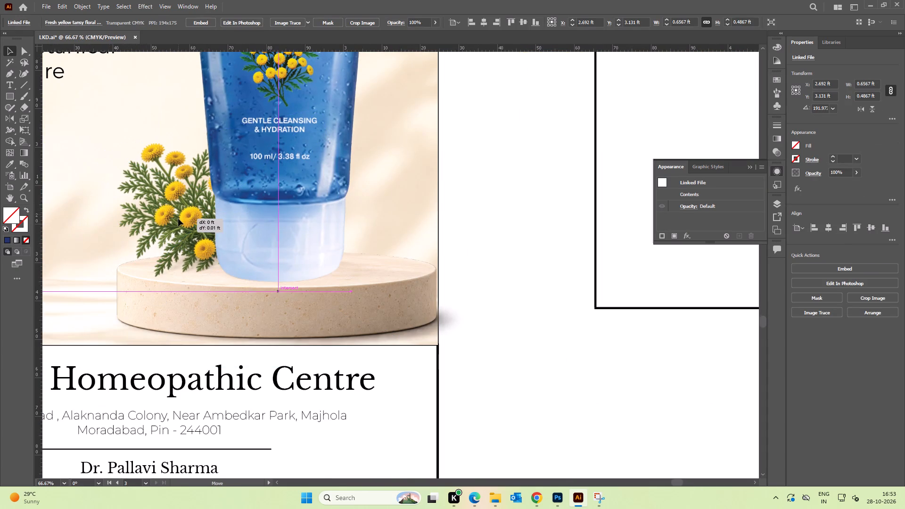
{"action": "key", "text": "ctrl+z"}
{"action": "left_click", "coordinate": [133, 209]}
{"action": "left_click_drag", "start_coordinate": [135, 205], "coordinate": [142, 208]}
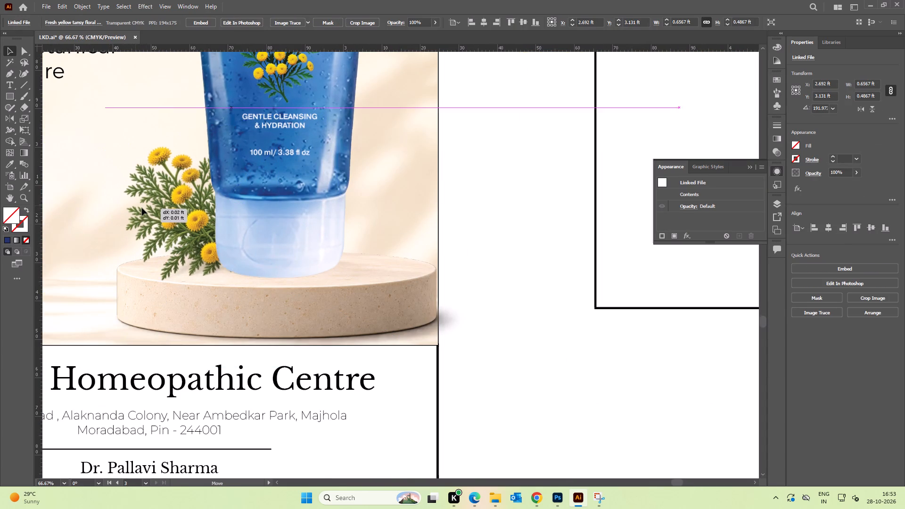
{"action": "left_click_drag", "start_coordinate": [142, 208], "coordinate": [143, 205]}
{"action": "scroll", "coordinate": [140, 204], "scroll_direction": "down", "scroll_amount": 2, "text": "alt"}
{"action": "left_click", "coordinate": [392, 307]}
{"action": "left_click", "coordinate": [395, 309]}
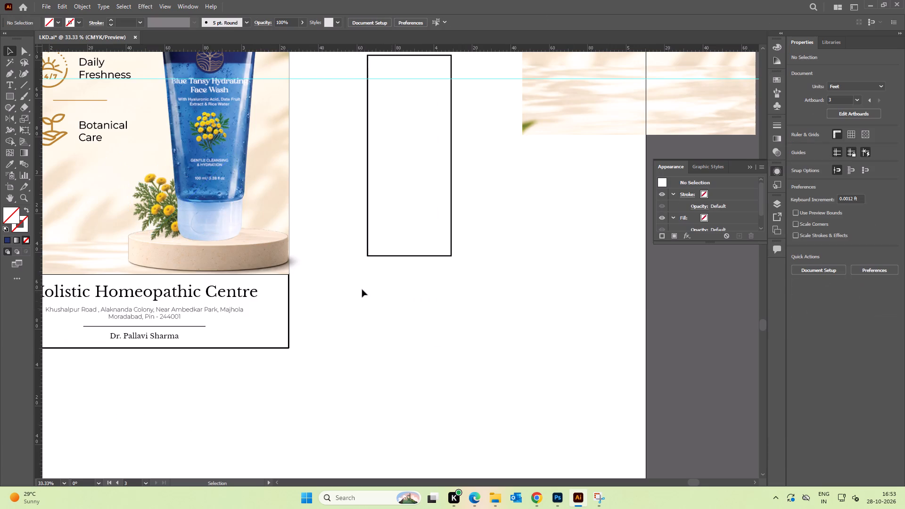
Move the rotated flower cutout away from the tube, down to the podium's left edge.
{"action": "scroll", "coordinate": [355, 281], "scroll_direction": "down", "scroll_amount": 3, "text": "alt"}
{"action": "key", "text": "space"}
{"action": "left_click_drag", "start_coordinate": [373, 299], "coordinate": [304, 306]}
{"action": "left_click", "coordinate": [580, 328]}
{"action": "scroll", "coordinate": [535, 309], "scroll_direction": "up", "scroll_amount": 2, "text": "alt"}
{"action": "key", "text": "space"}
{"action": "left_click_drag", "start_coordinate": [584, 317], "coordinate": [569, 371]}
{"action": "left_click", "coordinate": [571, 370]}
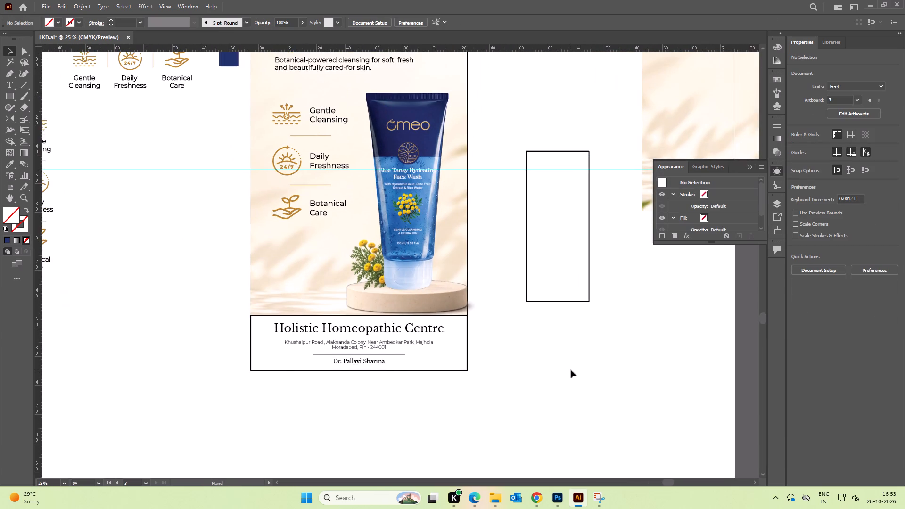
{"action": "scroll", "coordinate": [372, 281], "scroll_direction": "up", "scroll_amount": 2, "text": "alt"}
{"action": "left_click_drag", "start_coordinate": [345, 237], "coordinate": [285, 266]}
Bring the podium and the face wash tube to the front, above the flower cutout.
{"action": "left_click", "coordinate": [440, 337]}
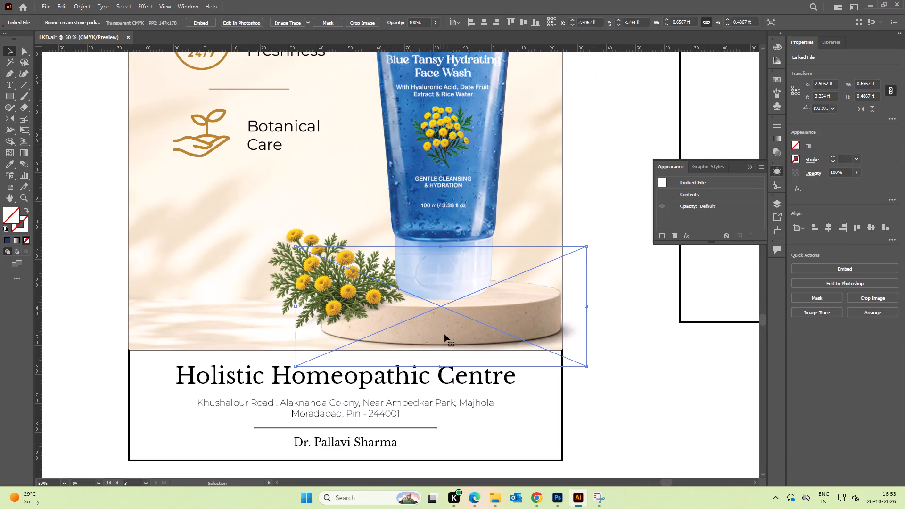
{"action": "left_click", "coordinate": [451, 201], "text": "shift"}
{"action": "key", "text": "ctrl+shift+bracketright"}
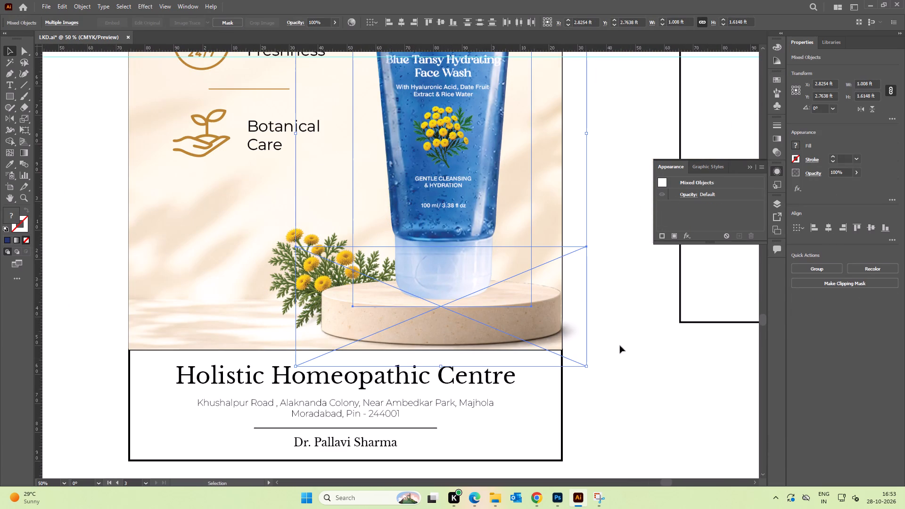
{"action": "left_click", "coordinate": [633, 375]}
Shift the flower cutout about 0.05 ft to the left beside the podium.
{"action": "key", "text": "space"}
{"action": "left_click_drag", "start_coordinate": [611, 375], "coordinate": [666, 379]}
{"action": "left_click_drag", "start_coordinate": [331, 263], "coordinate": [317, 268]}
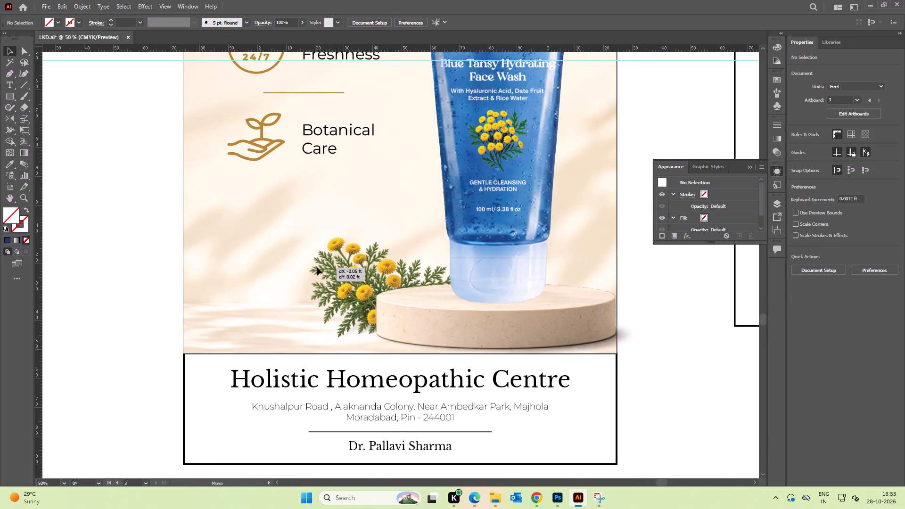
{"action": "left_click_drag", "start_coordinate": [317, 268], "coordinate": [316, 263]}
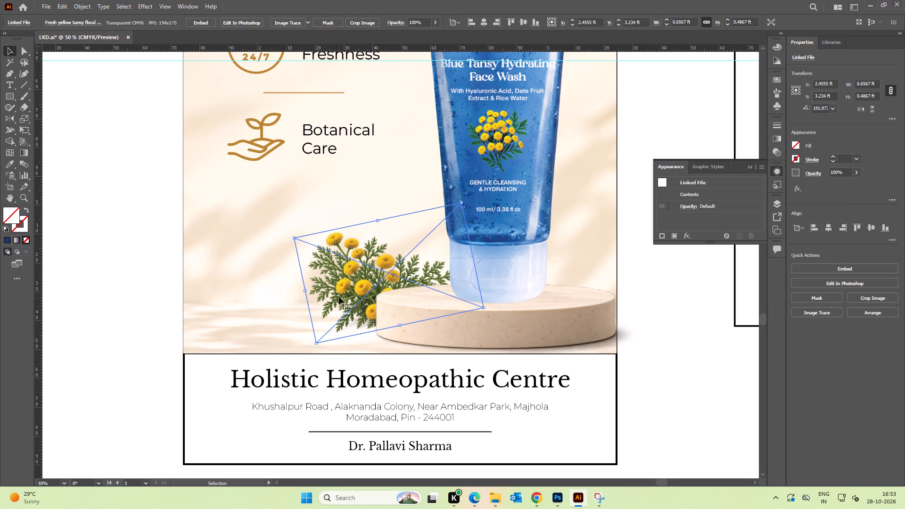
Rotate the flower cutout to about 188.6° and shift it about 0.05 ft left and 0.03 ft down beside the podium.
{"action": "left_click_drag", "start_coordinate": [465, 198], "coordinate": [469, 201]}
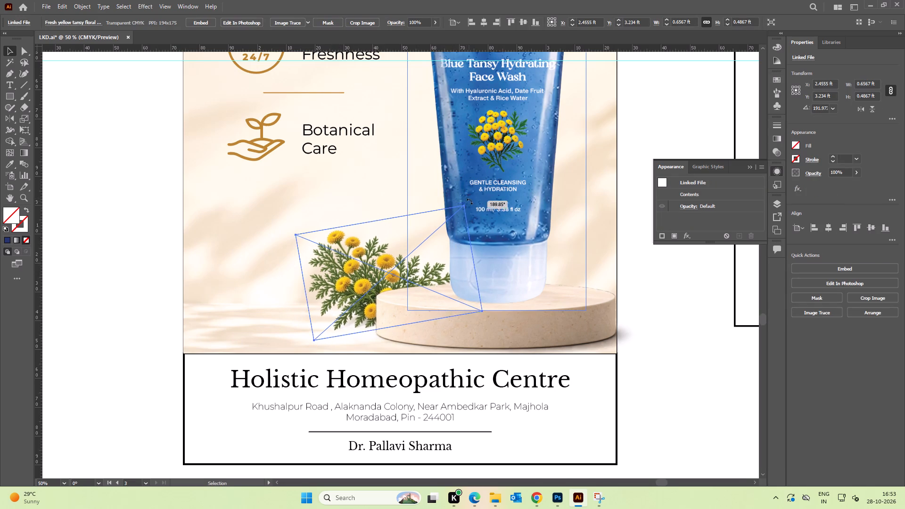
{"action": "left_click_drag", "start_coordinate": [469, 201], "coordinate": [470, 202]}
{"action": "scroll", "coordinate": [288, 289], "scroll_direction": "up", "scroll_amount": 2, "text": "alt"}
{"action": "left_click_drag", "start_coordinate": [389, 291], "coordinate": [341, 305]}
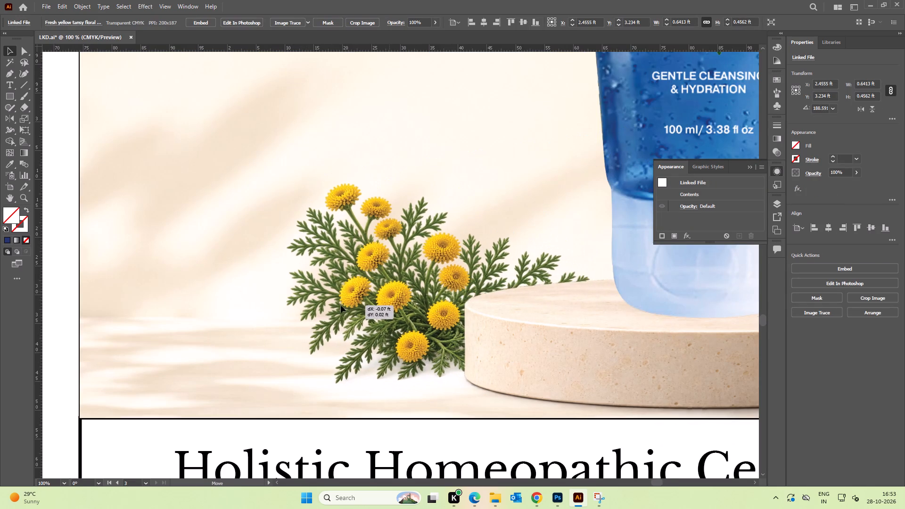
{"action": "left_click_drag", "start_coordinate": [341, 305], "coordinate": [362, 309]}
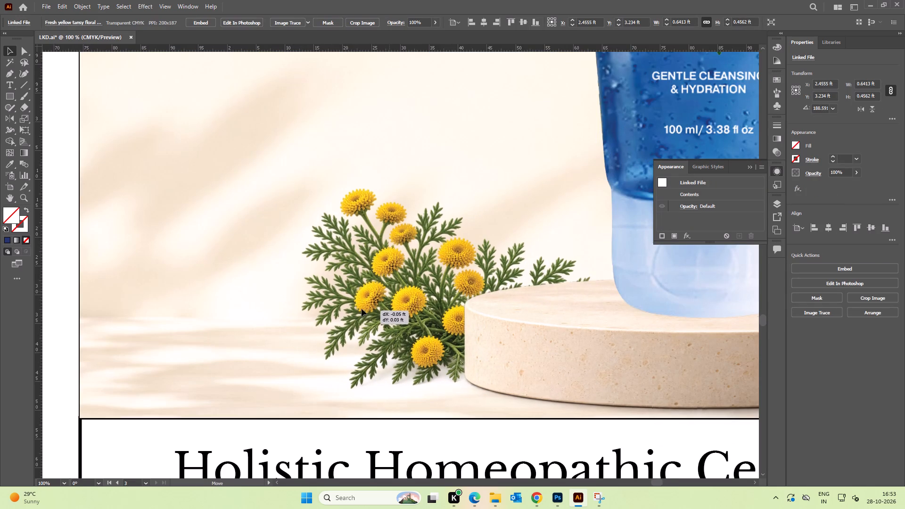
{"action": "left_click_drag", "start_coordinate": [362, 309], "coordinate": [362, 308]}
{"action": "scroll", "coordinate": [359, 308], "scroll_direction": "down", "scroll_amount": 3, "text": "alt"}
{"action": "key", "text": "space"}
{"action": "left_click_drag", "start_coordinate": [434, 312], "coordinate": [308, 305]}
{"action": "left_click", "coordinate": [569, 344]}
Duplicate the flower cutout onto the blank canvas, about 0.92 ft to the left of the original.
{"action": "scroll", "coordinate": [576, 357], "scroll_direction": "down", "scroll_amount": 1, "text": "alt"}
{"action": "key", "text": "space"}
{"action": "left_click_drag", "start_coordinate": [604, 366], "coordinate": [586, 361]}
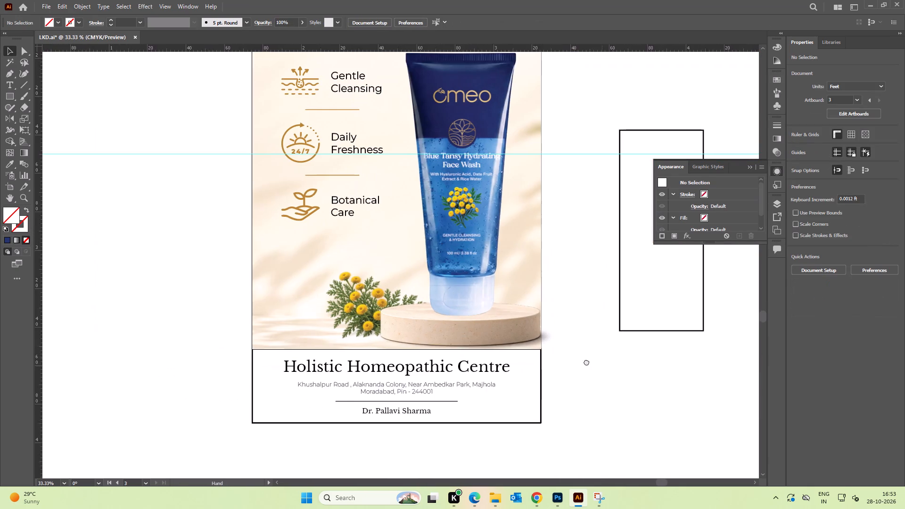
{"action": "left_click_drag", "start_coordinate": [586, 361], "coordinate": [559, 355]}
{"action": "left_click", "coordinate": [563, 351]}
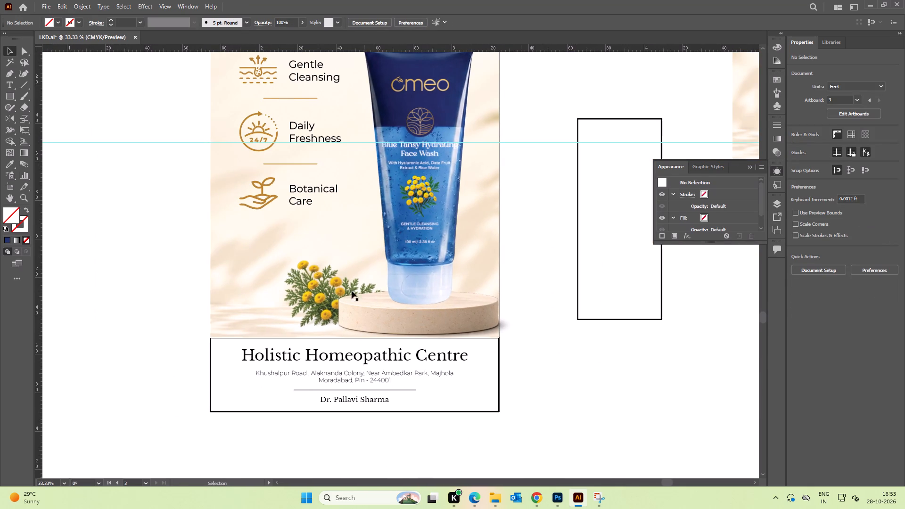
{"action": "left_click", "coordinate": [303, 287]}
{"action": "key", "text": "space"}
{"action": "key", "text": "space"}
{"action": "key", "text": "space"}
{"action": "key", "text": "space"}
{"action": "key", "text": "space"}
{"action": "key", "text": "space"}
{"action": "key", "text": "space"}
{"action": "key", "text": "space"}
{"action": "key", "text": "space"}
{"action": "key", "text": "space"}
{"action": "key", "text": "space"}
{"action": "key", "text": "space"}
{"action": "key", "text": "space"}
{"action": "key", "text": "space"}
{"action": "key", "text": "space"}
{"action": "key", "text": "space"}
{"action": "key", "text": "space"}
{"action": "key", "text": "space"}
{"action": "key", "text": "space"}
{"action": "key", "text": "space"}
{"action": "left_click_drag", "start_coordinate": [321, 293], "coordinate": [180, 285]}
{"action": "left_click_drag", "start_coordinate": [128, 287], "coordinate": [527, 287]}
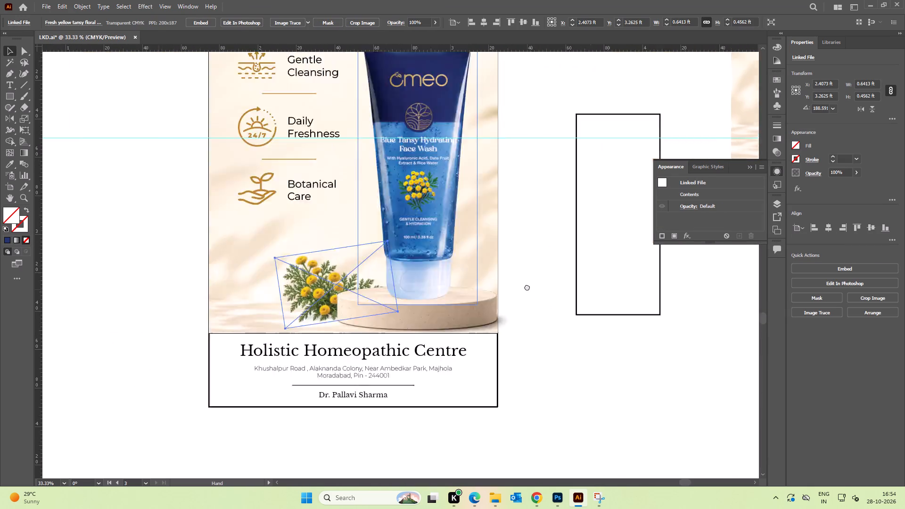
{"action": "left_click_drag", "start_coordinate": [527, 287], "coordinate": [526, 287]}
{"action": "left_click_drag", "start_coordinate": [346, 290], "coordinate": [354, 291]}
{"action": "left_click_drag", "start_coordinate": [552, 284], "coordinate": [375, 286], "text": "alt"}
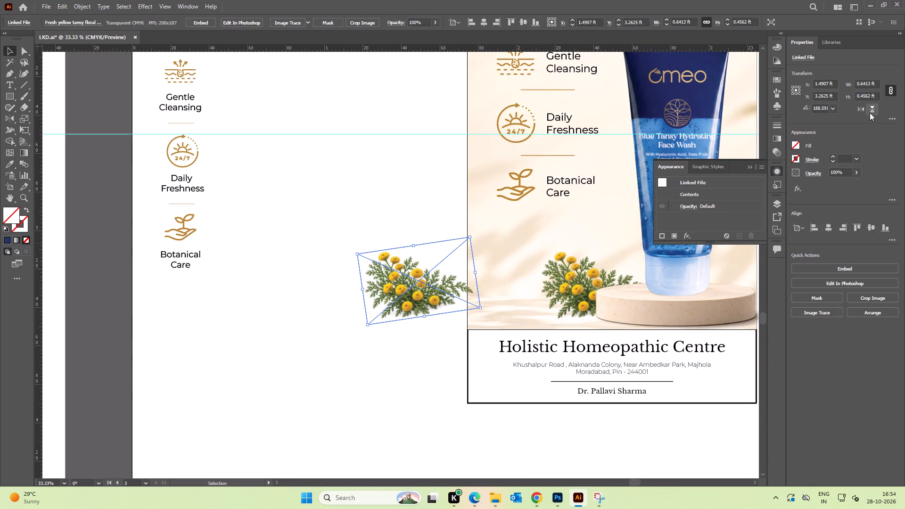
Mirror the flower copy horizontally, keeping it upright.
{"action": "left_click", "coordinate": [856, 109]}
{"action": "left_click", "coordinate": [881, 113]}
{"action": "left_click", "coordinate": [873, 108]}
{"action": "left_click_drag", "start_coordinate": [289, 198], "coordinate": [295, 201]}
{"action": "left_click", "coordinate": [433, 273]}
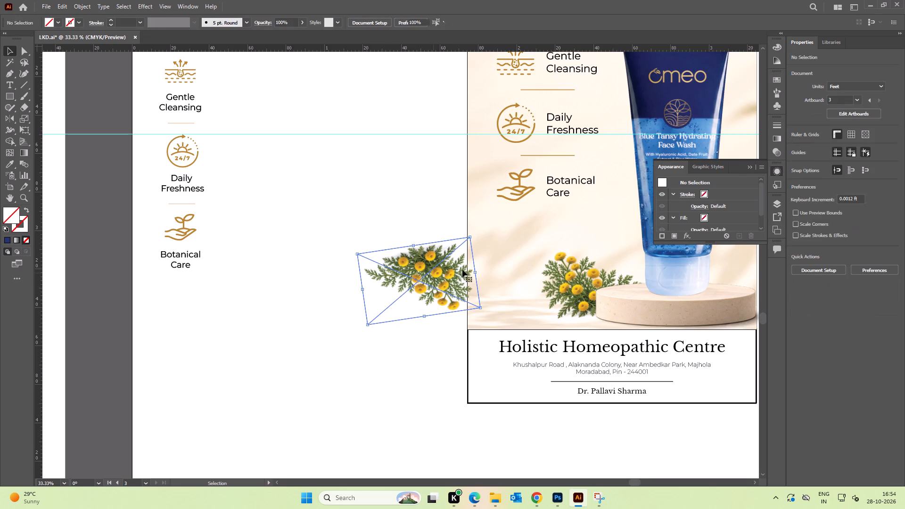
{"action": "left_click", "coordinate": [870, 107]}
{"action": "left_click", "coordinate": [365, 196]}
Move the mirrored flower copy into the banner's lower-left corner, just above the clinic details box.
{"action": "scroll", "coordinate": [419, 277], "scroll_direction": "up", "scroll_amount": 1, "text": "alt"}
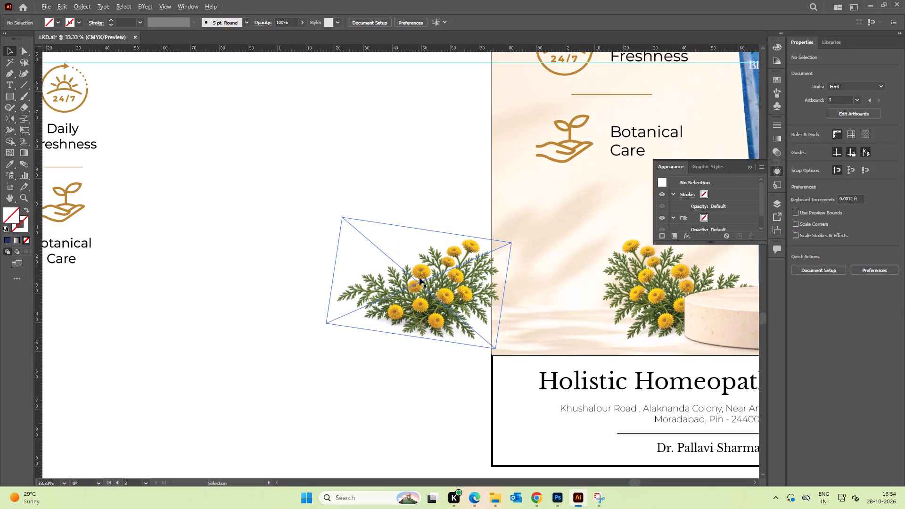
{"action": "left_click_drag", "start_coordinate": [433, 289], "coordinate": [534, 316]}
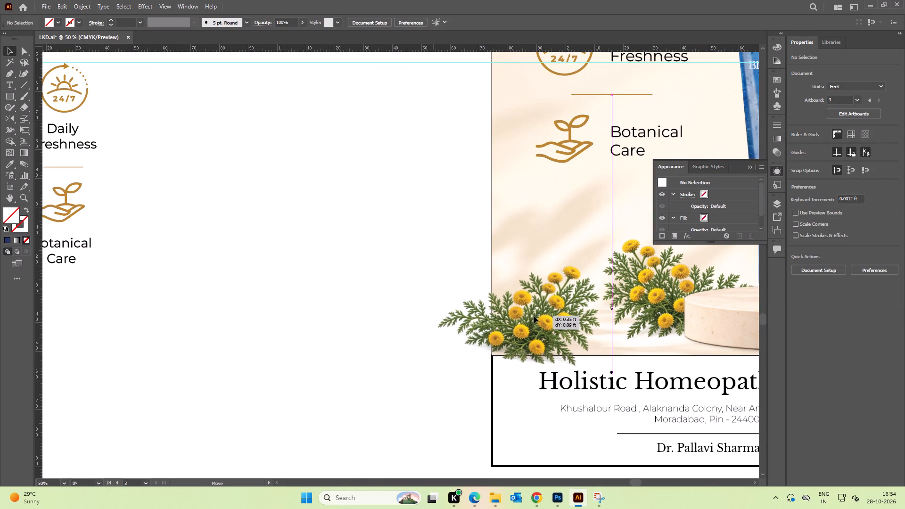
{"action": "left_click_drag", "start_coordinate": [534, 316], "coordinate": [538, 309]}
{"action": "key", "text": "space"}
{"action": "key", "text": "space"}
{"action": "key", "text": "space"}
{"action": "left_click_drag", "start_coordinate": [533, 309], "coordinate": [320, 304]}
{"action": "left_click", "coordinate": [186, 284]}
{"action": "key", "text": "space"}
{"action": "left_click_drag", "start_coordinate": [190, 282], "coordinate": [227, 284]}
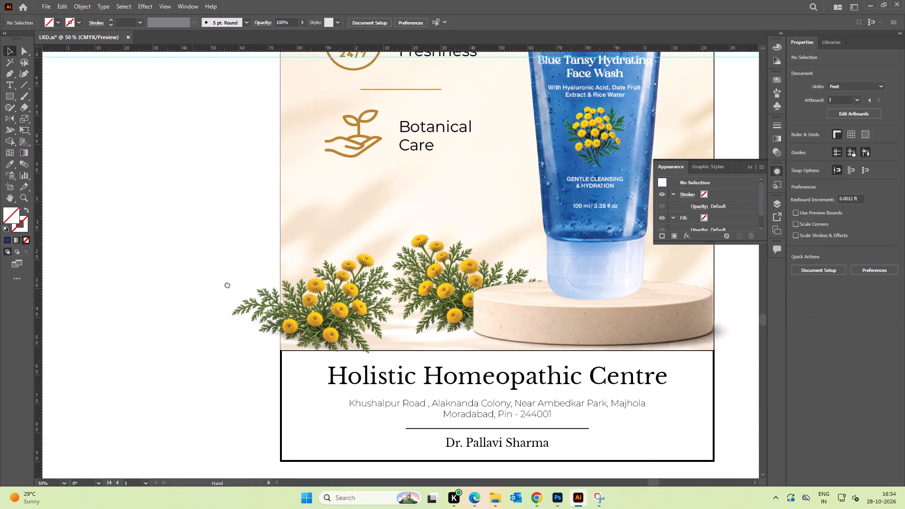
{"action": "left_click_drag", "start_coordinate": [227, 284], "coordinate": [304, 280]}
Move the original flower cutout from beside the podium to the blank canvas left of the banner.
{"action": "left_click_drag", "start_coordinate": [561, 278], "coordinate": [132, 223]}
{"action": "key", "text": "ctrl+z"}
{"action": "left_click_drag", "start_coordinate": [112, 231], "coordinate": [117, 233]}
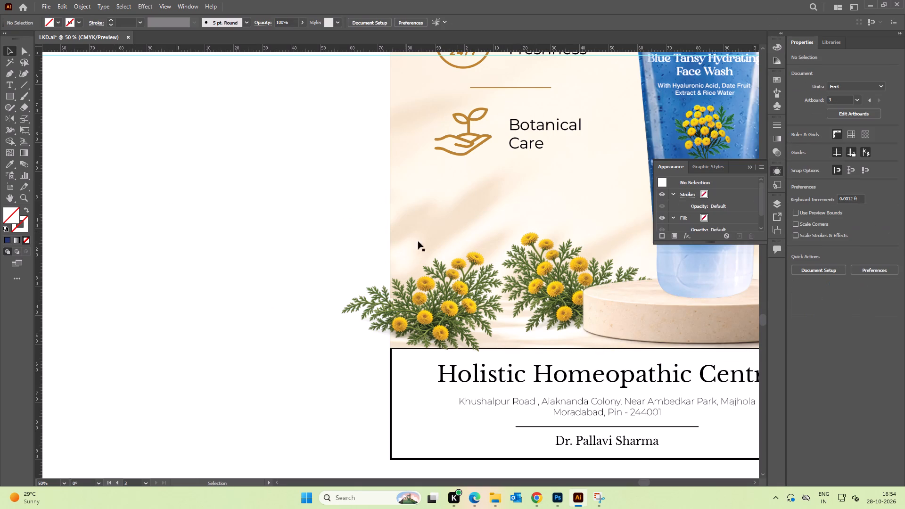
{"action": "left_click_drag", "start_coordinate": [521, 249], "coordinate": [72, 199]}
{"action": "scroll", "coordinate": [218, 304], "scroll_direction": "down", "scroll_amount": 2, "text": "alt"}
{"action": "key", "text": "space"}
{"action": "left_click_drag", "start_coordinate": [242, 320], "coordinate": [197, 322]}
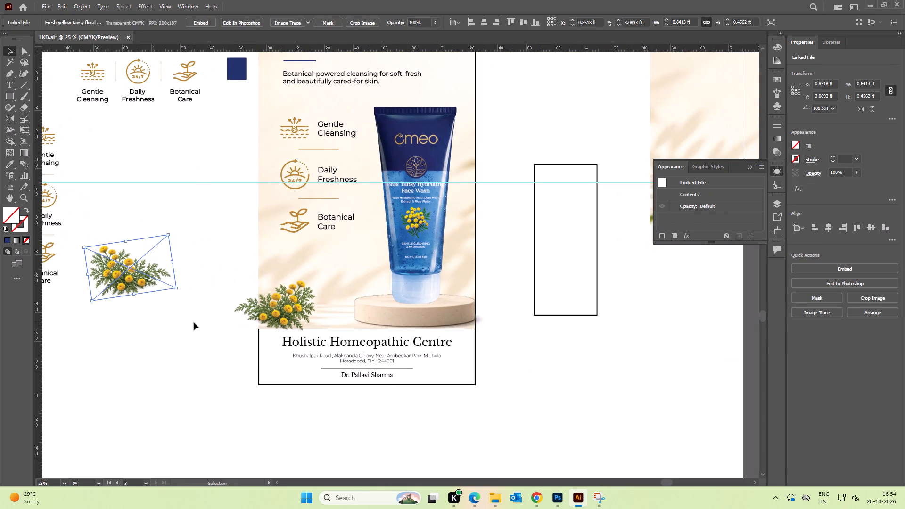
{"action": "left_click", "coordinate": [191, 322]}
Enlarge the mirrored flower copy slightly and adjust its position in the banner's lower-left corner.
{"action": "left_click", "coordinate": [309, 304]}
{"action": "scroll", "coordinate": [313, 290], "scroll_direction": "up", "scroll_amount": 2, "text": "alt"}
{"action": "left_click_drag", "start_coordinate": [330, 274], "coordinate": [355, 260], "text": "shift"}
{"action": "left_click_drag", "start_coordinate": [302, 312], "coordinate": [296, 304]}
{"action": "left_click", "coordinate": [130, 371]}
Examine the whole Botanical Cleanse banner with only the mirrored flower copy in its lower-left corner.
{"action": "scroll", "coordinate": [138, 370], "scroll_direction": "down", "scroll_amount": 1, "text": "alt"}
{"action": "key", "text": "space"}
{"action": "left_click_drag", "start_coordinate": [139, 376], "coordinate": [184, 376]}
{"action": "scroll", "coordinate": [235, 357], "scroll_direction": "down", "scroll_amount": 2, "text": "alt"}
{"action": "key", "text": "space"}
{"action": "key", "text": "space"}
{"action": "key", "text": "space"}
{"action": "key", "text": "space"}
{"action": "key", "text": "space"}
{"action": "key", "text": "space"}
{"action": "left_click_drag", "start_coordinate": [263, 341], "coordinate": [200, 355]}
{"action": "left_click", "coordinate": [492, 224]}
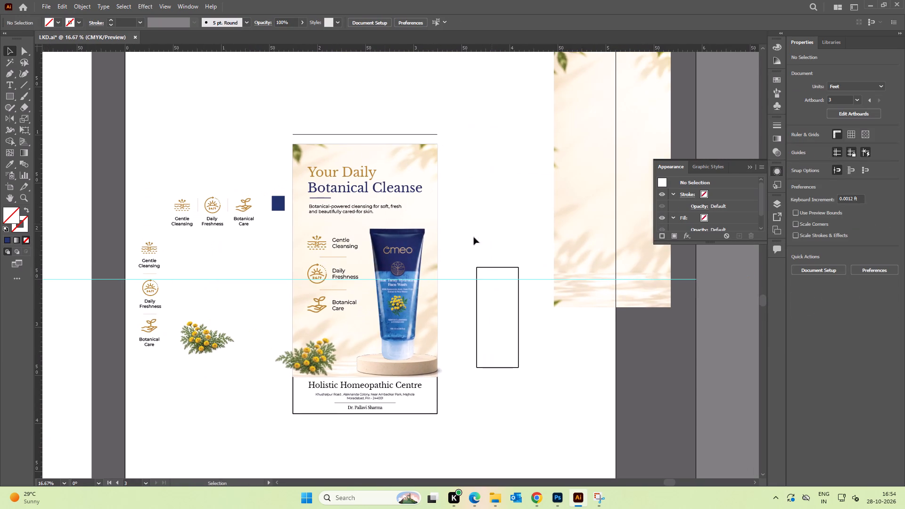
{"action": "scroll", "coordinate": [432, 263], "scroll_direction": "up", "scroll_amount": 1, "text": "alt"}
{"action": "key", "text": "space"}
{"action": "key", "text": "space"}
{"action": "key", "text": "space"}
{"action": "key", "text": "space"}
{"action": "key", "text": "space"}
{"action": "key", "text": "space"}
{"action": "key", "text": "space"}
{"action": "key", "text": "space"}
{"action": "key", "text": "space"}
{"action": "key", "text": "space"}
{"action": "key", "text": "space"}
{"action": "key", "text": "space"}
{"action": "key", "text": "space"}
{"action": "key", "text": "space"}
{"action": "key", "text": "space"}
{"action": "key", "text": "space"}
{"action": "key", "text": "space"}
{"action": "key", "text": "space"}
{"action": "key", "text": "space"}
{"action": "key", "text": "space"}
{"action": "left_click_drag", "start_coordinate": [505, 218], "coordinate": [543, 223]}
{"action": "left_click_drag", "start_coordinate": [522, 239], "coordinate": [523, 220]}
{"action": "left_click", "coordinate": [523, 213]}
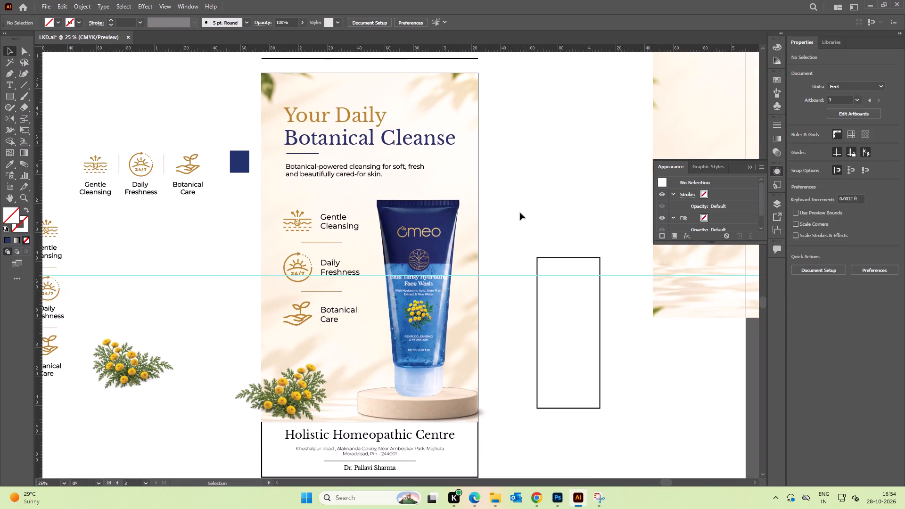
{"action": "left_click", "coordinate": [546, 180]}
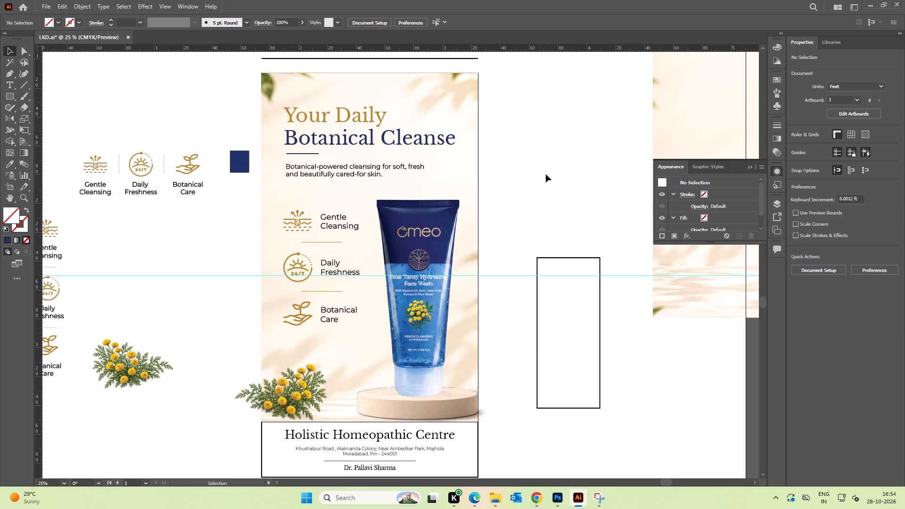
{"action": "key", "text": "space"}
{"action": "left_click_drag", "start_coordinate": [533, 232], "coordinate": [534, 210]}
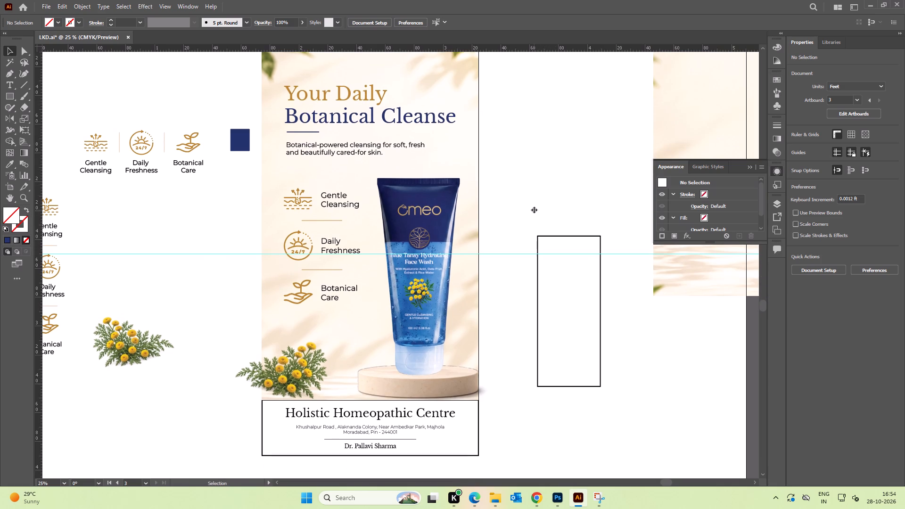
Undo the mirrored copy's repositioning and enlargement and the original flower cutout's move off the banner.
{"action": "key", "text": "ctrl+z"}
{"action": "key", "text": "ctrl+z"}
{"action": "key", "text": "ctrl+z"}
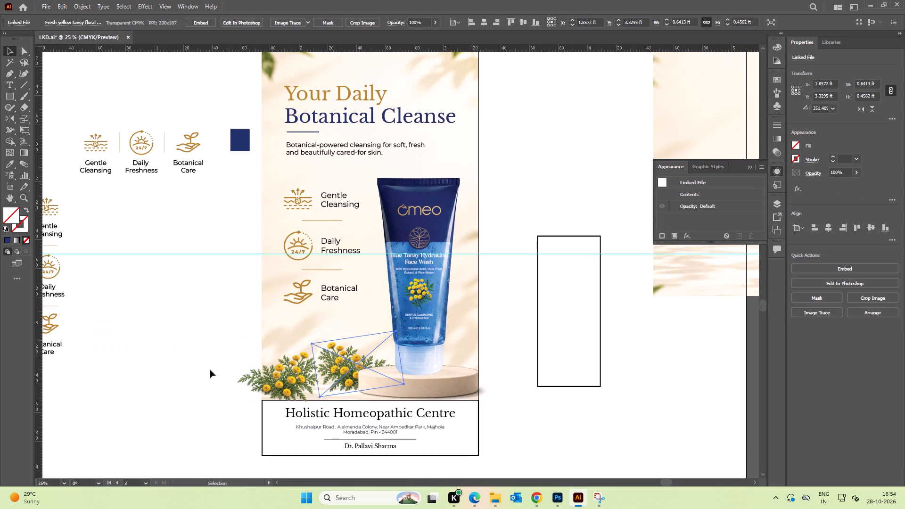
Move the mirrored flower copy out of the banner to the blank canvas on its left.
{"action": "left_click", "coordinate": [209, 384]}
{"action": "key", "text": "space"}
{"action": "left_click_drag", "start_coordinate": [197, 386], "coordinate": [256, 353]}
{"action": "left_click_drag", "start_coordinate": [338, 350], "coordinate": [262, 352]}
{"action": "left_click", "coordinate": [248, 294]}
{"action": "key", "text": "space"}
{"action": "left_click_drag", "start_coordinate": [256, 296], "coordinate": [210, 297]}
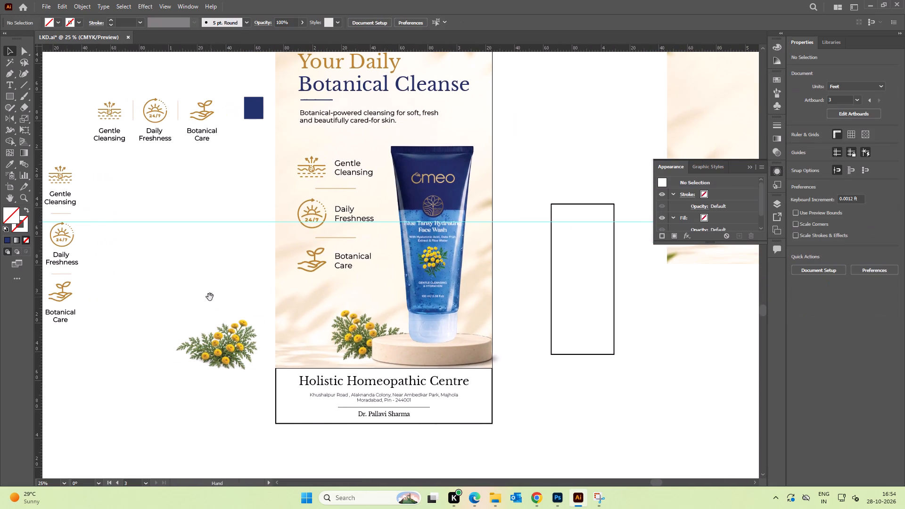
{"action": "scroll", "coordinate": [485, 370], "scroll_direction": "down", "scroll_amount": 1, "text": "alt"}
{"action": "key", "text": "space"}
{"action": "left_click_drag", "start_coordinate": [552, 389], "coordinate": [514, 388]}
Enlarge the flower cutout beside the podium to about 0.78 × 0.55 ft and tuck it further behind the podium.
{"action": "scroll", "coordinate": [372, 343], "scroll_direction": "up", "scroll_amount": 4, "text": "alt"}
{"action": "left_click_drag", "start_coordinate": [371, 344], "coordinate": [376, 343]}
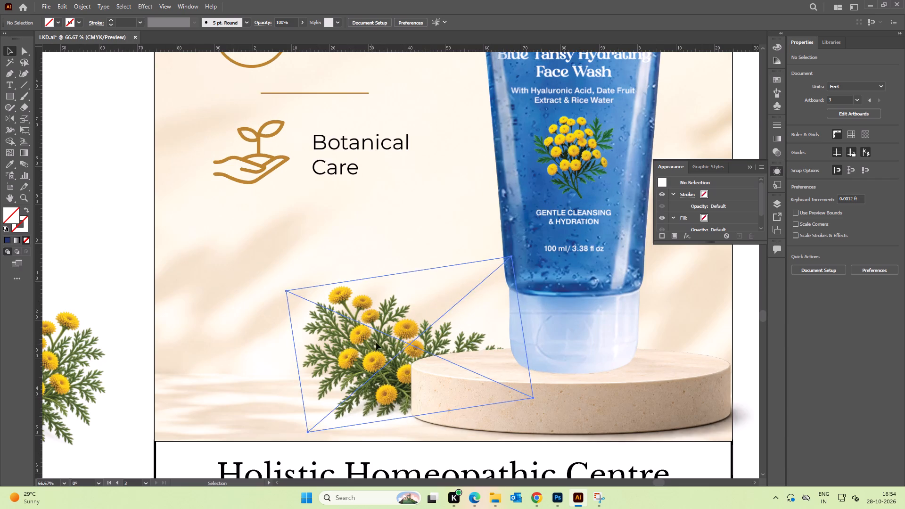
{"action": "left_click_drag", "start_coordinate": [376, 343], "coordinate": [403, 330]}
{"action": "scroll", "coordinate": [386, 330], "scroll_direction": "down", "scroll_amount": 3, "text": "alt"}
{"action": "scroll", "coordinate": [366, 322], "scroll_direction": "up", "scroll_amount": 2, "text": "alt"}
{"action": "left_click_drag", "start_coordinate": [356, 296], "coordinate": [295, 283], "text": "shift"}
{"action": "left_click_drag", "start_coordinate": [385, 335], "coordinate": [403, 339]}
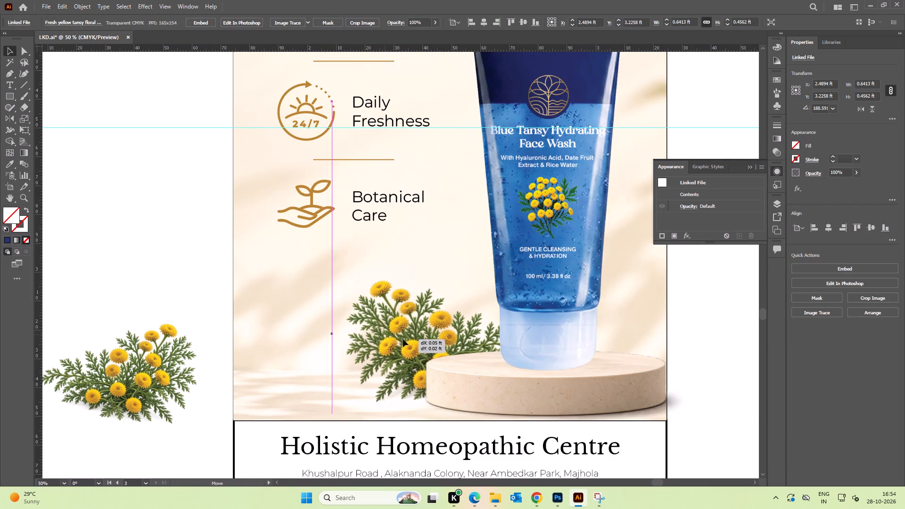
{"action": "left_click_drag", "start_coordinate": [403, 339], "coordinate": [411, 337]}
{"action": "scroll", "coordinate": [400, 335], "scroll_direction": "down", "scroll_amount": 2, "text": "alt"}
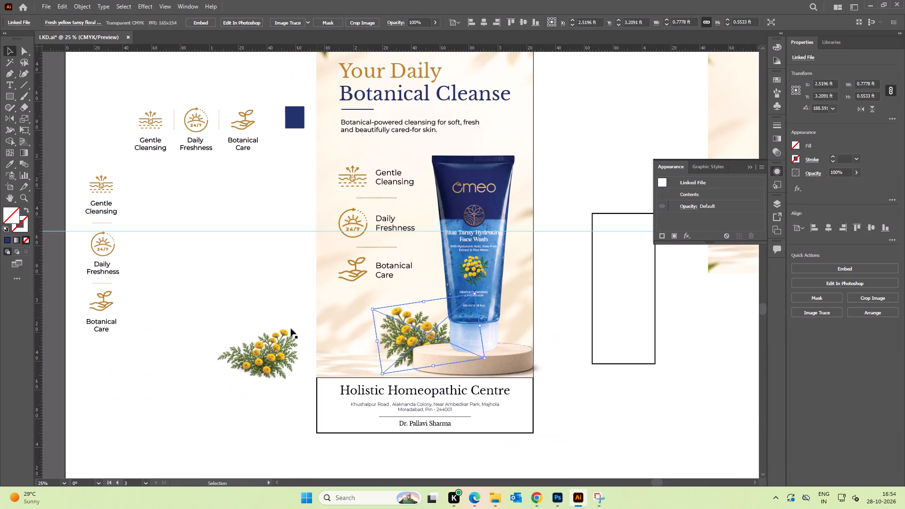
{"action": "left_click", "coordinate": [239, 304]}
{"action": "scroll", "coordinate": [281, 298], "scroll_direction": "down", "scroll_amount": 1, "text": "alt"}
{"action": "key", "text": "space"}
{"action": "key", "text": "space"}
{"action": "key", "text": "space"}
{"action": "key", "text": "space"}
{"action": "key", "text": "space"}
{"action": "key", "text": "space"}
{"action": "key", "text": "space"}
{"action": "key", "text": "space"}
{"action": "key", "text": "space"}
{"action": "key", "text": "space"}
{"action": "key", "text": "space"}
{"action": "left_click_drag", "start_coordinate": [282, 298], "coordinate": [253, 301]}
{"action": "left_click_drag", "start_coordinate": [377, 323], "coordinate": [294, 320]}
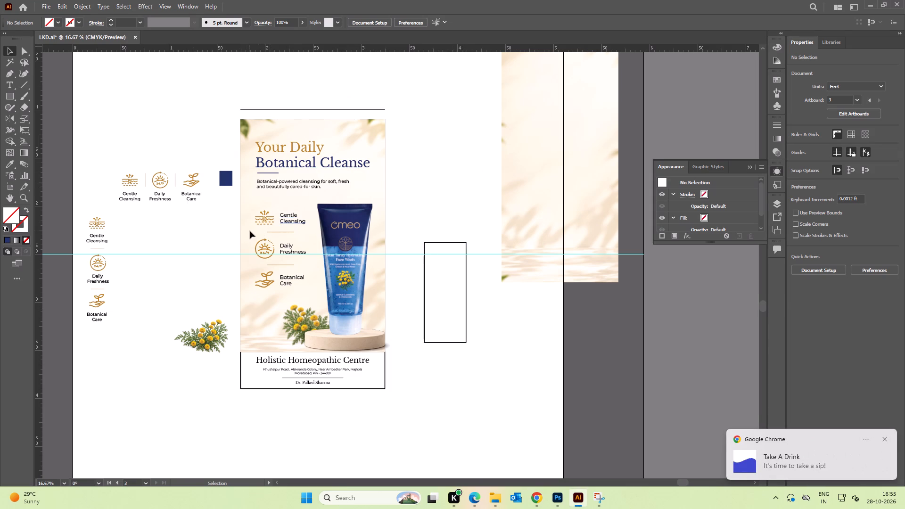
{"action": "key", "text": "space"}
{"action": "key", "text": "space"}
{"action": "key", "text": "space"}
{"action": "key", "text": "space"}
{"action": "key", "text": "space"}
{"action": "key", "text": "space"}
{"action": "key", "text": "space"}
{"action": "key", "text": "space"}
{"action": "key", "text": "space"}
{"action": "left_click_drag", "start_coordinate": [173, 217], "coordinate": [588, 226]}
{"action": "left_click_drag", "start_coordinate": [362, 218], "coordinate": [531, 219]}
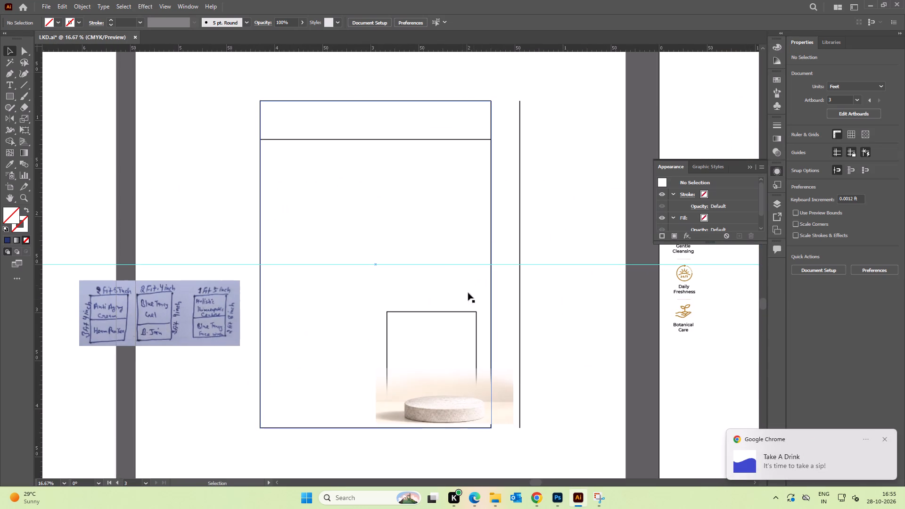
{"action": "key", "text": "space"}
{"action": "key", "text": "space"}
{"action": "key", "text": "space"}
{"action": "key", "text": "space"}
{"action": "key", "text": "space"}
{"action": "key", "text": "space"}
{"action": "key", "text": "space"}
{"action": "key", "text": "space"}
{"action": "key", "text": "space"}
{"action": "key", "text": "space"}
{"action": "key", "text": "space"}
{"action": "key", "text": "space"}
{"action": "key", "text": "space"}
{"action": "key", "text": "space"}
{"action": "key", "text": "space"}
{"action": "key", "text": "space"}
{"action": "key", "text": "space"}
{"action": "left_click_drag", "start_coordinate": [461, 300], "coordinate": [441, 254]}
{"action": "left_click", "coordinate": [568, 253]}
{"action": "left_click_drag", "start_coordinate": [560, 249], "coordinate": [532, 266]}
{"action": "left_click", "coordinate": [538, 237]}
{"action": "key", "text": "space"}
{"action": "left_click_drag", "start_coordinate": [554, 213], "coordinate": [549, 214]}
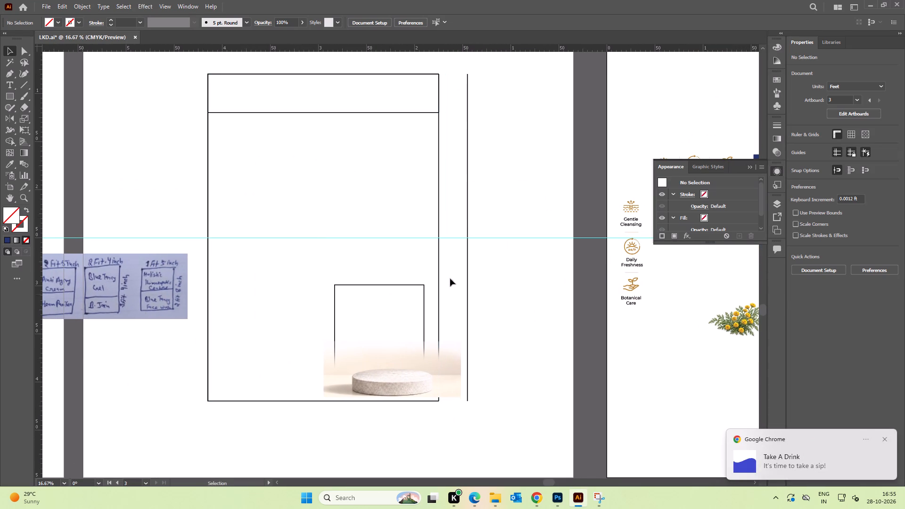
{"action": "scroll", "coordinate": [82, 299], "scroll_direction": "up", "scroll_amount": 1, "text": "alt"}
{"action": "key", "text": "space"}
{"action": "left_click_drag", "start_coordinate": [464, 292], "coordinate": [355, 294]}
{"action": "scroll", "coordinate": [412, 295], "scroll_direction": "down", "scroll_amount": 1, "text": "alt"}
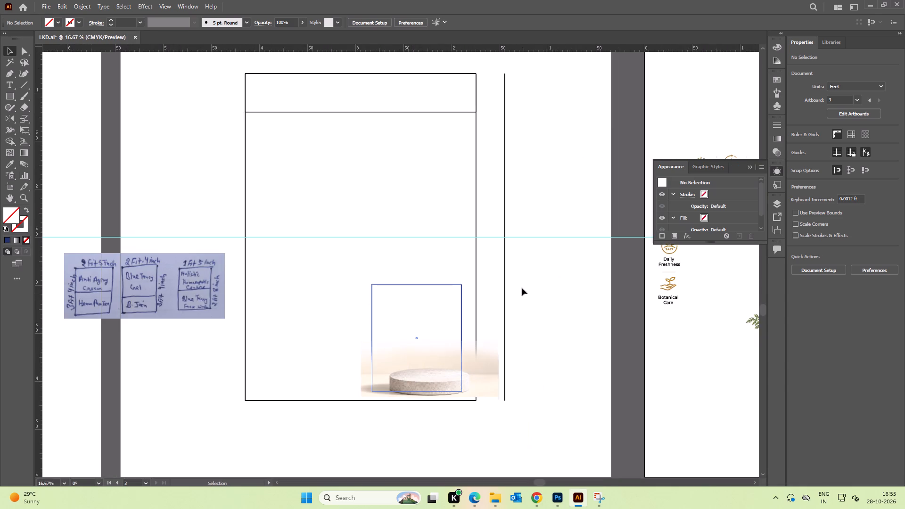
{"action": "key", "text": "space"}
{"action": "left_click_drag", "start_coordinate": [536, 285], "coordinate": [523, 300]}
{"action": "left_click", "coordinate": [537, 253]}
Browse the omeo cosmatic Banner folder on drive D, checking the Amazon and Detan & Cream Poster subfolders for reusable artwork.
{"action": "key", "text": "alt+Tab"}
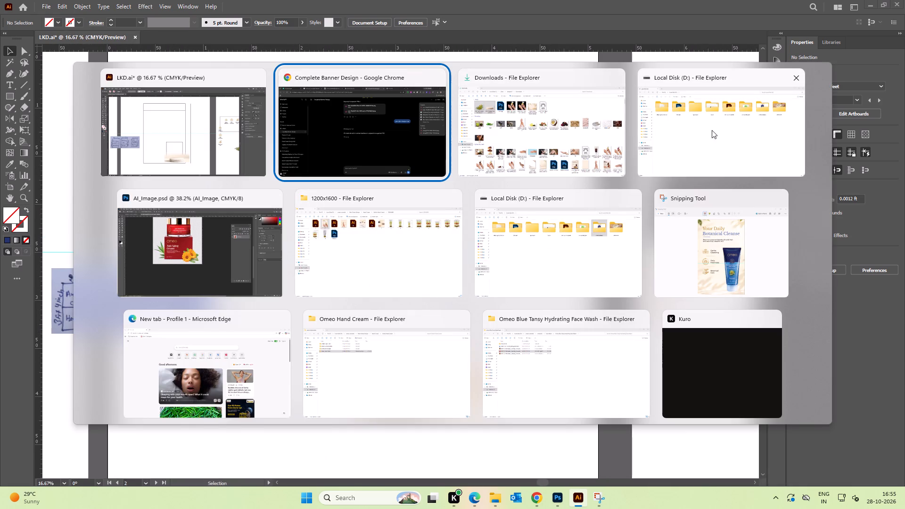
{"action": "left_click", "coordinate": [710, 134], "text": "alt"}
{"action": "double_click", "coordinate": [677, 118]}
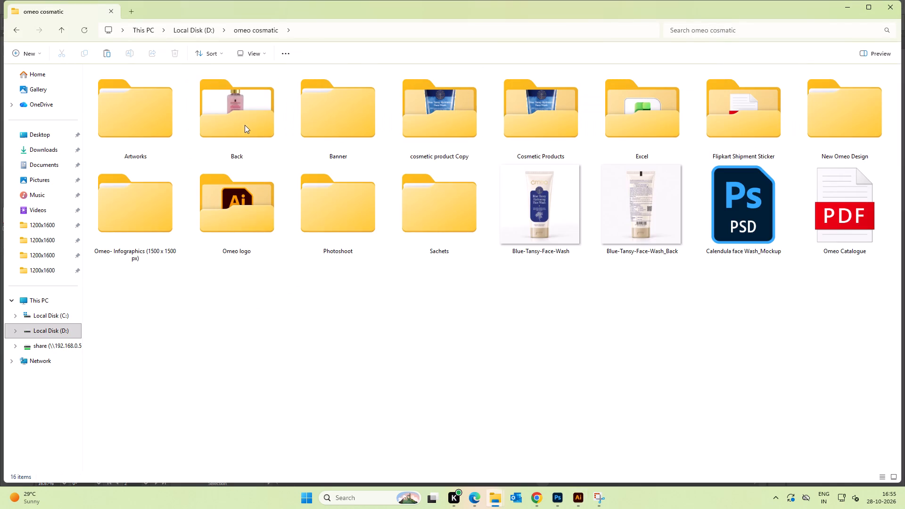
{"action": "left_click", "coordinate": [242, 121]}
{"action": "double_click", "coordinate": [330, 120]}
{"action": "left_click", "coordinate": [241, 123]}
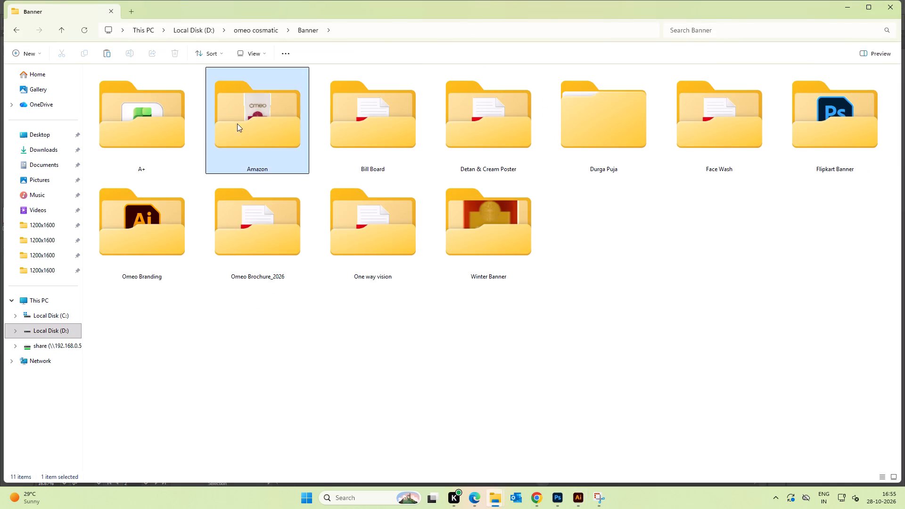
{"action": "left_click", "coordinate": [150, 123]}
{"action": "double_click", "coordinate": [247, 126]}
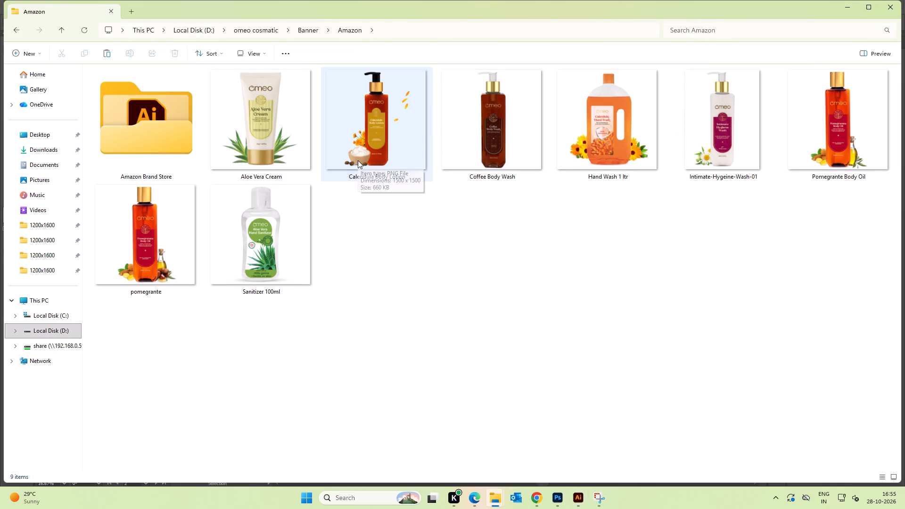
{"action": "double_click", "coordinate": [174, 124]}
{"action": "key", "text": "BackSpace"}
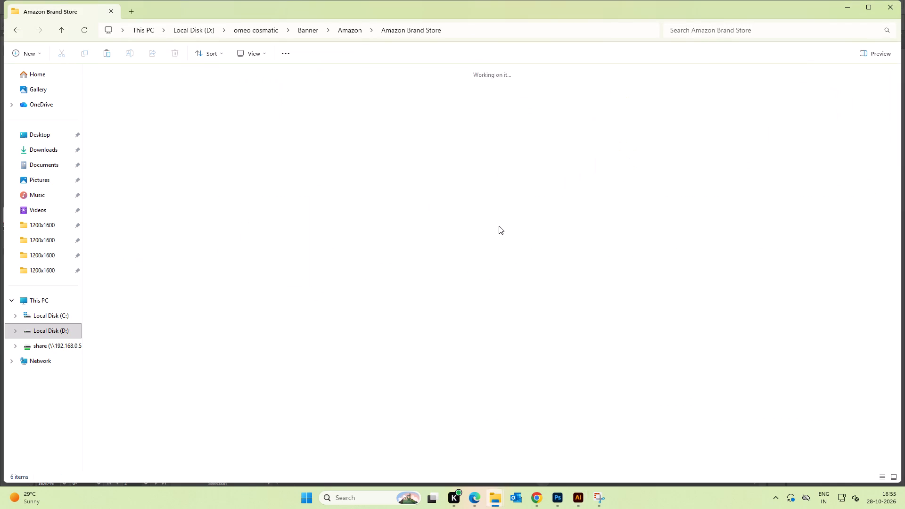
{"action": "key", "text": "BackSpace"}
{"action": "left_click", "coordinate": [233, 130]}
{"action": "left_click", "coordinate": [344, 130]}
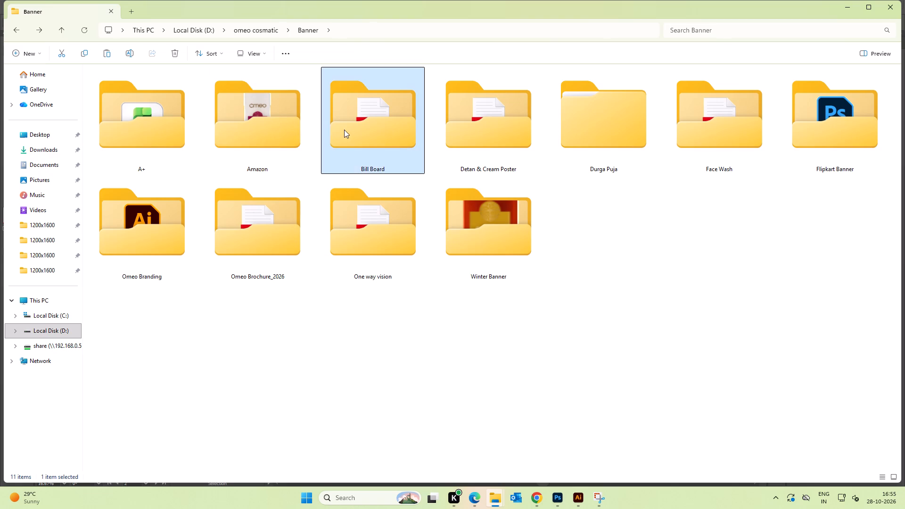
{"action": "left_click", "coordinate": [344, 130]}
{"action": "key", "text": "BackSpace"}
{"action": "double_click", "coordinate": [501, 140]}
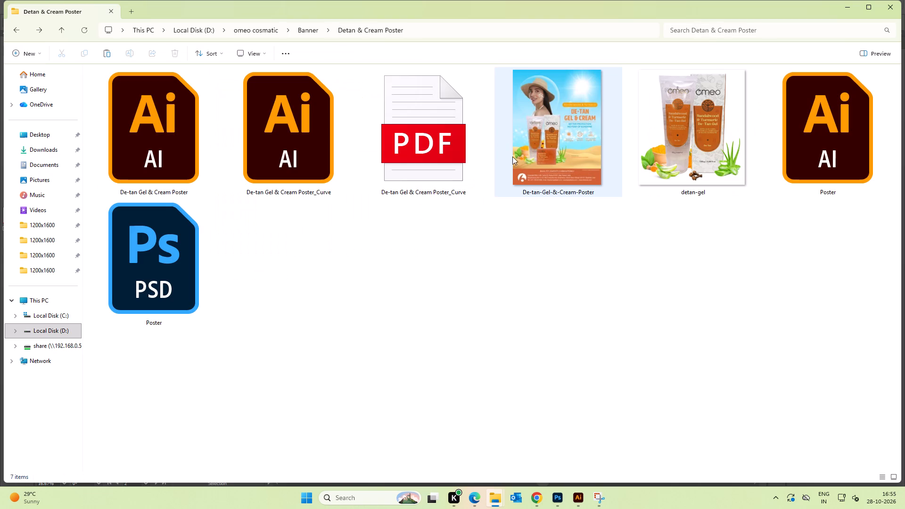
{"action": "key", "text": "BackSpace"}
{"action": "double_click", "coordinate": [485, 123]}
{"action": "key", "text": "BackSpace"}
Look through the Durga Puja folder and open its Cream & Gel subfolder.
{"action": "double_click", "coordinate": [585, 124]}
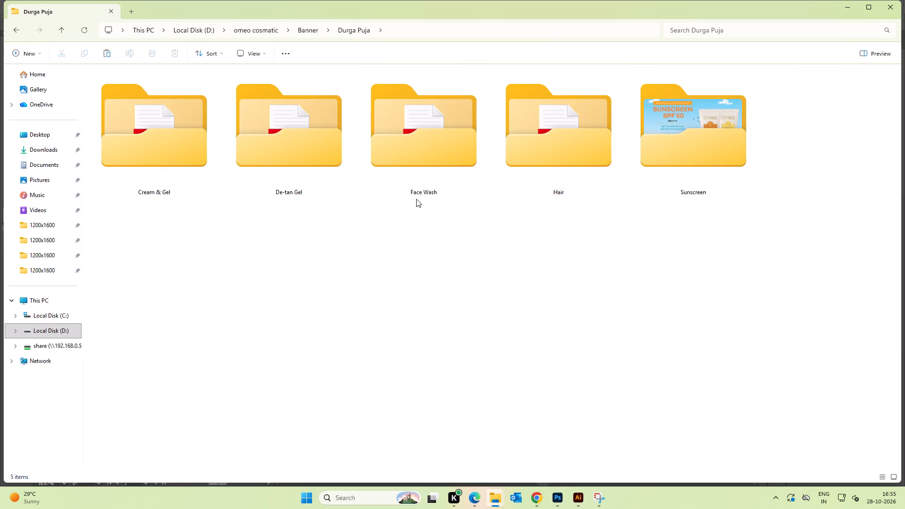
{"action": "double_click", "coordinate": [271, 141]}
{"action": "key", "text": "BackSpace"}
{"action": "double_click", "coordinate": [136, 120]}
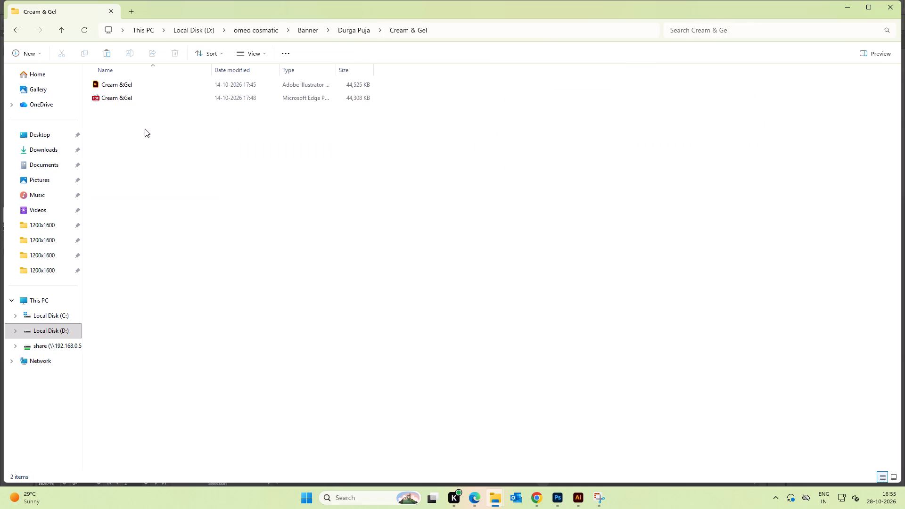
Preview both pages of the Cream &Gel Illustrator file and examine the Nourish Your Natural Glow designs.
{"action": "left_click", "coordinate": [132, 85]}
{"action": "key", "text": "space"}
{"action": "key", "text": "space"}
{"action": "key", "text": "space"}
{"action": "key", "text": "space"}
{"action": "key", "text": "space"}
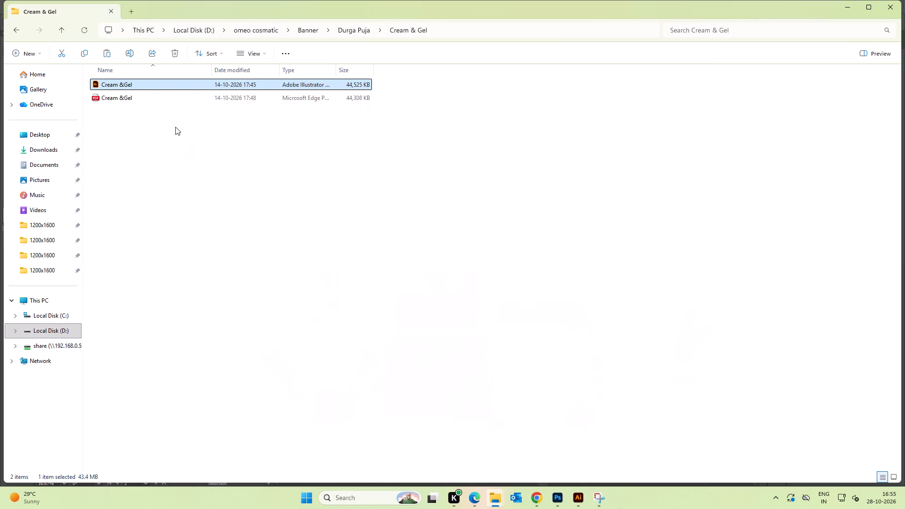
{"action": "left_click", "coordinate": [147, 84]}
{"action": "key", "text": "space"}
{"action": "key", "text": "space"}
{"action": "key", "text": "space"}
{"action": "key", "text": "space"}
{"action": "key", "text": "space"}
{"action": "key", "text": "space"}
{"action": "key", "text": "space"}
{"action": "key", "text": "space"}
{"action": "key", "text": "space"}
{"action": "key", "text": "space"}
{"action": "key", "text": "space"}
{"action": "key", "text": "space"}
{"action": "key", "text": "space"}
{"action": "key", "text": "space"}
{"action": "key", "text": "space"}
{"action": "key", "text": "space"}
{"action": "key", "text": "space"}
{"action": "key", "text": "space"}
{"action": "key", "text": "space"}
{"action": "key", "text": "space"}
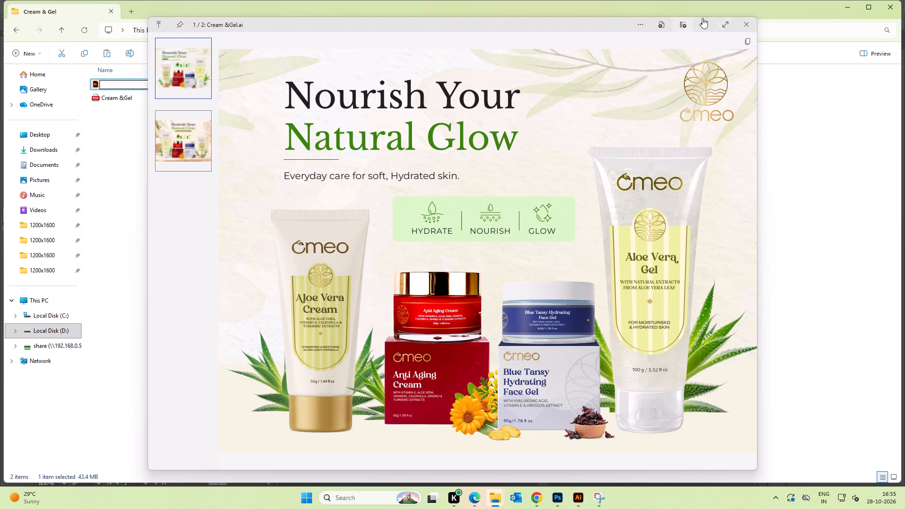
{"action": "left_click", "coordinate": [744, 26]}
{"action": "left_click", "coordinate": [587, 194]}
{"action": "key", "text": "BackSpace"}
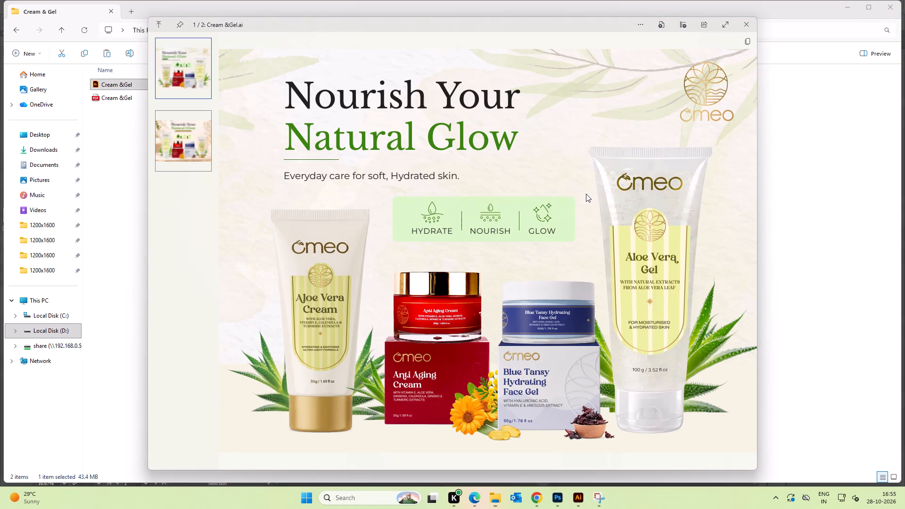
{"action": "left_click", "coordinate": [174, 136]}
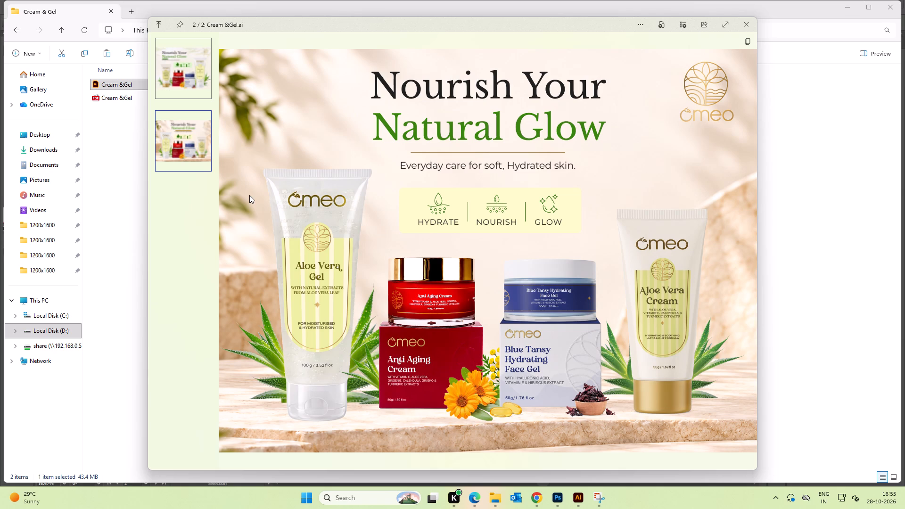
{"action": "left_click", "coordinate": [744, 22]}
Back in LKD.ai, move the podium image out of the empty banner outline to the artboard's lower-left corner.
{"action": "left_click", "coordinate": [561, 178]}
{"action": "key", "text": "alt+Tab"}
{"action": "left_click", "coordinate": [381, 148], "text": "alt"}
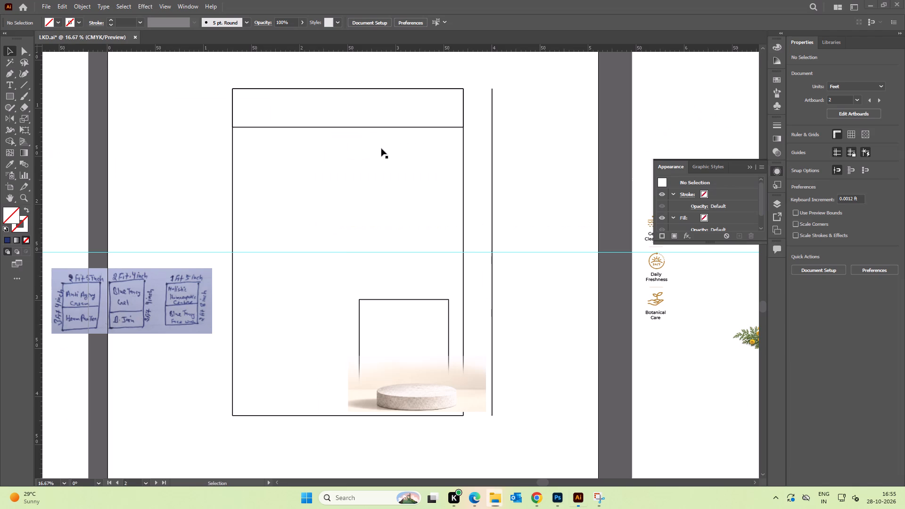
{"action": "scroll", "coordinate": [470, 243], "scroll_direction": "down", "scroll_amount": 1, "text": "alt"}
{"action": "key", "text": "space"}
{"action": "left_click_drag", "start_coordinate": [470, 264], "coordinate": [454, 185]}
{"action": "left_click_drag", "start_coordinate": [428, 281], "coordinate": [227, 355]}
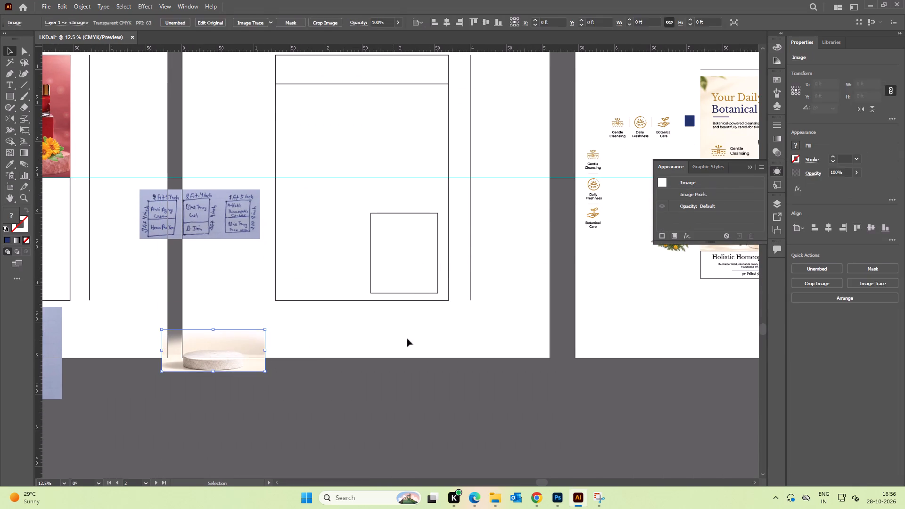
{"action": "left_click", "coordinate": [408, 339]}
{"action": "key", "text": "space"}
{"action": "left_click_drag", "start_coordinate": [512, 287], "coordinate": [520, 322]}
Open the Cream &Gel Illustrator file from the Cream & Gel folder.
{"action": "key", "text": "alt+Tab"}
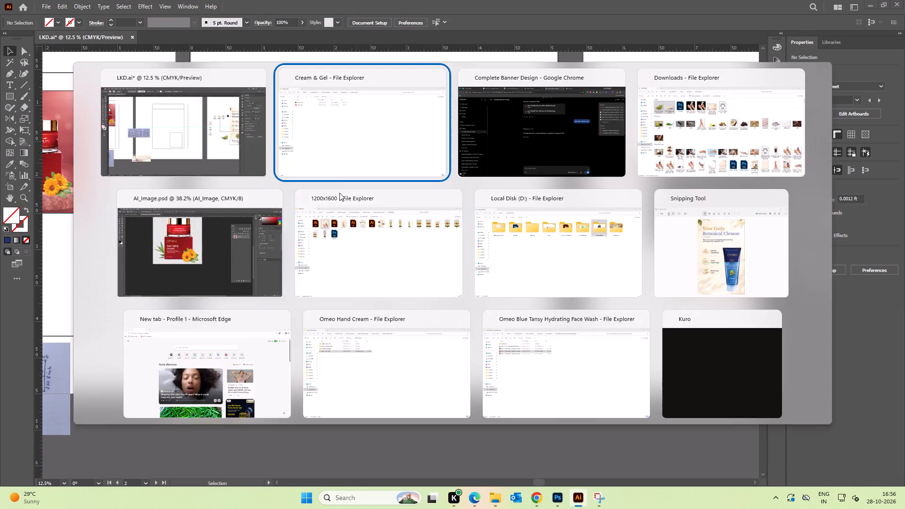
{"action": "double_click", "coordinate": [152, 84]}
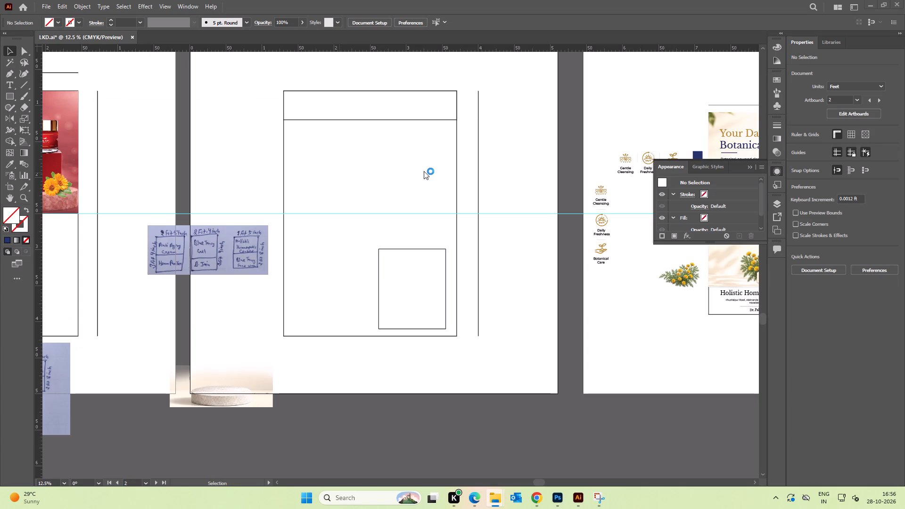
Ungroup the product images on the Nourish Your Natural Glow banner with the stone podium background.
{"action": "key", "text": "space"}
{"action": "left_click_drag", "start_coordinate": [471, 340], "coordinate": [402, 284]}
{"action": "left_click_drag", "start_coordinate": [369, 272], "coordinate": [408, 280]}
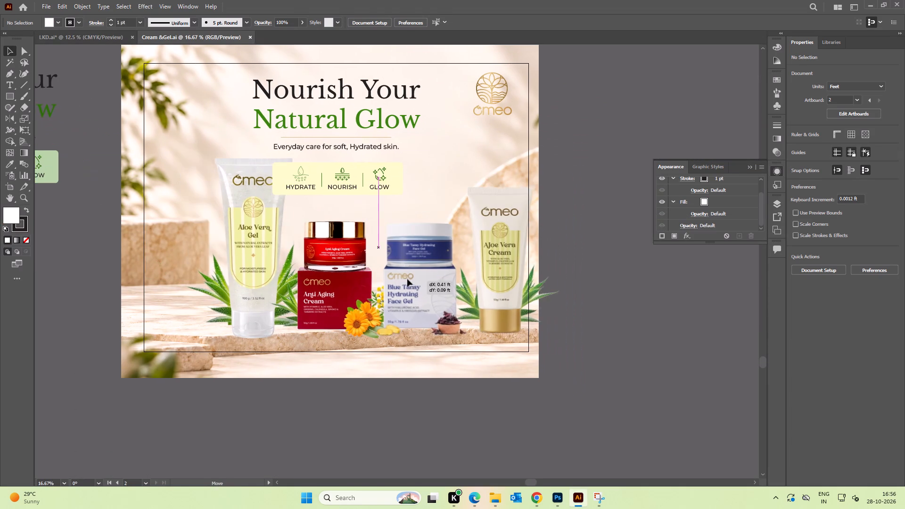
{"action": "key", "text": "ctrl+z"}
{"action": "left_click", "coordinate": [584, 278]}
{"action": "left_click", "coordinate": [383, 290]}
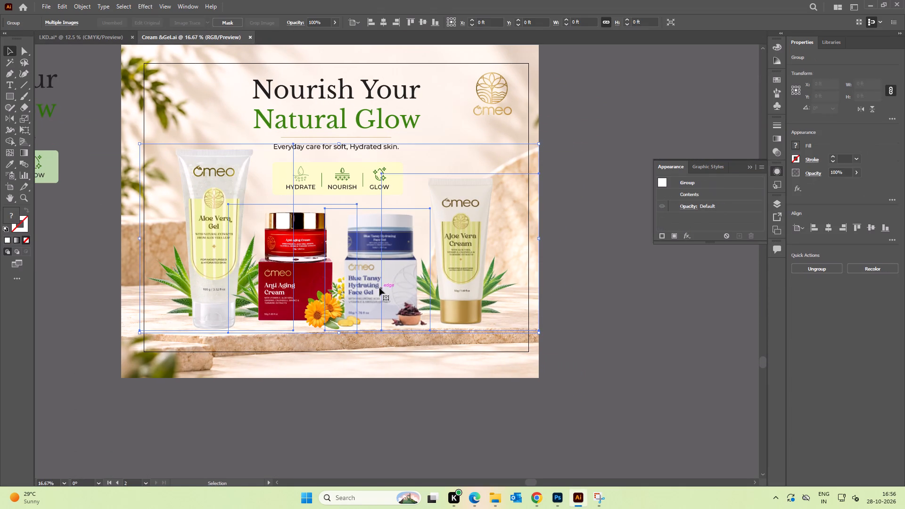
{"action": "key", "text": "ctrl+shift+g"}
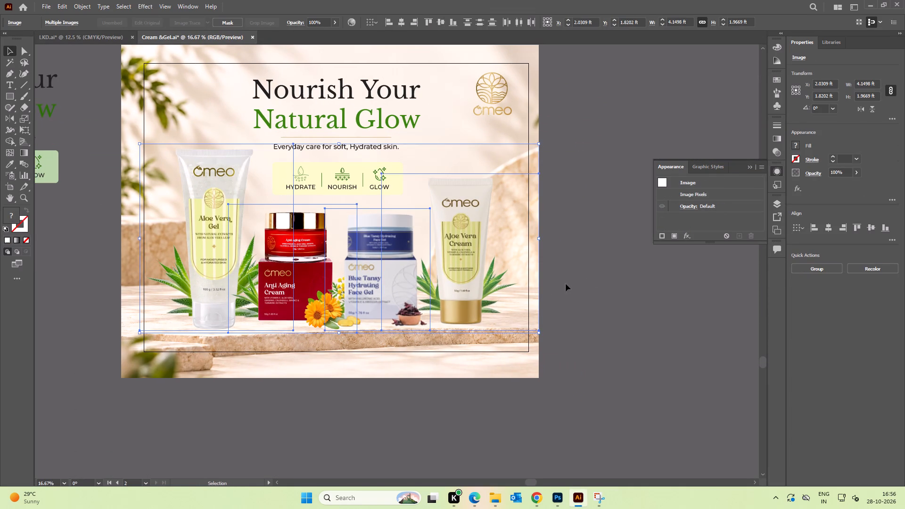
Move the Blue Tansy Hydrating Face Gel image out of the banner to the blank canvas below it.
{"action": "left_click", "coordinate": [593, 277]}
{"action": "left_click_drag", "start_coordinate": [376, 287], "coordinate": [349, 362]}
{"action": "key", "text": "space"}
{"action": "left_click_drag", "start_coordinate": [382, 367], "coordinate": [366, 232]}
{"action": "left_click_drag", "start_coordinate": [352, 232], "coordinate": [358, 334]}
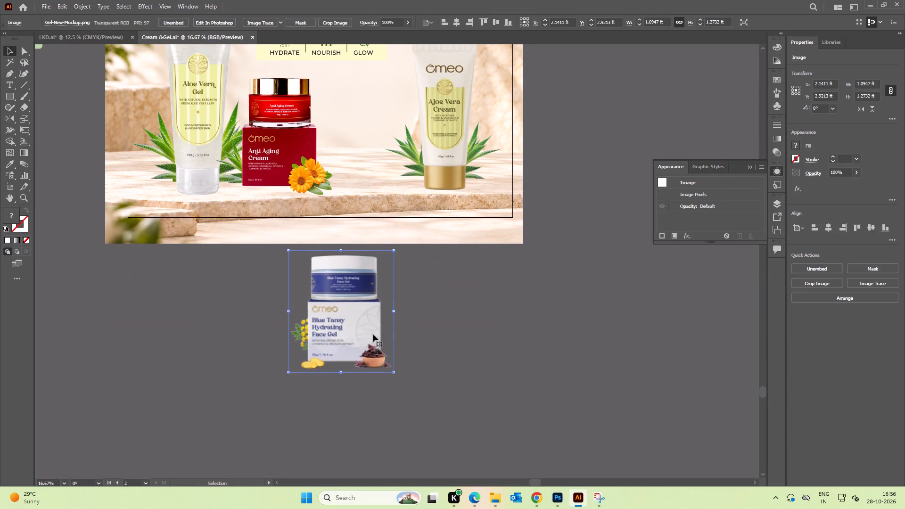
Copy the Blue Tansy Hydrating Face Gel image into LKD.ai, placing it over the empty banner outline's lower-left corner.
{"action": "left_click_drag", "start_coordinate": [346, 335], "coordinate": [98, 31]}
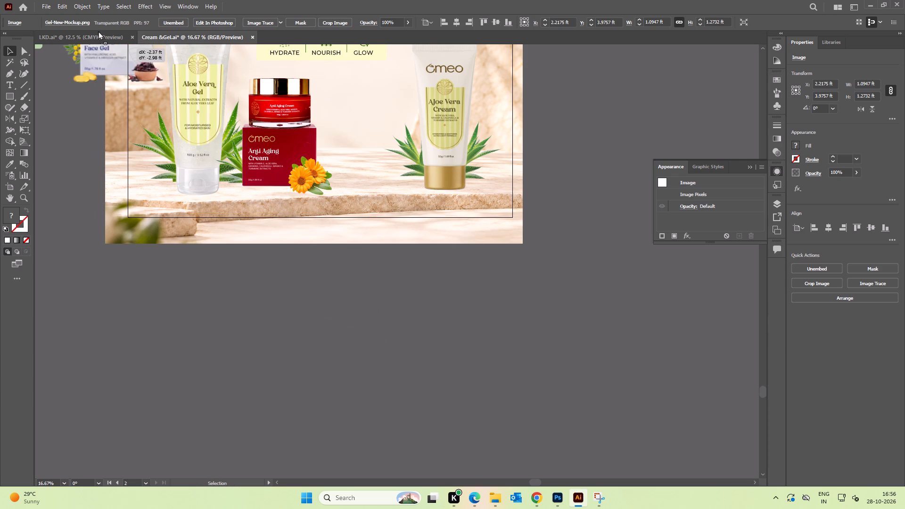
{"action": "left_click_drag", "start_coordinate": [98, 31], "coordinate": [248, 325]}
{"action": "left_click_drag", "start_coordinate": [252, 321], "coordinate": [288, 316]}
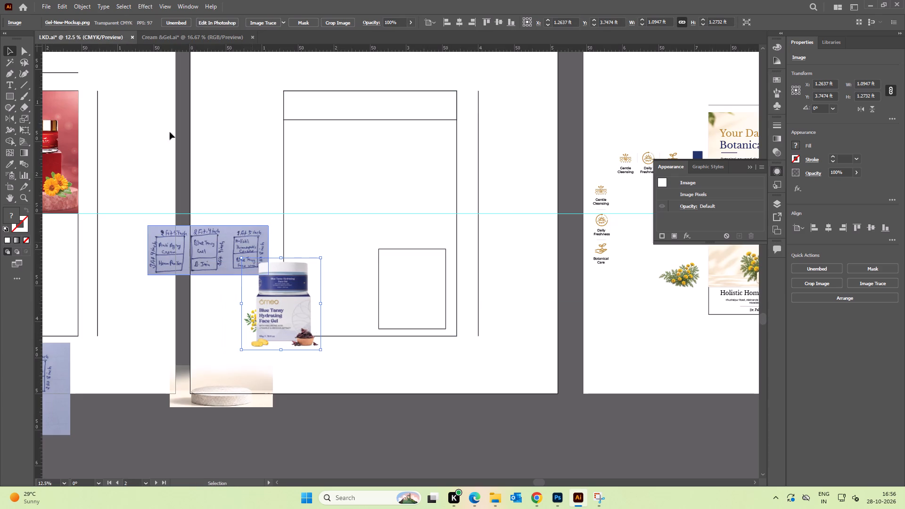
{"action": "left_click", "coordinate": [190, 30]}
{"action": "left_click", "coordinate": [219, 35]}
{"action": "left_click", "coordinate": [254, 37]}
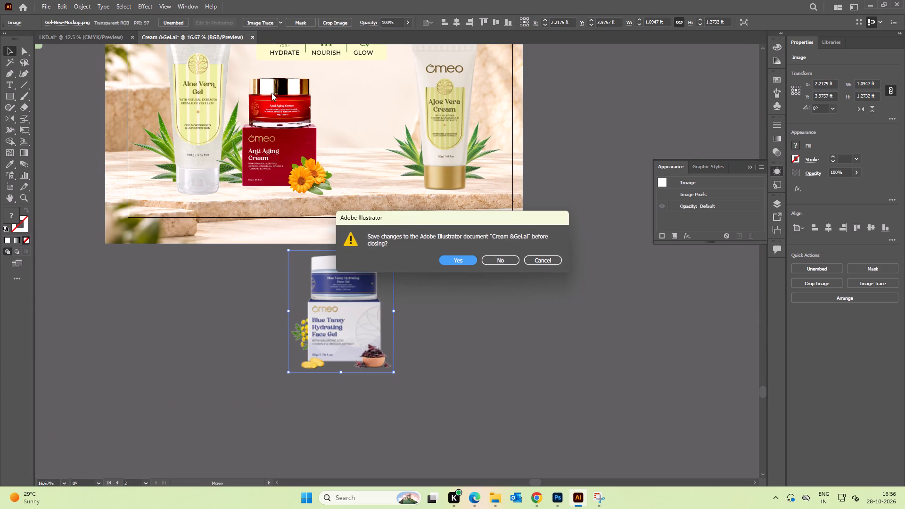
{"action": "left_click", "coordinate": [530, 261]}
Copy the Nourish Your Natural Glow headline, tagline and Hydrate/Nourish/Glow badge from the podium banner into LKD.ai.
{"action": "key", "text": "space"}
{"action": "key", "text": "space"}
{"action": "key", "text": "space"}
{"action": "key", "text": "space"}
{"action": "key", "text": "space"}
{"action": "key", "text": "space"}
{"action": "key", "text": "space"}
{"action": "key", "text": "space"}
{"action": "key", "text": "space"}
{"action": "left_click_drag", "start_coordinate": [551, 218], "coordinate": [557, 343]}
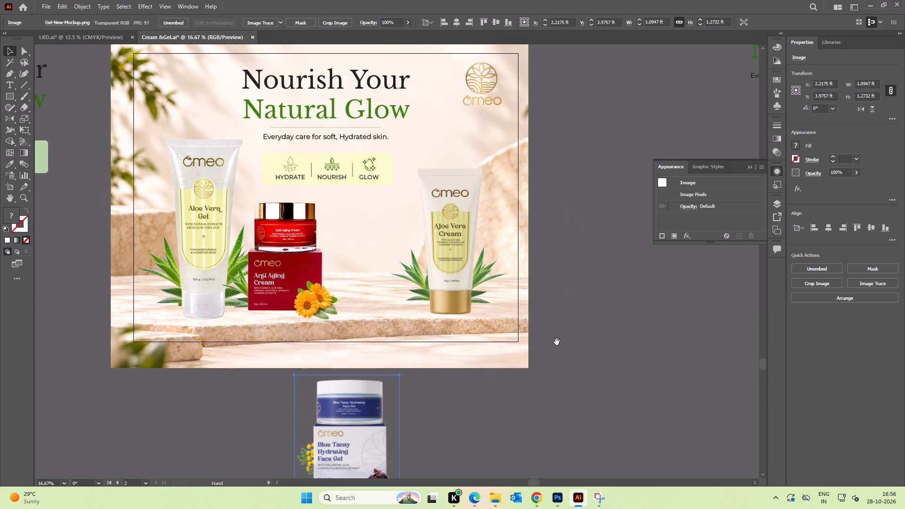
{"action": "key", "text": "space"}
{"action": "left_click_drag", "start_coordinate": [420, 187], "coordinate": [489, 300]}
{"action": "left_click_drag", "start_coordinate": [310, 139], "coordinate": [477, 310]}
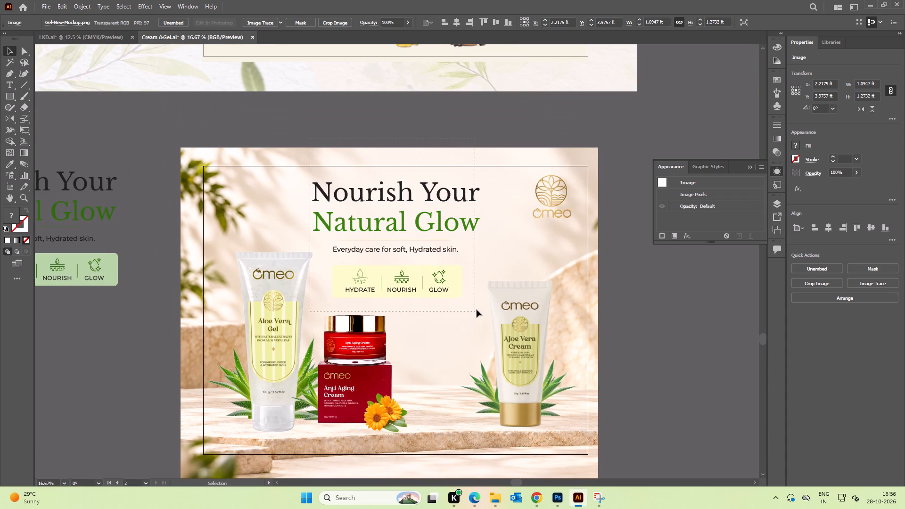
{"action": "left_click_drag", "start_coordinate": [477, 310], "coordinate": [477, 309]}
{"action": "left_click_drag", "start_coordinate": [646, 423], "coordinate": [218, 342], "text": "shift"}
{"action": "left_click_drag", "start_coordinate": [395, 277], "coordinate": [390, 230]}
{"action": "key", "text": "ctrl+z"}
{"action": "left_click_drag", "start_coordinate": [399, 273], "coordinate": [392, 220]}
{"action": "key", "text": "ctrl+z"}
{"action": "left_click_drag", "start_coordinate": [408, 275], "coordinate": [280, 151]}
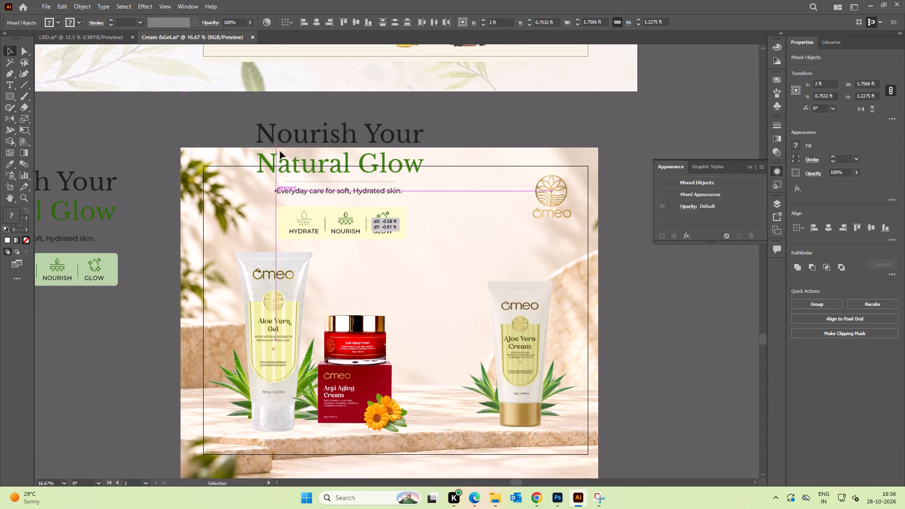
{"action": "left_click_drag", "start_coordinate": [280, 151], "coordinate": [278, 224]}
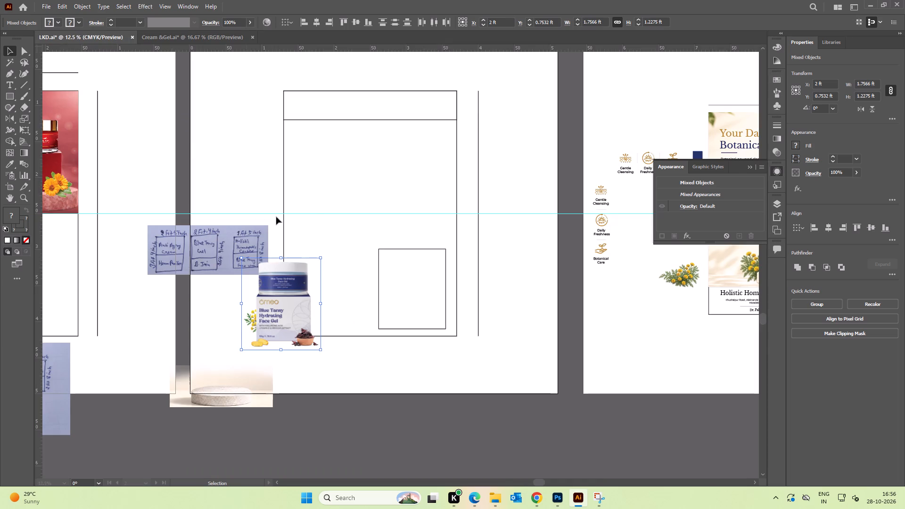
Move the copied headline, tagline and badge into the empty banner outline on the middle artboard, below its top strip.
{"action": "scroll", "coordinate": [276, 211], "scroll_direction": "down", "scroll_amount": 2, "text": "alt"}
{"action": "key", "text": "space"}
{"action": "key", "text": "space"}
{"action": "key", "text": "space"}
{"action": "key", "text": "space"}
{"action": "key", "text": "space"}
{"action": "key", "text": "space"}
{"action": "key", "text": "space"}
{"action": "key", "text": "space"}
{"action": "left_click_drag", "start_coordinate": [282, 213], "coordinate": [182, 227]}
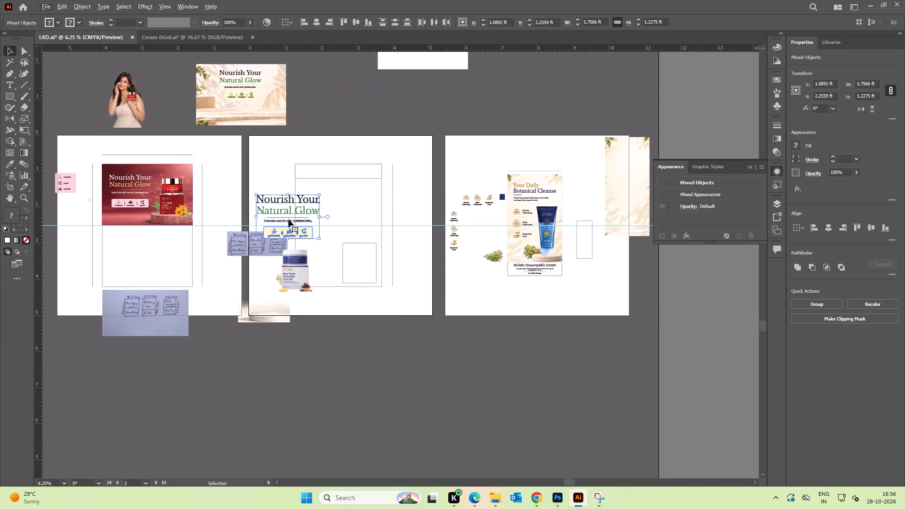
{"action": "scroll", "coordinate": [299, 221], "scroll_direction": "up", "scroll_amount": 1, "text": "alt"}
{"action": "key", "text": "space"}
{"action": "left_click_drag", "start_coordinate": [264, 217], "coordinate": [327, 217]}
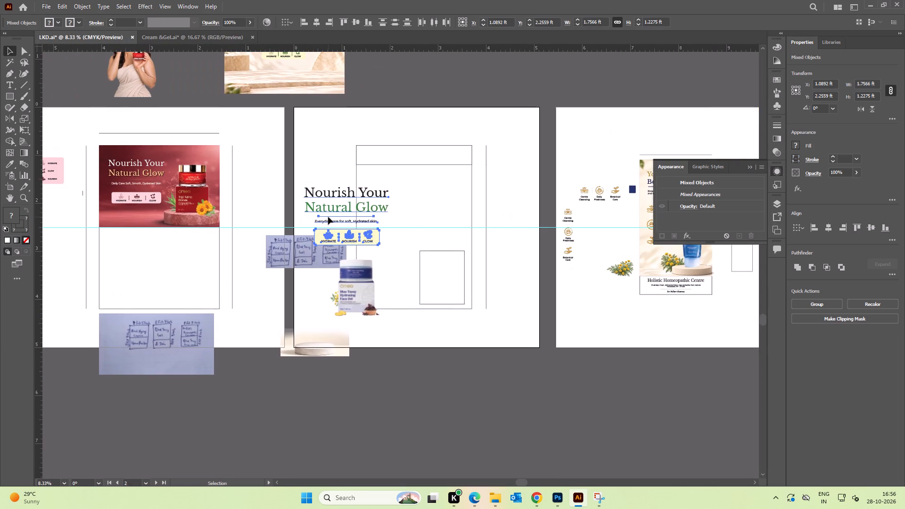
{"action": "scroll", "coordinate": [377, 240], "scroll_direction": "up", "scroll_amount": 2, "text": "alt"}
{"action": "key", "text": "space"}
{"action": "left_click_drag", "start_coordinate": [386, 226], "coordinate": [351, 253]}
{"action": "left_click_drag", "start_coordinate": [327, 253], "coordinate": [461, 225]}
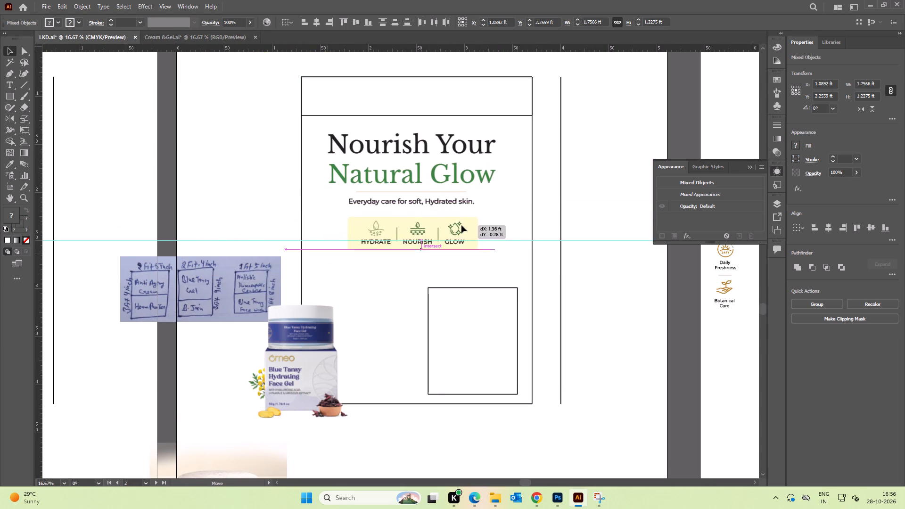
{"action": "left_click_drag", "start_coordinate": [461, 225], "coordinate": [463, 225]}
Scale the headline and badge down to about 1.35 ft wide and shift them toward the outline's upper-left area.
{"action": "left_click_drag", "start_coordinate": [414, 131], "coordinate": [417, 158], "text": "shift"}
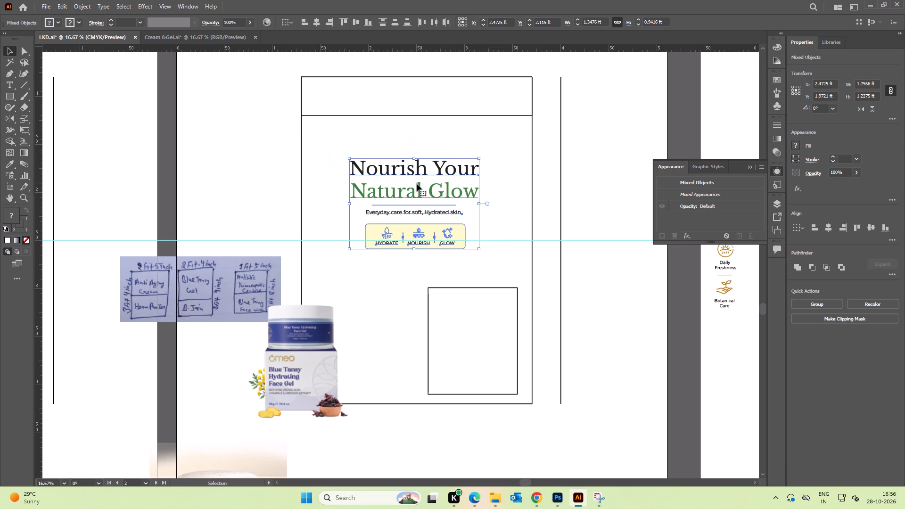
{"action": "left_click_drag", "start_coordinate": [417, 189], "coordinate": [389, 163]}
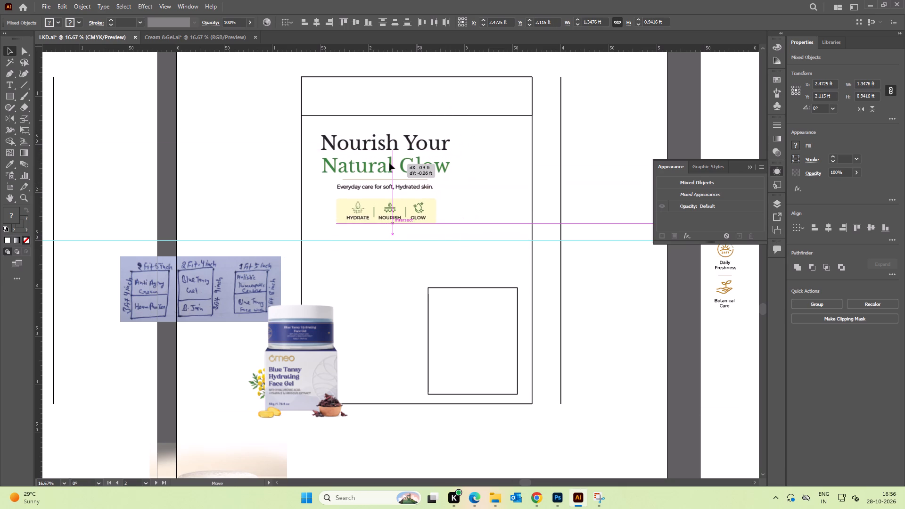
{"action": "left_click_drag", "start_coordinate": [389, 163], "coordinate": [390, 164]}
Lock the banner outline and its top strip line on the middle artboard.
{"action": "left_click", "coordinate": [499, 187]}
{"action": "key", "text": "space"}
{"action": "left_click_drag", "start_coordinate": [497, 236], "coordinate": [509, 161]}
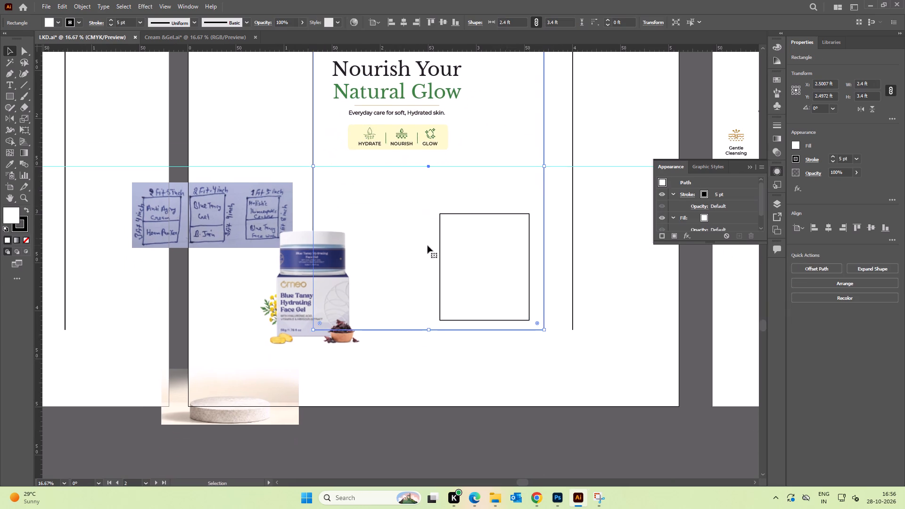
{"action": "key", "text": "space"}
{"action": "left_click_drag", "start_coordinate": [414, 221], "coordinate": [389, 351]}
{"action": "left_click", "coordinate": [256, 177]}
{"action": "left_click_drag", "start_coordinate": [263, 158], "coordinate": [300, 178]}
{"action": "key", "text": "ctrl+2"}
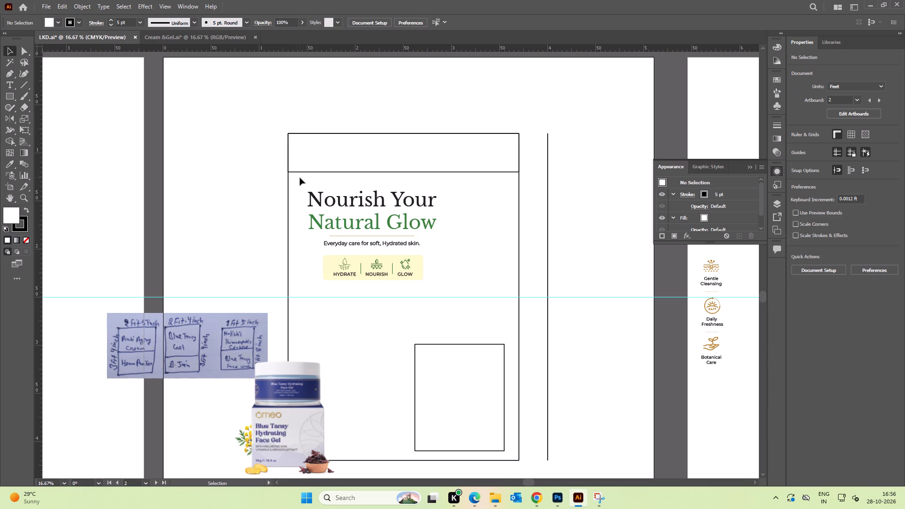
Move the Blue Tansy Hydrating Face Gel image inside the outline's lower-left area, beside the small empty rectangle.
{"action": "key", "text": "space"}
{"action": "left_click_drag", "start_coordinate": [258, 251], "coordinate": [248, 156]}
{"action": "key", "text": "space"}
{"action": "left_click_drag", "start_coordinate": [272, 298], "coordinate": [219, 271]}
{"action": "left_click_drag", "start_coordinate": [242, 297], "coordinate": [333, 264]}
{"action": "left_click_drag", "start_coordinate": [427, 224], "coordinate": [503, 231]}
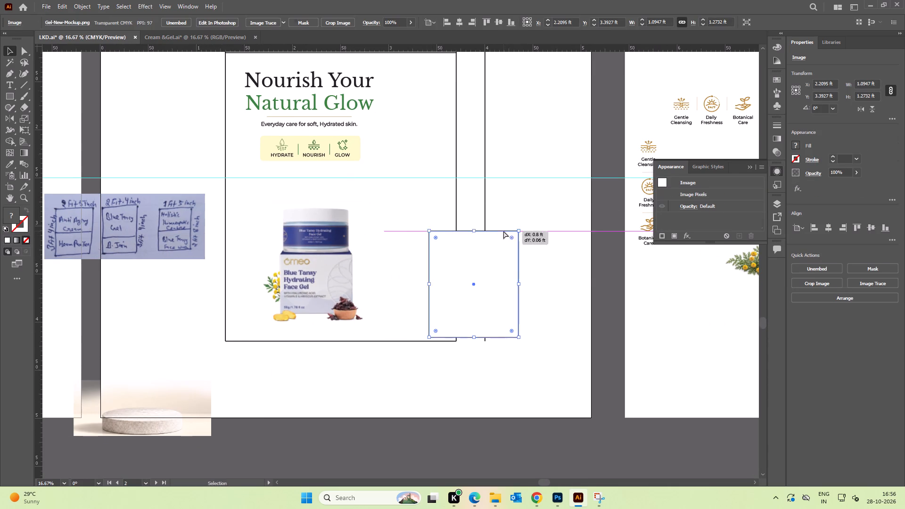
{"action": "key", "text": "ctrl+z"}
{"action": "left_click", "coordinate": [538, 252]}
{"action": "key", "text": "space"}
{"action": "left_click_drag", "start_coordinate": [525, 280], "coordinate": [538, 280]}
{"action": "left_click_drag", "start_coordinate": [335, 278], "coordinate": [349, 280]}
{"action": "scroll", "coordinate": [355, 271], "scroll_direction": "down", "scroll_amount": 2, "text": "alt"}
{"action": "left_click_drag", "start_coordinate": [354, 275], "coordinate": [362, 273]}
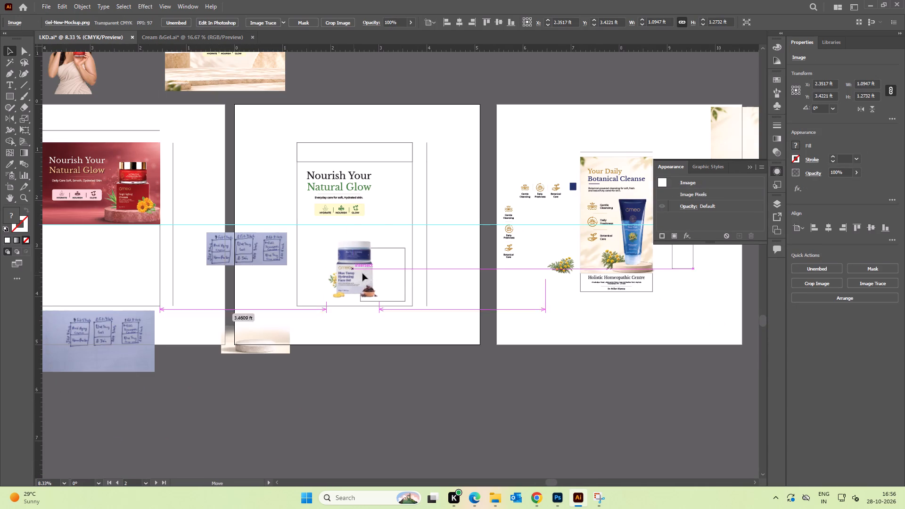
{"action": "left_click_drag", "start_coordinate": [362, 273], "coordinate": [333, 275]}
{"action": "left_click", "coordinate": [463, 251]}
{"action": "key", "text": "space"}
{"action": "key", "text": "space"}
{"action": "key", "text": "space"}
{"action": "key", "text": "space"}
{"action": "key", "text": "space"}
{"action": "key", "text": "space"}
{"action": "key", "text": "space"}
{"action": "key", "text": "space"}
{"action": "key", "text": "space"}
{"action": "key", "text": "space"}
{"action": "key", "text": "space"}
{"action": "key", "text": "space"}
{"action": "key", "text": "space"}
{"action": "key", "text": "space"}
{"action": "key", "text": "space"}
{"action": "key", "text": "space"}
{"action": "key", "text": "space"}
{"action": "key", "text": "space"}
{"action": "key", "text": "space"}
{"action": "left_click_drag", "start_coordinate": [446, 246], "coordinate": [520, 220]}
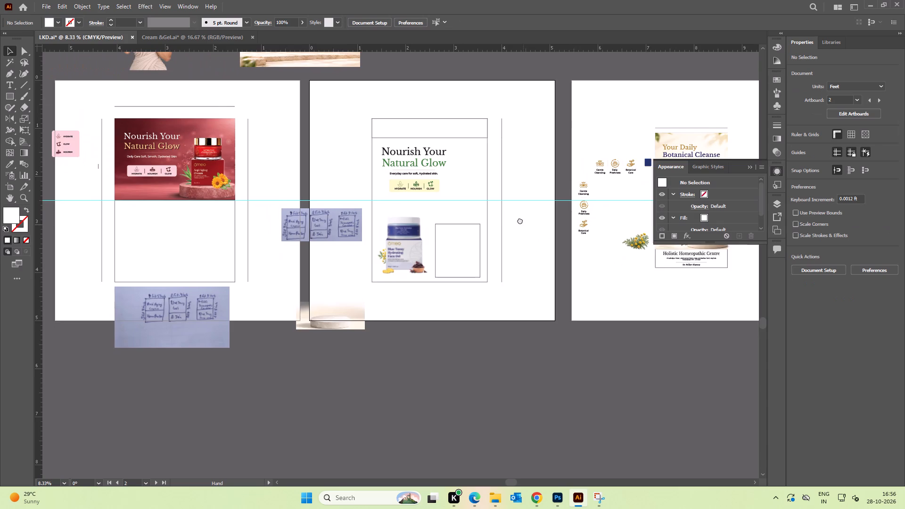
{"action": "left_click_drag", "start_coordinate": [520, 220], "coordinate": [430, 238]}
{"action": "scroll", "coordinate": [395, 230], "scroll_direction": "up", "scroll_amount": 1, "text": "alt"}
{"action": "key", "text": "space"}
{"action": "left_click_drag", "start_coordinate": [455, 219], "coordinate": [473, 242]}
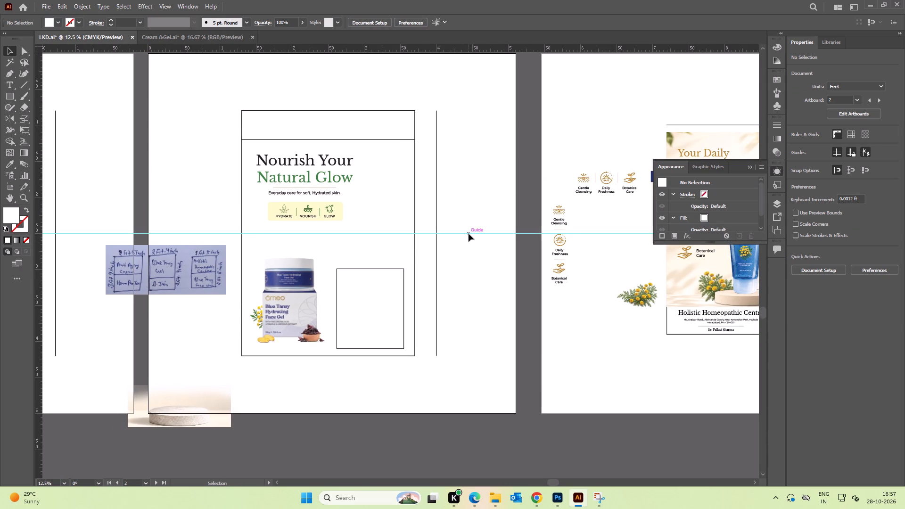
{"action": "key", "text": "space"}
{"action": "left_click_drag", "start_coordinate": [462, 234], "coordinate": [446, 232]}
Enlarge the navy square near the Botanical Cleanse banner to about 0.29 by 0.33 ft and move it above the icon row.
{"action": "left_click", "coordinate": [634, 174]}
{"action": "key", "text": "space"}
{"action": "left_click_drag", "start_coordinate": [626, 174], "coordinate": [520, 165]}
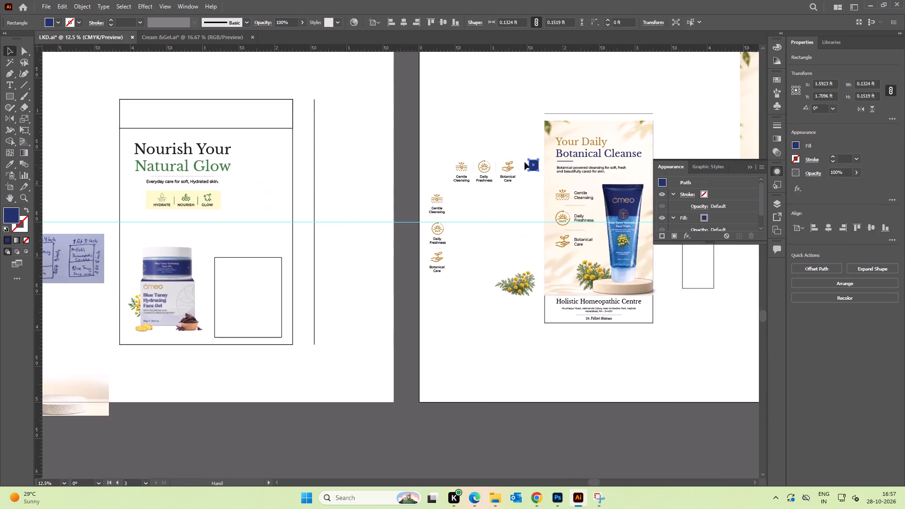
{"action": "scroll", "coordinate": [546, 154], "scroll_direction": "up", "scroll_amount": 4}
{"action": "left_click_drag", "start_coordinate": [499, 197], "coordinate": [468, 143], "text": "shift"}
{"action": "left_click_drag", "start_coordinate": [491, 183], "coordinate": [494, 150]}
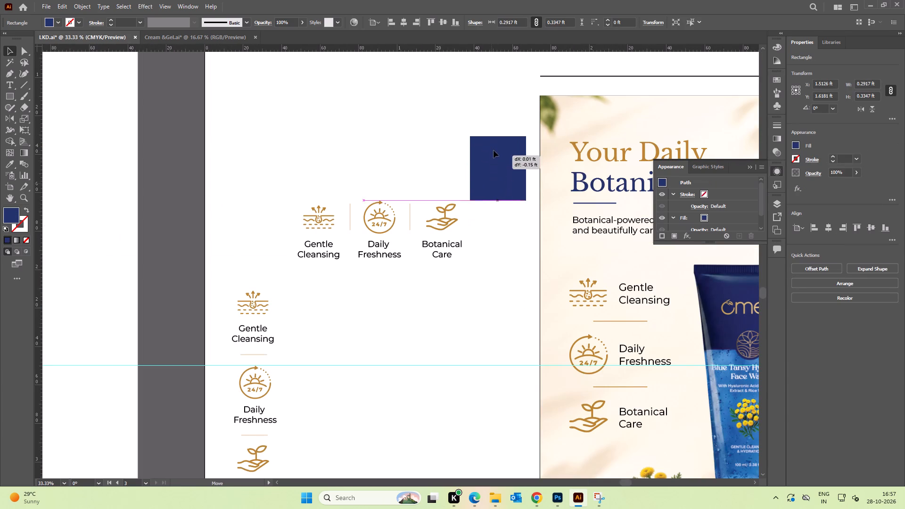
{"action": "left_click_drag", "start_coordinate": [494, 150], "coordinate": [493, 147]}
Place the navy square on the middle artboard, just outside the outline beside the Nourish Your Natural Glow headline.
{"action": "scroll", "coordinate": [470, 161], "scroll_direction": "down", "scroll_amount": 3, "text": "alt"}
{"action": "key", "text": "space"}
{"action": "left_click_drag", "start_coordinate": [398, 157], "coordinate": [585, 159]}
{"action": "key", "text": "space"}
{"action": "left_click_drag", "start_coordinate": [641, 141], "coordinate": [608, 112]}
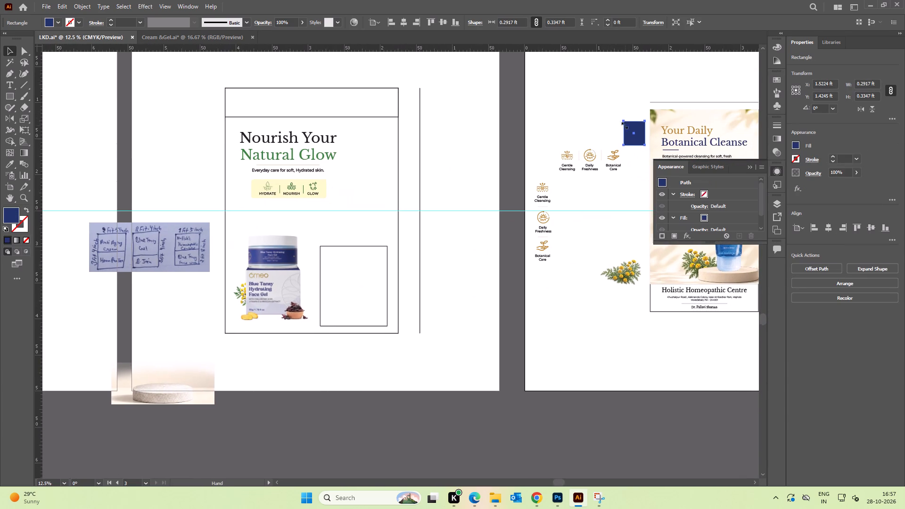
{"action": "left_click_drag", "start_coordinate": [631, 133], "coordinate": [193, 146], "text": "alt"}
{"action": "left_click", "coordinate": [176, 186]}
{"action": "key", "text": "space"}
{"action": "left_click_drag", "start_coordinate": [176, 191], "coordinate": [266, 181]}
{"action": "scroll", "coordinate": [273, 145], "scroll_direction": "up", "scroll_amount": 3, "text": "alt"}
{"action": "key", "text": "space"}
{"action": "left_click_drag", "start_coordinate": [356, 184], "coordinate": [300, 245]}
{"action": "left_click_drag", "start_coordinate": [279, 189], "coordinate": [300, 172]}
{"action": "left_click_drag", "start_coordinate": [273, 254], "coordinate": [280, 253]}
Recolor the headline's "Natural Glow" line with the navy sampled from the reference square.
{"action": "key", "text": "space"}
{"action": "key", "text": "space"}
{"action": "left_click_drag", "start_coordinate": [357, 234], "coordinate": [296, 198]}
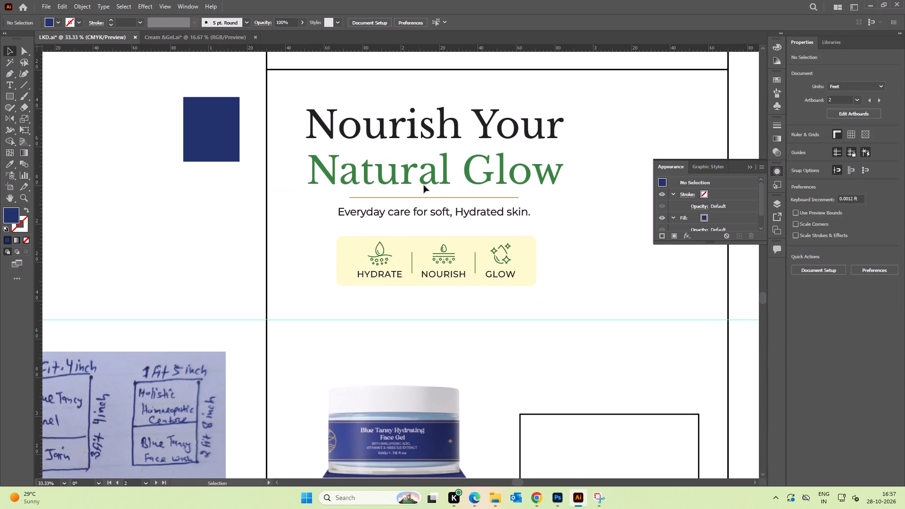
{"action": "left_click", "coordinate": [417, 177]}
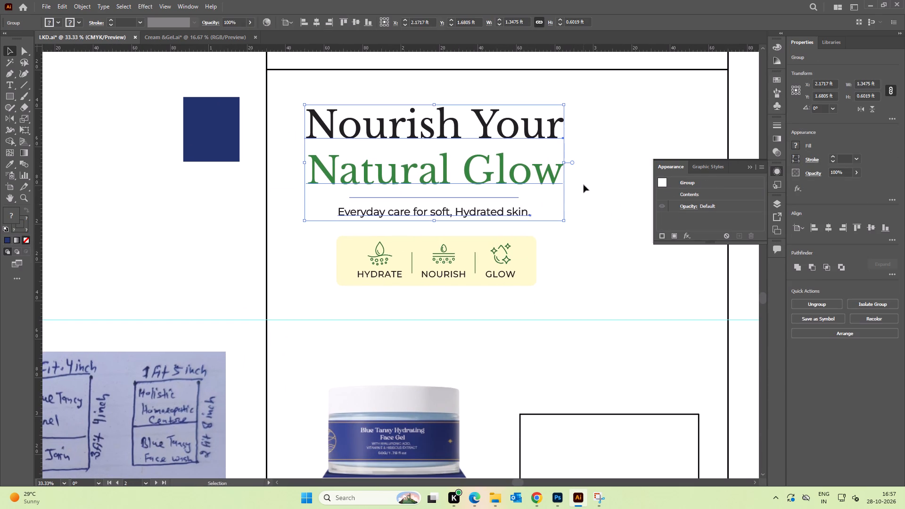
{"action": "left_click", "coordinate": [584, 185]}
{"action": "key", "text": "t"}
{"action": "left_click", "coordinate": [481, 167]}
{"action": "key", "text": "ctrl+Right"}
{"action": "key", "text": "ctrl+shift+Left"}
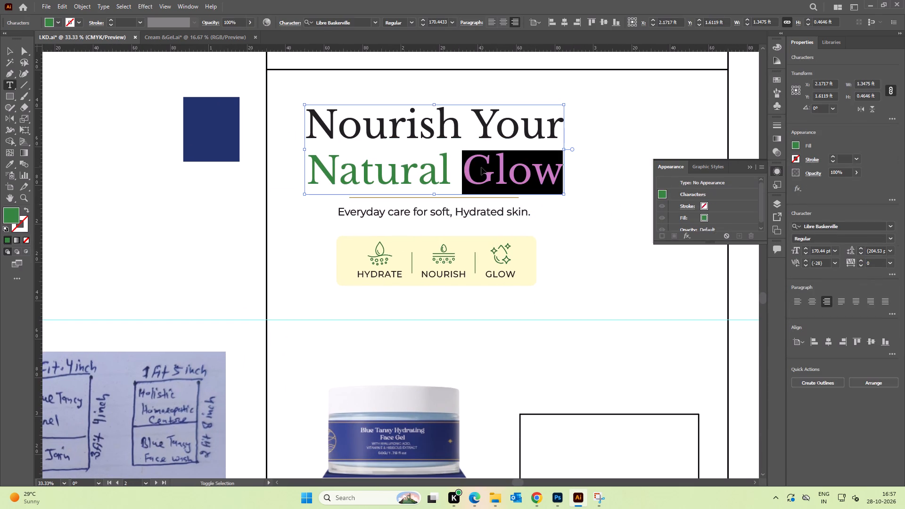
{"action": "key", "text": "ctrl+shift+Left"}
{"action": "left_click", "coordinate": [6, 160]}
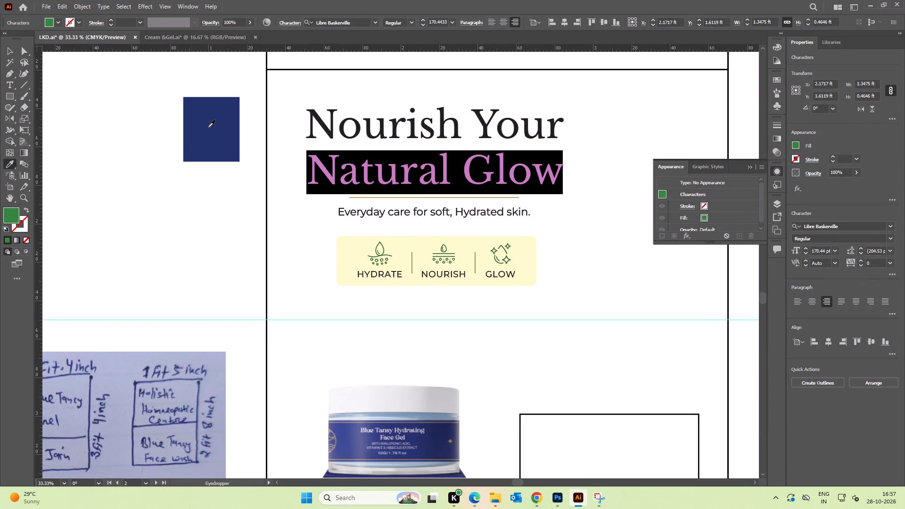
{"action": "left_click", "coordinate": [208, 127]}
{"action": "key", "text": "v"}
{"action": "left_click", "coordinate": [153, 211]}
{"action": "key", "text": "ctrl+z"}
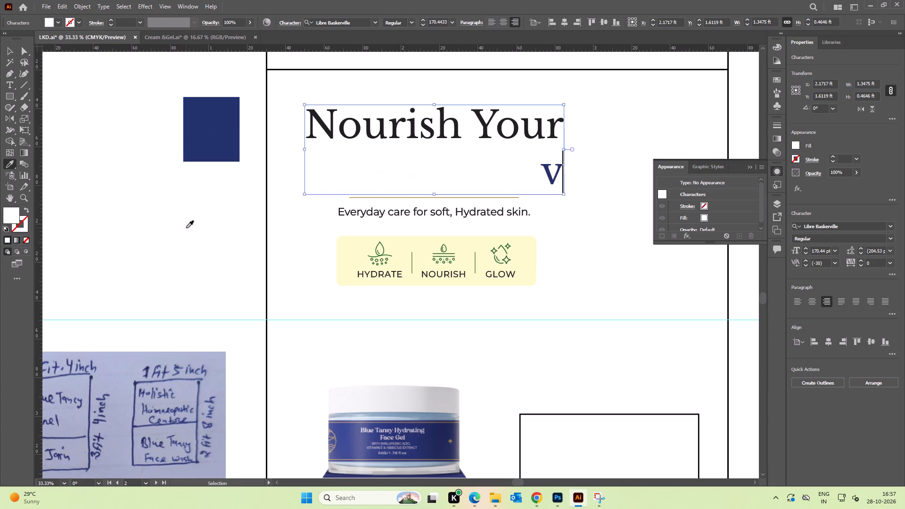
{"action": "key", "text": "ctrl+z"}
{"action": "left_click", "coordinate": [4, 51]}
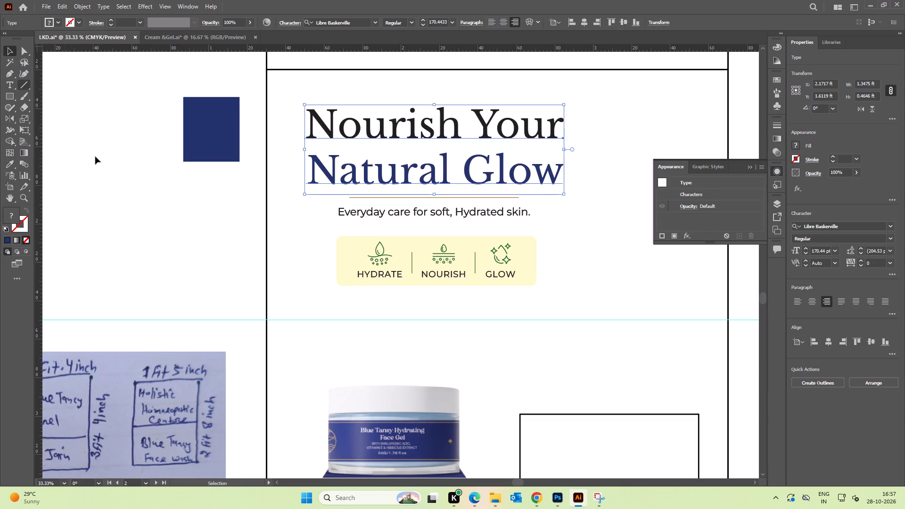
{"action": "left_click", "coordinate": [98, 159]}
Fill the benefits badge's background with the sampled navy and lighten it to pale blue #E1E8FF.
{"action": "key", "text": "space"}
{"action": "left_click_drag", "start_coordinate": [139, 221], "coordinate": [133, 195]}
{"action": "left_click", "coordinate": [342, 226]}
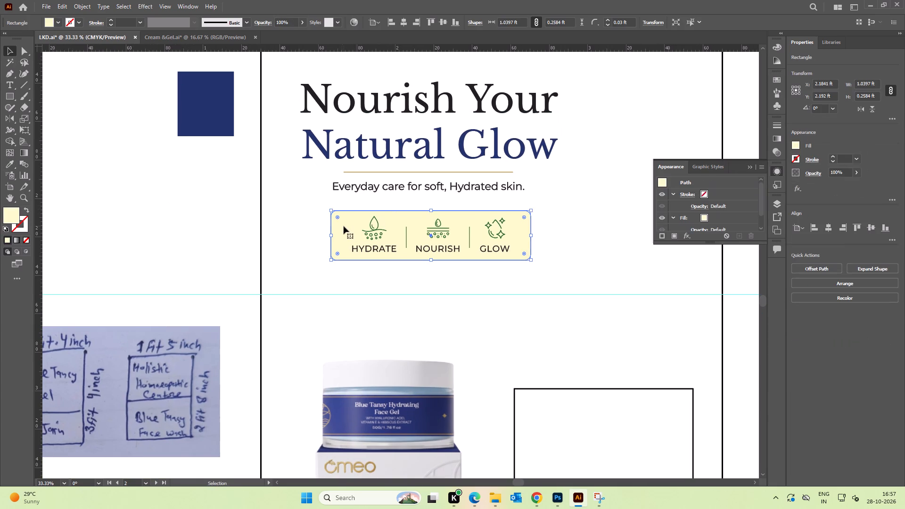
{"action": "left_click_drag", "start_coordinate": [344, 226], "coordinate": [331, 227]}
{"action": "key", "text": "ctrl+z"}
{"action": "key", "text": "i"}
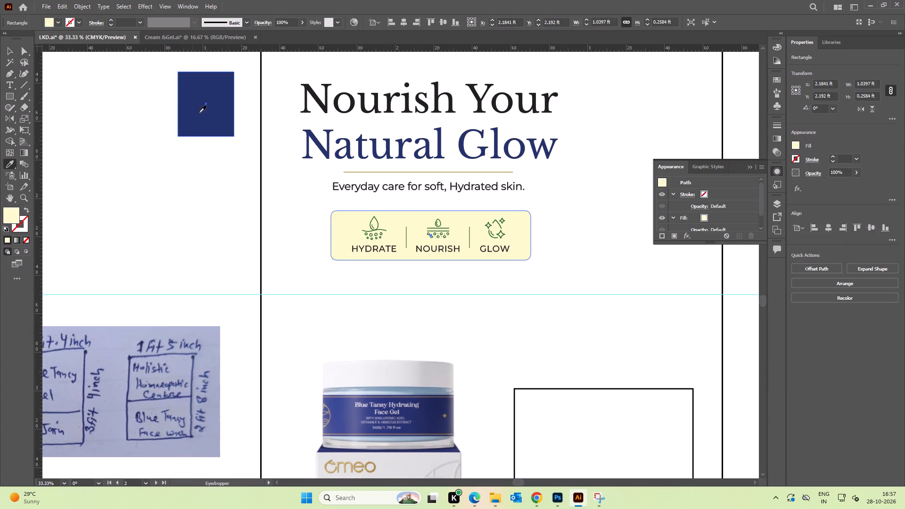
{"action": "left_click", "coordinate": [204, 101]}
{"action": "double_click", "coordinate": [12, 212]}
{"action": "left_click_drag", "start_coordinate": [522, 252], "coordinate": [510, 242]}
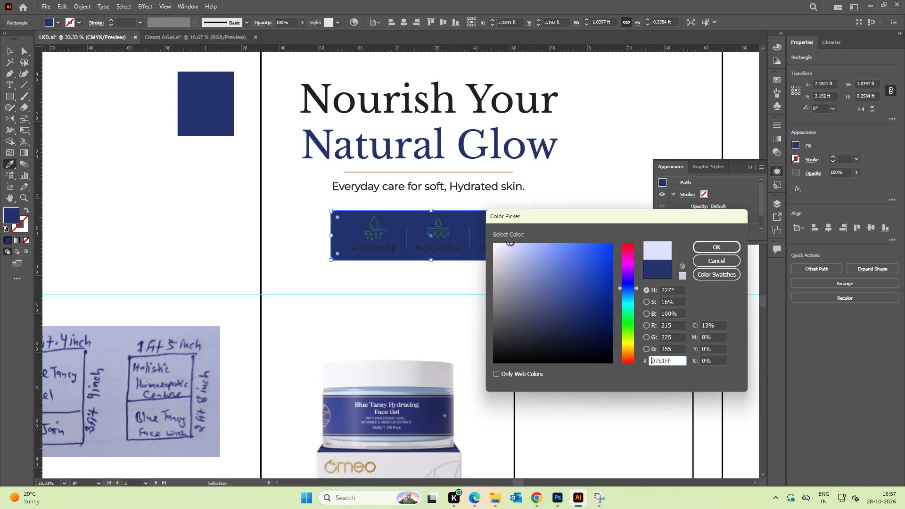
{"action": "left_click_drag", "start_coordinate": [510, 242], "coordinate": [508, 241]}
{"action": "left_click", "coordinate": [717, 246]}
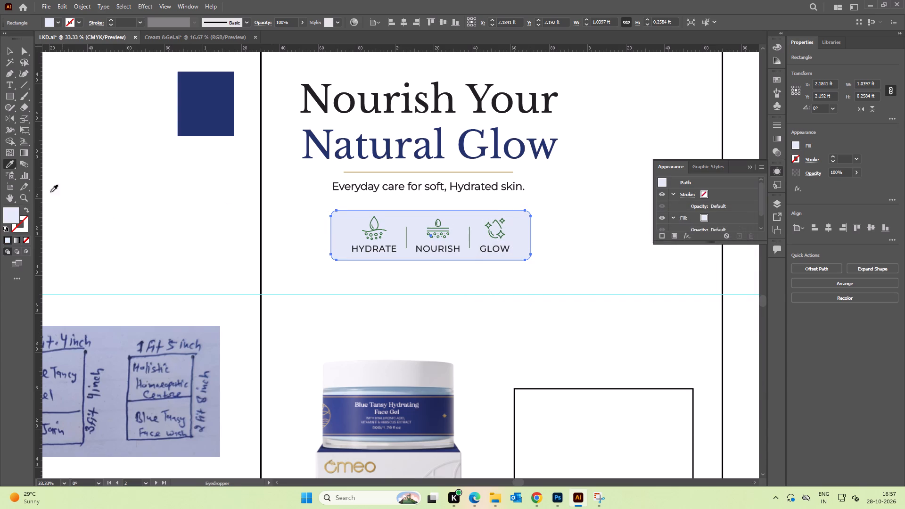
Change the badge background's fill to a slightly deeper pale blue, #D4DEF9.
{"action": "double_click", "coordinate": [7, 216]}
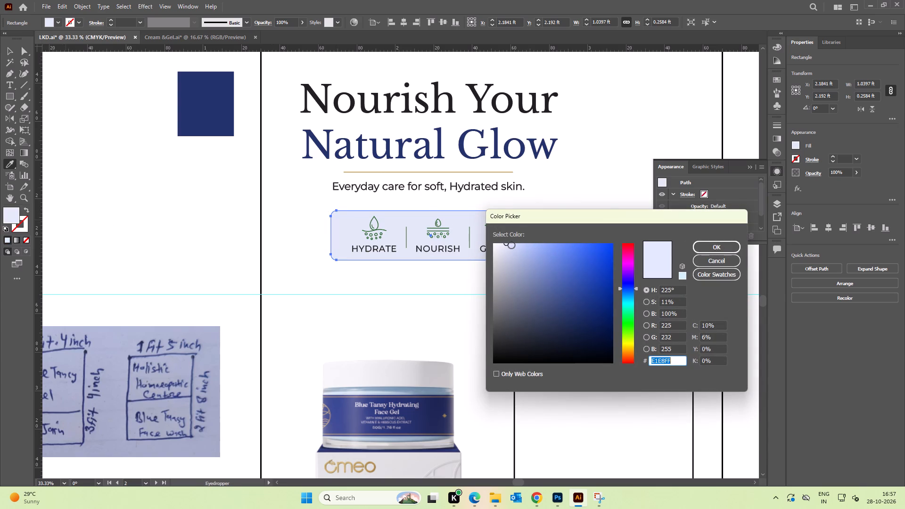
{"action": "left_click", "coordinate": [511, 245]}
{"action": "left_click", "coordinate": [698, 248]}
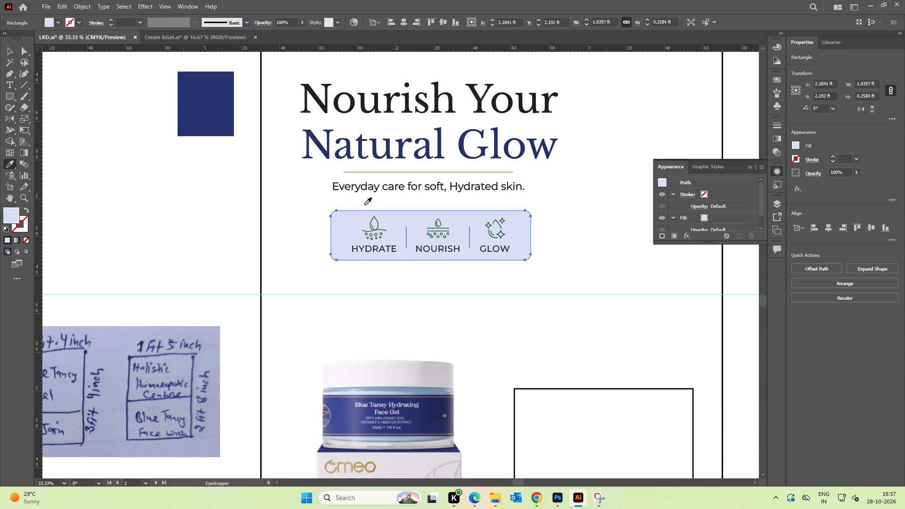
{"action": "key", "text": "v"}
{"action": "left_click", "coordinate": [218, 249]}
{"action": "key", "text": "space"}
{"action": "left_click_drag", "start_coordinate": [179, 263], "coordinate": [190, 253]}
Set the badge background's fill to pale blue #D9E3F9.
{"action": "left_click", "coordinate": [356, 220]}
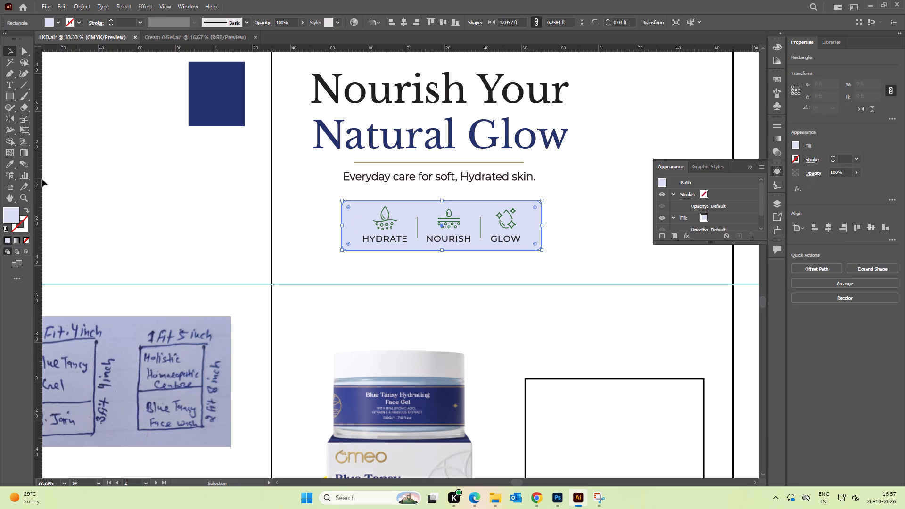
{"action": "double_click", "coordinate": [4, 214]}
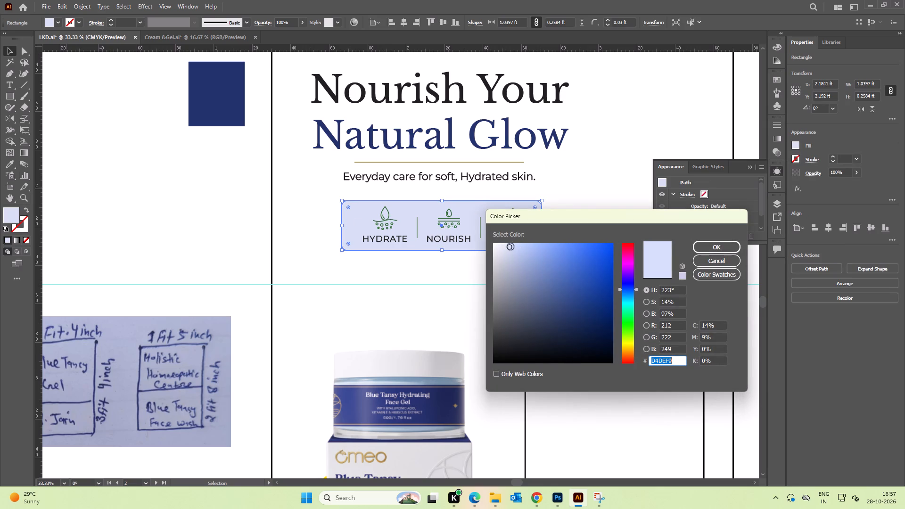
{"action": "left_click", "coordinate": [510, 245]}
{"action": "left_click", "coordinate": [699, 248]}
{"action": "key", "text": "v"}
{"action": "left_click", "coordinate": [248, 222]}
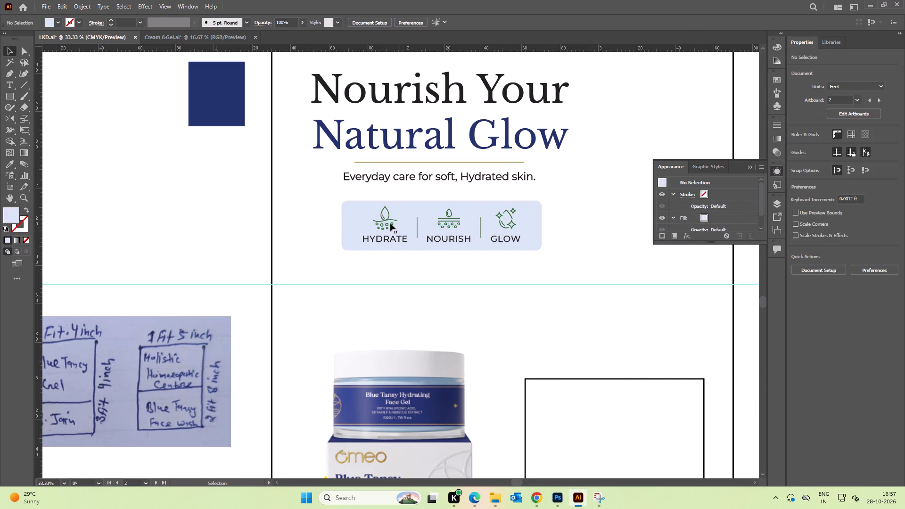
Recolor the two divider lines in the benefits badge with the navy sampled from the reference square.
{"action": "left_click", "coordinate": [387, 220]}
{"action": "left_click", "coordinate": [407, 287]}
{"action": "scroll", "coordinate": [406, 237], "scroll_direction": "up", "scroll_amount": 2, "text": "alt"}
{"action": "key", "text": "space"}
{"action": "left_click_drag", "start_coordinate": [419, 236], "coordinate": [373, 253]}
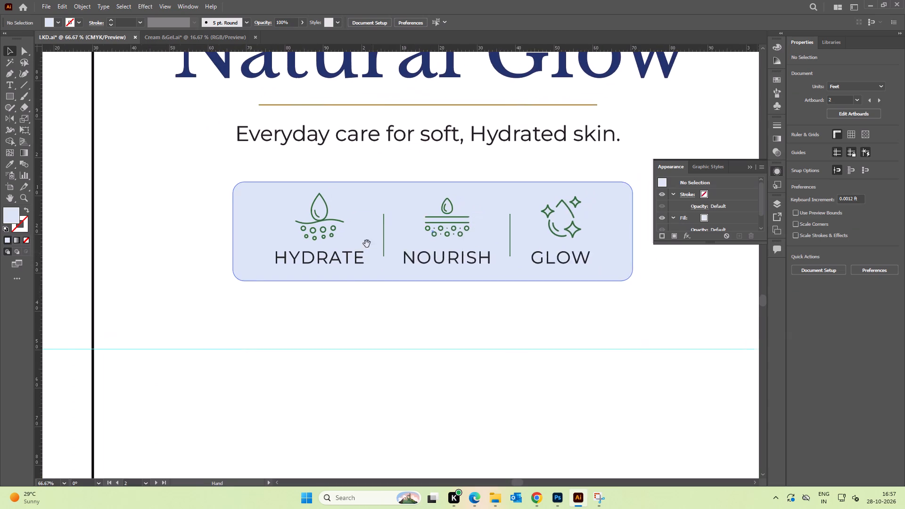
{"action": "scroll", "coordinate": [336, 237], "scroll_direction": "down", "scroll_amount": 1, "text": "alt"}
{"action": "left_click", "coordinate": [371, 240]}
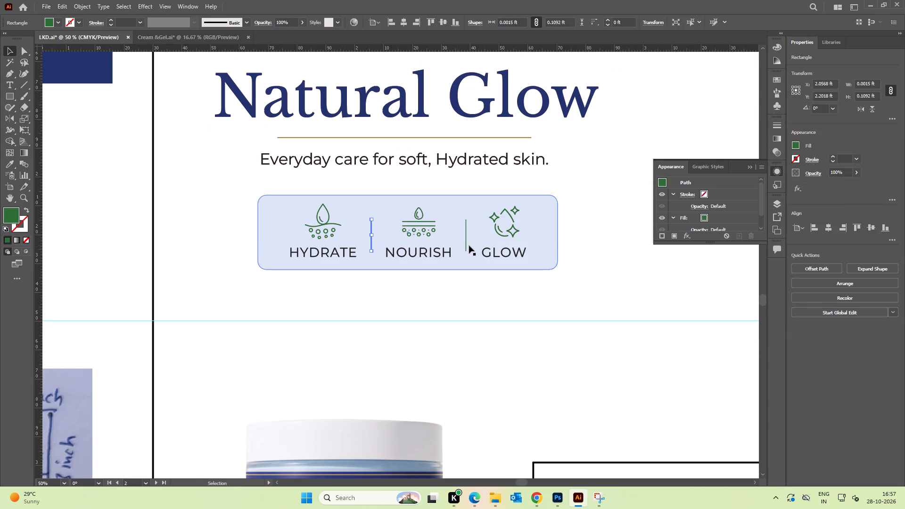
{"action": "left_click", "coordinate": [465, 245], "text": "shift"}
{"action": "key", "text": "space"}
{"action": "left_click_drag", "start_coordinate": [189, 205], "coordinate": [297, 292]}
{"action": "key", "text": "i"}
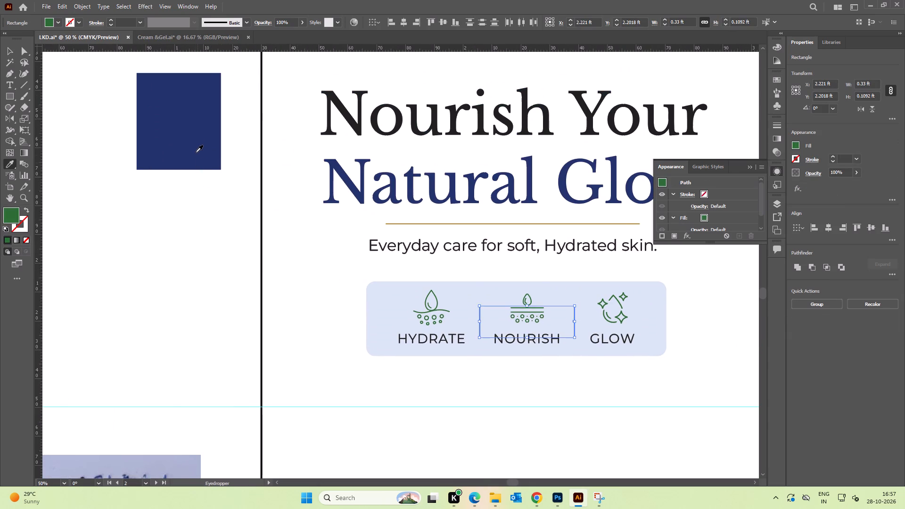
{"action": "left_click", "coordinate": [195, 148]}
{"action": "key", "text": "v"}
{"action": "key", "text": "space"}
{"action": "left_click_drag", "start_coordinate": [299, 324], "coordinate": [154, 252]}
{"action": "left_click", "coordinate": [161, 254]}
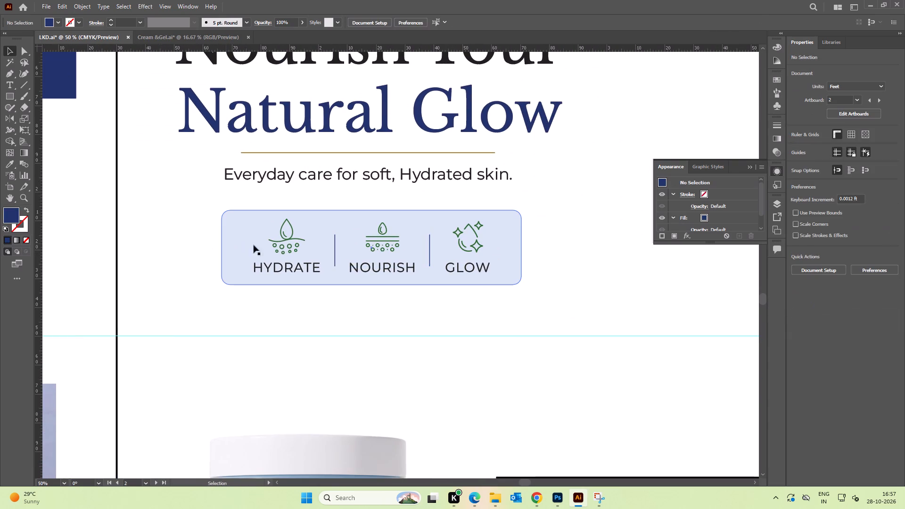
Ungroup the Hydrate, Nourish and Glow items so each icon is separate from its label.
{"action": "left_click", "coordinate": [280, 243]}
{"action": "key", "text": "ctrl+shift+g"}
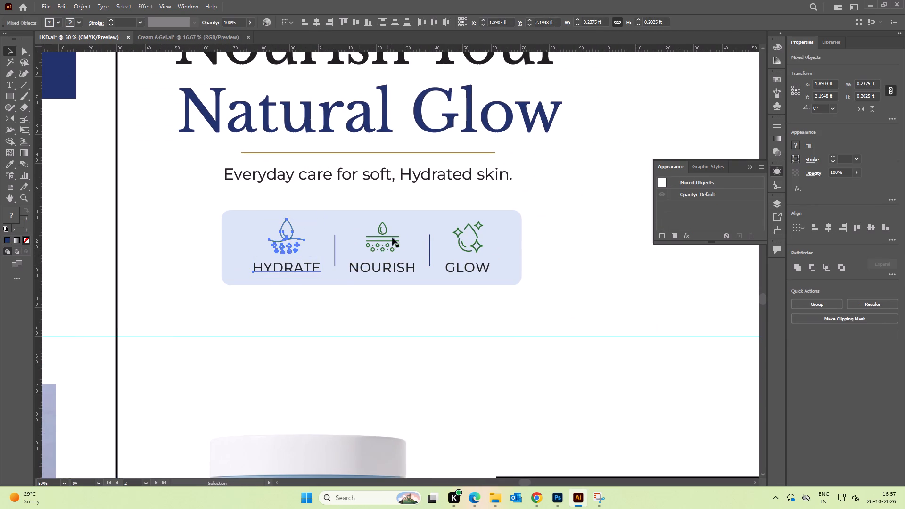
{"action": "left_click", "coordinate": [392, 238]}
{"action": "key", "text": "ctrl+shift+g"}
{"action": "left_click", "coordinate": [461, 250]}
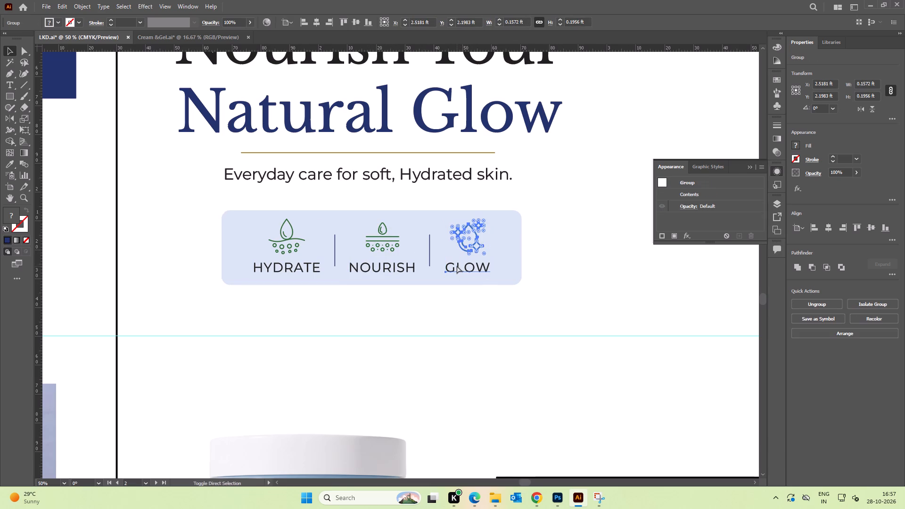
{"action": "key", "text": "ctrl+shift+g"}
{"action": "left_click", "coordinate": [370, 337]}
Recolor the Nourish and Glow icons with the navy sampled from the reference square.
{"action": "left_click", "coordinate": [295, 236]}
{"action": "left_click", "coordinate": [326, 331]}
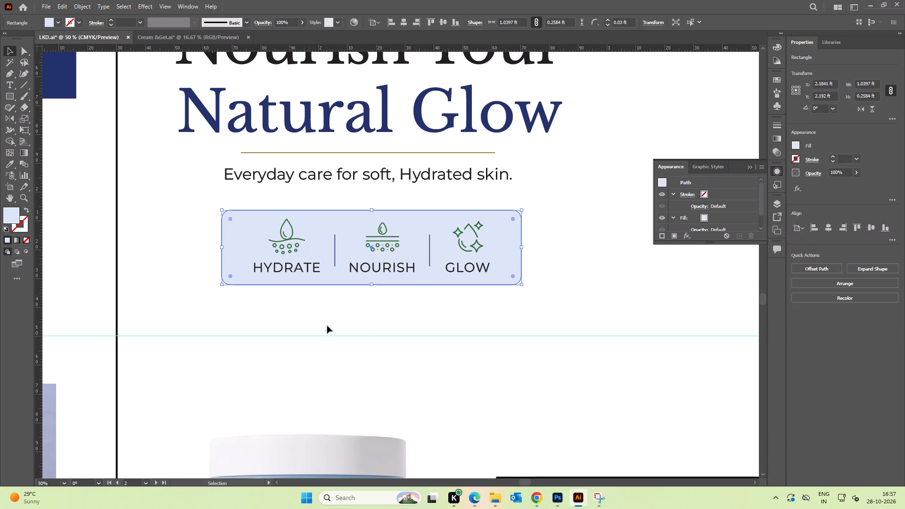
{"action": "left_click", "coordinate": [292, 240]}
{"action": "left_click", "coordinate": [377, 245], "text": "shift"}
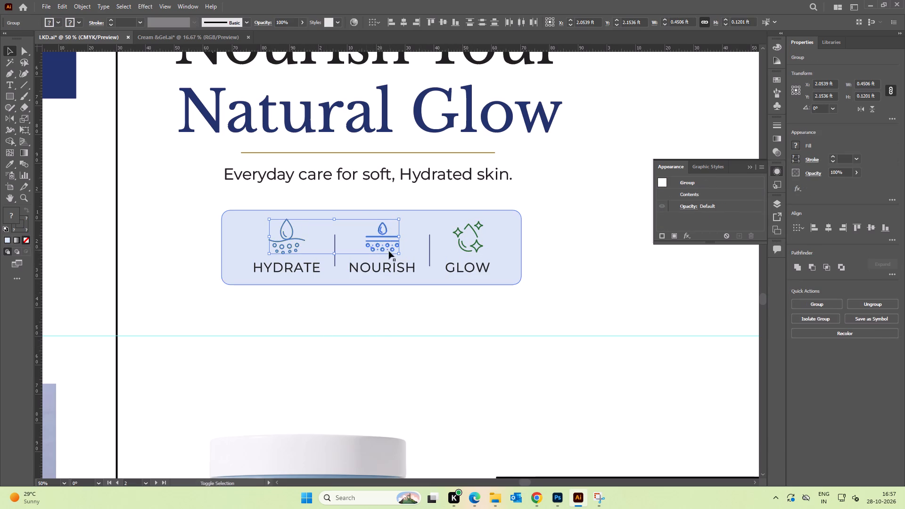
{"action": "left_click_drag", "start_coordinate": [345, 332], "coordinate": [350, 330]}
{"action": "left_click", "coordinate": [474, 246]}
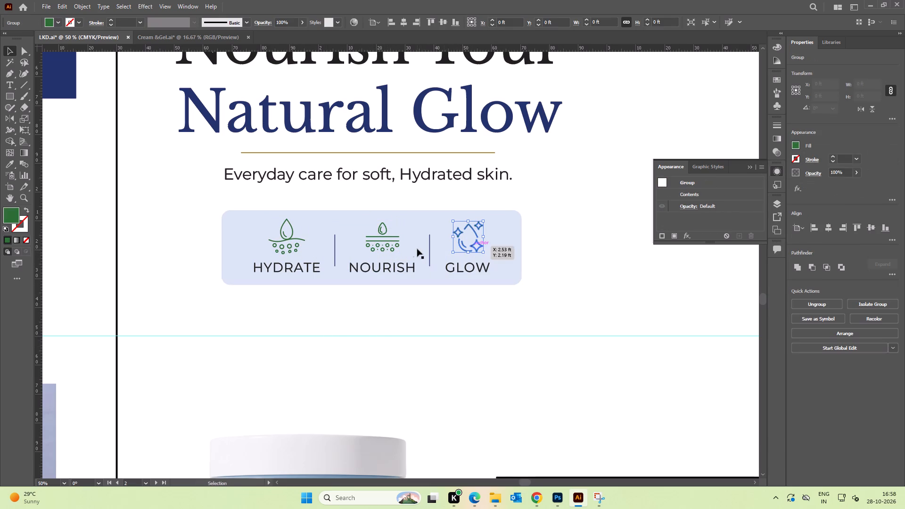
{"action": "left_click", "coordinate": [395, 247], "text": "shift"}
{"action": "key", "text": "space"}
{"action": "left_click_drag", "start_coordinate": [216, 232], "coordinate": [276, 283]}
{"action": "key", "text": "i"}
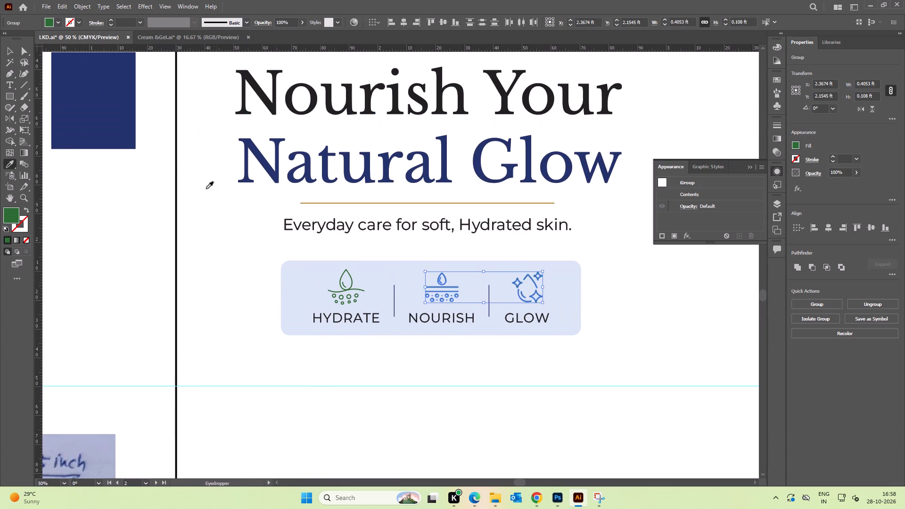
{"action": "left_click", "coordinate": [106, 121]}
{"action": "key", "text": "v"}
Recolor the Hydrate icon's stroke with the navy sampled from the reference square, leaving it without a fill.
{"action": "left_click", "coordinate": [357, 291]}
{"action": "key", "text": "space"}
{"action": "left_click_drag", "start_coordinate": [189, 268], "coordinate": [243, 303]}
{"action": "key", "text": "i"}
{"action": "key", "text": "x"}
{"action": "left_click", "coordinate": [153, 130], "text": "shift"}
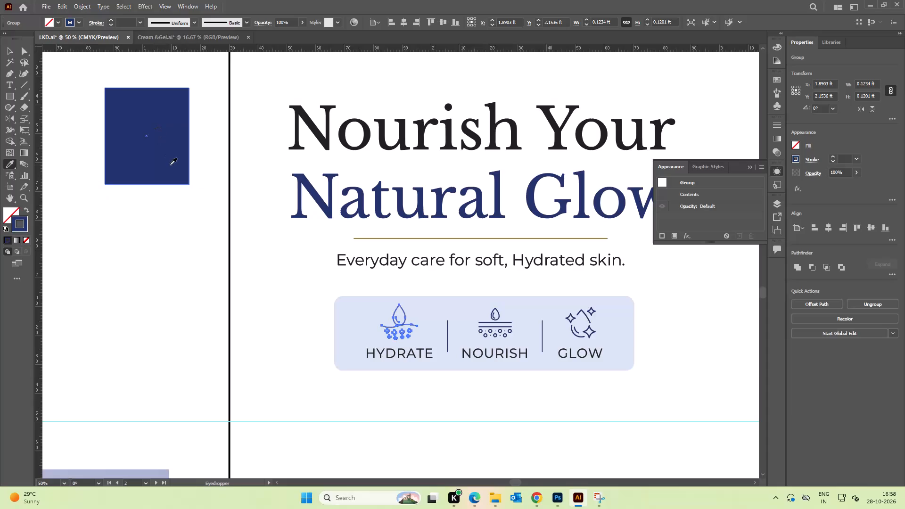
{"action": "key", "text": "v"}
{"action": "scroll", "coordinate": [310, 326], "scroll_direction": "down", "scroll_amount": 3, "text": "alt"}
{"action": "left_click", "coordinate": [290, 328]}
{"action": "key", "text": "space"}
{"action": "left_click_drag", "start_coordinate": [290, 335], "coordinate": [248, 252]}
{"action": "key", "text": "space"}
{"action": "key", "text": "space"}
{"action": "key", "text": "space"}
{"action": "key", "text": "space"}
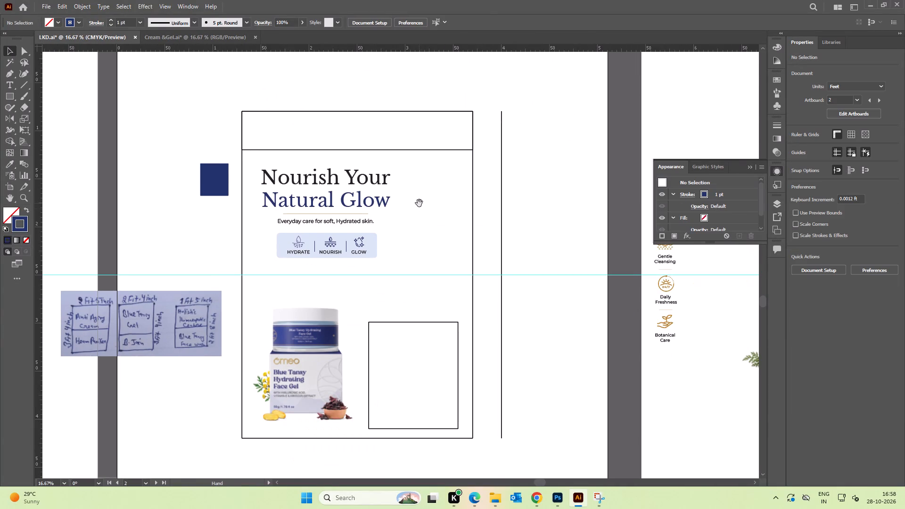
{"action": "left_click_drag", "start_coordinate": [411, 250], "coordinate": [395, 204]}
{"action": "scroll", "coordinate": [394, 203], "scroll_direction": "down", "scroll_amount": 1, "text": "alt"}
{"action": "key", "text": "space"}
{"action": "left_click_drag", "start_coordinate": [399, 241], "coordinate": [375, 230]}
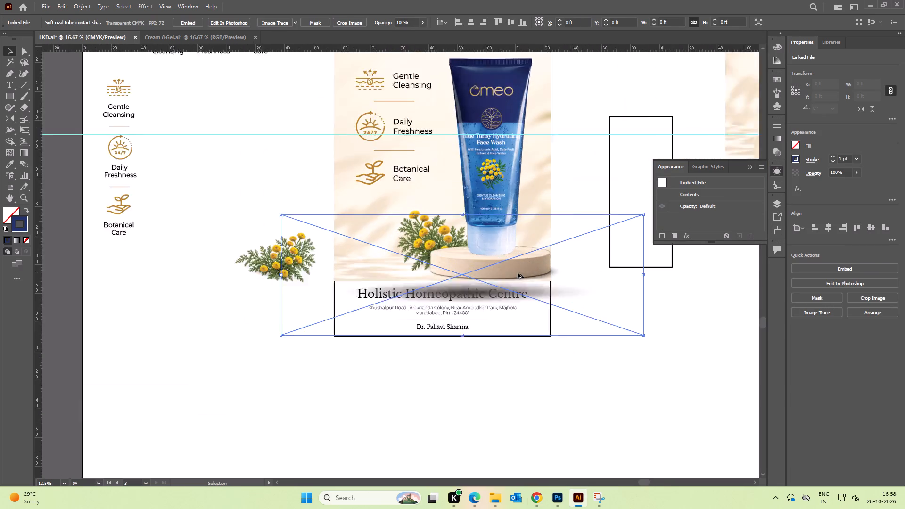
{"action": "scroll", "coordinate": [518, 272], "scroll_direction": "up", "scroll_amount": 1, "text": "alt"}
{"action": "key", "text": "space"}
{"action": "left_click_drag", "start_coordinate": [525, 274], "coordinate": [455, 321]}
{"action": "left_click_drag", "start_coordinate": [389, 347], "coordinate": [471, 288]}
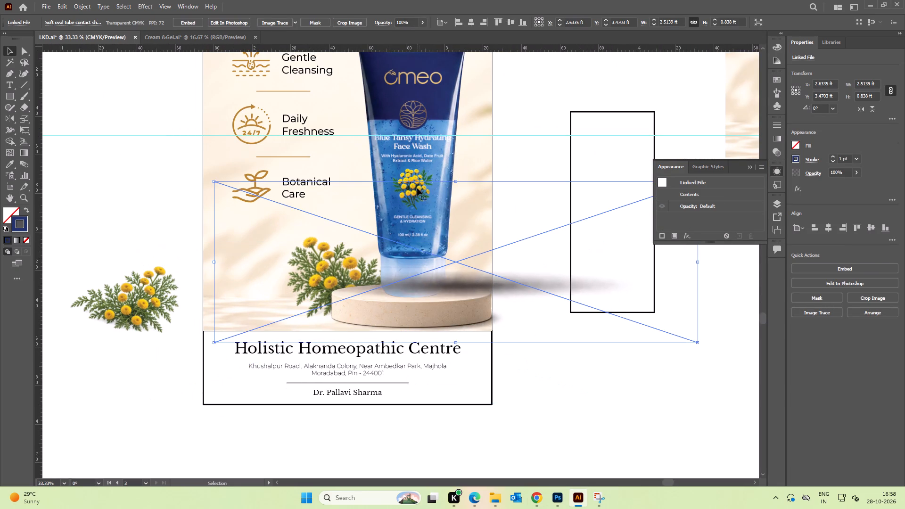
{"action": "left_click_drag", "start_coordinate": [456, 181], "coordinate": [457, 224], "text": "shift"}
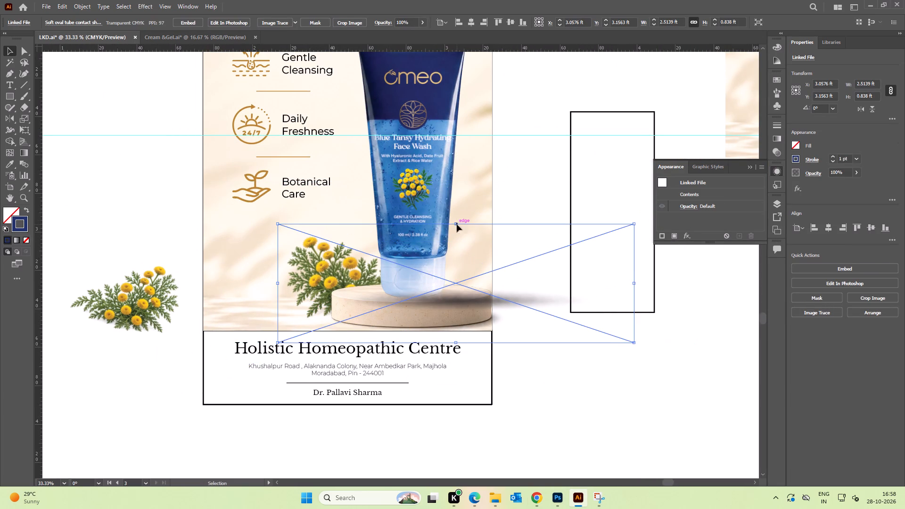
Embed the shadow image and move it onto the podium at the tube's base.
{"action": "left_click", "coordinate": [852, 267]}
{"action": "scroll", "coordinate": [472, 310], "scroll_direction": "up", "scroll_amount": 3, "text": "alt"}
{"action": "left_click_drag", "start_coordinate": [522, 287], "coordinate": [475, 248]}
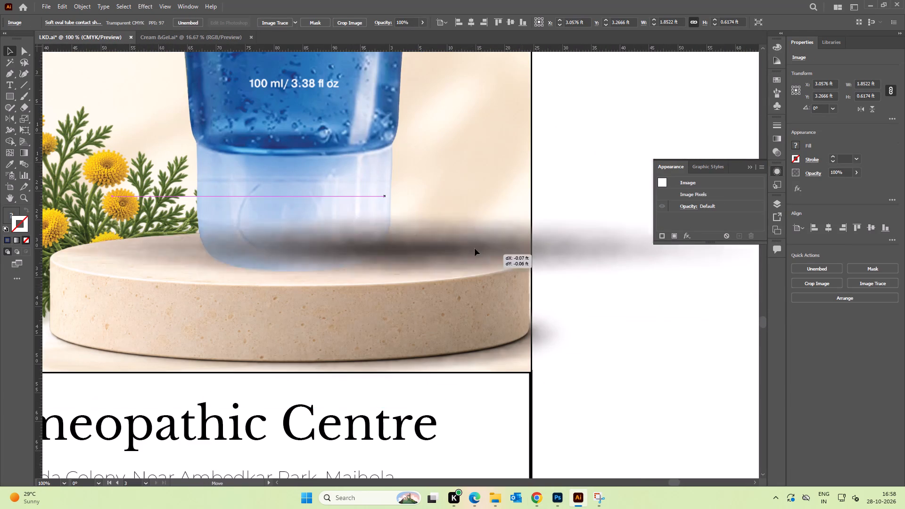
{"action": "left_click_drag", "start_coordinate": [475, 248], "coordinate": [474, 247]}
{"action": "scroll", "coordinate": [398, 236], "scroll_direction": "down", "scroll_amount": 3, "text": "alt"}
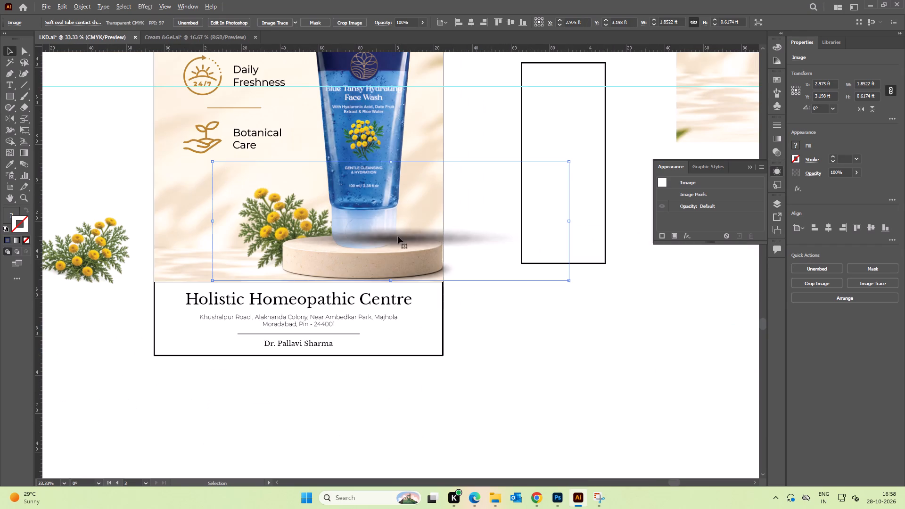
Move the shadow image off the banner to a blank part of the artboard.
{"action": "left_click", "coordinate": [398, 236]}
{"action": "key", "text": "space"}
{"action": "left_click_drag", "start_coordinate": [485, 220], "coordinate": [236, 82]}
{"action": "left_click_drag", "start_coordinate": [163, 84], "coordinate": [386, 250]}
Crop the shadow image closely around the visible shadow, to about 1.47 by 0.20 ft.
{"action": "key", "text": "space"}
{"action": "left_click_drag", "start_coordinate": [407, 258], "coordinate": [357, 166]}
{"action": "scroll", "coordinate": [306, 185], "scroll_direction": "up", "scroll_amount": 1, "text": "alt"}
{"action": "key", "text": "space"}
{"action": "left_click_drag", "start_coordinate": [316, 164], "coordinate": [327, 177]}
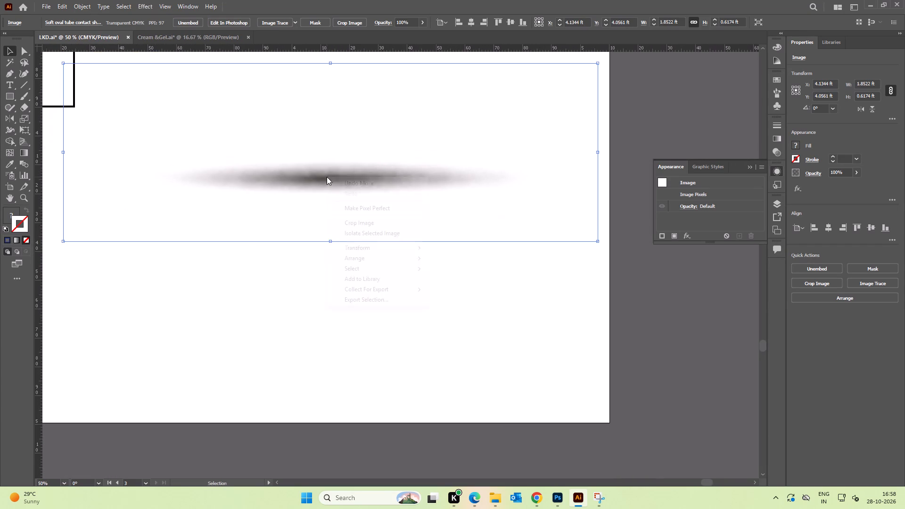
{"action": "right_click", "coordinate": [327, 177]}
{"action": "left_click", "coordinate": [362, 224]}
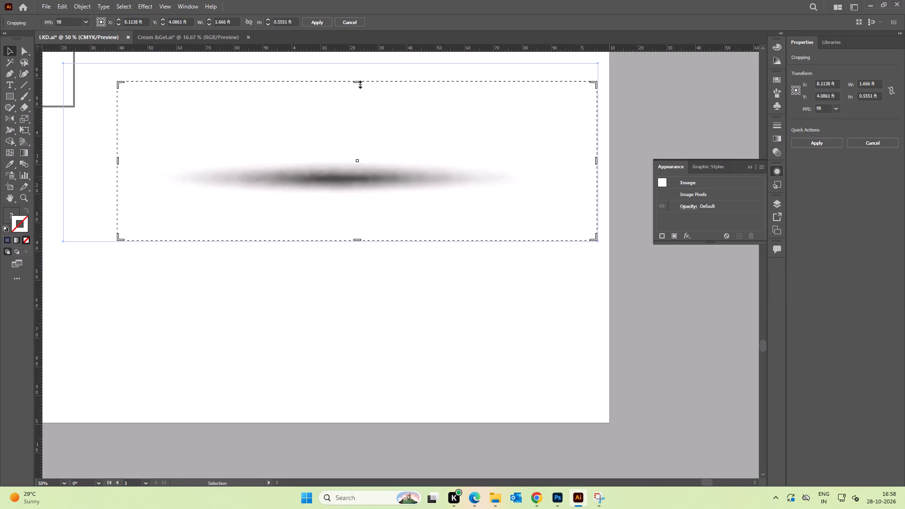
{"action": "left_click_drag", "start_coordinate": [359, 82], "coordinate": [363, 145]}
{"action": "left_click_drag", "start_coordinate": [356, 239], "coordinate": [356, 203]}
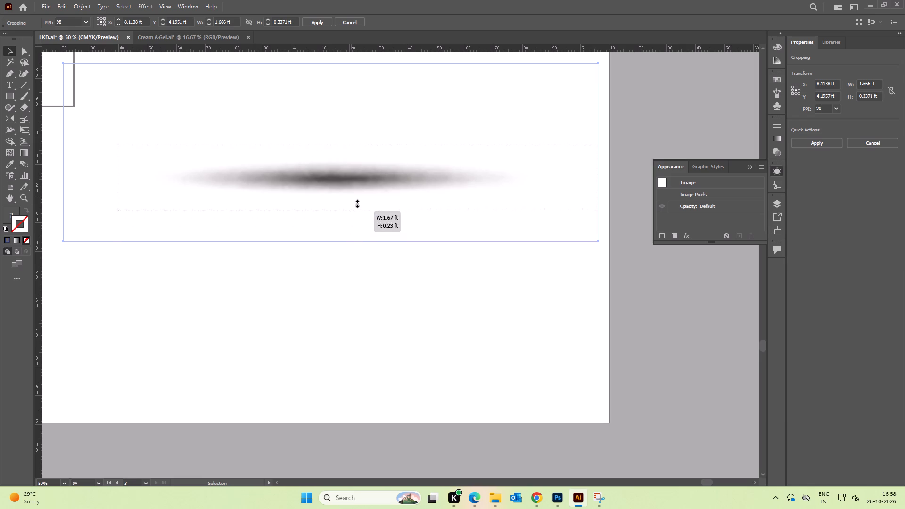
{"action": "left_click_drag", "start_coordinate": [356, 203], "coordinate": [356, 201]}
{"action": "left_click_drag", "start_coordinate": [595, 175], "coordinate": [554, 178]}
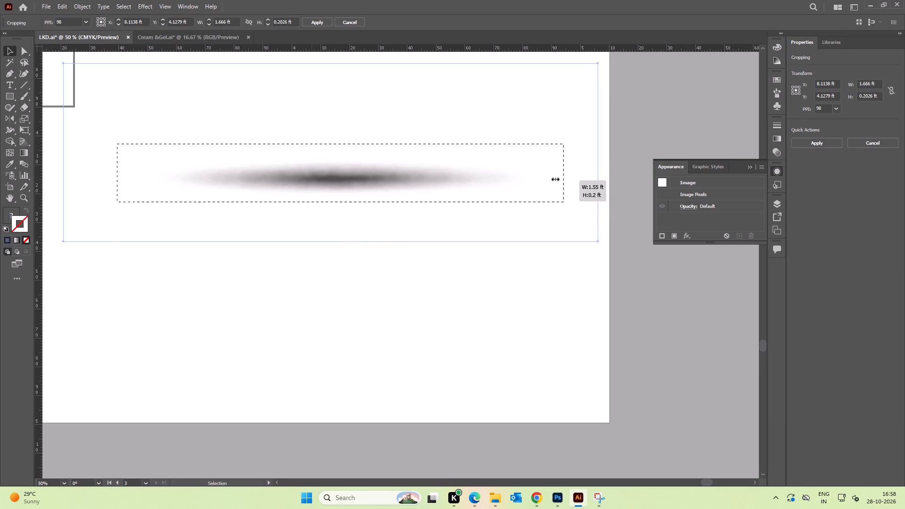
{"action": "left_click_drag", "start_coordinate": [554, 178], "coordinate": [539, 178]}
{"action": "key", "text": "Return"}
{"action": "left_click", "coordinate": [528, 232]}
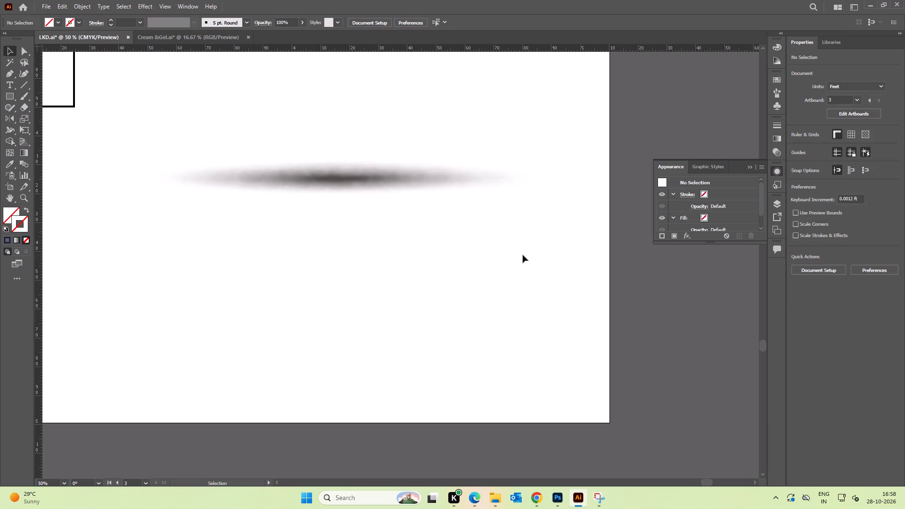
Move the cropped shadow back to the face wash banner, beside the base of the tube on the podium.
{"action": "scroll", "coordinate": [523, 254], "scroll_direction": "down", "scroll_amount": 1, "text": "alt"}
{"action": "key", "text": "space"}
{"action": "left_click_drag", "start_coordinate": [458, 260], "coordinate": [512, 299]}
{"action": "left_click_drag", "start_coordinate": [487, 246], "coordinate": [351, 111]}
{"action": "key", "text": "space"}
{"action": "key", "text": "space"}
{"action": "left_click_drag", "start_coordinate": [301, 106], "coordinate": [415, 242]}
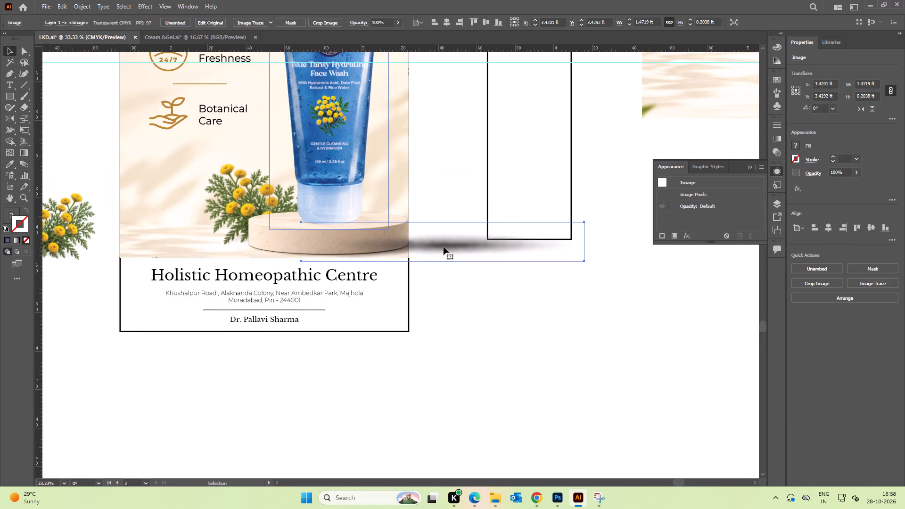
{"action": "left_click_drag", "start_coordinate": [444, 246], "coordinate": [408, 206]}
Bring the face wash tube to the front, above the shadow.
{"action": "left_click", "coordinate": [341, 109]}
{"action": "key", "text": "ctrl+shift+bracketright"}
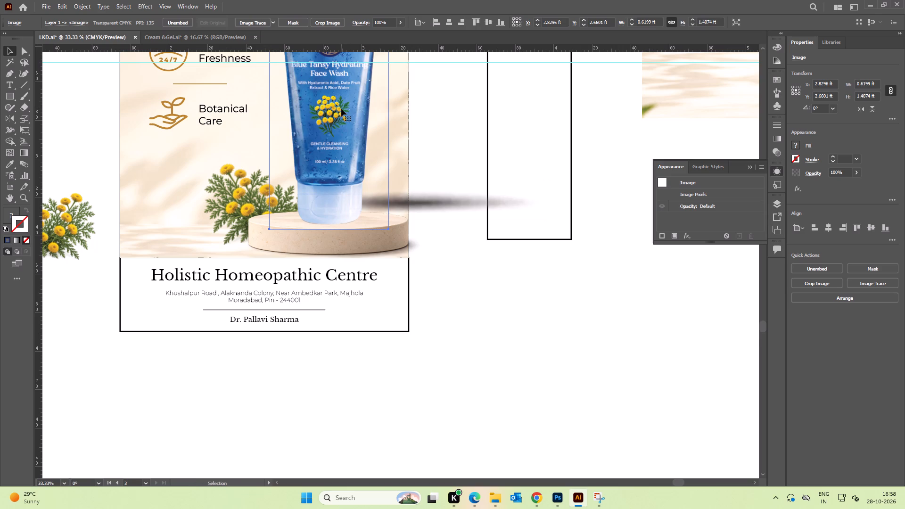
{"action": "left_click", "coordinate": [452, 269]}
Position the shadow at the tube's base on the podium and flatten it to about 0.09 ft high.
{"action": "key", "text": "space"}
{"action": "left_click_drag", "start_coordinate": [450, 259], "coordinate": [499, 275]}
{"action": "scroll", "coordinate": [464, 226], "scroll_direction": "up", "scroll_amount": 2, "text": "alt"}
{"action": "left_click_drag", "start_coordinate": [484, 218], "coordinate": [451, 247]}
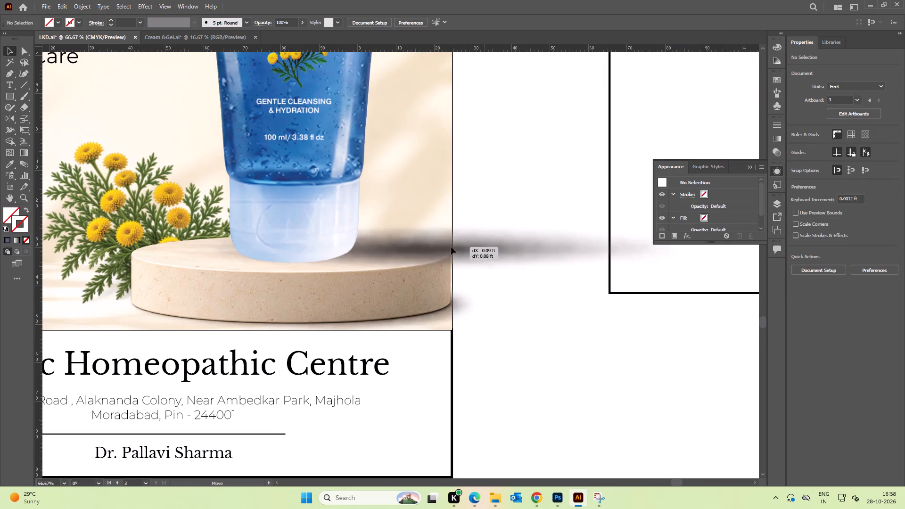
{"action": "left_click_drag", "start_coordinate": [451, 247], "coordinate": [430, 253]}
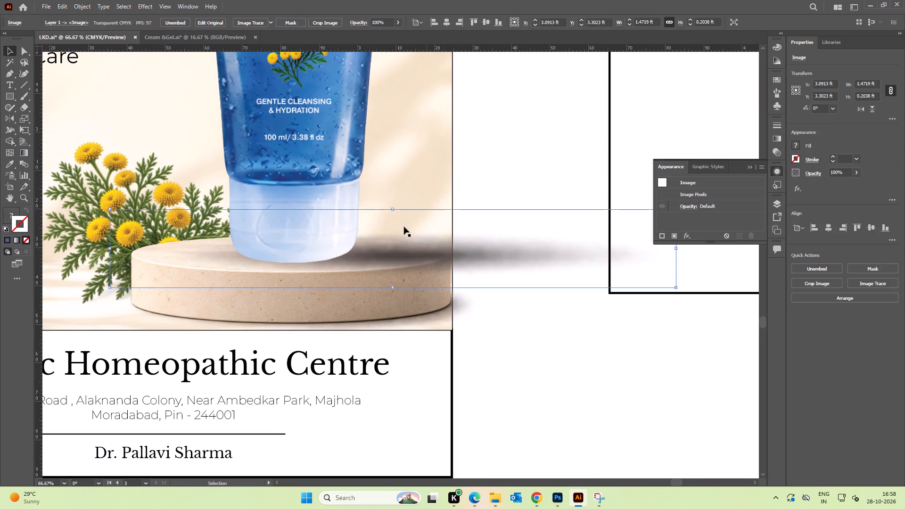
{"action": "left_click_drag", "start_coordinate": [393, 208], "coordinate": [397, 254]}
{"action": "left_click_drag", "start_coordinate": [427, 279], "coordinate": [414, 263]}
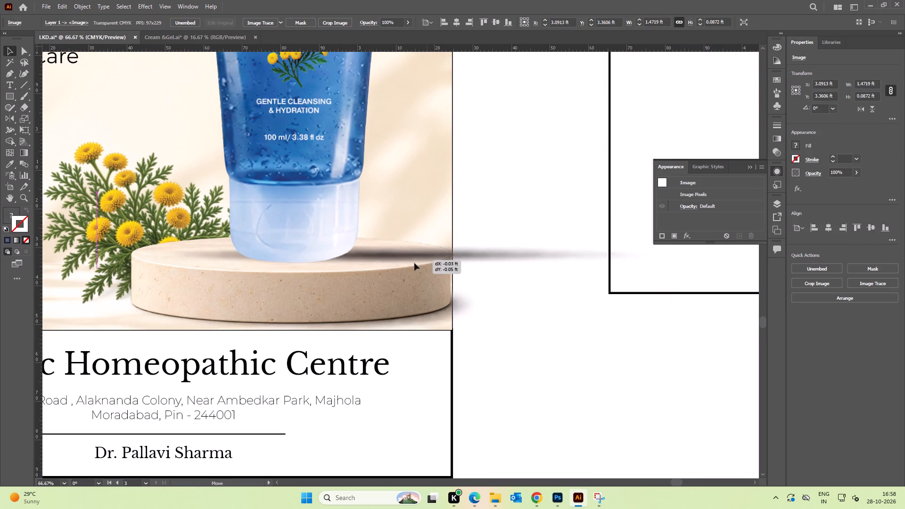
{"action": "left_click_drag", "start_coordinate": [414, 263], "coordinate": [448, 266]}
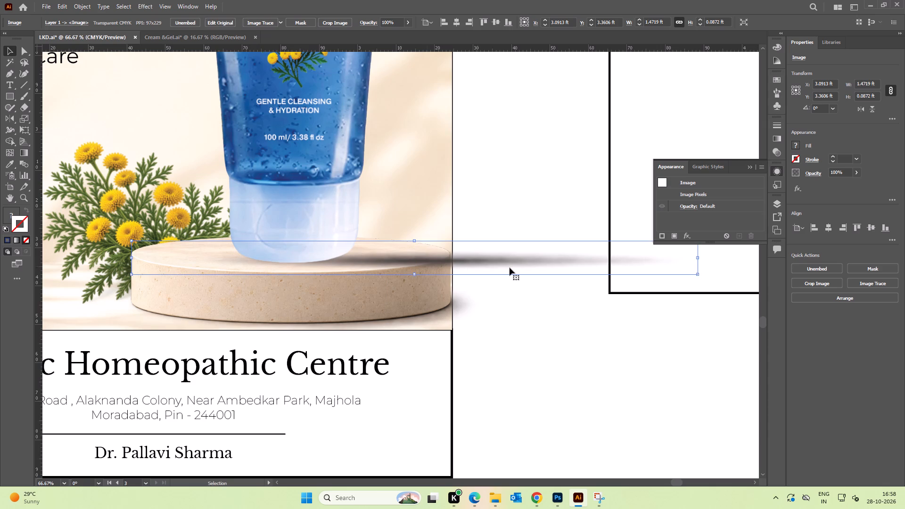
Narrow the shadow under the tube to about 0.96 ft wide.
{"action": "key", "text": "space"}
{"action": "left_click_drag", "start_coordinate": [519, 262], "coordinate": [396, 250]}
{"action": "left_click_drag", "start_coordinate": [576, 248], "coordinate": [468, 245]}
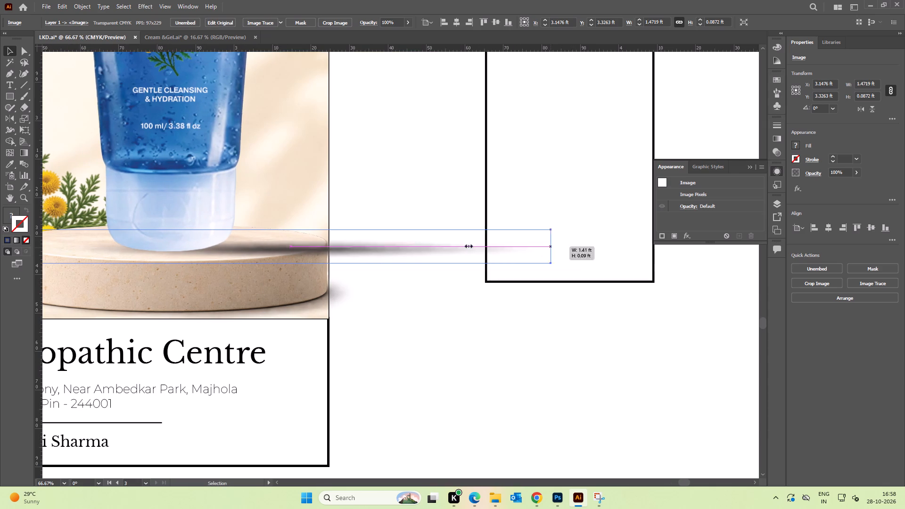
{"action": "left_click_drag", "start_coordinate": [468, 245], "coordinate": [375, 244]}
{"action": "key", "text": "space"}
{"action": "left_click_drag", "start_coordinate": [222, 242], "coordinate": [343, 244]}
{"action": "scroll", "coordinate": [357, 252], "scroll_direction": "up", "scroll_amount": 1, "text": "alt"}
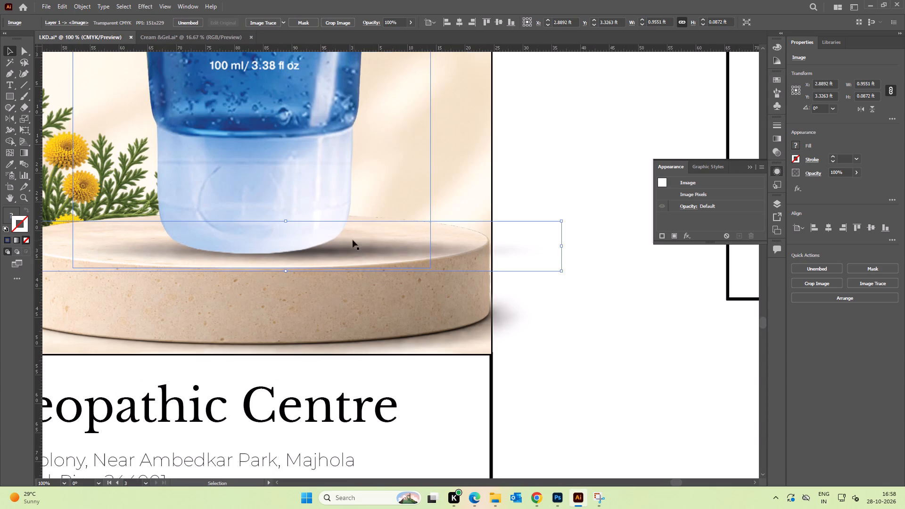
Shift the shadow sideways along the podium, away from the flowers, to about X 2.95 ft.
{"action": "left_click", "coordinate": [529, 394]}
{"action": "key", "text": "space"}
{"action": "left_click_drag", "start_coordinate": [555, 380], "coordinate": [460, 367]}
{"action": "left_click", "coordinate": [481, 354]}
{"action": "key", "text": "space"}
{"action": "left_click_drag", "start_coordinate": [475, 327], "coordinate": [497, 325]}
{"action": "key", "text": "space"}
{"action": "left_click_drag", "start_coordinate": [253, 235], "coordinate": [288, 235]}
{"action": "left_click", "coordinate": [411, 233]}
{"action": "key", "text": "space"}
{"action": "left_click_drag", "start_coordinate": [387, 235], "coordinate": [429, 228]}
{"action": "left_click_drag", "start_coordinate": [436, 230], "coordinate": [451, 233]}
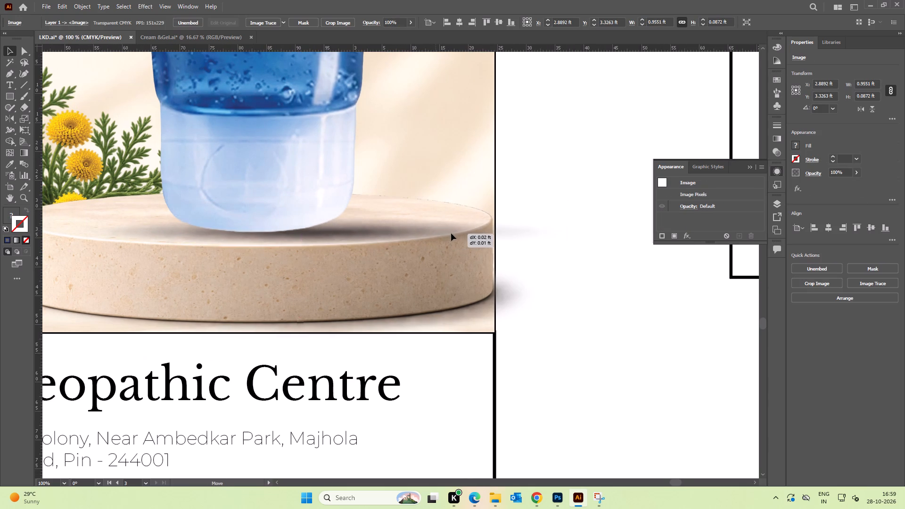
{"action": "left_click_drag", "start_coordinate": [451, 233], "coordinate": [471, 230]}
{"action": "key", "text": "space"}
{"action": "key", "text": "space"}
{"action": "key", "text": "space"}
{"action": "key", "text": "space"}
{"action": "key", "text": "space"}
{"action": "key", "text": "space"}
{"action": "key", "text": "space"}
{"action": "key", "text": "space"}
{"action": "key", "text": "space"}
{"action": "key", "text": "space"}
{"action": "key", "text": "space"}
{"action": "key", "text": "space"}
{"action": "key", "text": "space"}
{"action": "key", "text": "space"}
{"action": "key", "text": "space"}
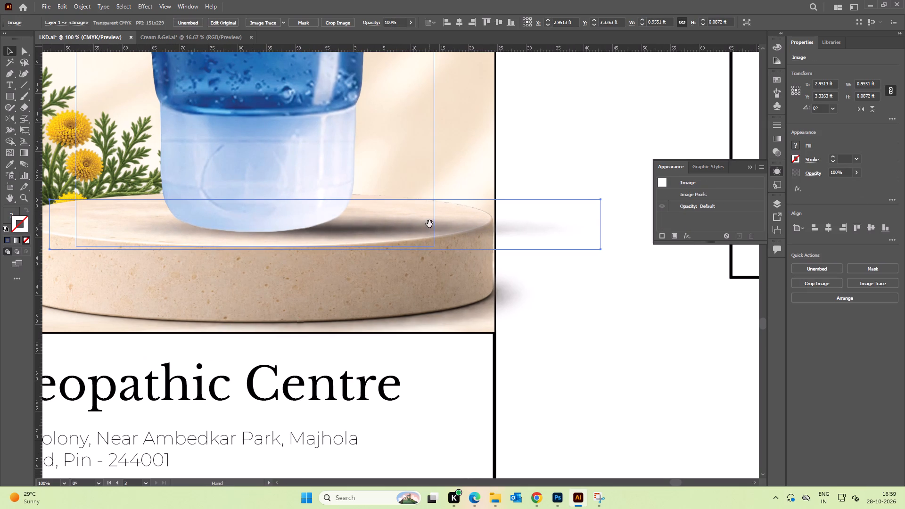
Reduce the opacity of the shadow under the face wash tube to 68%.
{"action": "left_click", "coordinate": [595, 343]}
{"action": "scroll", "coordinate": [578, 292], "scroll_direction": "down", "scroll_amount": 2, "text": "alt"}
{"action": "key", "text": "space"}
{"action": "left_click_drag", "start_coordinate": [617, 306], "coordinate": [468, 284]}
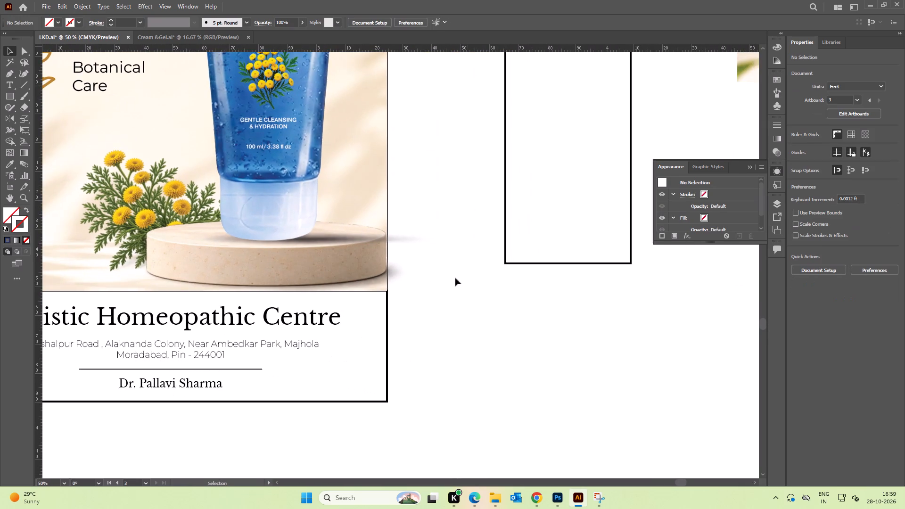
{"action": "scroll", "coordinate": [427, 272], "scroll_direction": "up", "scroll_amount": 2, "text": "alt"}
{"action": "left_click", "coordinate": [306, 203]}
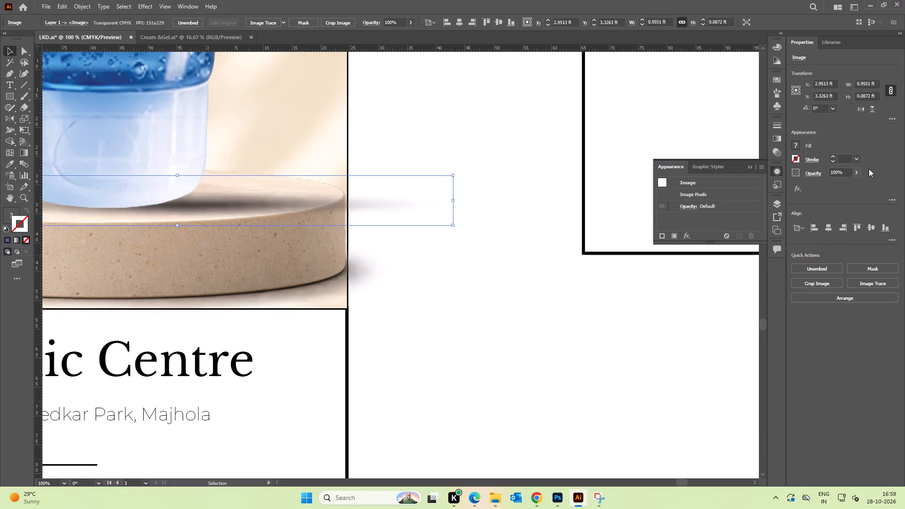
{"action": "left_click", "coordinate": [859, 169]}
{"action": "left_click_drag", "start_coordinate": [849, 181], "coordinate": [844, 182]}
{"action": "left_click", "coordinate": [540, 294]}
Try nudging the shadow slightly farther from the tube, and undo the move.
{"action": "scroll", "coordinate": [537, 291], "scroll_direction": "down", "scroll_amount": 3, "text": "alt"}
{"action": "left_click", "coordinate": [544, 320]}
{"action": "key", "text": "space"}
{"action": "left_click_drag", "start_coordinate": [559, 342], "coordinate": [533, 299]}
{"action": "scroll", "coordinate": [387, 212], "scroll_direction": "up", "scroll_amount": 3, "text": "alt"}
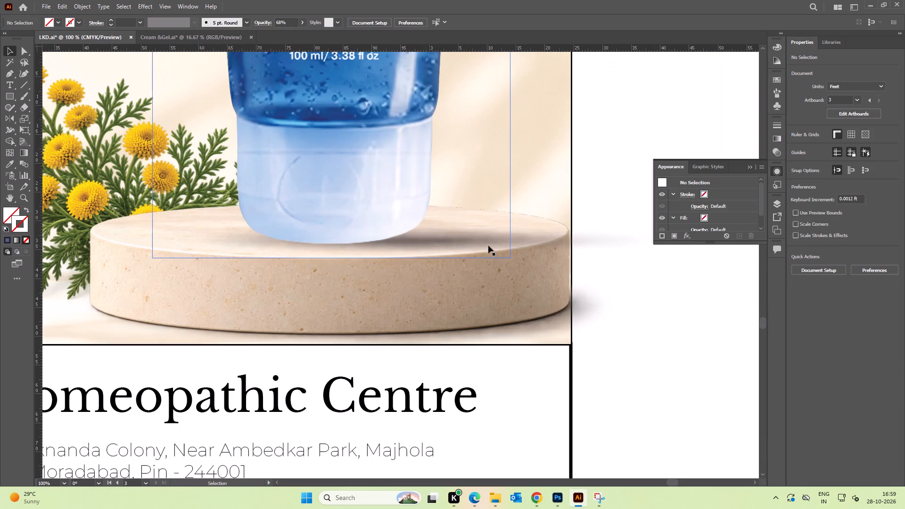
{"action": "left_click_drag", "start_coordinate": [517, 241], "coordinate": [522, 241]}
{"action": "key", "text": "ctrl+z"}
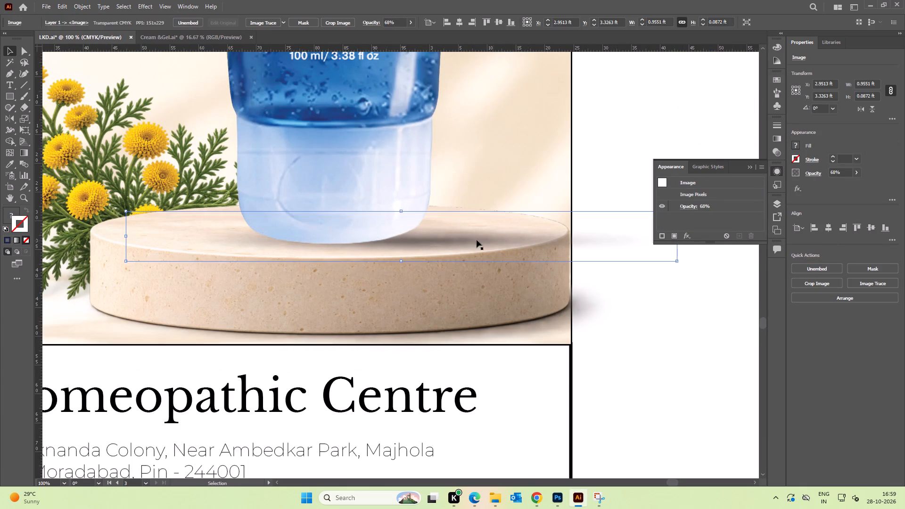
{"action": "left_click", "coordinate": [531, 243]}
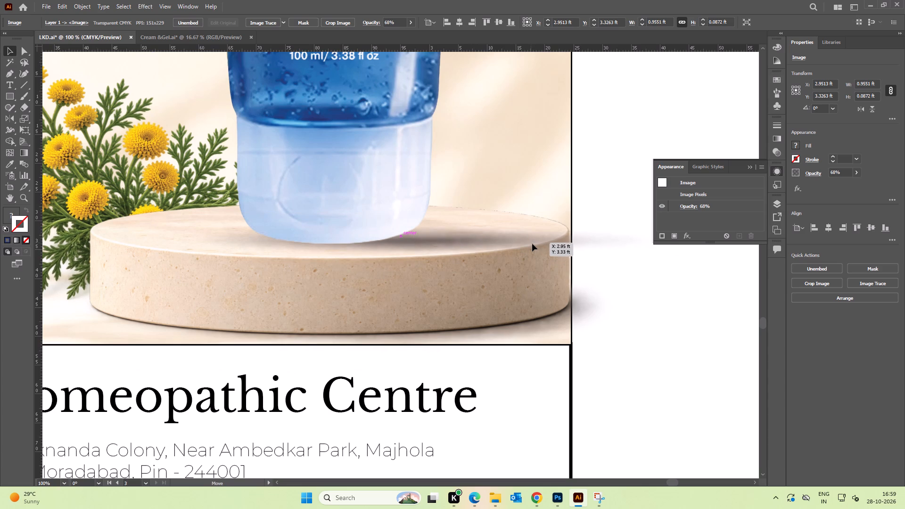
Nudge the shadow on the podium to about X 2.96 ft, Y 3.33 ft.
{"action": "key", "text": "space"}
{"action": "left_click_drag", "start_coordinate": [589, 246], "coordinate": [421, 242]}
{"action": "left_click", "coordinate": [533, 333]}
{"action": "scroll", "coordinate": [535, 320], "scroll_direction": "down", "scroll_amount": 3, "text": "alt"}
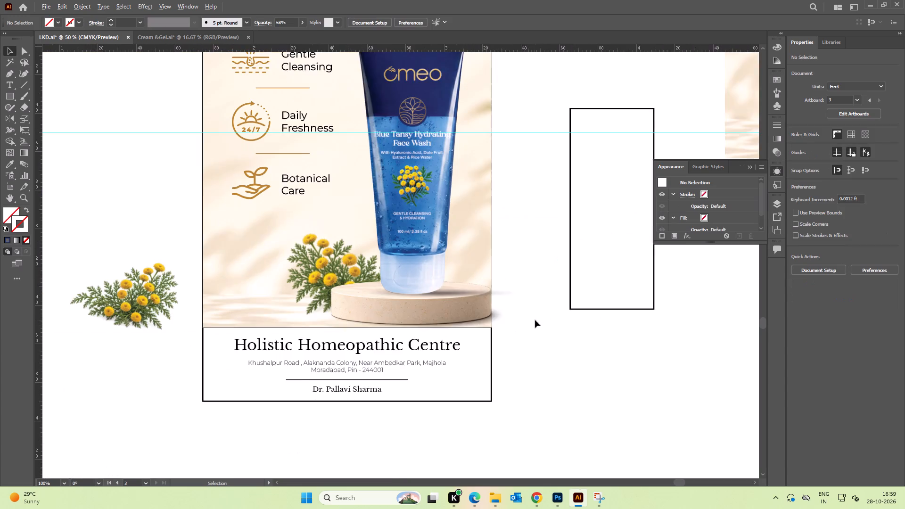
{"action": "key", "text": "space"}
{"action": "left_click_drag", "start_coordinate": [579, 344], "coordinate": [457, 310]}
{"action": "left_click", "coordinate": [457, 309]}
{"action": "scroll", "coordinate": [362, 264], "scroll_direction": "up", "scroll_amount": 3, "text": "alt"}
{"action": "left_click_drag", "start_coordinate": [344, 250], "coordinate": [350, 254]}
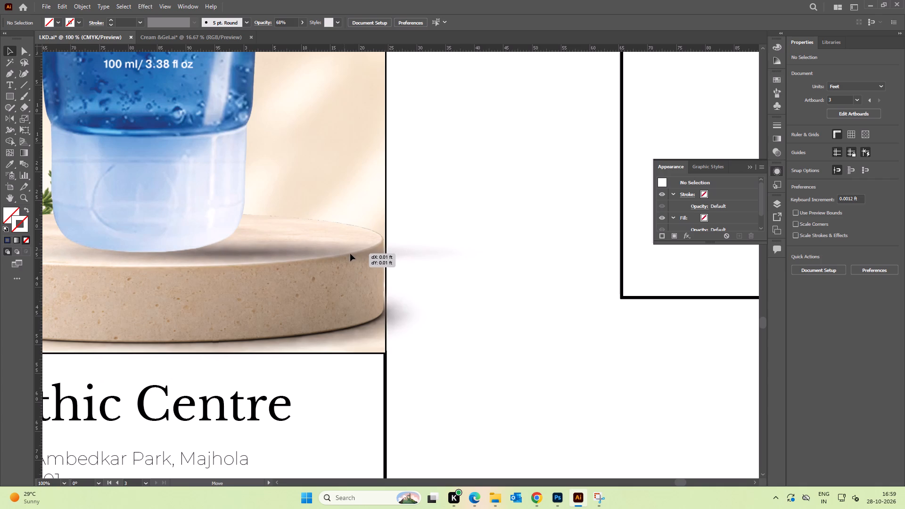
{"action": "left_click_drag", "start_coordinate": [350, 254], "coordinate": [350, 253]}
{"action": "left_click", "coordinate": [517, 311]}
Rotate the shadow about 1.5° counterclockwise to follow the podium's edge.
{"action": "scroll", "coordinate": [516, 309], "scroll_direction": "down", "scroll_amount": 3, "text": "alt"}
{"action": "key", "text": "space"}
{"action": "left_click_drag", "start_coordinate": [553, 346], "coordinate": [499, 335]}
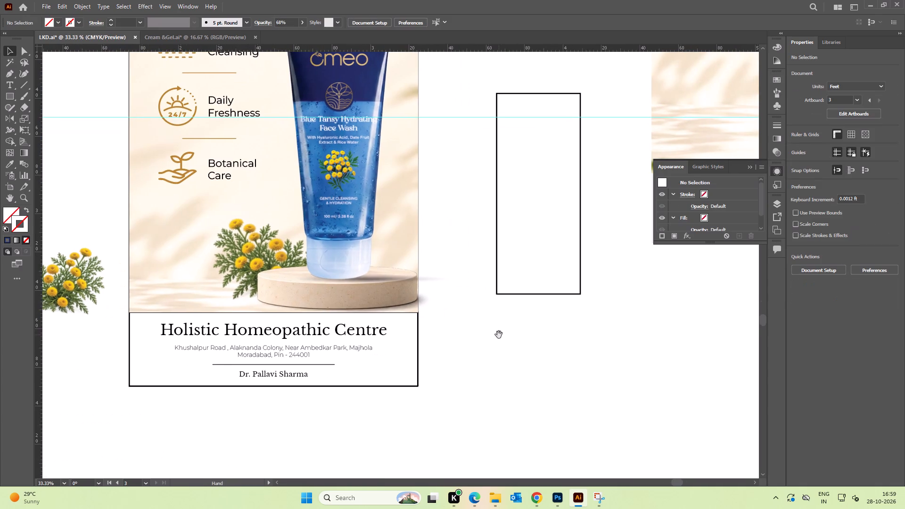
{"action": "left_click", "coordinate": [499, 335]}
{"action": "scroll", "coordinate": [380, 271], "scroll_direction": "up", "scroll_amount": 4, "text": "alt"}
{"action": "left_click", "coordinate": [488, 303]}
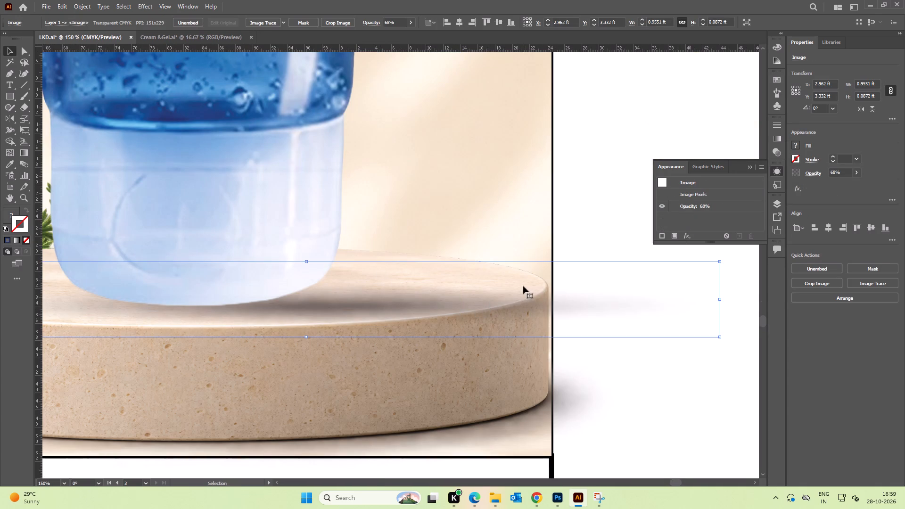
{"action": "key", "text": "space"}
{"action": "left_click_drag", "start_coordinate": [527, 305], "coordinate": [497, 301]}
{"action": "left_click_drag", "start_coordinate": [696, 337], "coordinate": [697, 327]}
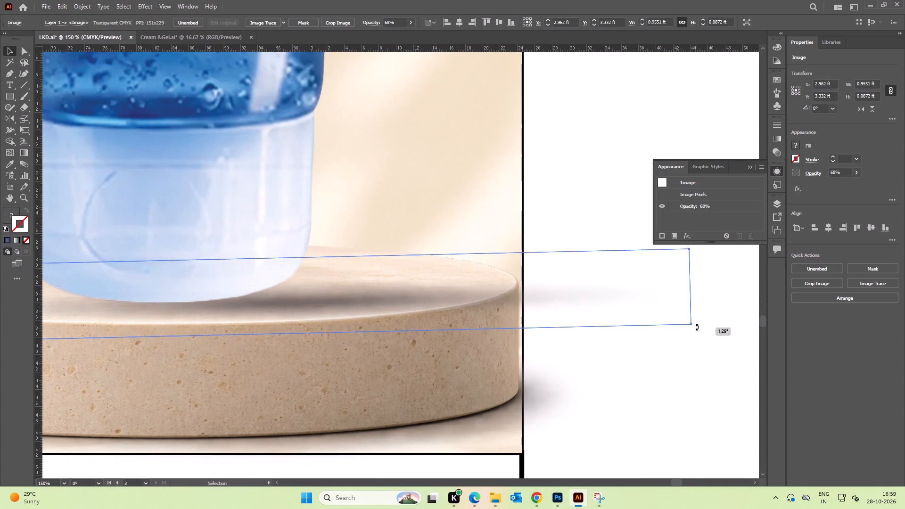
{"action": "left_click_drag", "start_coordinate": [697, 327], "coordinate": [697, 326]}
Reposition the tilted shadow beneath the tube's base at about X 2.89 ft, Y 3.32 ft.
{"action": "left_click_drag", "start_coordinate": [419, 305], "coordinate": [423, 301]}
{"action": "key", "text": "ctrl+z"}
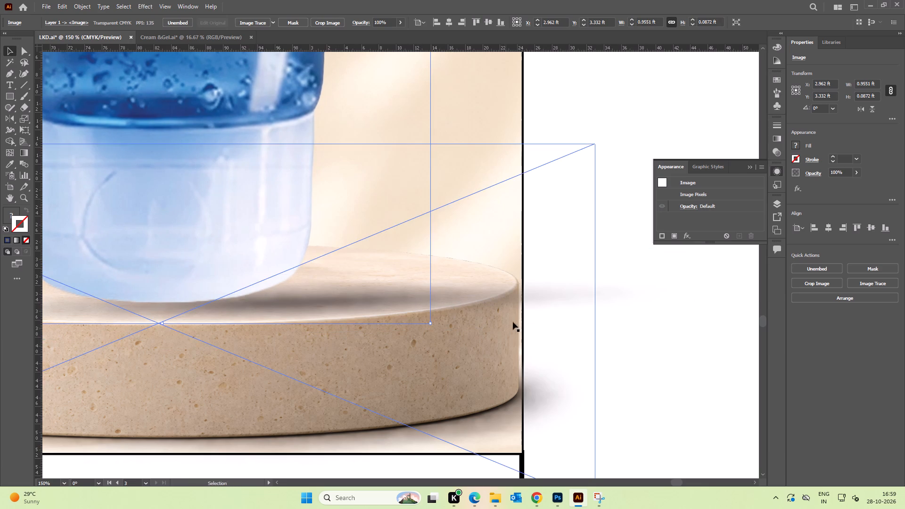
{"action": "left_click_drag", "start_coordinate": [498, 303], "coordinate": [503, 297]}
{"action": "scroll", "coordinate": [501, 297], "scroll_direction": "down", "scroll_amount": 3, "text": "alt"}
{"action": "scroll", "coordinate": [493, 302], "scroll_direction": "up", "scroll_amount": 2, "text": "alt"}
{"action": "left_click_drag", "start_coordinate": [533, 288], "coordinate": [529, 288]}
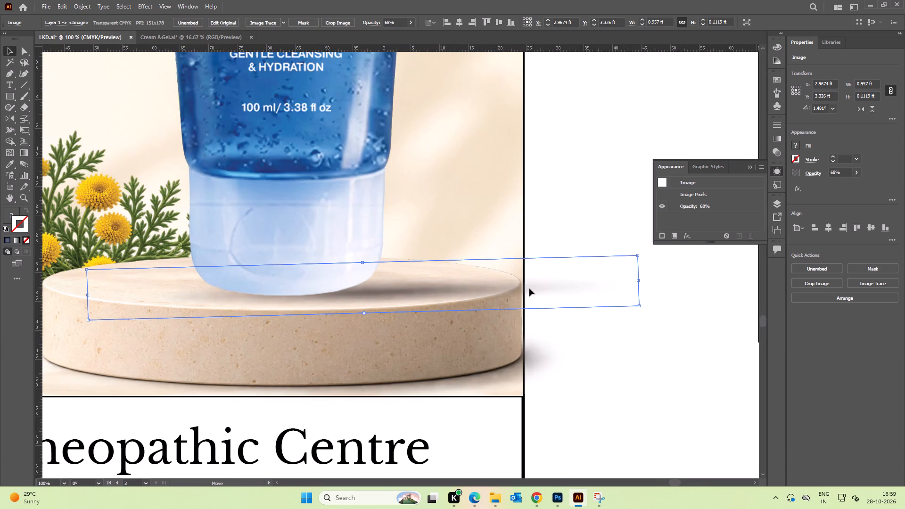
{"action": "left_click_drag", "start_coordinate": [529, 288], "coordinate": [513, 288]}
{"action": "scroll", "coordinate": [511, 287], "scroll_direction": "down", "scroll_amount": 2, "text": "alt"}
{"action": "left_click", "coordinate": [584, 357]}
{"action": "key", "text": "space"}
{"action": "left_click_drag", "start_coordinate": [596, 357], "coordinate": [594, 367]}
{"action": "scroll", "coordinate": [479, 316], "scroll_direction": "up", "scroll_amount": 3, "text": "alt"}
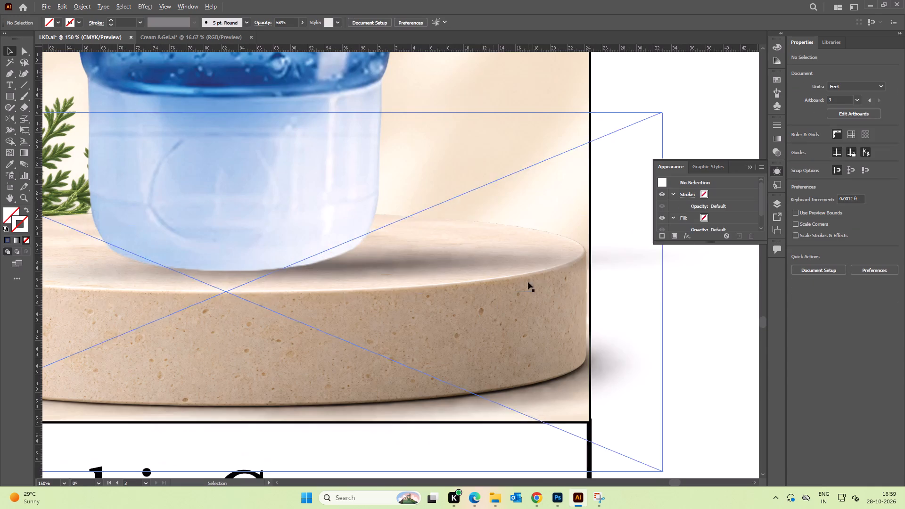
{"action": "left_click_drag", "start_coordinate": [631, 262], "coordinate": [592, 257]}
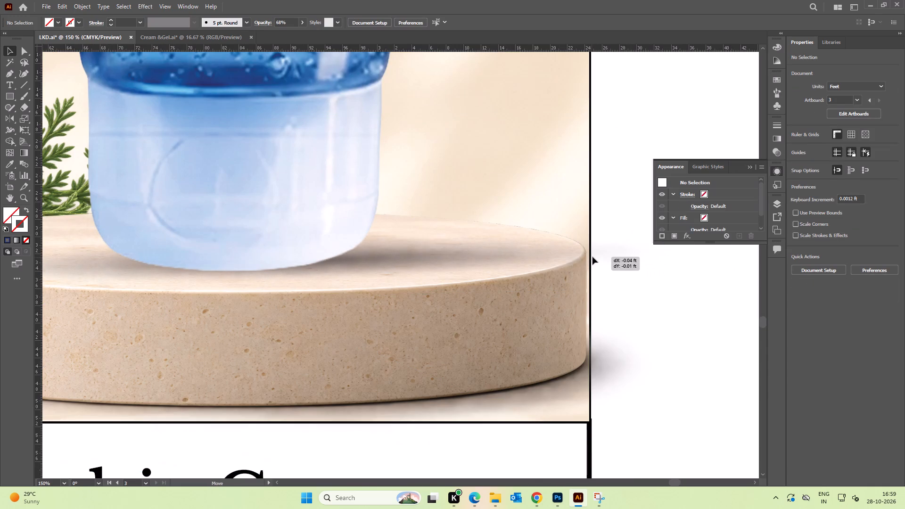
{"action": "left_click_drag", "start_coordinate": [592, 257], "coordinate": [593, 259]}
{"action": "scroll", "coordinate": [579, 261], "scroll_direction": "down", "scroll_amount": 3, "text": "alt"}
{"action": "left_click", "coordinate": [674, 331]}
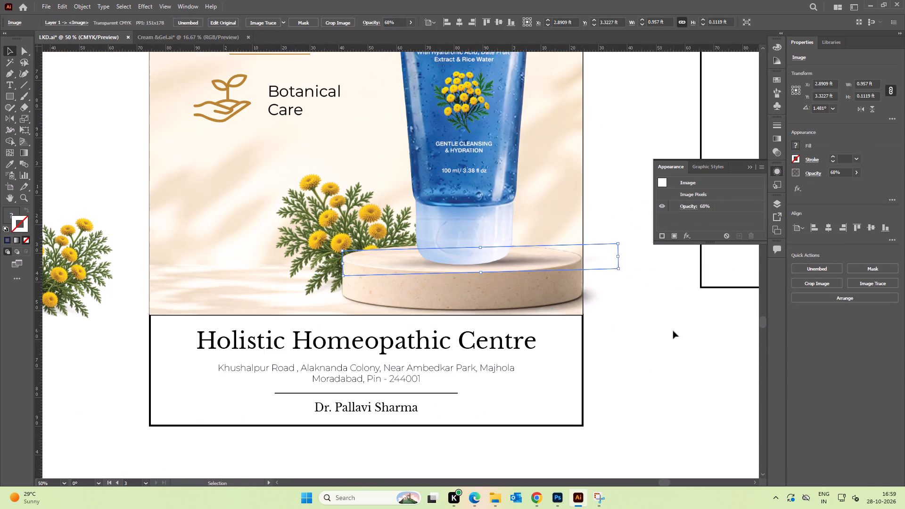
Stretch the shadow's outer end away from the tube, making it about 1.02 ft wide.
{"action": "key", "text": "space"}
{"action": "left_click_drag", "start_coordinate": [676, 336], "coordinate": [611, 335]}
{"action": "key", "text": "space"}
{"action": "left_click_drag", "start_coordinate": [613, 327], "coordinate": [532, 327]}
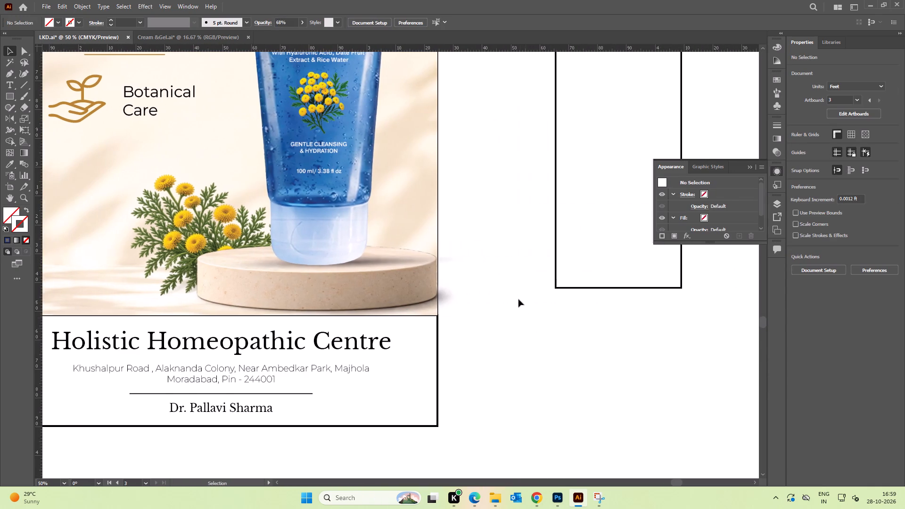
{"action": "scroll", "coordinate": [504, 288], "scroll_direction": "up", "scroll_amount": 3, "text": "alt"}
{"action": "left_click", "coordinate": [256, 204]}
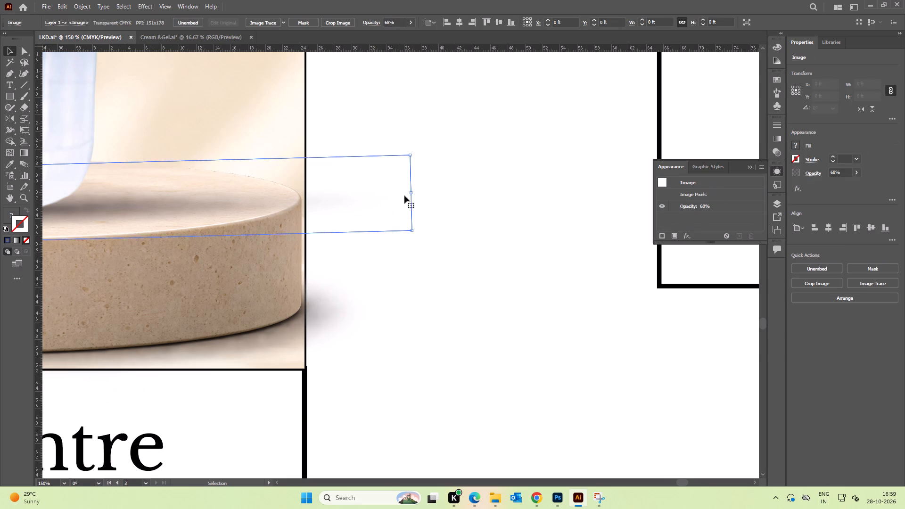
{"action": "left_click_drag", "start_coordinate": [411, 194], "coordinate": [465, 194]}
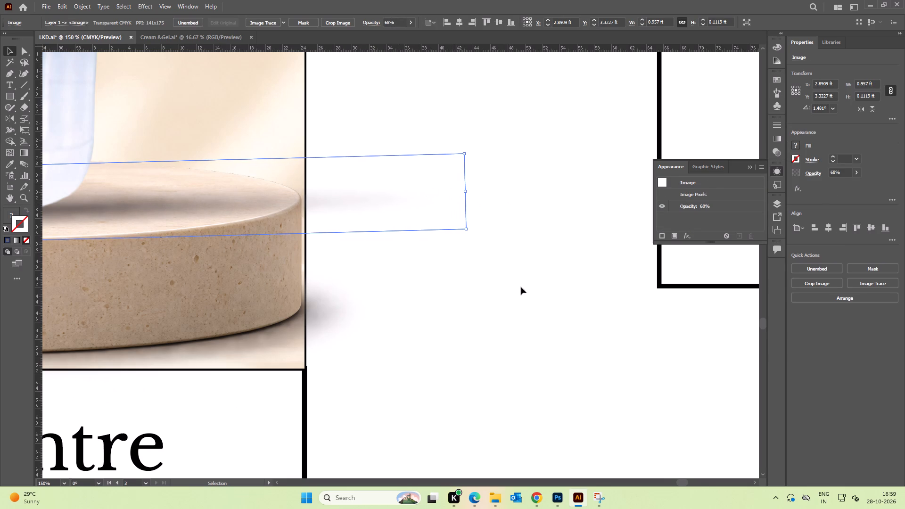
Set the shadow's opacity to 55%.
{"action": "left_click_drag", "start_coordinate": [843, 171], "coordinate": [820, 176]}
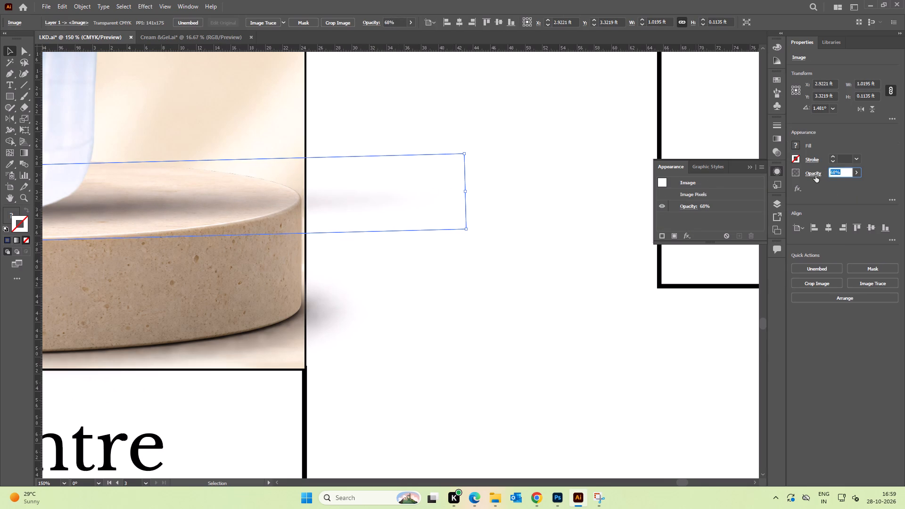
{"action": "type", "text": "55"}
{"action": "key", "text": "Return"}
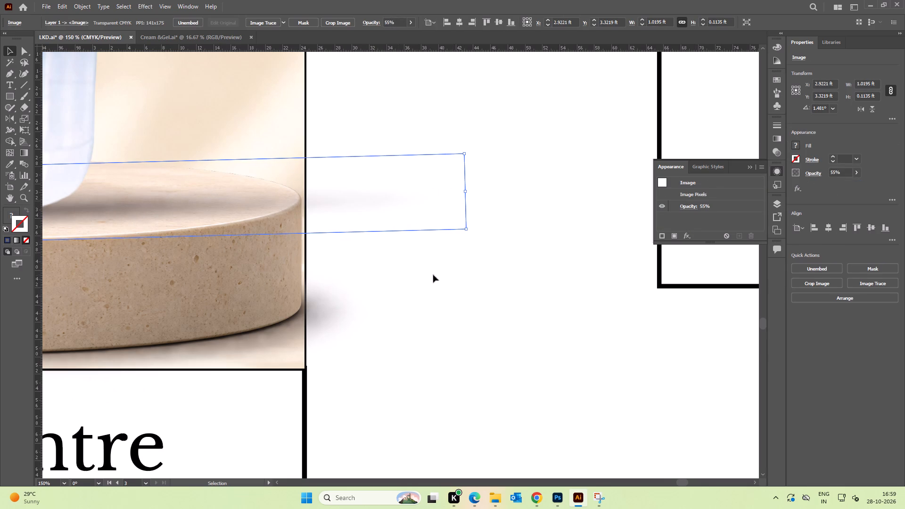
{"action": "double_click", "coordinate": [424, 275]}
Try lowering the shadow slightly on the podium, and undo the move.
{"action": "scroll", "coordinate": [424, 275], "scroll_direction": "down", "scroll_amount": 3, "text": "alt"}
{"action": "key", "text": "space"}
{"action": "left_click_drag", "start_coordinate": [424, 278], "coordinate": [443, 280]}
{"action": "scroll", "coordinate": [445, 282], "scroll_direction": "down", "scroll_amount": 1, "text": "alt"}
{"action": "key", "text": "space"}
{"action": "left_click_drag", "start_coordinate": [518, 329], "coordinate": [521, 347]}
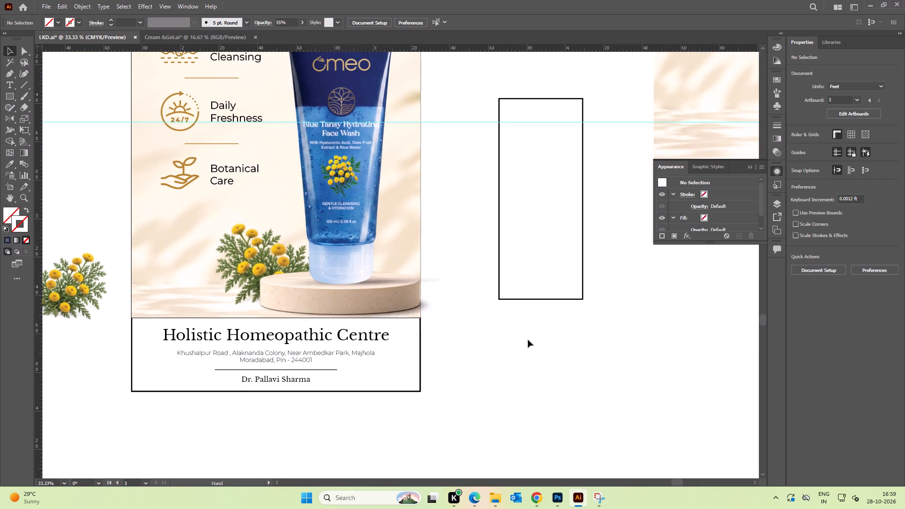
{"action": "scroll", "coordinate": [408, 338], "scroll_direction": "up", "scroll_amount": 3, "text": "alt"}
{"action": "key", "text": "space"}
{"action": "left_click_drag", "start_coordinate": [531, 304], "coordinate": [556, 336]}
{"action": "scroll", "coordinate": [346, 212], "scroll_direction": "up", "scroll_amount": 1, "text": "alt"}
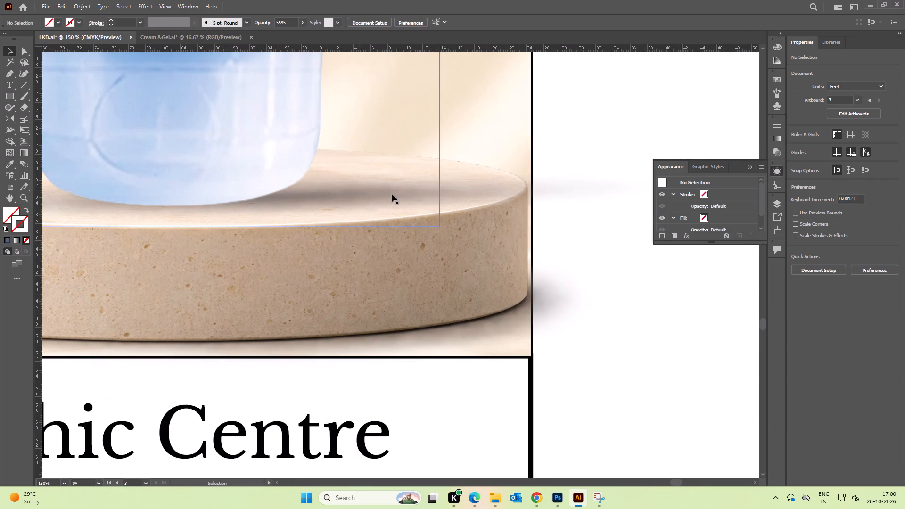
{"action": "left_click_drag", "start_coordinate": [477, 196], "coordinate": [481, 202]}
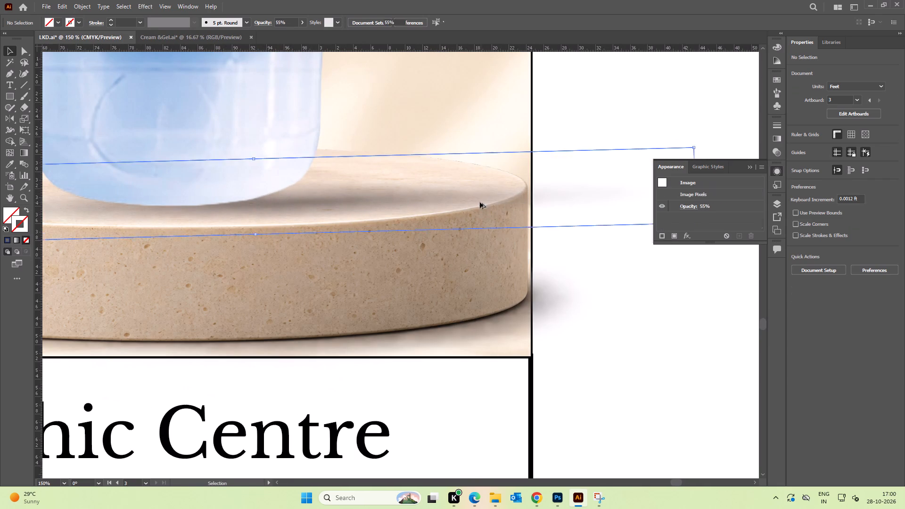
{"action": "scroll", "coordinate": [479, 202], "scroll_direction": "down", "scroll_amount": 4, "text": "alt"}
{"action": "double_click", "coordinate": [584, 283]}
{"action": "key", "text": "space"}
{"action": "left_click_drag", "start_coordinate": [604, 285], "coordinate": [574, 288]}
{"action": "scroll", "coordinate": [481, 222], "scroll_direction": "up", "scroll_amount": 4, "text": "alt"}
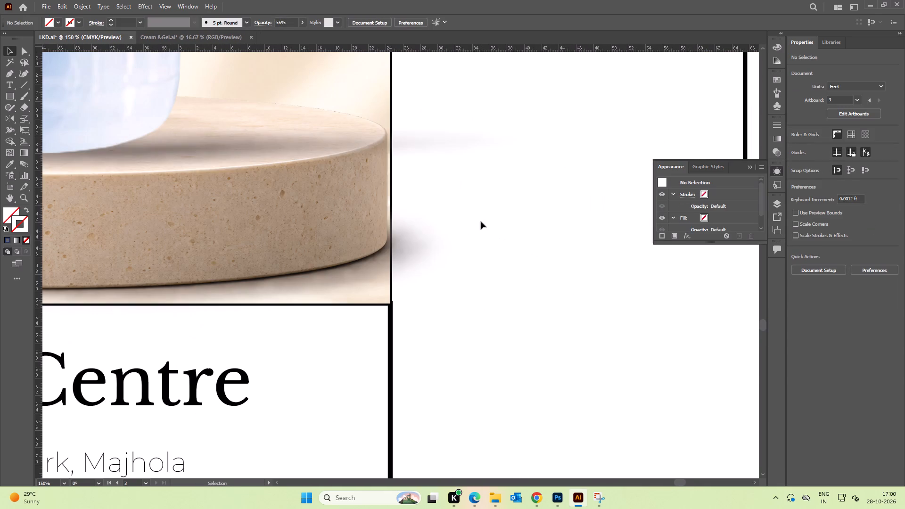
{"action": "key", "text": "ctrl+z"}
Nudge the shadow to about Y 3.326 ft on the podium top.
{"action": "key", "text": "space"}
{"action": "left_click_drag", "start_coordinate": [476, 207], "coordinate": [633, 289]}
{"action": "left_click", "coordinate": [632, 289]}
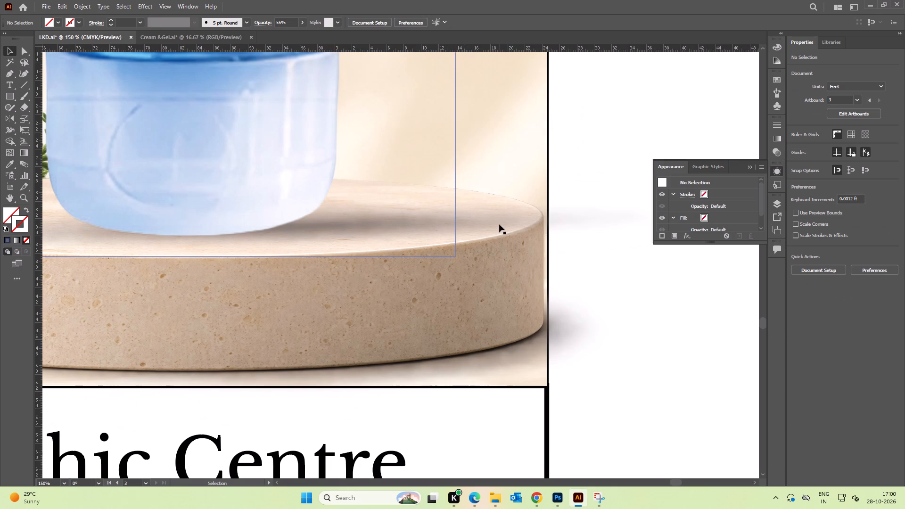
{"action": "left_click", "coordinate": [497, 225]}
{"action": "key", "text": "space"}
{"action": "left_click_drag", "start_coordinate": [342, 233], "coordinate": [438, 216]}
{"action": "left_click", "coordinate": [595, 205]}
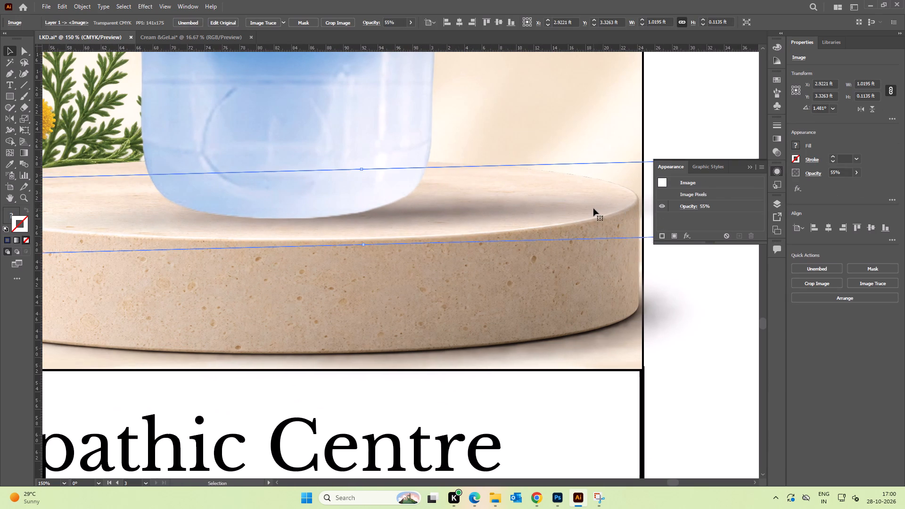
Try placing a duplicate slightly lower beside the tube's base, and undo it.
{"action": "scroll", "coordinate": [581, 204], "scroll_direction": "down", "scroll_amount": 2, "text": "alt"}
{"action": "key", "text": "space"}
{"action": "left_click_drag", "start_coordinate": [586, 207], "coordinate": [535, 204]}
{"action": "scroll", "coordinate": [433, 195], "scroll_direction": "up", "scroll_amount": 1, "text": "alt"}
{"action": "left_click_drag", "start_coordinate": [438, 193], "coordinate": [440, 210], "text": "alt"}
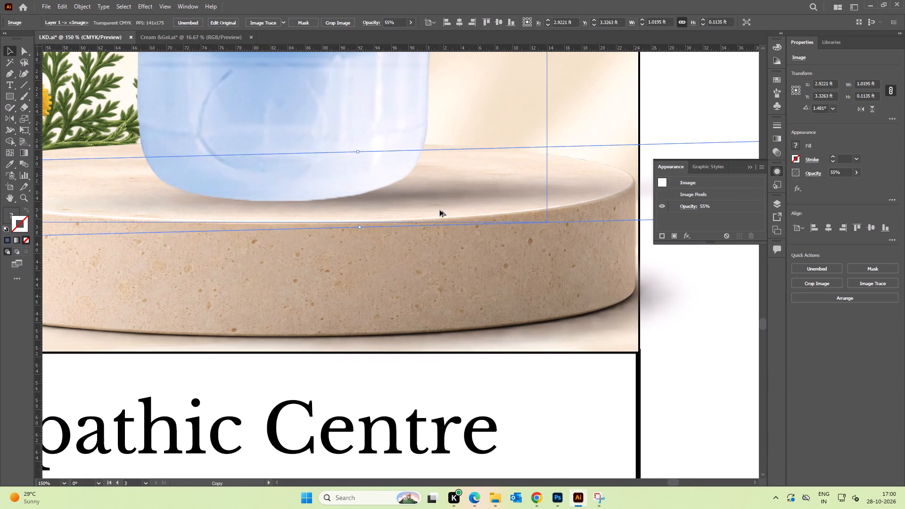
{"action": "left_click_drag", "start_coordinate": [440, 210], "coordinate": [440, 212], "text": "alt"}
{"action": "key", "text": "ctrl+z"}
Duplicate the shadow and place the copy in the empty canvas area beside the face wash banner.
{"action": "scroll", "coordinate": [545, 228], "scroll_direction": "down", "scroll_amount": 2, "text": "alt"}
{"action": "key", "text": "space"}
{"action": "left_click_drag", "start_coordinate": [553, 232], "coordinate": [351, 222]}
{"action": "left_click", "coordinate": [527, 239]}
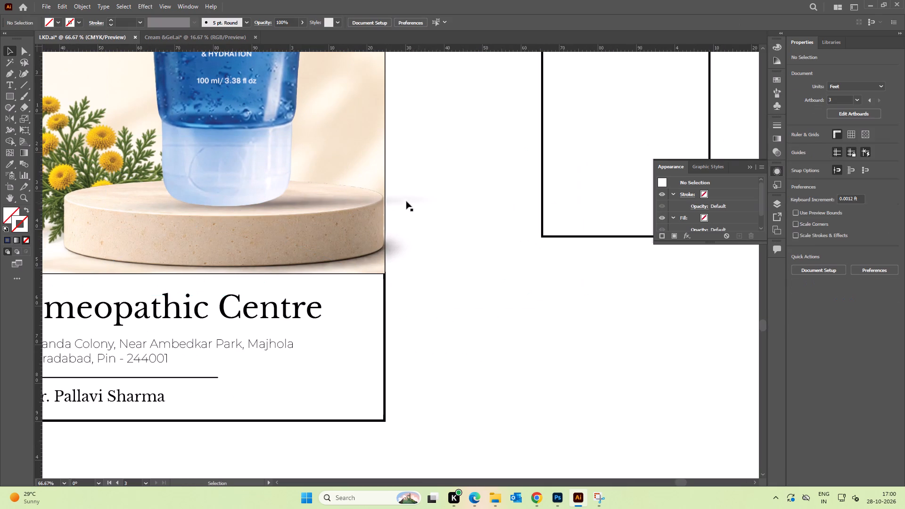
{"action": "left_click_drag", "start_coordinate": [400, 200], "coordinate": [553, 270], "text": "alt"}
{"action": "key", "text": "space"}
{"action": "left_click_drag", "start_coordinate": [545, 331], "coordinate": [289, 257]}
{"action": "left_click_drag", "start_coordinate": [212, 198], "coordinate": [393, 229]}
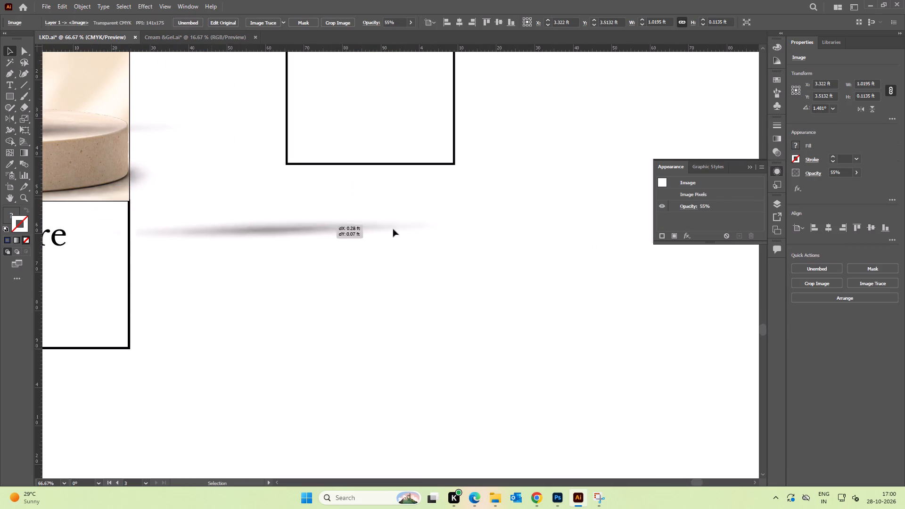
{"action": "left_click_drag", "start_coordinate": [393, 229], "coordinate": [412, 229]}
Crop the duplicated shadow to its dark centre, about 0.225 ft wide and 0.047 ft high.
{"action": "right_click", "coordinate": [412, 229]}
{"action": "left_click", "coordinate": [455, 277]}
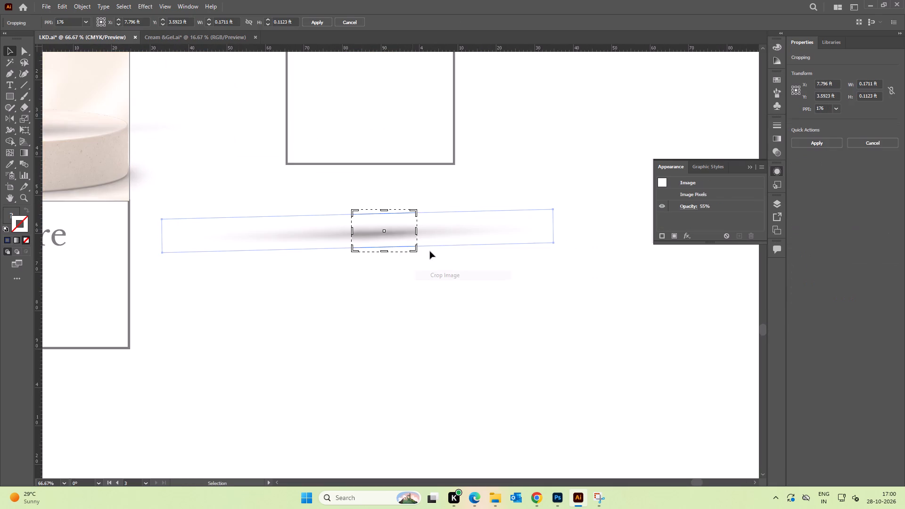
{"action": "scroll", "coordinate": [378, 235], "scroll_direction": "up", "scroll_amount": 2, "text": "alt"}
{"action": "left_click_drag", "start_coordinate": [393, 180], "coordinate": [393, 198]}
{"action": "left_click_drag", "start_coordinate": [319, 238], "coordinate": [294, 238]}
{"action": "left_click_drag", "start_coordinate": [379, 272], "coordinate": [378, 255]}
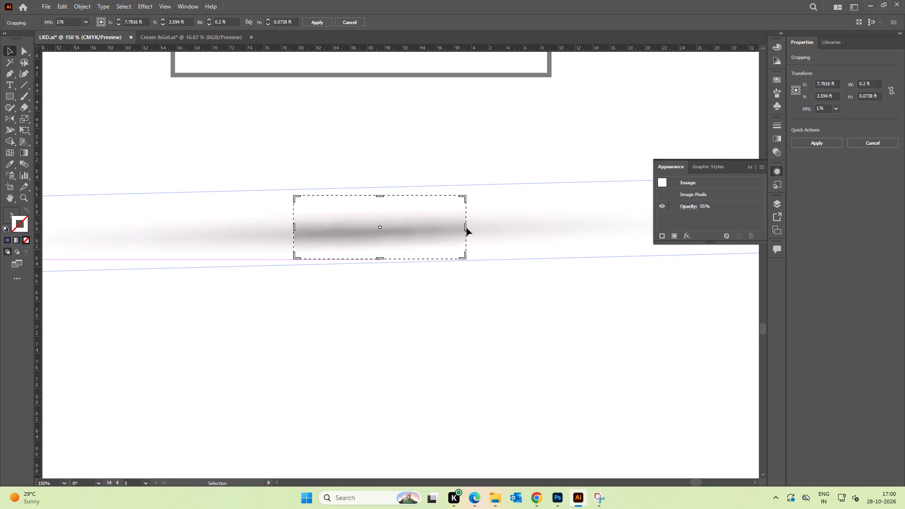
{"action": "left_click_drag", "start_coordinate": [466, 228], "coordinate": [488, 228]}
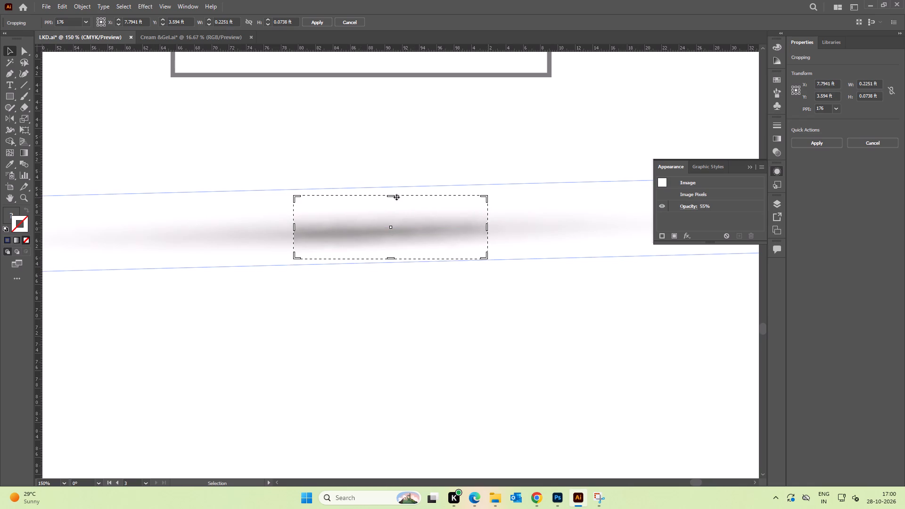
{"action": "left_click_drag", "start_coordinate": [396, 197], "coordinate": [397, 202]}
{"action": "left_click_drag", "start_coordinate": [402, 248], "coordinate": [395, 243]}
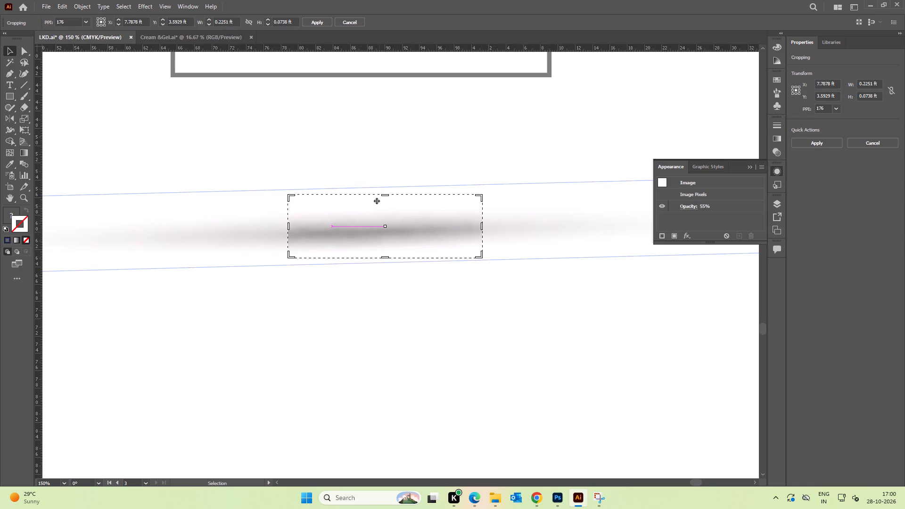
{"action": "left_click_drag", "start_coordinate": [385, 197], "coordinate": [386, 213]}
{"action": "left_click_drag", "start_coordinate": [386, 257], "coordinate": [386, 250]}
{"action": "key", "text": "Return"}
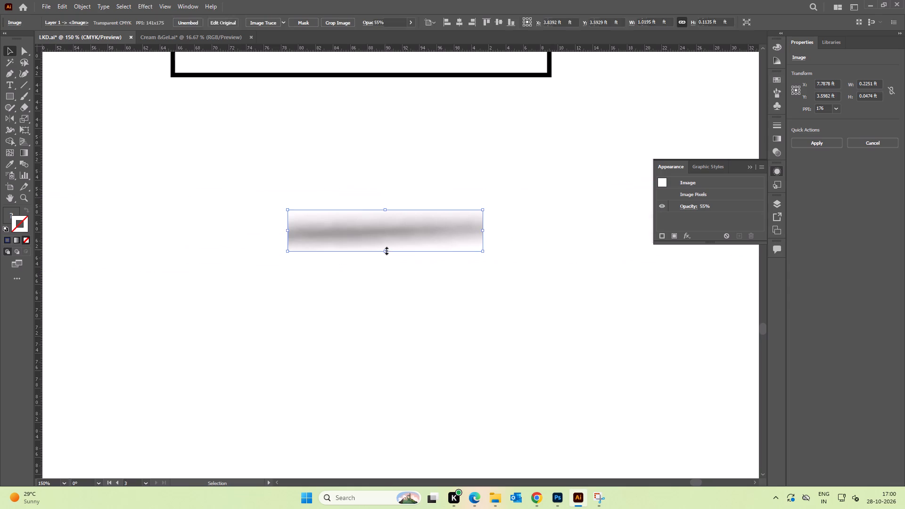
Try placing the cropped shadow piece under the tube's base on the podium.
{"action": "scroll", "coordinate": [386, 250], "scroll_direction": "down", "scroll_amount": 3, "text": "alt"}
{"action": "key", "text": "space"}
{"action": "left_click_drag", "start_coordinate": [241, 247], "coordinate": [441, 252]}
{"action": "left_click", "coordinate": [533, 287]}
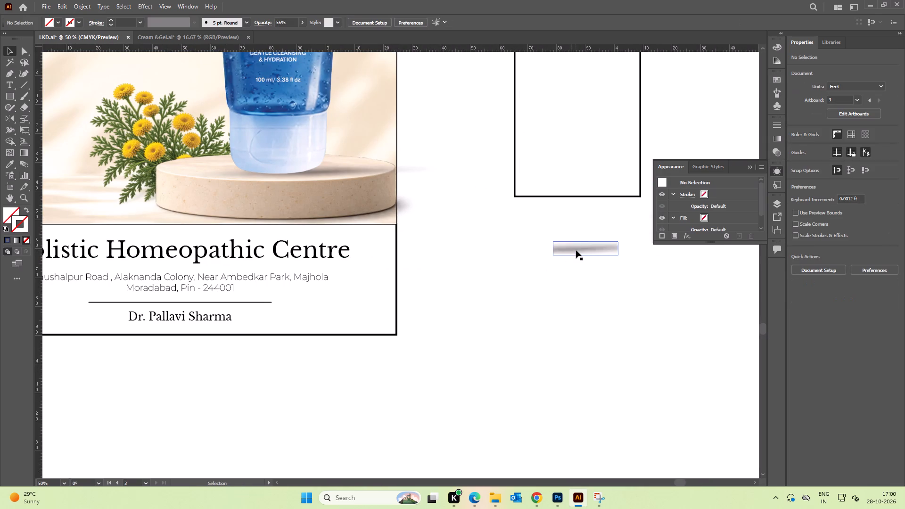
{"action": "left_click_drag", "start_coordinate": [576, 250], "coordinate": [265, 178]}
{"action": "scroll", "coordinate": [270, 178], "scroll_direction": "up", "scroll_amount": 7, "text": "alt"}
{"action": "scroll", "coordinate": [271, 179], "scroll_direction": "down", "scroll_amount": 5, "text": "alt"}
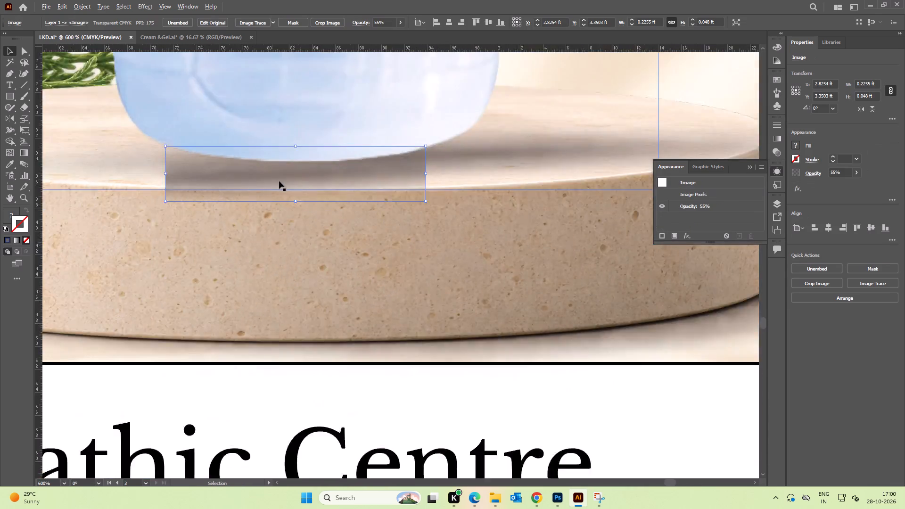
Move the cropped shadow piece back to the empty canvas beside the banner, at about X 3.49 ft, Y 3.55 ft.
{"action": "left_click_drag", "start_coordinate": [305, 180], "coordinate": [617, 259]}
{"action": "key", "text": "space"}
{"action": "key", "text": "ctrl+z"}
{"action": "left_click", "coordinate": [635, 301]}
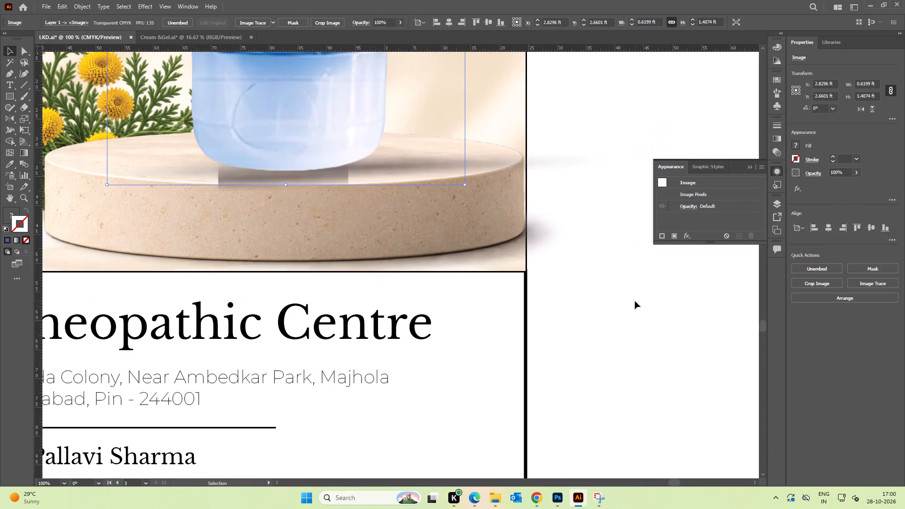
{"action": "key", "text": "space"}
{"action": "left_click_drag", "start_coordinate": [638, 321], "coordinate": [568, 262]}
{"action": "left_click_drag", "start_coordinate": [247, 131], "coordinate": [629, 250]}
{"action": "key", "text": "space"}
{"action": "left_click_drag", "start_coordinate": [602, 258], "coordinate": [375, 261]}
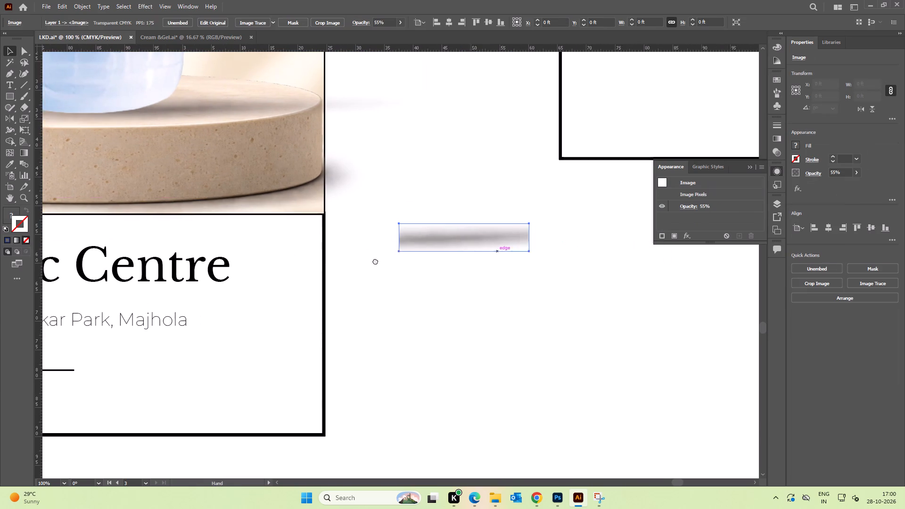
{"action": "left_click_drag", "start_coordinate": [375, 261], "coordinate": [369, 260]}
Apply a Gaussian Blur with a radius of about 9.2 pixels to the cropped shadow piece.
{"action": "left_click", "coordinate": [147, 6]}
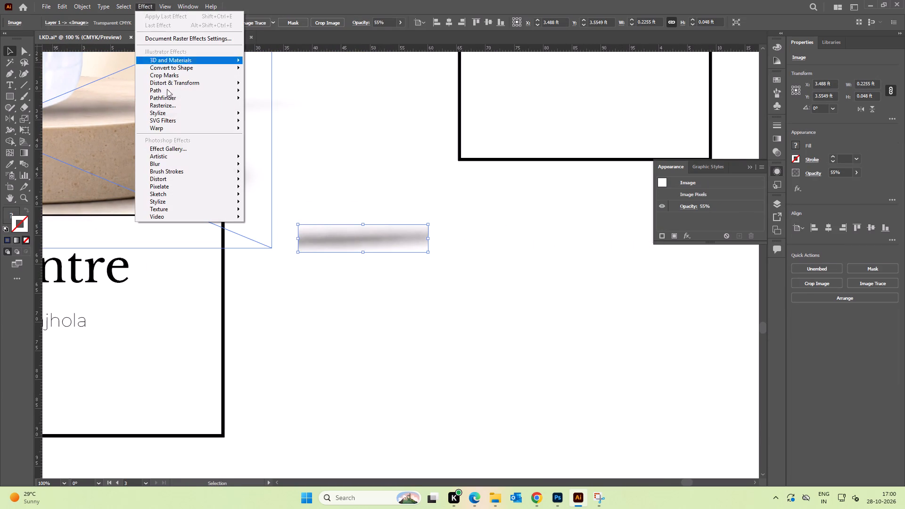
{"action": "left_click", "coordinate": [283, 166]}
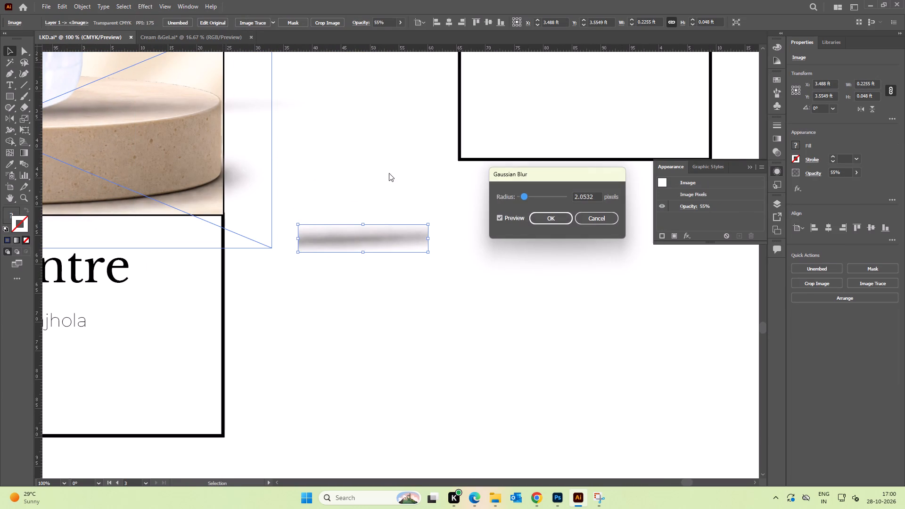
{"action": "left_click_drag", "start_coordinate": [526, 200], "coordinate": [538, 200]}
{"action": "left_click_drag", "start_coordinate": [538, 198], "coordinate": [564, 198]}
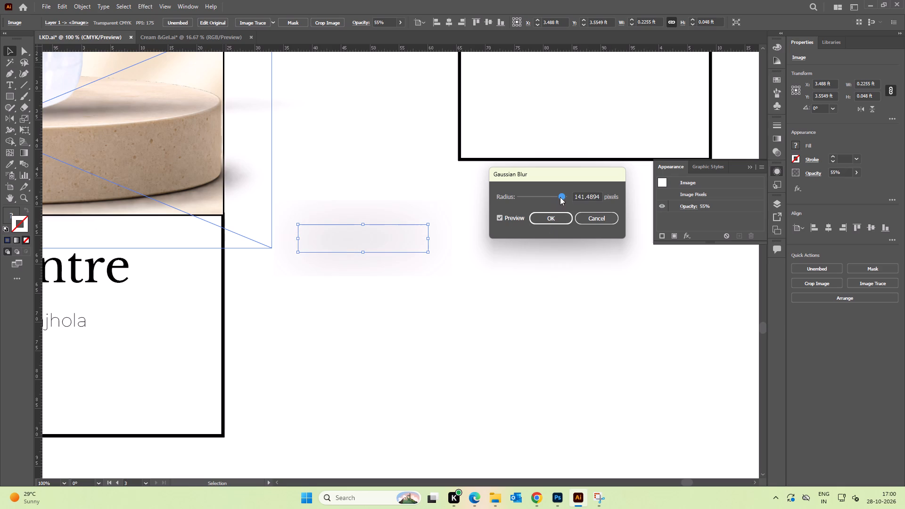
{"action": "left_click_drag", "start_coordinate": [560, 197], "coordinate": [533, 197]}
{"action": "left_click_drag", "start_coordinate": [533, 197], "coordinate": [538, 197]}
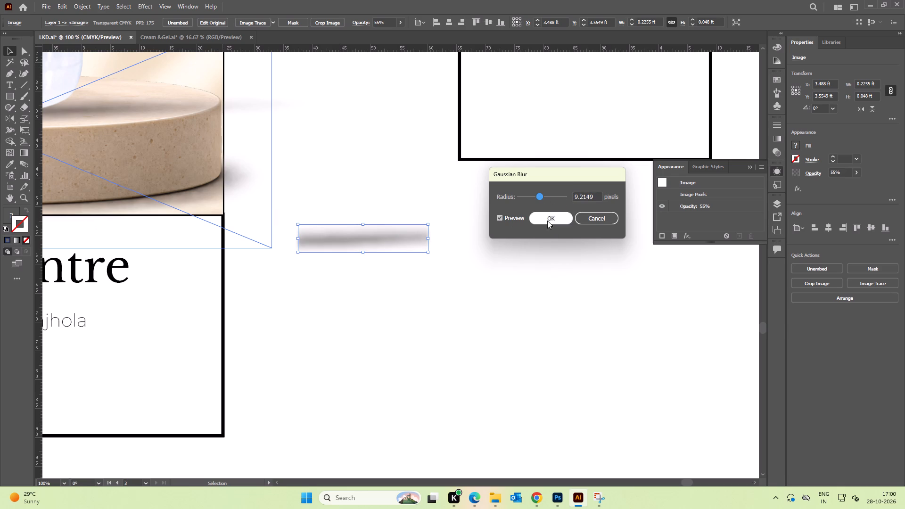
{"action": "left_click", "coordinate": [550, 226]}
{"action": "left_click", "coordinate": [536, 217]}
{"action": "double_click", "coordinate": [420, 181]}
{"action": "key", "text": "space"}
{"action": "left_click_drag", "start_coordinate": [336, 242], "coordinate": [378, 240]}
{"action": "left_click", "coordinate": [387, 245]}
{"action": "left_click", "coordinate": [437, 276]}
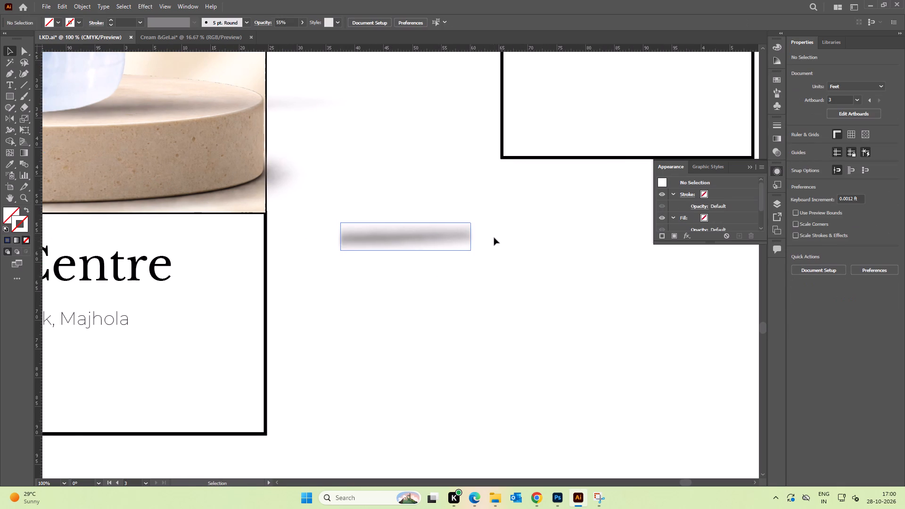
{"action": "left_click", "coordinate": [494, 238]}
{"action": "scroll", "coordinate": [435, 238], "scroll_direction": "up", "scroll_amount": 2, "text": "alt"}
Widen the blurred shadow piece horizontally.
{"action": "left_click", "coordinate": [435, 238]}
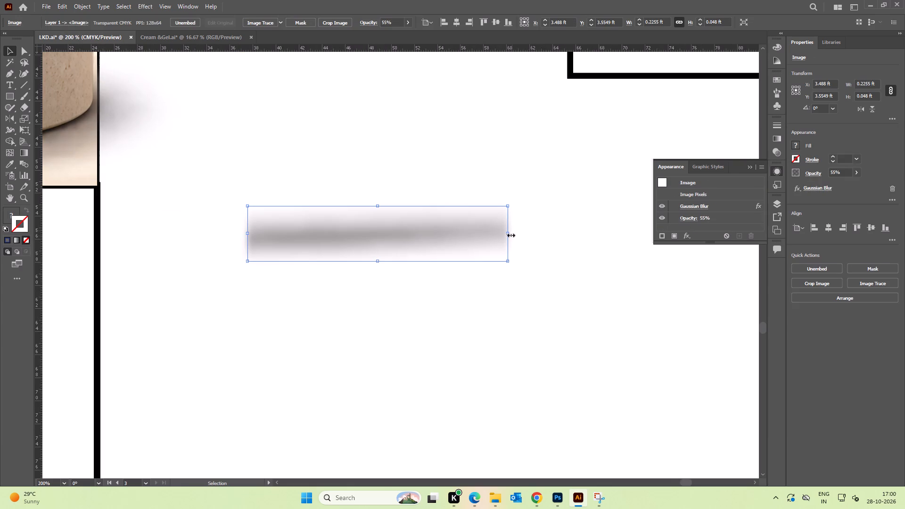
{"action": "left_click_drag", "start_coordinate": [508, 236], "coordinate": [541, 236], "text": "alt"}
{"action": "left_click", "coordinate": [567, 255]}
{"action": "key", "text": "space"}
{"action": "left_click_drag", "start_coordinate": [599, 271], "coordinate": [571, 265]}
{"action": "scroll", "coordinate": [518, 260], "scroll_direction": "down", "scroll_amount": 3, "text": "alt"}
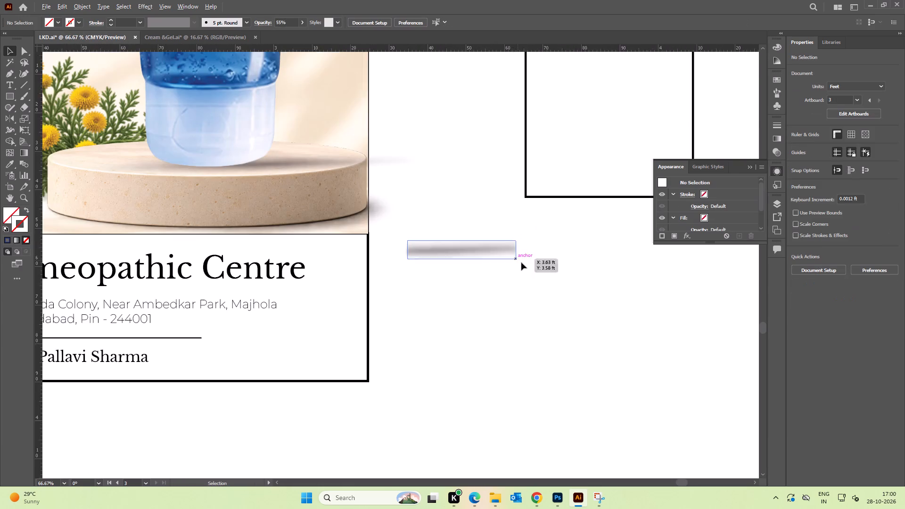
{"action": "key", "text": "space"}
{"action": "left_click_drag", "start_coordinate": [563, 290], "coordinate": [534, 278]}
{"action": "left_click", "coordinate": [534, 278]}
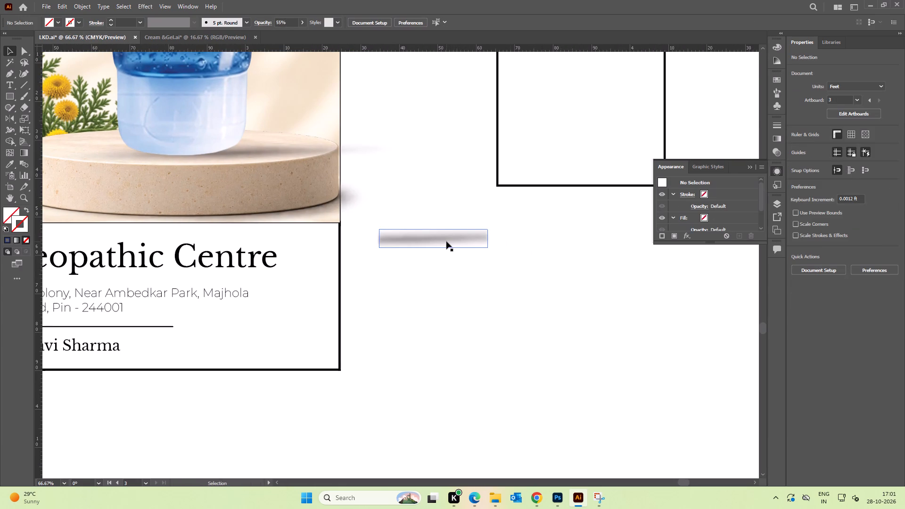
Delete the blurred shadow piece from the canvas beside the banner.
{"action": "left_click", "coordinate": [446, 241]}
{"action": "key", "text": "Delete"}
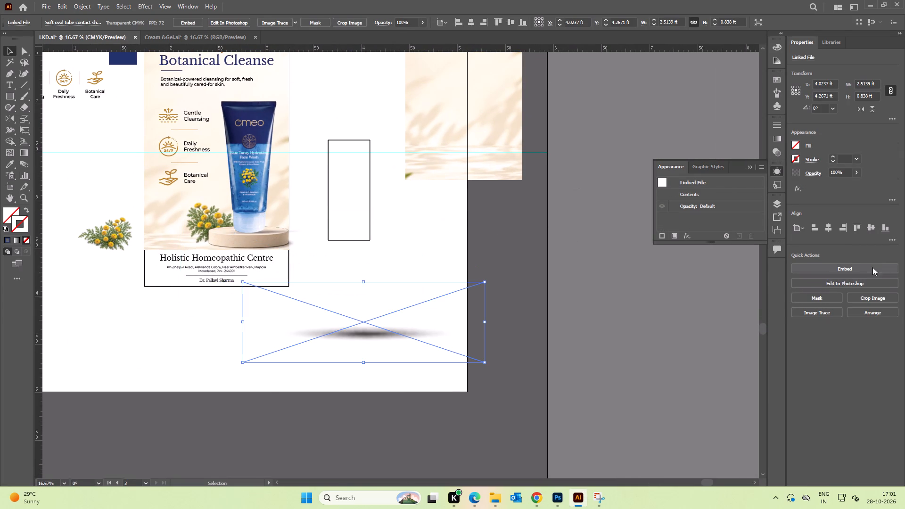
Open the linked contact shadow image for editing in Photoshop.
{"action": "left_click", "coordinate": [856, 283]}
{"action": "key", "text": "space"}
{"action": "key", "text": "space"}
{"action": "key", "text": "space"}
{"action": "key", "text": "space"}
{"action": "key", "text": "space"}
{"action": "key", "text": "space"}
{"action": "left_click_drag", "start_coordinate": [496, 306], "coordinate": [439, 196]}
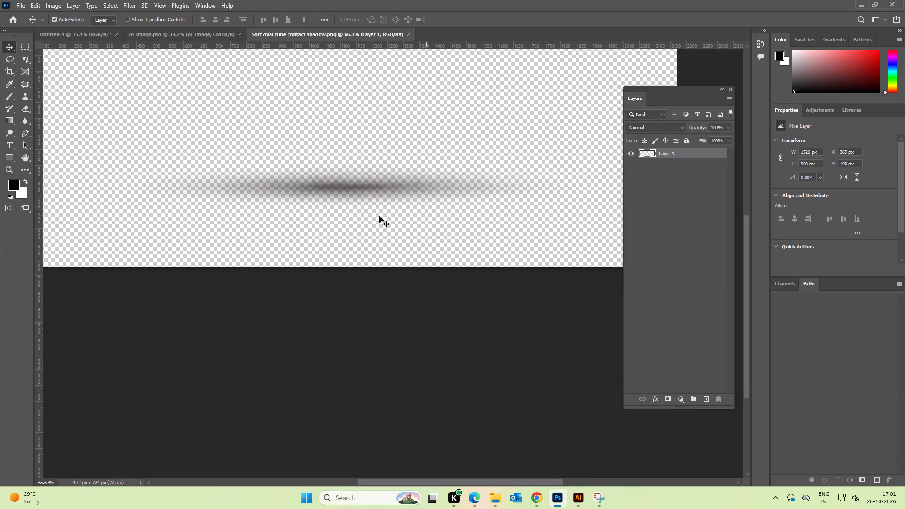
Select a rectangle of about 382 by 133 px around the shadow's dark centre and copy it to a new layer.
{"action": "left_click", "coordinate": [23, 49]}
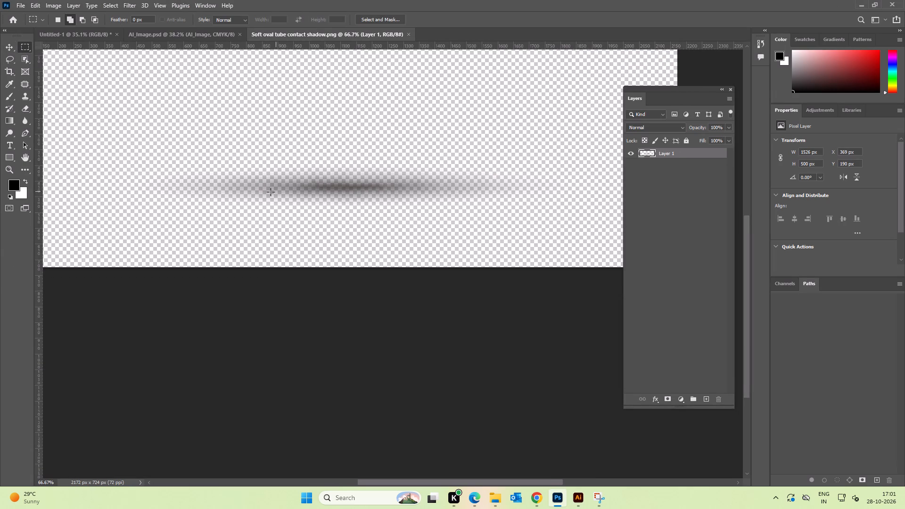
{"action": "left_click_drag", "start_coordinate": [290, 166], "coordinate": [332, 196]}
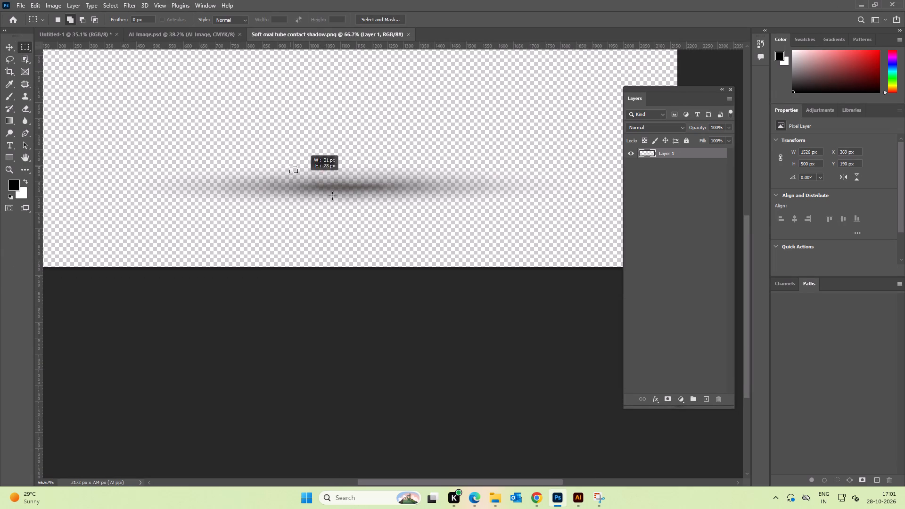
{"action": "left_click_drag", "start_coordinate": [332, 196], "coordinate": [412, 207]}
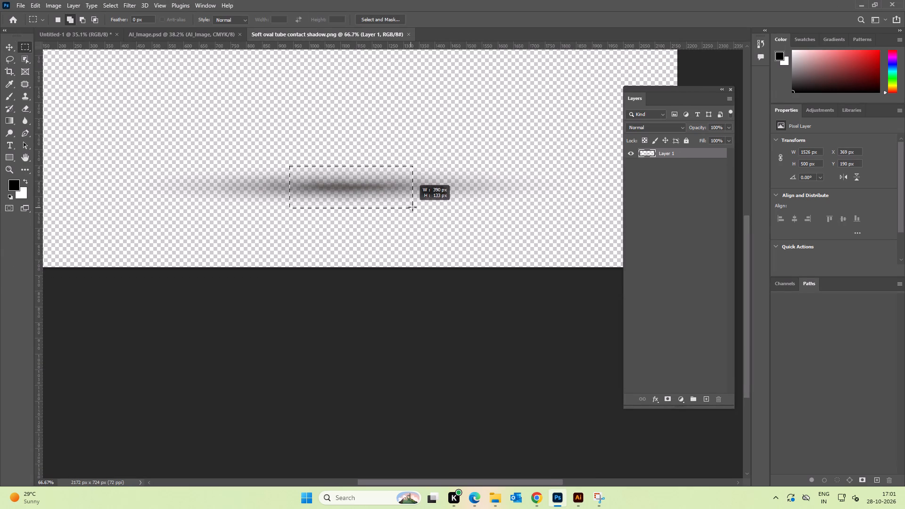
{"action": "left_click_drag", "start_coordinate": [412, 207], "coordinate": [410, 207]}
{"action": "key", "text": "Left"}
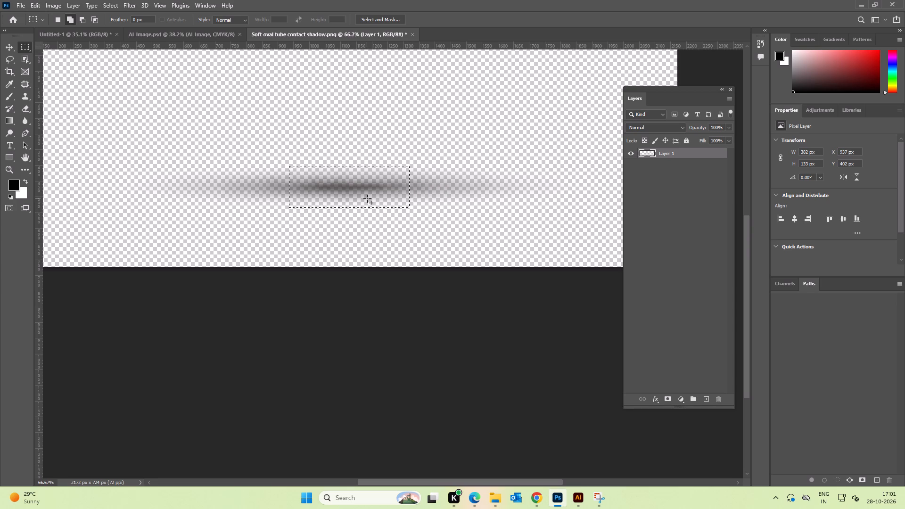
{"action": "key", "text": "Left"}
{"action": "key", "text": "Left"}
{"action": "key", "text": "Left"}
{"action": "key", "text": "ctrl+j"}
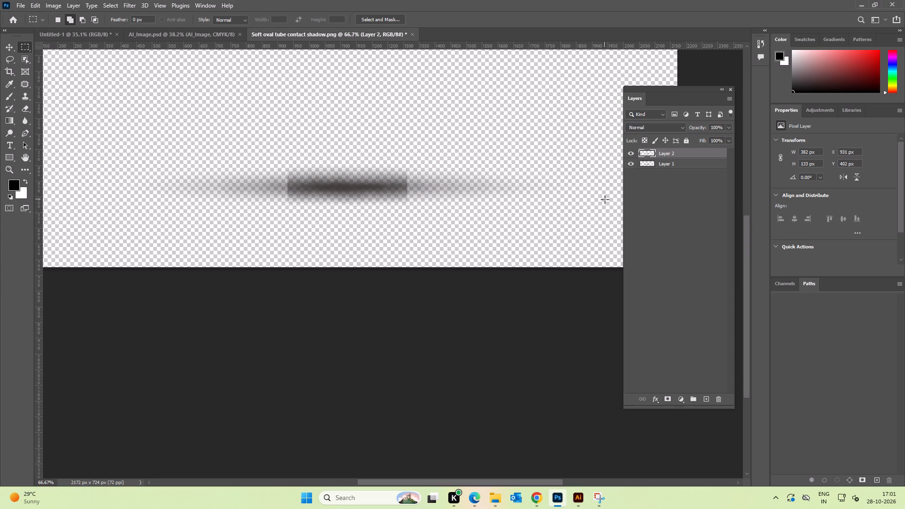
Hide the original shadow layer to examine the copied centre piece on its own.
{"action": "left_click", "coordinate": [630, 162]}
{"action": "key", "text": "space"}
{"action": "left_click_drag", "start_coordinate": [367, 206], "coordinate": [398, 199]}
{"action": "scroll", "coordinate": [389, 192], "scroll_direction": "up", "scroll_amount": 3, "text": "alt"}
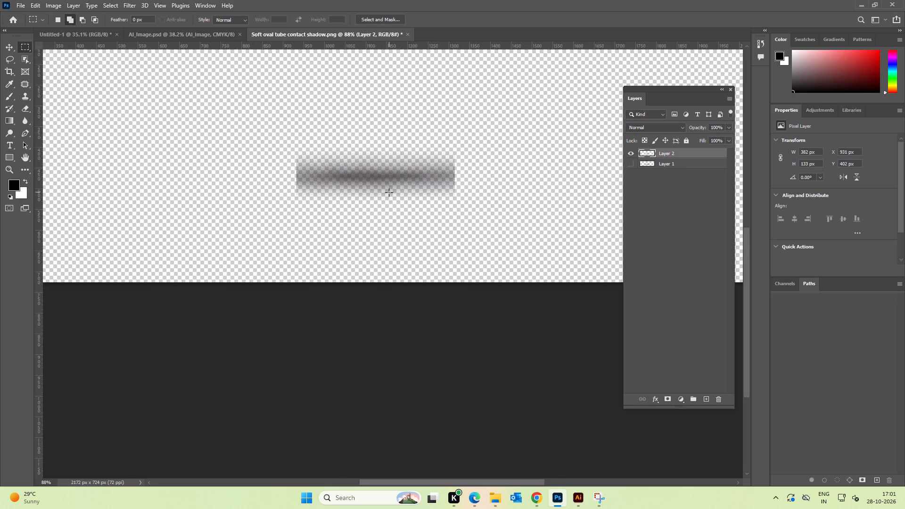
{"action": "key", "text": "b"}
{"action": "key", "text": "v"}
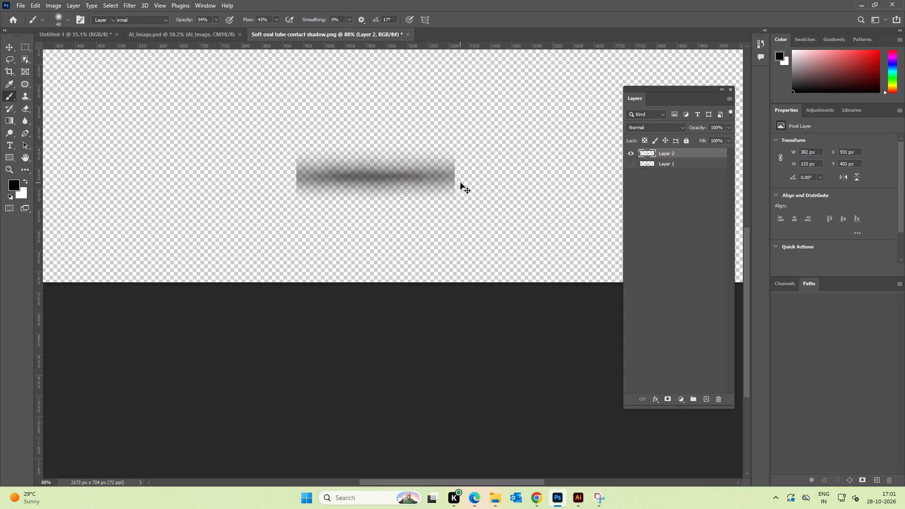
{"action": "left_click", "coordinate": [533, 172]}
{"action": "left_click", "coordinate": [391, 174]}
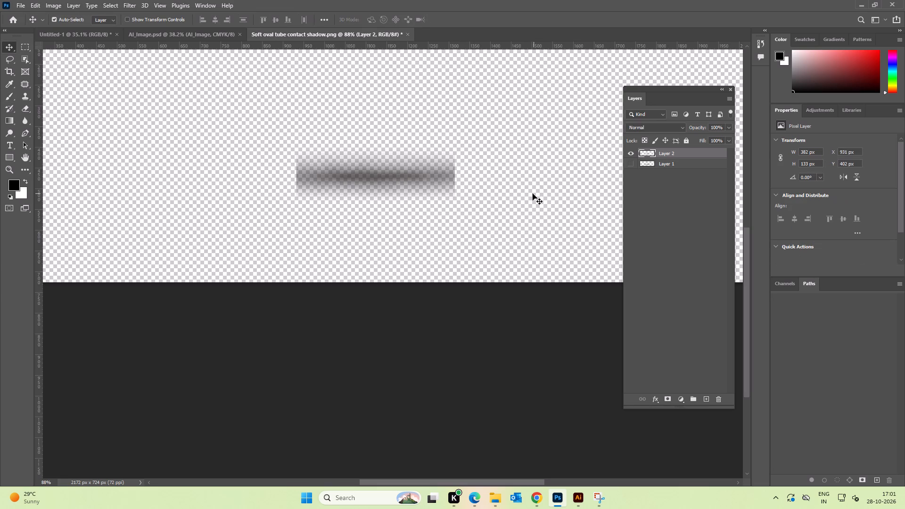
Show the original shadow layer again and hide the copied centre layer.
{"action": "left_click", "coordinate": [628, 166]}
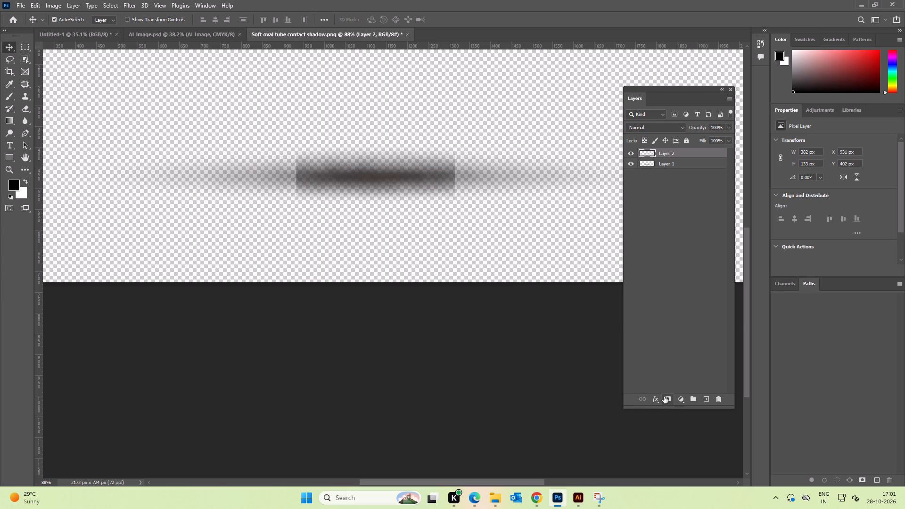
{"action": "left_click", "coordinate": [632, 156]}
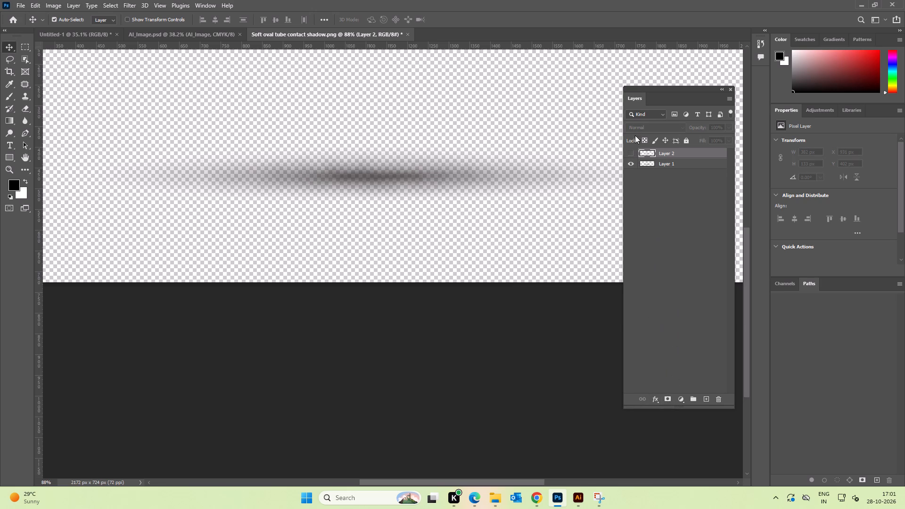
Hide the original shadow layer, show the copied centre piece and add a layer mask to it.
{"action": "left_click", "coordinate": [631, 166]}
{"action": "left_click", "coordinate": [633, 155]}
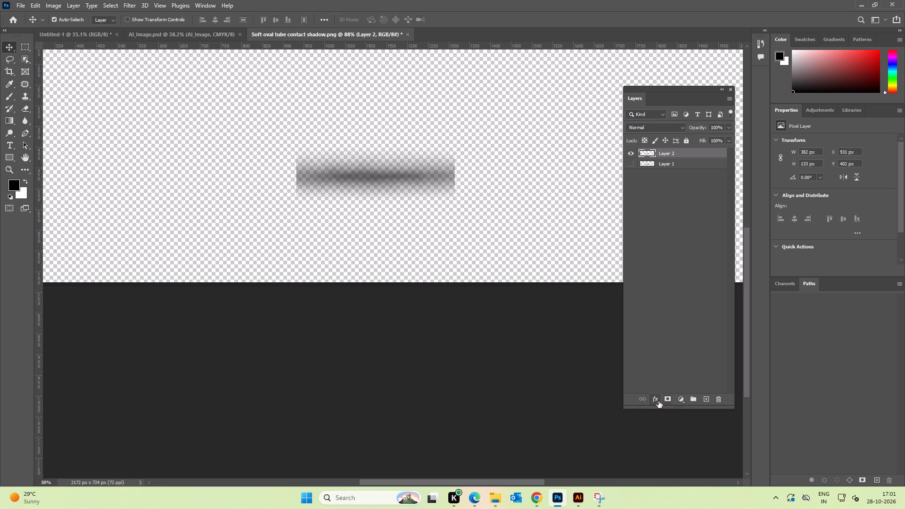
{"action": "left_click", "coordinate": [665, 400]}
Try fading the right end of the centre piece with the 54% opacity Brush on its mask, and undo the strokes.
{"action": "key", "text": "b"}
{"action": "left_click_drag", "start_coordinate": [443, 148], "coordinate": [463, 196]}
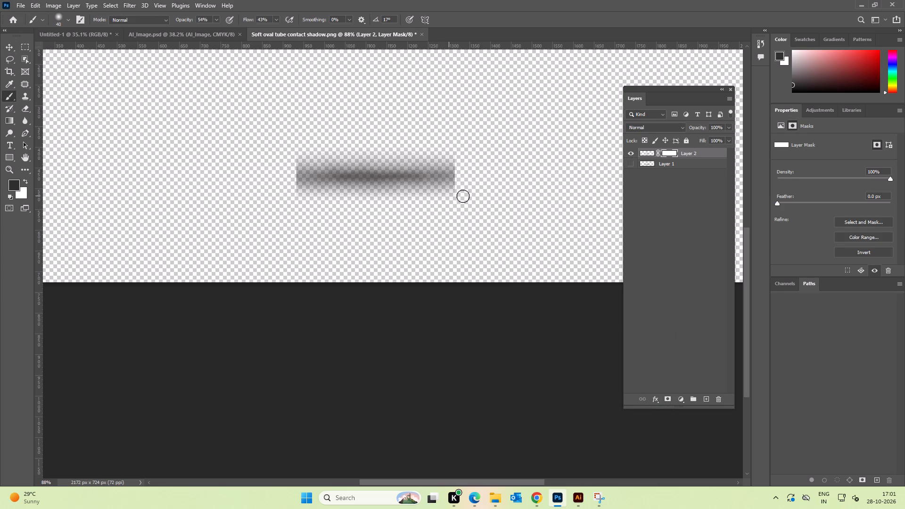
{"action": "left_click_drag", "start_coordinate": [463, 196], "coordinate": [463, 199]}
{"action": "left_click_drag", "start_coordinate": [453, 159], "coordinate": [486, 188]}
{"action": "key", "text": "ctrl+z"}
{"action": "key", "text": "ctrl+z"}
Set the brush opacity to 43% and its size to 80 px, and fade the right end of the centre piece on the mask.
{"action": "left_click", "coordinate": [217, 19]}
{"action": "left_click_drag", "start_coordinate": [217, 32], "coordinate": [212, 32]}
{"action": "key", "text": "bracketright"}
{"action": "key", "text": "bracketright"}
{"action": "key", "text": "bracketright"}
{"action": "key", "text": "bracketright"}
{"action": "key", "text": "bracketright"}
{"action": "left_click_drag", "start_coordinate": [452, 143], "coordinate": [477, 196]}
{"action": "left_click_drag", "start_coordinate": [441, 161], "coordinate": [489, 198]}
{"action": "left_click_drag", "start_coordinate": [456, 166], "coordinate": [486, 209]}
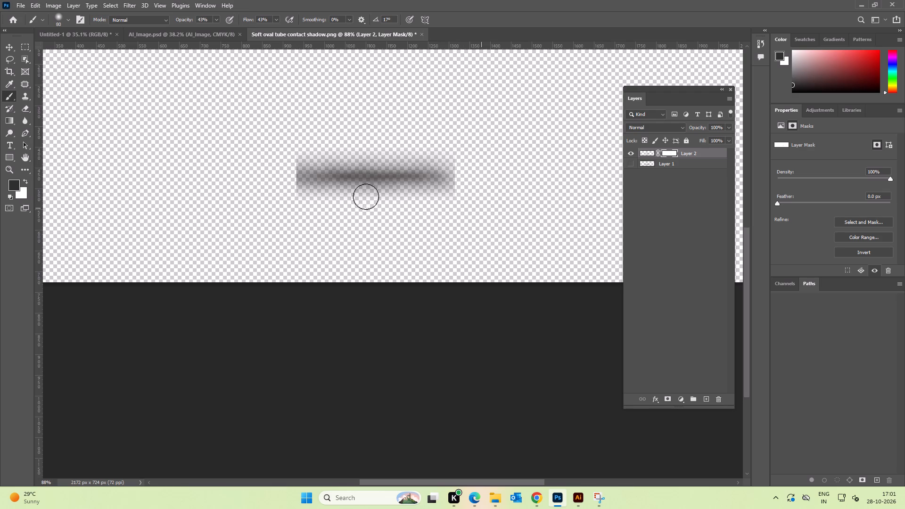
Paint on the mask to fade the left end and lower-left edge of the shadow piece.
{"action": "left_click_drag", "start_coordinate": [288, 161], "coordinate": [290, 193]}
{"action": "left_click_drag", "start_coordinate": [292, 155], "coordinate": [285, 203]}
{"action": "left_click_drag", "start_coordinate": [291, 188], "coordinate": [257, 198]}
{"action": "left_click_drag", "start_coordinate": [321, 198], "coordinate": [266, 197]}
{"action": "left_click_drag", "start_coordinate": [299, 184], "coordinate": [280, 187]}
{"action": "left_click_drag", "start_coordinate": [306, 169], "coordinate": [290, 172]}
{"action": "left_click_drag", "start_coordinate": [294, 156], "coordinate": [264, 160]}
Soften the upper right edge and both ends of the shadow piece further with mask strokes.
{"action": "left_click_drag", "start_coordinate": [390, 157], "coordinate": [407, 156]}
{"action": "left_click_drag", "start_coordinate": [402, 160], "coordinate": [486, 159]}
{"action": "left_click_drag", "start_coordinate": [439, 160], "coordinate": [473, 170]}
{"action": "left_click_drag", "start_coordinate": [459, 173], "coordinate": [483, 180]}
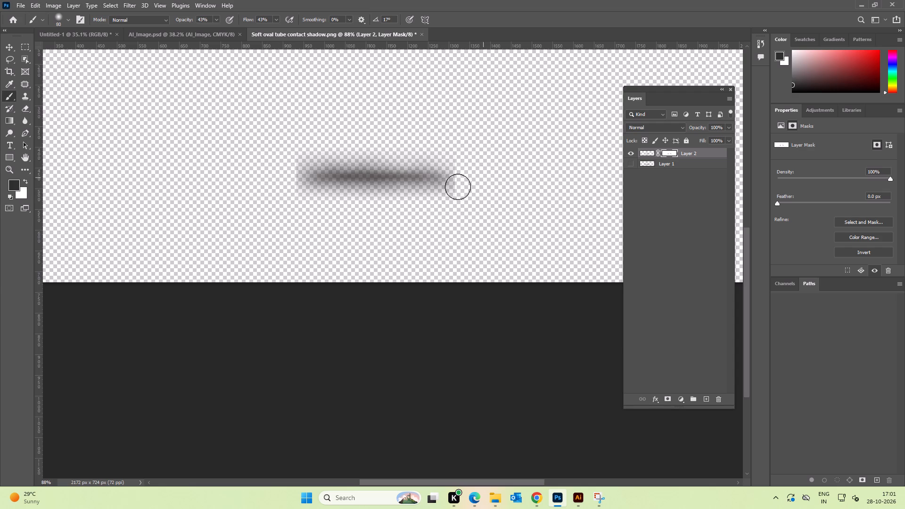
{"action": "left_click_drag", "start_coordinate": [453, 189], "coordinate": [498, 193]}
{"action": "left_click_drag", "start_coordinate": [454, 195], "coordinate": [476, 193]}
{"action": "left_click_drag", "start_coordinate": [435, 178], "coordinate": [513, 182]}
{"action": "left_click_drag", "start_coordinate": [322, 182], "coordinate": [286, 184]}
{"action": "left_click_drag", "start_coordinate": [326, 158], "coordinate": [280, 167]}
{"action": "left_click_drag", "start_coordinate": [443, 171], "coordinate": [479, 171]}
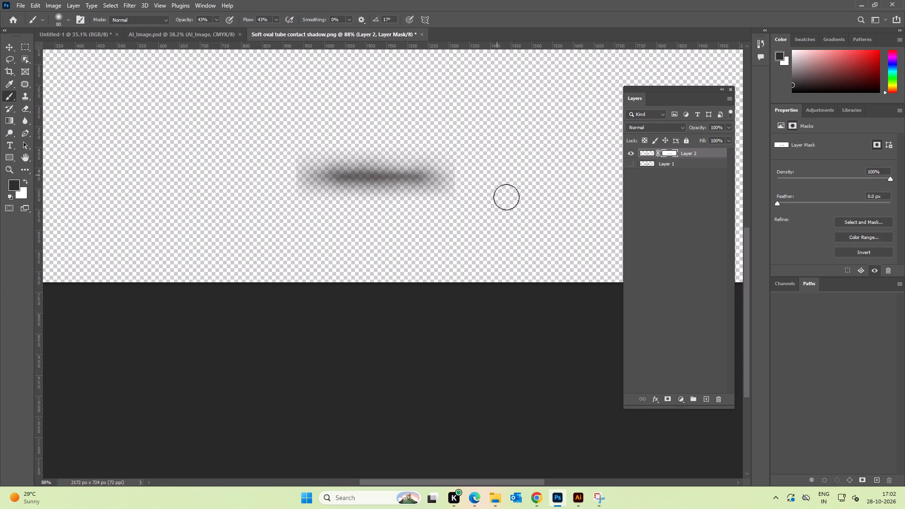
Compare with the original shadow, hide it again, merge both layers into one and save the contact shadow image.
{"action": "left_click", "coordinate": [11, 50]}
{"action": "left_click_drag", "start_coordinate": [629, 161], "coordinate": [635, 162]}
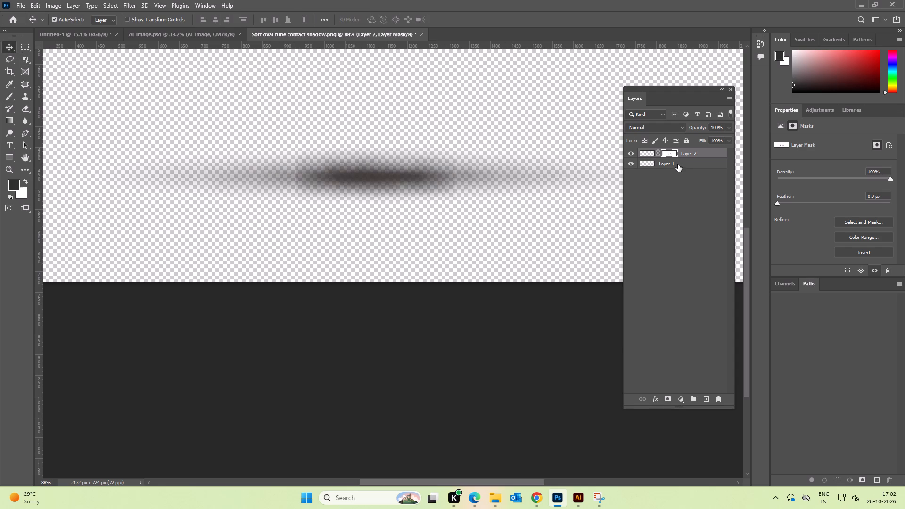
{"action": "left_click", "coordinate": [678, 164]}
{"action": "left_click", "coordinate": [628, 165]}
{"action": "left_click", "coordinate": [691, 153], "text": "shift"}
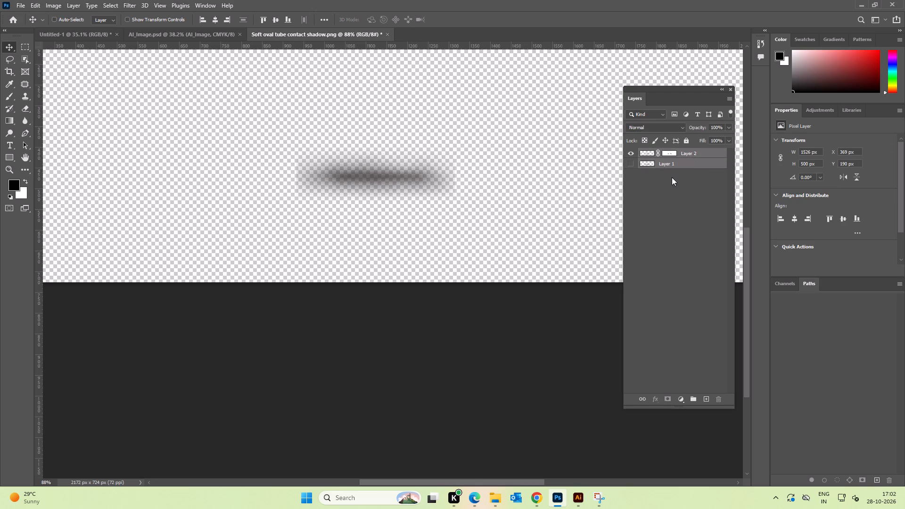
{"action": "key", "text": "ctrl+e"}
{"action": "key", "text": "ctrl+s"}
Switch to LKD.ai in Illustrator, update the modified link and examine the placed shadow up close.
{"action": "key", "text": "alt+Tab"}
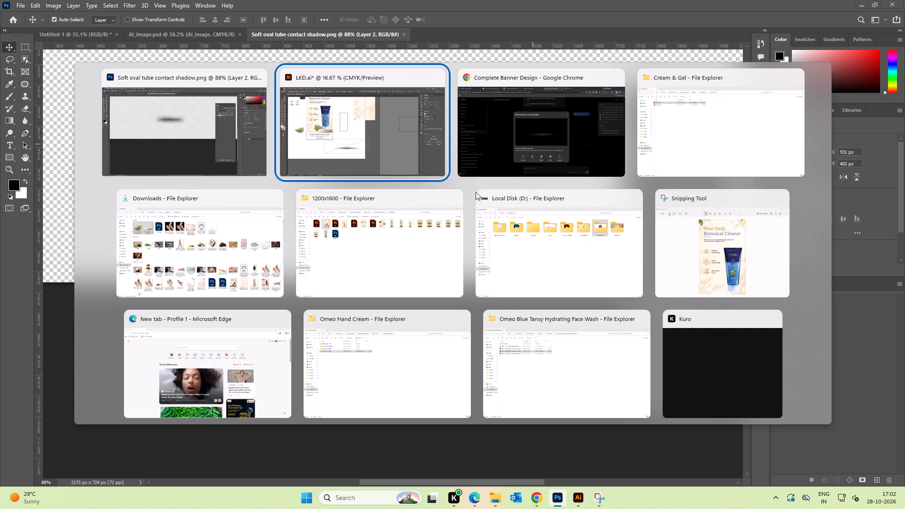
{"action": "left_click", "coordinate": [497, 257]}
{"action": "key", "text": "space"}
{"action": "left_click_drag", "start_coordinate": [503, 296], "coordinate": [542, 245]}
{"action": "scroll", "coordinate": [411, 287], "scroll_direction": "up", "scroll_amount": 3, "text": "alt"}
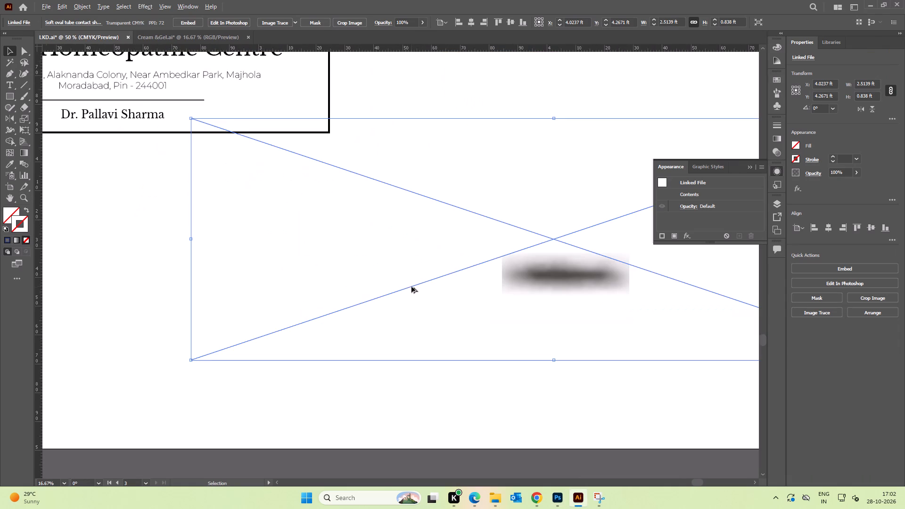
Return to Photoshop, add a new layer mask to the merged shadow and fade its right end with the Brush.
{"action": "key", "text": "alt+Tab"}
{"action": "scroll", "coordinate": [428, 192], "scroll_direction": "up", "scroll_amount": 3, "text": "alt"}
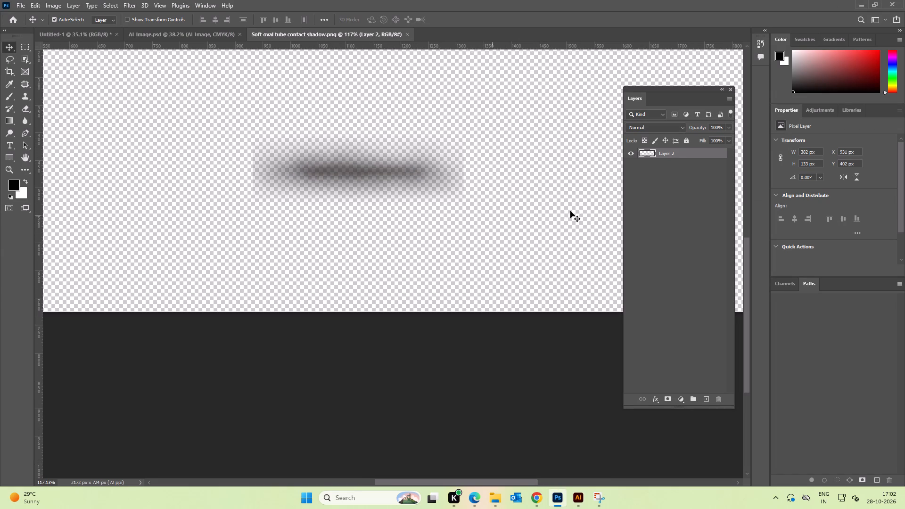
{"action": "left_click", "coordinate": [453, 203]}
{"action": "left_click", "coordinate": [408, 176]}
{"action": "left_click", "coordinate": [670, 402]}
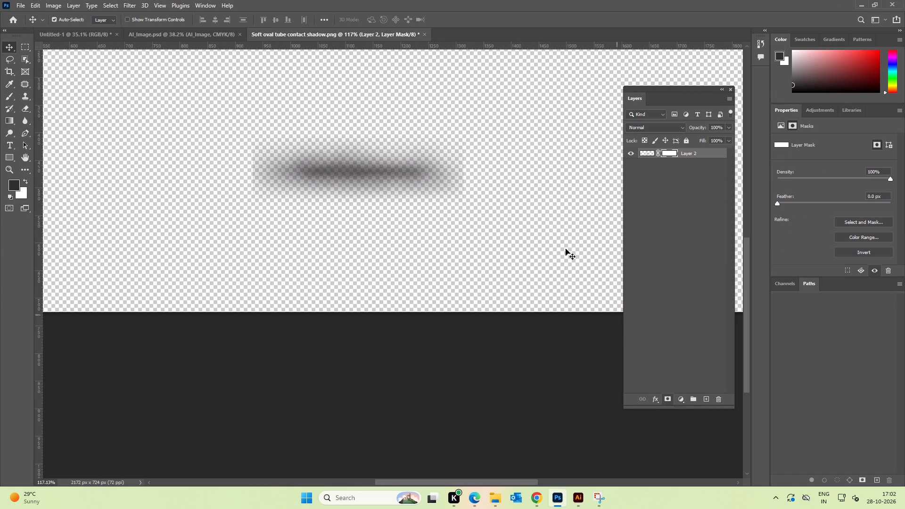
{"action": "key", "text": "b"}
{"action": "left_click_drag", "start_coordinate": [444, 172], "coordinate": [509, 173]}
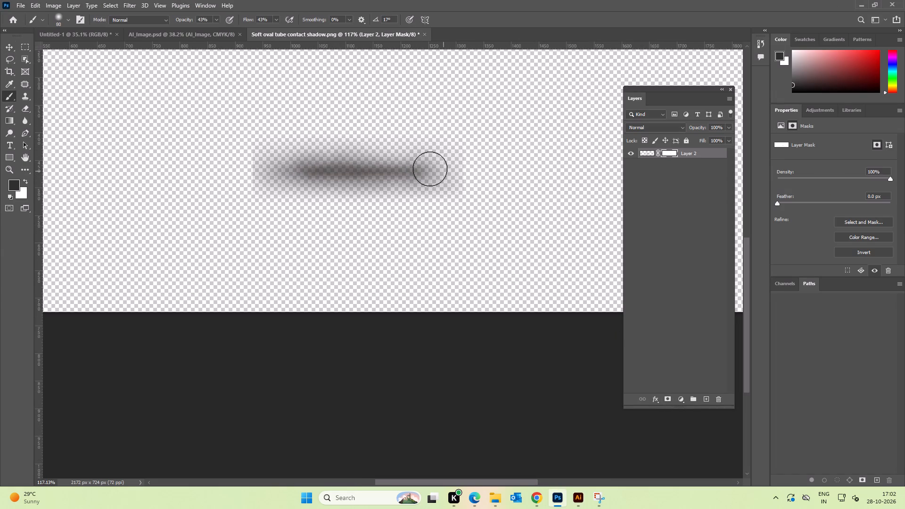
{"action": "left_click_drag", "start_coordinate": [429, 165], "coordinate": [476, 163]}
{"action": "left_click_drag", "start_coordinate": [414, 163], "coordinate": [480, 178]}
{"action": "left_click_drag", "start_coordinate": [479, 191], "coordinate": [526, 191]}
Fade the left end of the shadow on the mask, trim the right end further and undo the stroke across its core.
{"action": "left_click_drag", "start_coordinate": [283, 175], "coordinate": [223, 174]}
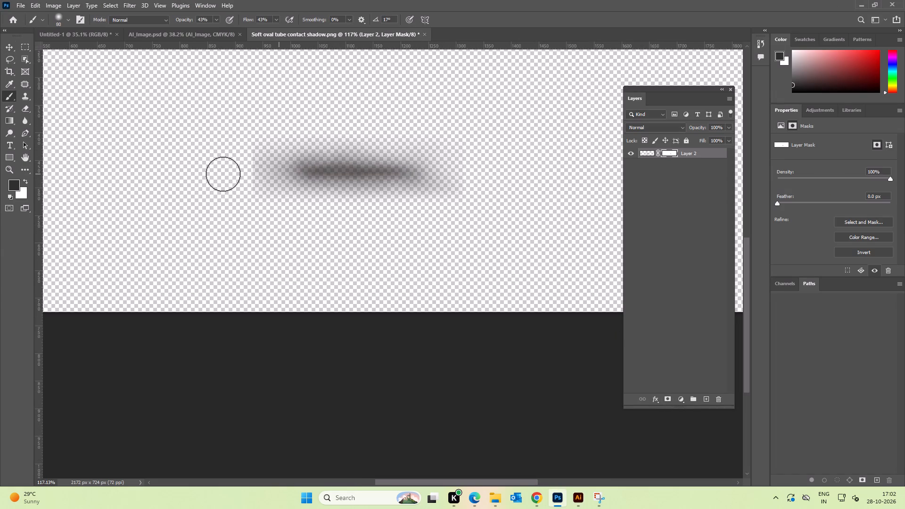
{"action": "left_click_drag", "start_coordinate": [290, 152], "coordinate": [196, 164]}
{"action": "left_click_drag", "start_coordinate": [268, 182], "coordinate": [213, 185]}
{"action": "left_click_drag", "start_coordinate": [289, 159], "coordinate": [212, 168]}
{"action": "left_click_drag", "start_coordinate": [212, 168], "coordinate": [212, 168]}
{"action": "left_click_drag", "start_coordinate": [283, 187], "coordinate": [214, 198]}
{"action": "left_click_drag", "start_coordinate": [420, 184], "coordinate": [475, 181]}
{"action": "left_click_drag", "start_coordinate": [410, 164], "coordinate": [455, 164]}
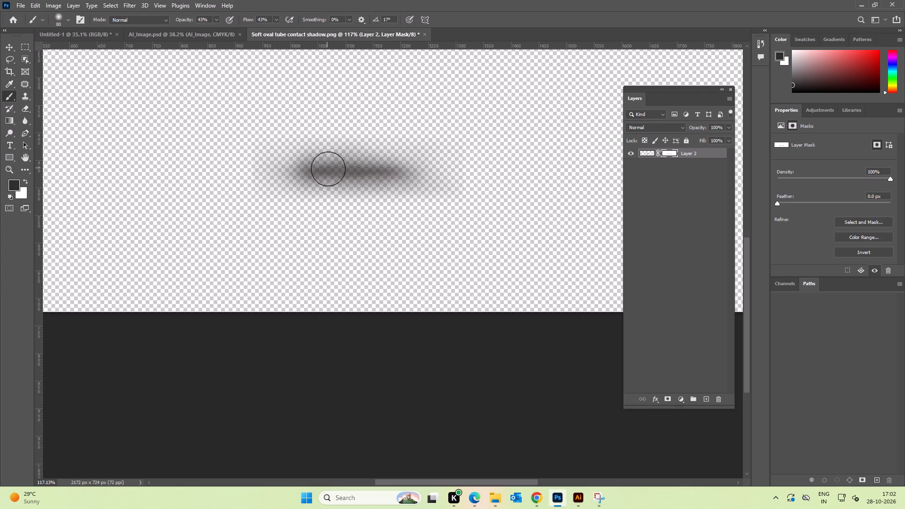
{"action": "left_click_drag", "start_coordinate": [314, 170], "coordinate": [450, 172]}
{"action": "key", "text": "ctrl+z"}
Save the contact shadow image and update its modified link in LKD.ai in Illustrator.
{"action": "key", "text": "ctrl+s"}
{"action": "key", "text": "alt+Tab"}
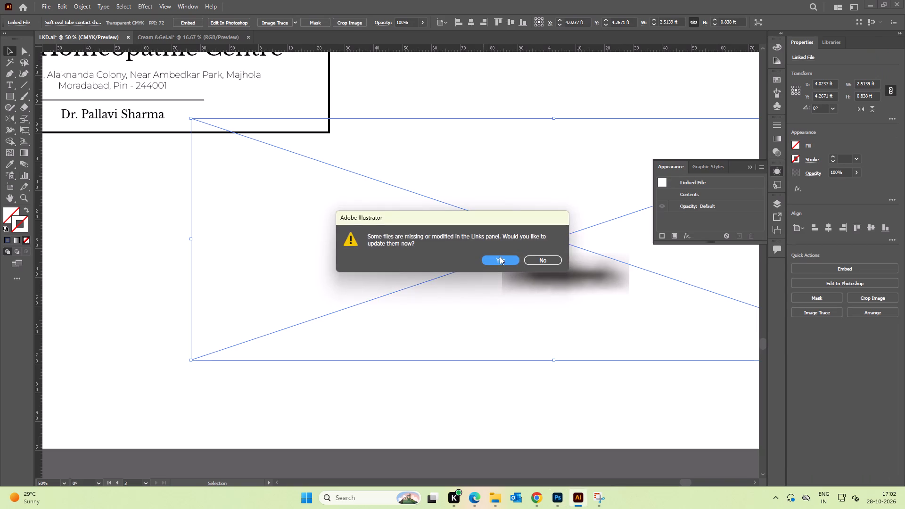
{"action": "left_click", "coordinate": [500, 256]}
Move the linked shadow closer to the face wash banner and inspect its edges.
{"action": "scroll", "coordinate": [578, 280], "scroll_direction": "down", "scroll_amount": 2, "text": "alt"}
{"action": "left_click_drag", "start_coordinate": [578, 281], "coordinate": [497, 248]}
{"action": "scroll", "coordinate": [497, 247], "scroll_direction": "up", "scroll_amount": 2, "text": "alt"}
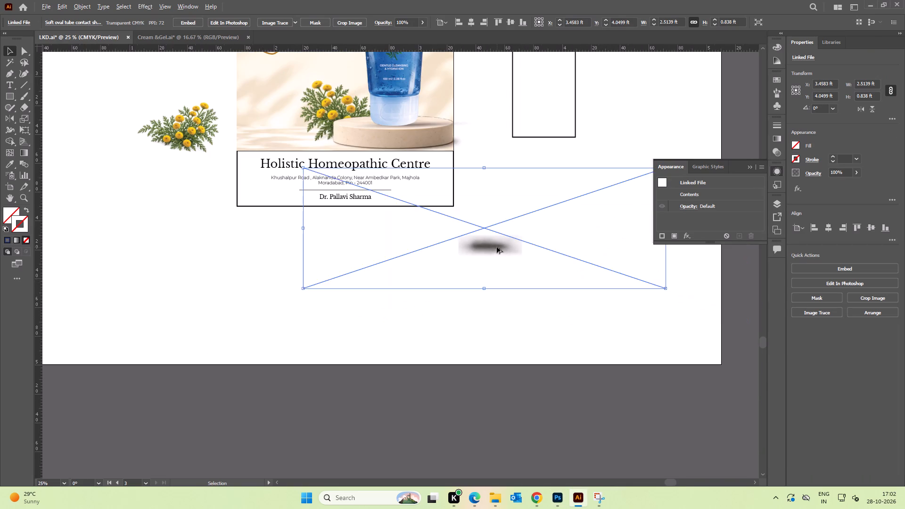
{"action": "scroll", "coordinate": [497, 247], "scroll_direction": "up", "scroll_amount": 1, "text": "alt"}
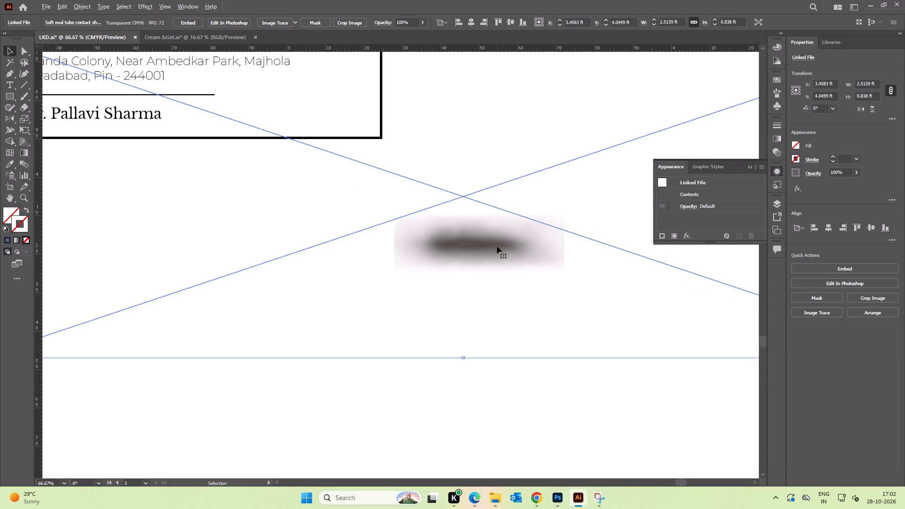
Return to Photoshop, convert the masked shadow layer to a Smart Object and add a fresh layer mask.
{"action": "key", "text": "alt+Tab"}
{"action": "right_click", "coordinate": [685, 152]}
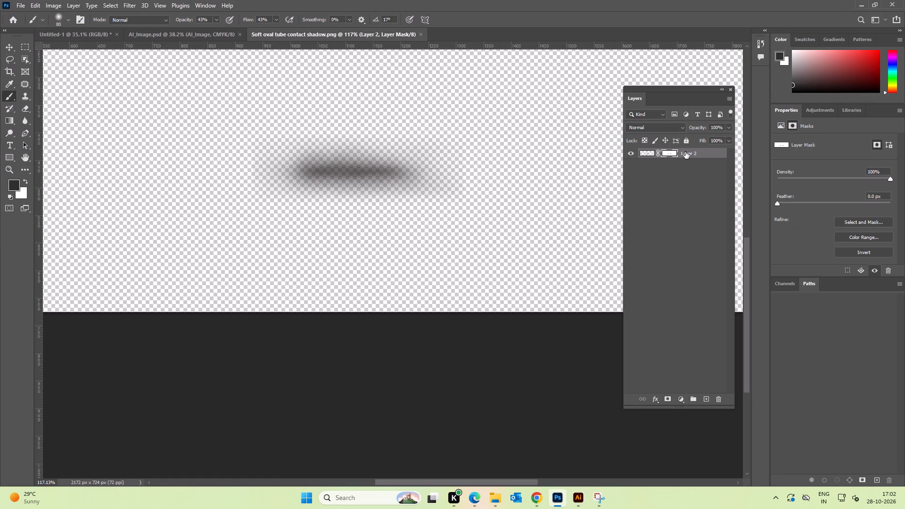
{"action": "left_click", "coordinate": [716, 214]}
{"action": "scroll", "coordinate": [338, 181], "scroll_direction": "up", "scroll_amount": 2, "text": "alt"}
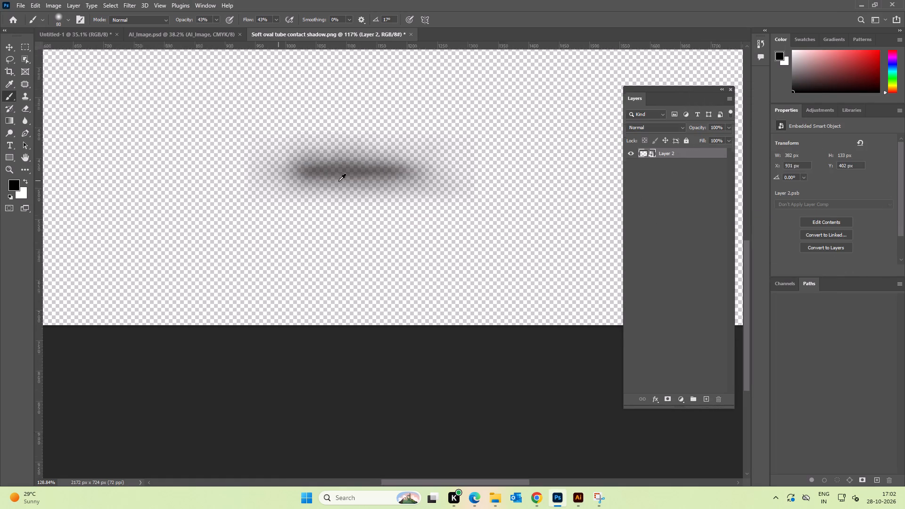
{"action": "left_click", "coordinate": [669, 400]}
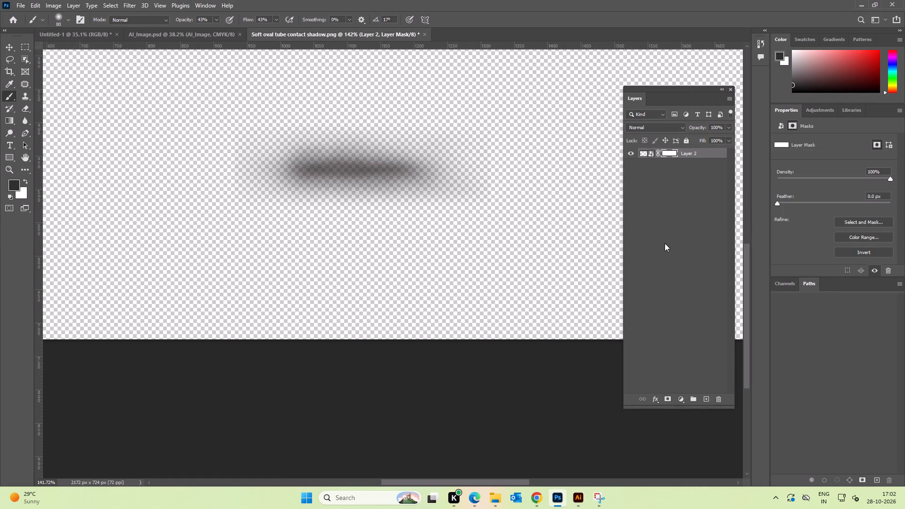
Create a layer beneath the shadow and make it a white solid colour fill as a background.
{"action": "scroll", "coordinate": [367, 193], "scroll_direction": "up", "scroll_amount": 1, "text": "alt"}
{"action": "left_click", "coordinate": [707, 399]}
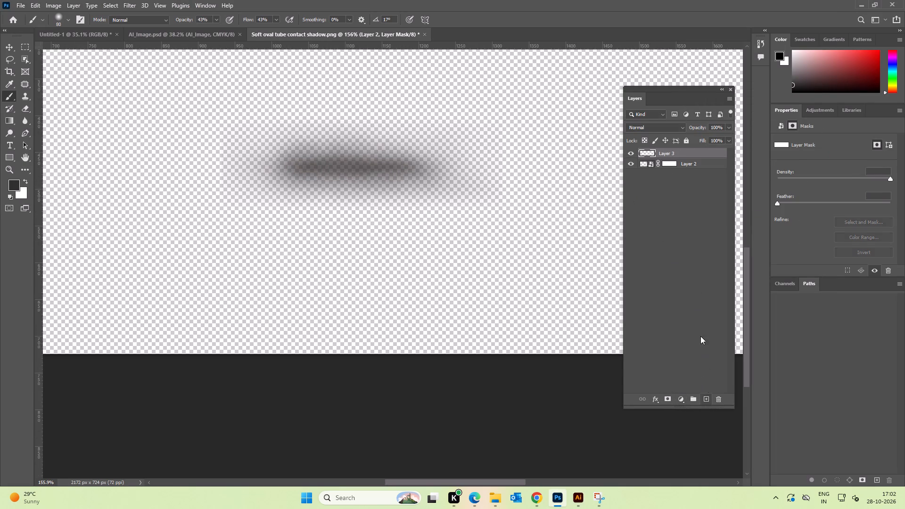
{"action": "left_click_drag", "start_coordinate": [683, 150], "coordinate": [686, 168]}
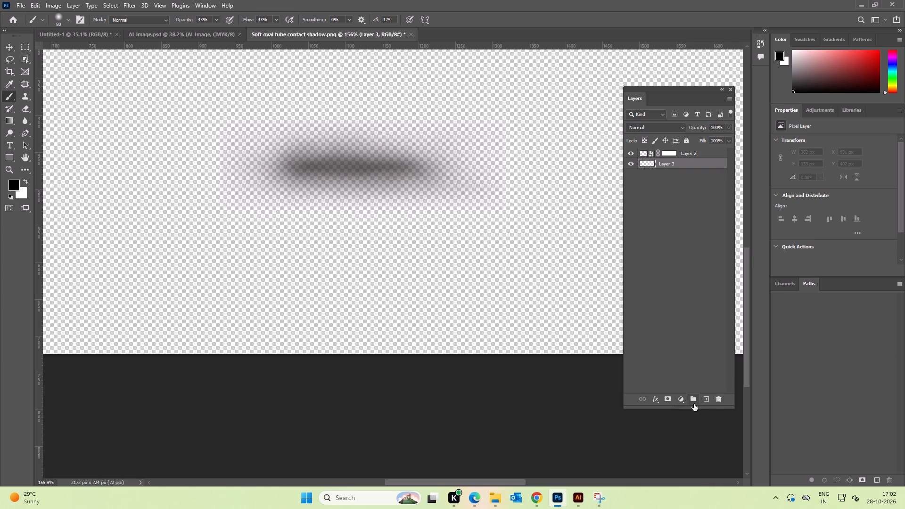
{"action": "left_click", "coordinate": [681, 401]}
{"action": "left_click", "coordinate": [688, 233]}
{"action": "left_click_drag", "start_coordinate": [537, 185], "coordinate": [494, 156]}
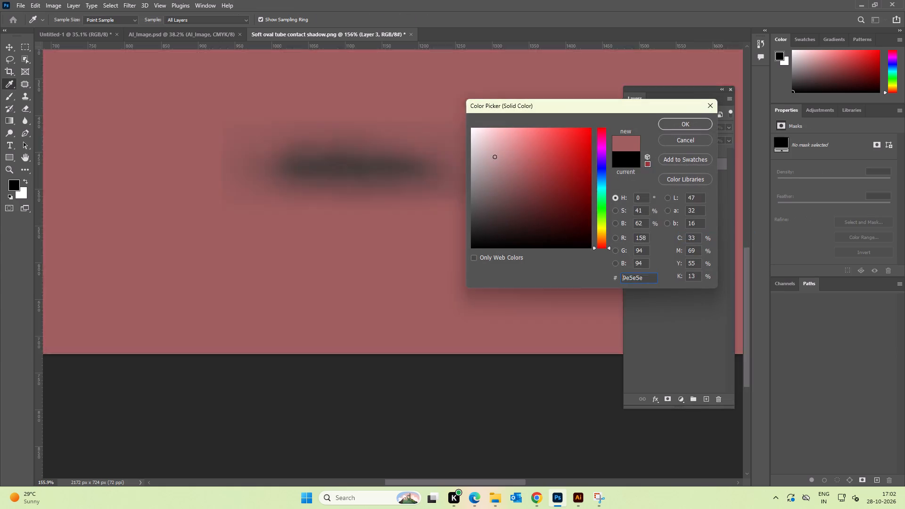
{"action": "left_click_drag", "start_coordinate": [494, 156], "coordinate": [462, 112]}
{"action": "left_click", "coordinate": [676, 123]}
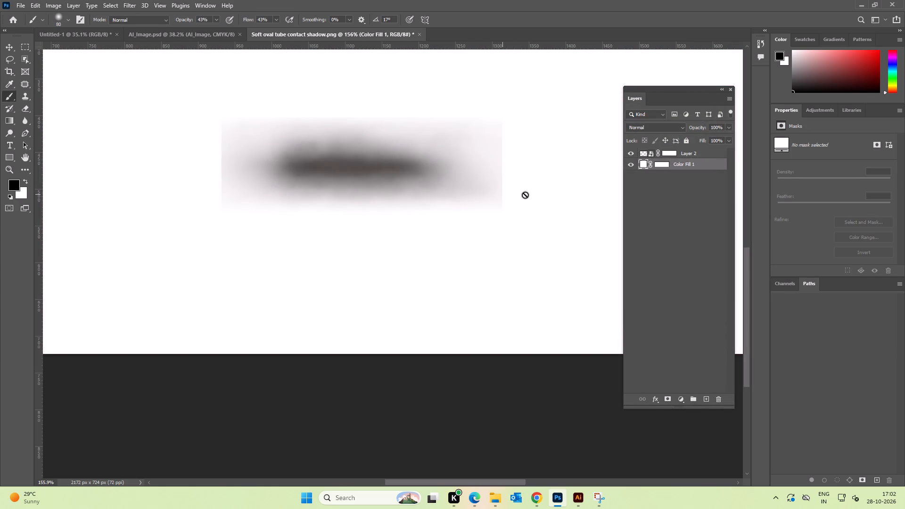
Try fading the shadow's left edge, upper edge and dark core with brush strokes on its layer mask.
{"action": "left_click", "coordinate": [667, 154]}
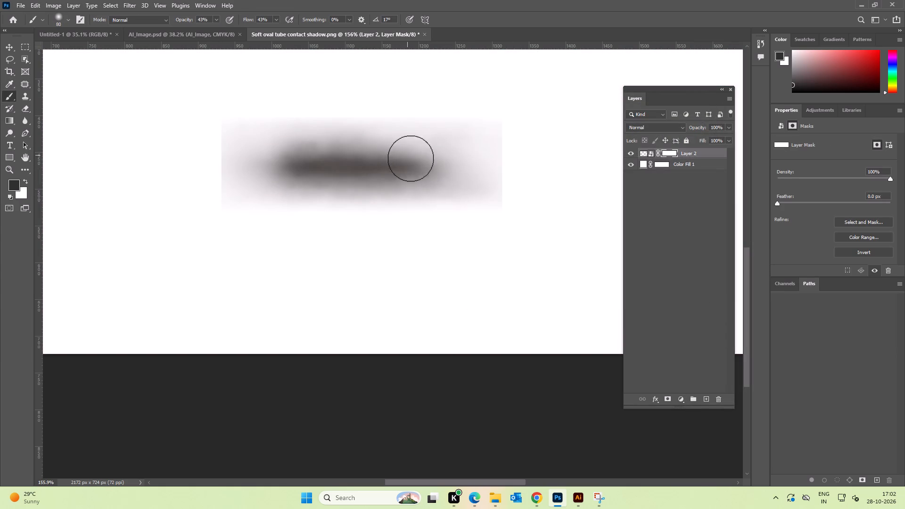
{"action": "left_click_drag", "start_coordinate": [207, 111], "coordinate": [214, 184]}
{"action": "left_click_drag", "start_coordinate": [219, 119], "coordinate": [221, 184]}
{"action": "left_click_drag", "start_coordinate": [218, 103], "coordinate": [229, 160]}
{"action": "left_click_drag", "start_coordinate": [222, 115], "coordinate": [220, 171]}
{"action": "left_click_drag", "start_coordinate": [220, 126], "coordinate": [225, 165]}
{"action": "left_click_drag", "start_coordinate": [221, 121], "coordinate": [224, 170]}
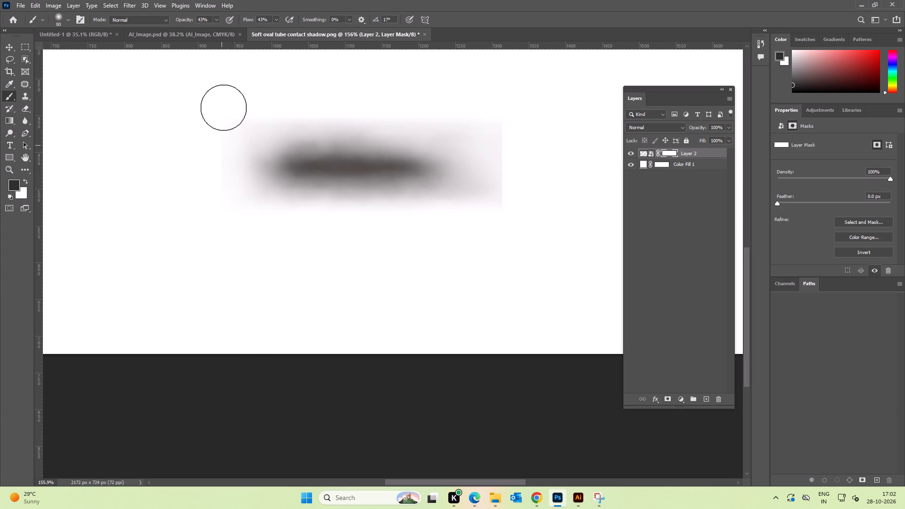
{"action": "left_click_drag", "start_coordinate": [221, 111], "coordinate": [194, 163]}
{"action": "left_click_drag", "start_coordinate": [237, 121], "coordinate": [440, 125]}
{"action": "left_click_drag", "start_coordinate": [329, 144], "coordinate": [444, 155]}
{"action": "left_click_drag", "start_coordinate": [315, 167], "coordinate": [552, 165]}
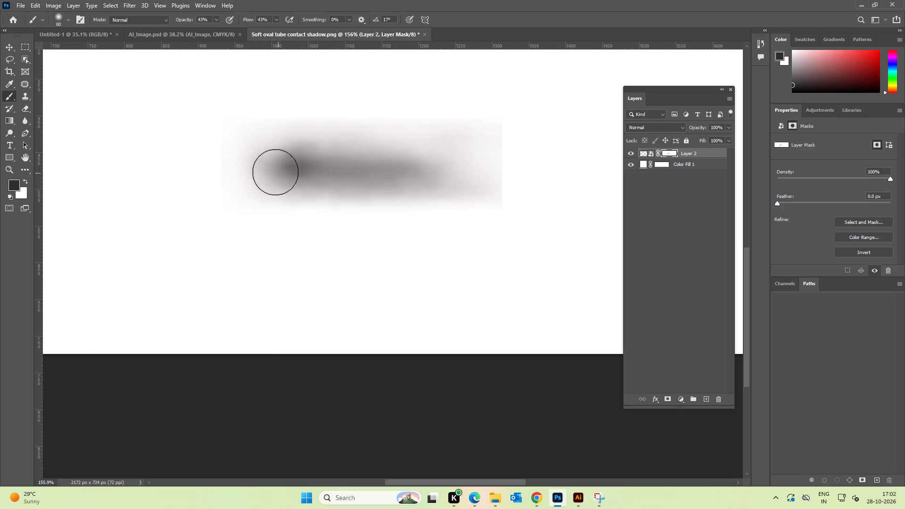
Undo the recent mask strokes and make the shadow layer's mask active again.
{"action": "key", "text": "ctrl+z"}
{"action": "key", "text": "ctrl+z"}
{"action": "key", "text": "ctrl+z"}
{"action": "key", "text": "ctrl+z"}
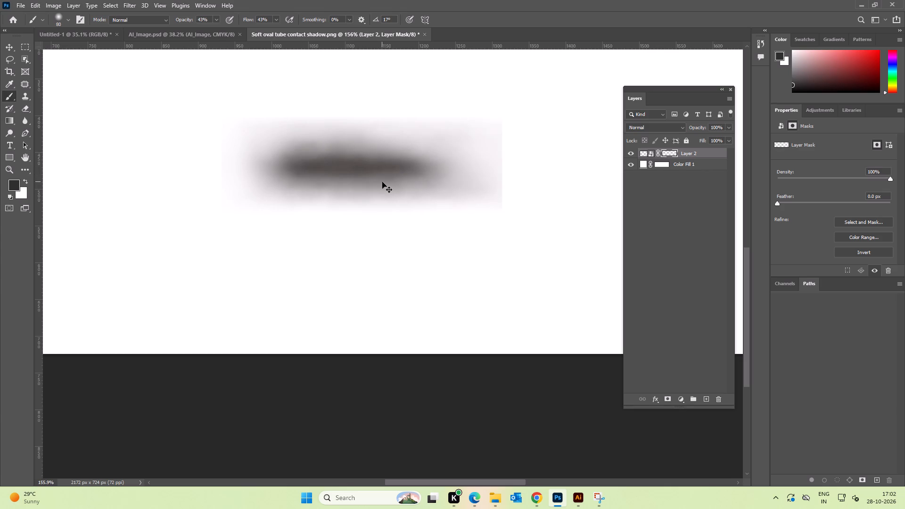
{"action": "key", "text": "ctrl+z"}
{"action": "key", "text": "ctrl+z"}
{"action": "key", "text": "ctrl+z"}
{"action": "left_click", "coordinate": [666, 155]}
Paint white on the shadow layer's mask to restore its left end, upper and lower edges and core.
{"action": "key", "text": "x"}
{"action": "left_click_drag", "start_coordinate": [208, 160], "coordinate": [226, 156]}
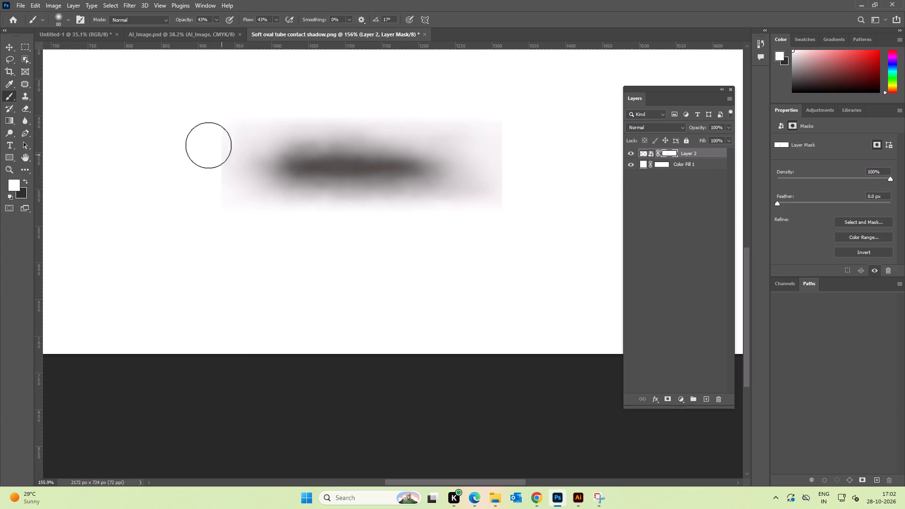
{"action": "left_click_drag", "start_coordinate": [242, 145], "coordinate": [383, 144]}
{"action": "left_click_drag", "start_coordinate": [242, 140], "coordinate": [303, 155]}
{"action": "left_click_drag", "start_coordinate": [256, 166], "coordinate": [336, 167]}
{"action": "left_click_drag", "start_coordinate": [198, 177], "coordinate": [402, 200]}
{"action": "left_click_drag", "start_coordinate": [324, 207], "coordinate": [439, 187]}
{"action": "left_click_drag", "start_coordinate": [226, 141], "coordinate": [240, 140]}
{"action": "left_click_drag", "start_coordinate": [256, 145], "coordinate": [529, 145]}
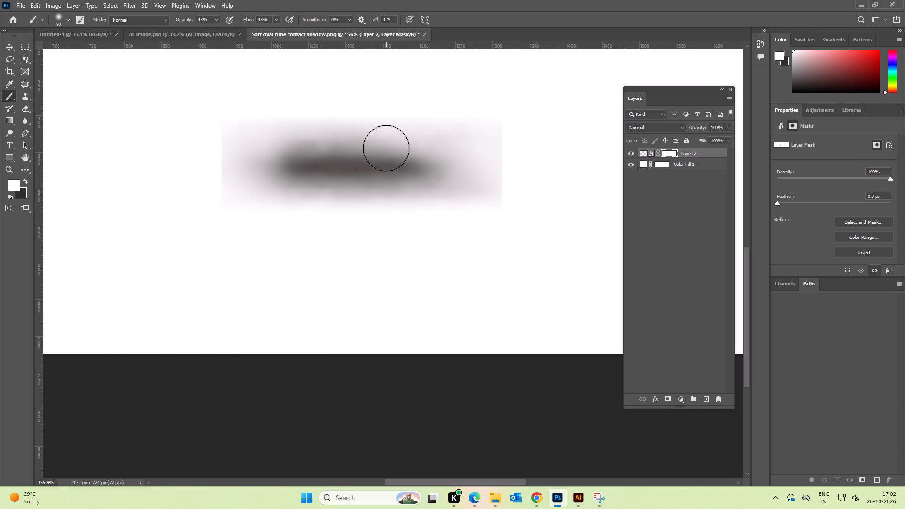
Brush dark strokes on the mask to fade the shadow's outer left, upper, right and lower edges.
{"action": "key", "text": "x"}
{"action": "left_click_drag", "start_coordinate": [346, 112], "coordinate": [174, 121]}
{"action": "left_click_drag", "start_coordinate": [261, 109], "coordinate": [159, 137]}
{"action": "left_click_drag", "start_coordinate": [199, 121], "coordinate": [206, 184]}
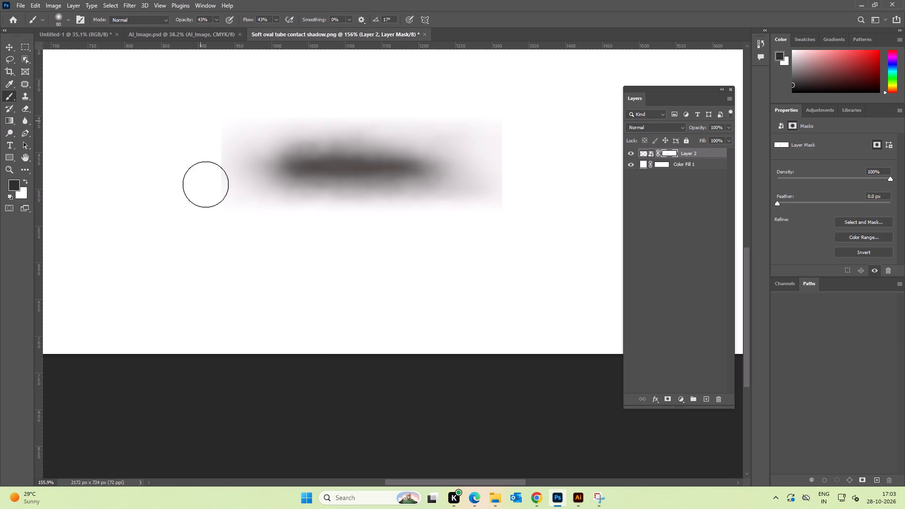
{"action": "left_click_drag", "start_coordinate": [206, 184], "coordinate": [207, 181]}
{"action": "left_click_drag", "start_coordinate": [223, 133], "coordinate": [223, 183]}
{"action": "left_click_drag", "start_coordinate": [240, 150], "coordinate": [146, 160]}
{"action": "left_click_drag", "start_coordinate": [268, 128], "coordinate": [574, 134]}
{"action": "left_click_drag", "start_coordinate": [349, 125], "coordinate": [527, 135]}
{"action": "left_click_drag", "start_coordinate": [479, 134], "coordinate": [547, 143]}
{"action": "left_click_drag", "start_coordinate": [495, 154], "coordinate": [537, 160]}
{"action": "left_click_drag", "start_coordinate": [491, 167], "coordinate": [521, 174]}
{"action": "left_click_drag", "start_coordinate": [485, 186], "coordinate": [530, 192]}
{"action": "left_click_drag", "start_coordinate": [505, 203], "coordinate": [576, 204]}
{"action": "left_click_drag", "start_coordinate": [227, 217], "coordinate": [532, 222]}
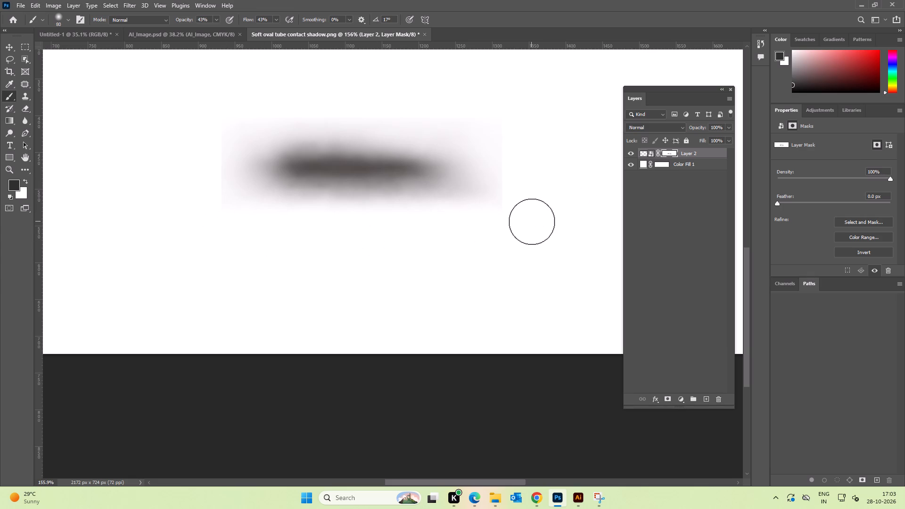
Fade the shadow's left end, the top of its core and its right end further on the mask.
{"action": "left_click_drag", "start_coordinate": [267, 137], "coordinate": [211, 162]}
{"action": "left_click_drag", "start_coordinate": [255, 127], "coordinate": [205, 161]}
{"action": "left_click_drag", "start_coordinate": [226, 155], "coordinate": [209, 190]}
{"action": "left_click_drag", "start_coordinate": [221, 173], "coordinate": [180, 244]}
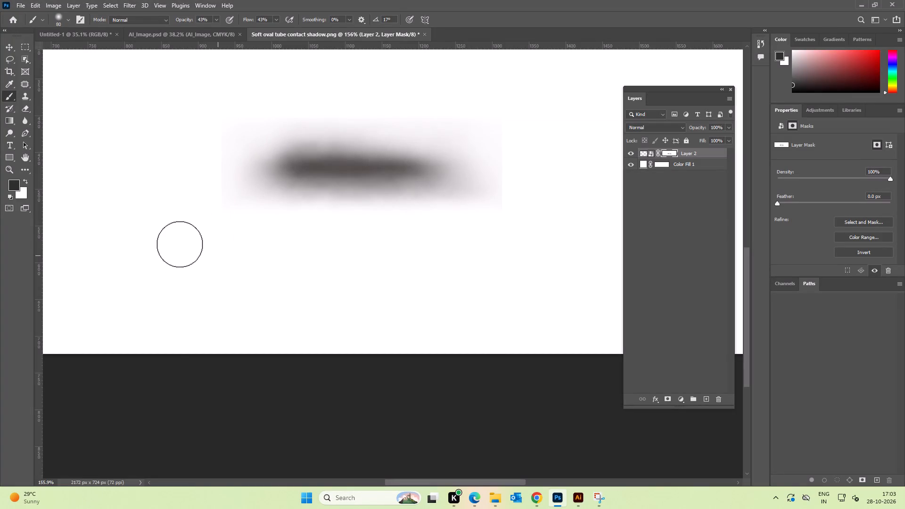
{"action": "left_click_drag", "start_coordinate": [180, 244], "coordinate": [179, 256]}
{"action": "left_click_drag", "start_coordinate": [382, 147], "coordinate": [443, 147]}
{"action": "left_click_drag", "start_coordinate": [296, 144], "coordinate": [498, 150]}
{"action": "left_click_drag", "start_coordinate": [466, 141], "coordinate": [570, 146]}
{"action": "left_click_drag", "start_coordinate": [515, 140], "coordinate": [526, 173]}
{"action": "left_click_drag", "start_coordinate": [494, 181], "coordinate": [553, 176]}
{"action": "left_click_drag", "start_coordinate": [475, 150], "coordinate": [493, 198]}
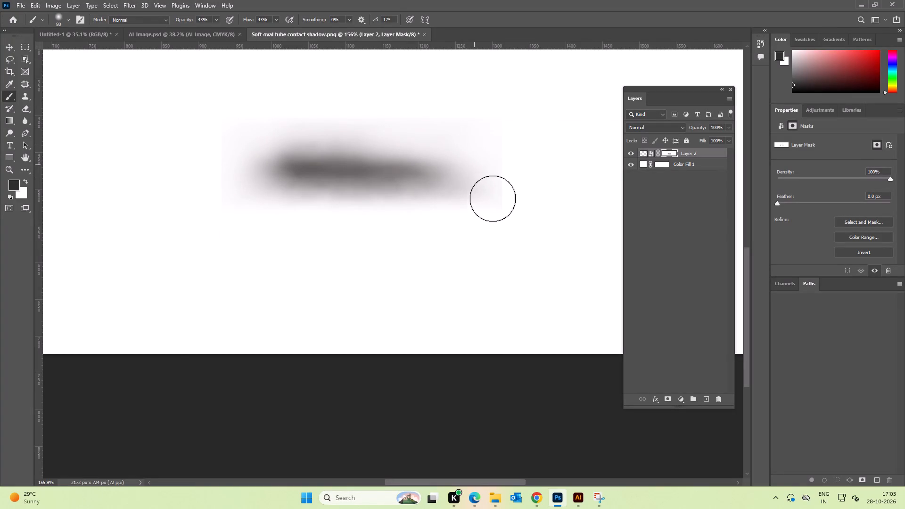
Brush around the shadow on its mask to thin the hard-edged haze, especially at the right end.
{"action": "left_click_drag", "start_coordinate": [493, 198], "coordinate": [496, 189]}
{"action": "left_click_drag", "start_coordinate": [493, 150], "coordinate": [514, 207]}
{"action": "left_click_drag", "start_coordinate": [406, 213], "coordinate": [571, 213]}
{"action": "left_click_drag", "start_coordinate": [454, 215], "coordinate": [551, 195]}
{"action": "left_click_drag", "start_coordinate": [452, 137], "coordinate": [510, 144]}
{"action": "left_click_drag", "start_coordinate": [419, 138], "coordinate": [540, 139]}
{"action": "left_click_drag", "start_coordinate": [452, 136], "coordinate": [289, 137]}
{"action": "left_click_drag", "start_coordinate": [394, 117], "coordinate": [215, 123]}
{"action": "left_click_drag", "start_coordinate": [303, 122], "coordinate": [115, 183]}
{"action": "left_click_drag", "start_coordinate": [115, 191], "coordinate": [465, 221]}
{"action": "left_click_drag", "start_coordinate": [423, 223], "coordinate": [616, 203]}
{"action": "left_click_drag", "start_coordinate": [562, 204], "coordinate": [570, 182]}
{"action": "left_click_drag", "start_coordinate": [516, 177], "coordinate": [527, 177]}
{"action": "left_click_drag", "start_coordinate": [494, 177], "coordinate": [581, 167]}
{"action": "left_click_drag", "start_coordinate": [515, 149], "coordinate": [517, 192]}
Make another fading pass around the shadow's perimeter on its mask, softening the right end and upper-left corner.
{"action": "left_click_drag", "start_coordinate": [517, 192], "coordinate": [515, 183]}
{"action": "left_click_drag", "start_coordinate": [494, 130], "coordinate": [499, 204]}
{"action": "left_click_drag", "start_coordinate": [514, 156], "coordinate": [379, 145]}
{"action": "left_click_drag", "start_coordinate": [444, 124], "coordinate": [324, 127]}
{"action": "left_click_drag", "start_coordinate": [337, 124], "coordinate": [201, 135]}
{"action": "left_click_drag", "start_coordinate": [221, 131], "coordinate": [150, 183]}
{"action": "left_click_drag", "start_coordinate": [187, 200], "coordinate": [378, 229]}
{"action": "left_click_drag", "start_coordinate": [356, 227], "coordinate": [553, 214]}
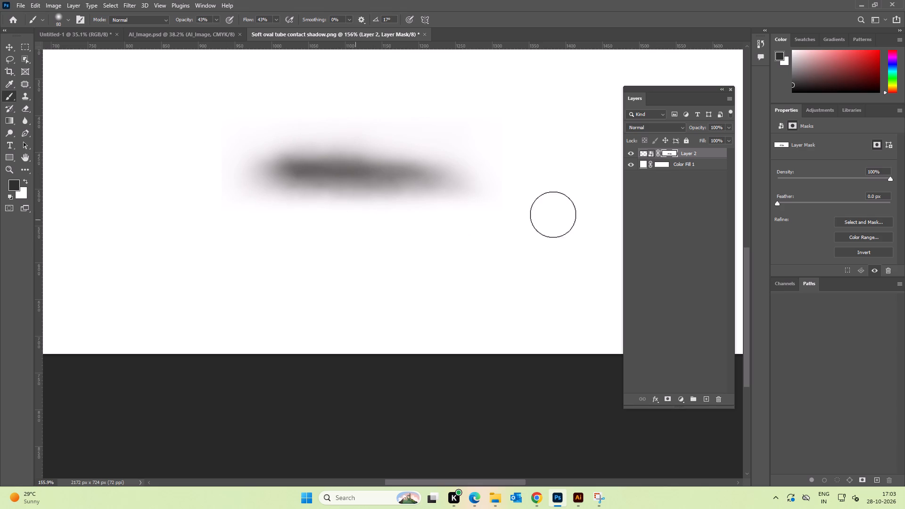
{"action": "left_click_drag", "start_coordinate": [553, 214], "coordinate": [533, 214]}
{"action": "left_click_drag", "start_coordinate": [517, 214], "coordinate": [572, 190]}
{"action": "left_click_drag", "start_coordinate": [472, 154], "coordinate": [490, 189]}
{"action": "left_click_drag", "start_coordinate": [482, 190], "coordinate": [545, 172]}
{"action": "left_click_drag", "start_coordinate": [412, 106], "coordinate": [439, 117]}
{"action": "left_click_drag", "start_coordinate": [310, 118], "coordinate": [222, 131]}
{"action": "left_click_drag", "start_coordinate": [265, 129], "coordinate": [205, 131]}
{"action": "left_click_drag", "start_coordinate": [226, 123], "coordinate": [218, 157]}
{"action": "left_click_drag", "start_coordinate": [218, 124], "coordinate": [165, 180]}
{"action": "key", "text": "ctrl+d"}
Delete the white colour fill layer and save the shadow PNG.
{"action": "left_click", "coordinate": [685, 166]}
{"action": "key", "text": "Delete"}
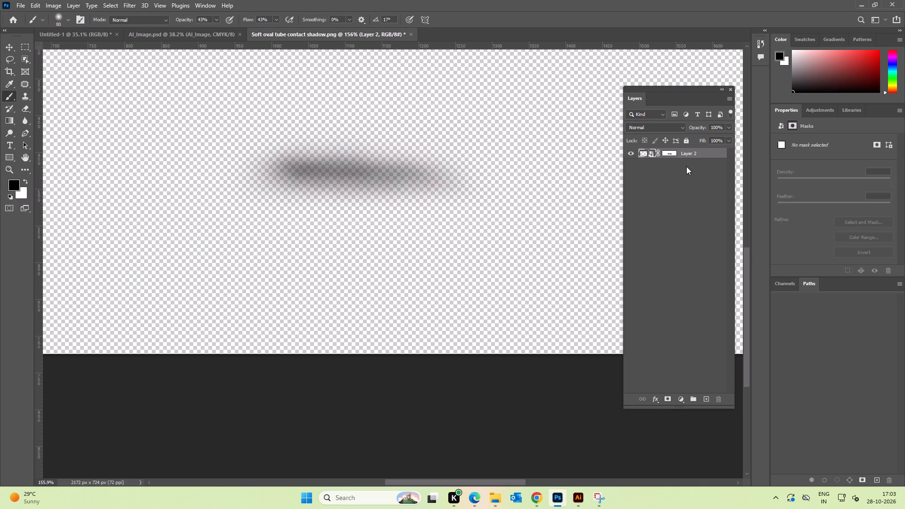
{"action": "key", "text": "ctrl+s"}
Switch to Illustrator and update the modified linked shadow image.
{"action": "key", "text": "alt+Tab"}
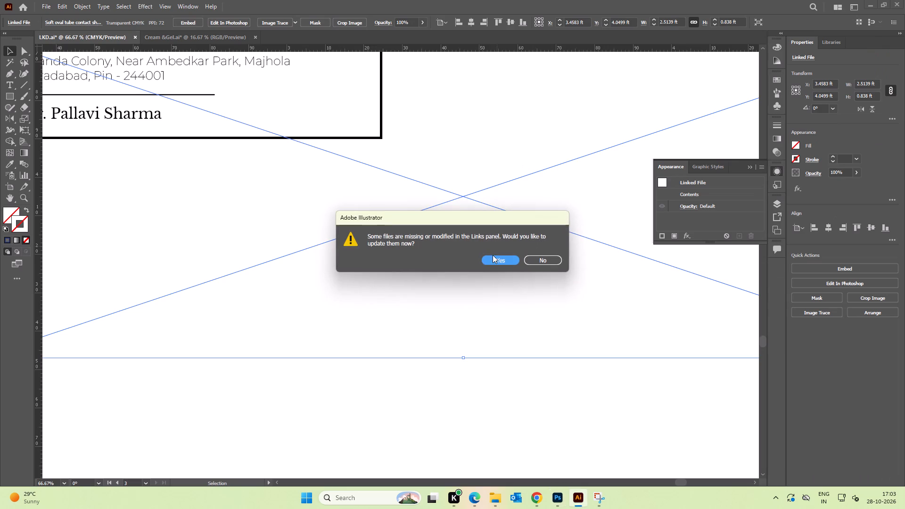
{"action": "left_click", "coordinate": [492, 259]}
Crop the linked shadow image closely around the shadow, to about 0.53 by 0.18 ft.
{"action": "key", "text": "space"}
{"action": "left_click_drag", "start_coordinate": [558, 291], "coordinate": [457, 273]}
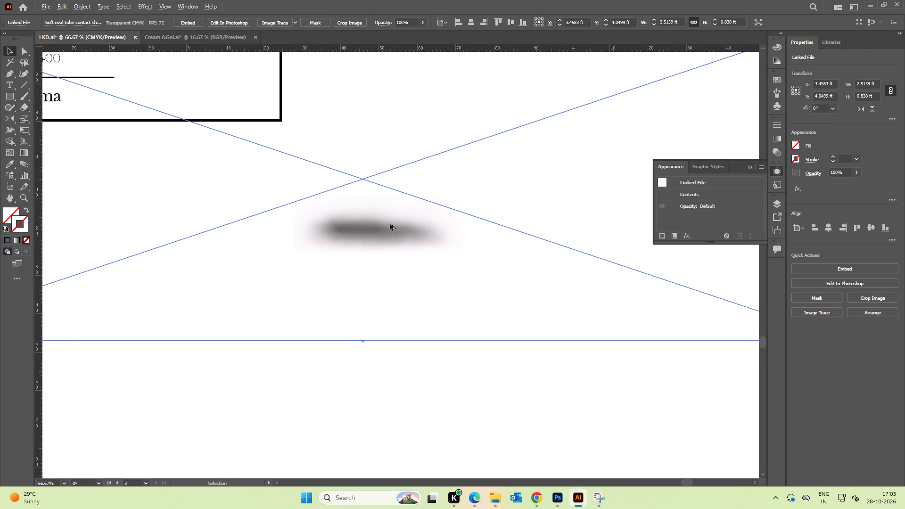
{"action": "right_click", "coordinate": [384, 232]}
{"action": "left_click", "coordinate": [412, 275]}
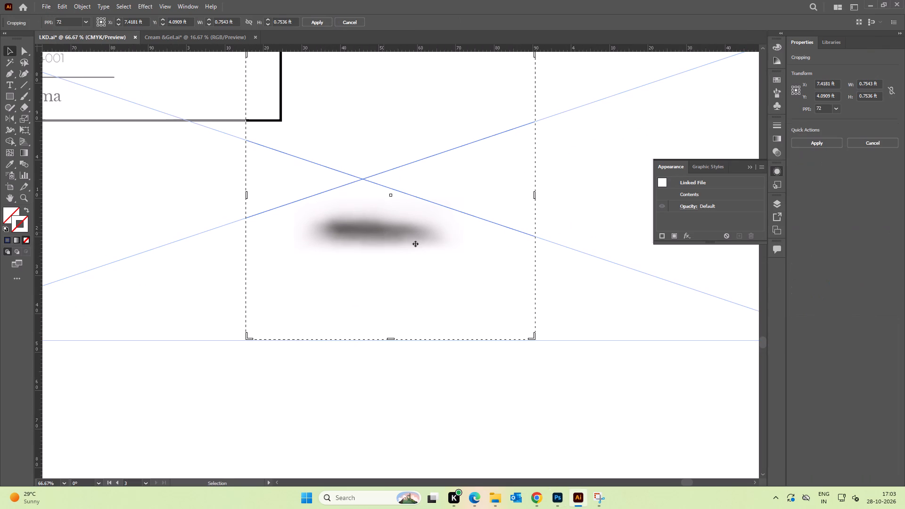
{"action": "key", "text": "space"}
{"action": "left_click_drag", "start_coordinate": [383, 173], "coordinate": [401, 239]}
{"action": "left_click_drag", "start_coordinate": [409, 118], "coordinate": [411, 198]}
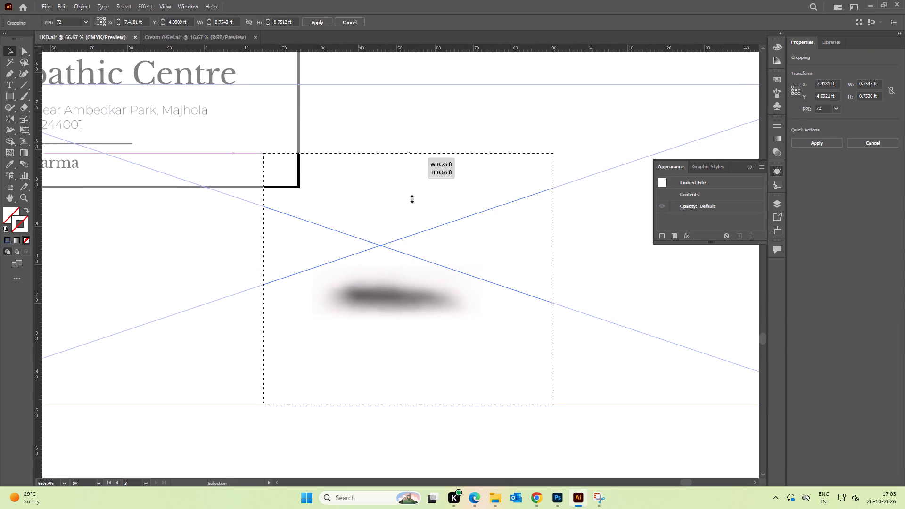
{"action": "left_click_drag", "start_coordinate": [411, 198], "coordinate": [415, 265]}
{"action": "left_click_drag", "start_coordinate": [411, 405], "coordinate": [410, 346]}
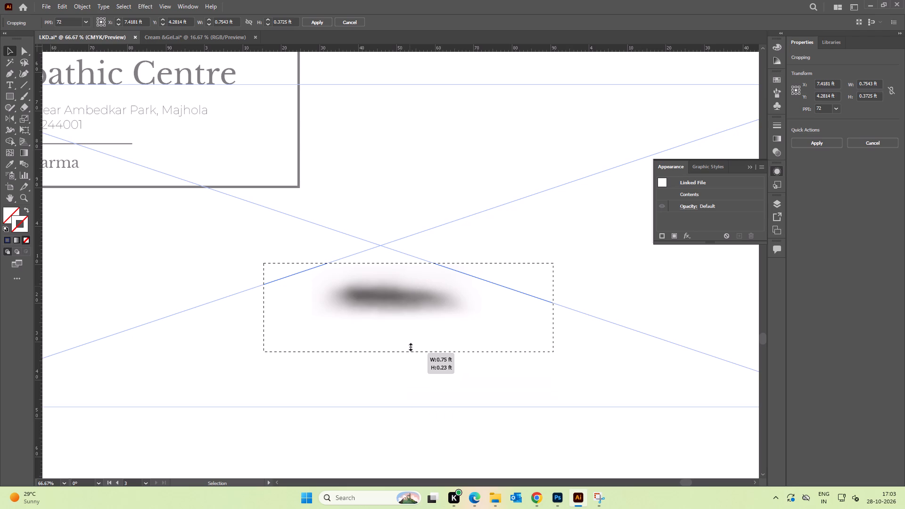
{"action": "left_click_drag", "start_coordinate": [410, 346], "coordinate": [410, 331]}
{"action": "left_click_drag", "start_coordinate": [551, 300], "coordinate": [501, 301]}
{"action": "left_click_drag", "start_coordinate": [261, 297], "coordinate": [277, 299]}
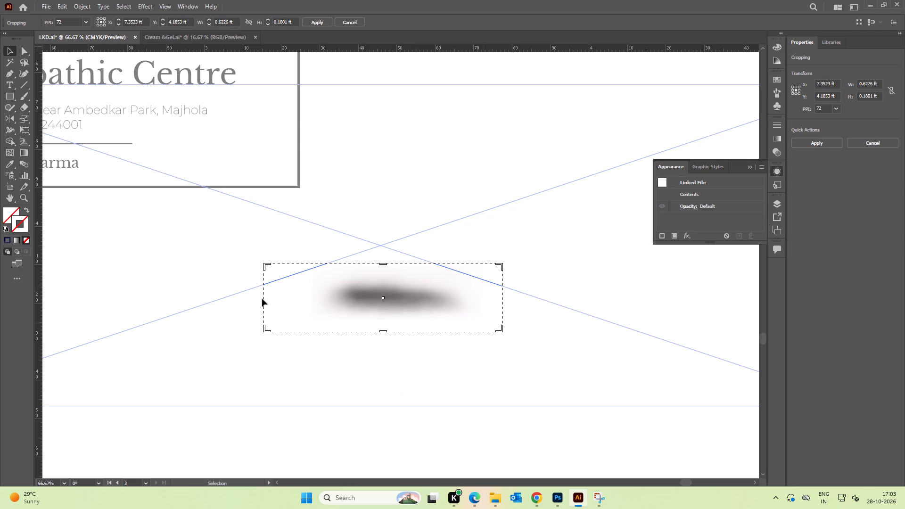
{"action": "left_click_drag", "start_coordinate": [265, 298], "coordinate": [299, 302]}
{"action": "key", "text": "Return"}
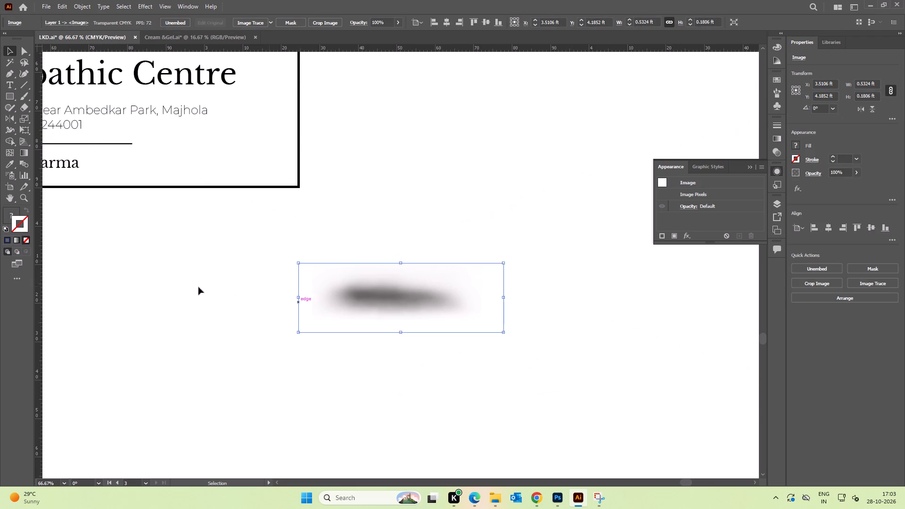
Flatten the cropped shadow vertically to a height of about 0.07 ft.
{"action": "key", "text": "space"}
{"action": "left_click_drag", "start_coordinate": [162, 283], "coordinate": [372, 298]}
{"action": "left_click_drag", "start_coordinate": [610, 277], "coordinate": [612, 321]}
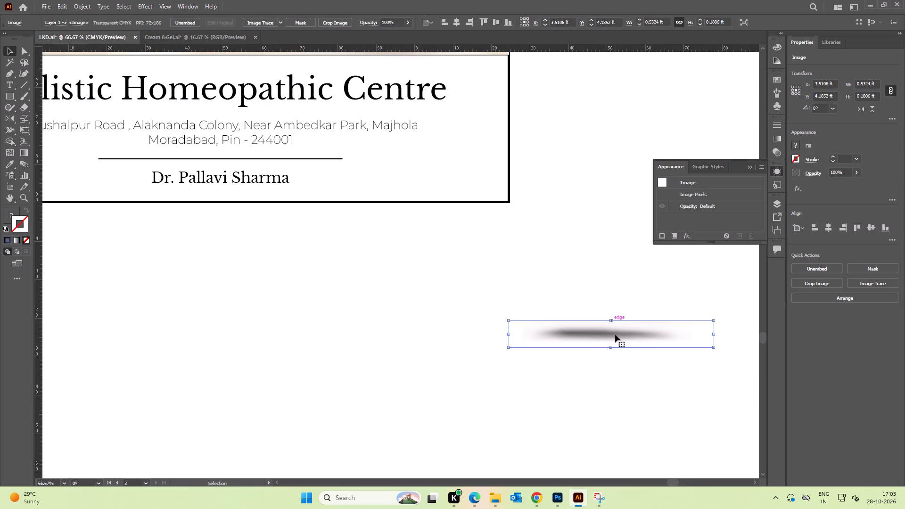
Move the flattened shadow onto the podium beneath the base of the face wash tube.
{"action": "left_click_drag", "start_coordinate": [615, 334], "coordinate": [368, 157]}
{"action": "key", "text": "space"}
{"action": "key", "text": "space"}
{"action": "key", "text": "space"}
{"action": "key", "text": "space"}
{"action": "key", "text": "space"}
{"action": "key", "text": "space"}
{"action": "key", "text": "space"}
{"action": "key", "text": "space"}
{"action": "key", "text": "space"}
{"action": "left_click_drag", "start_coordinate": [374, 158], "coordinate": [403, 371]}
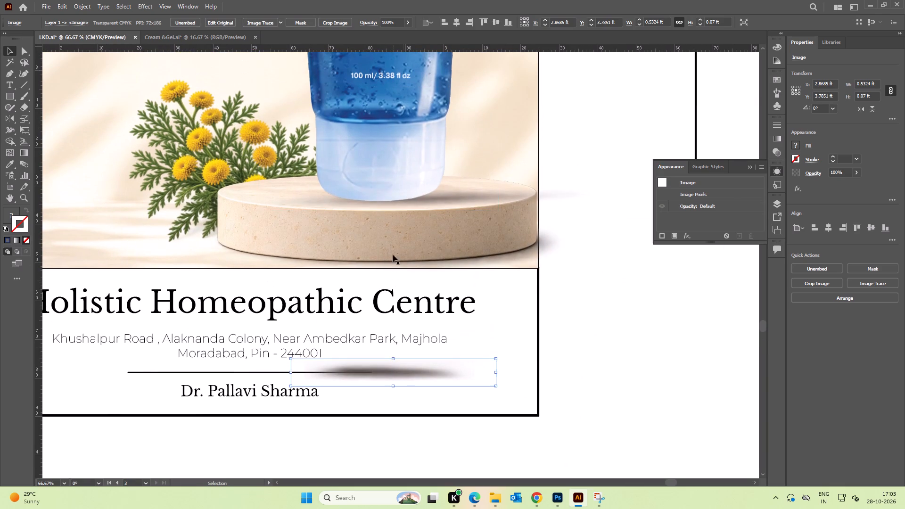
{"action": "left_click_drag", "start_coordinate": [392, 234], "coordinate": [395, 204]}
{"action": "key", "text": "ctrl+z"}
{"action": "left_click_drag", "start_coordinate": [413, 375], "coordinate": [395, 203]}
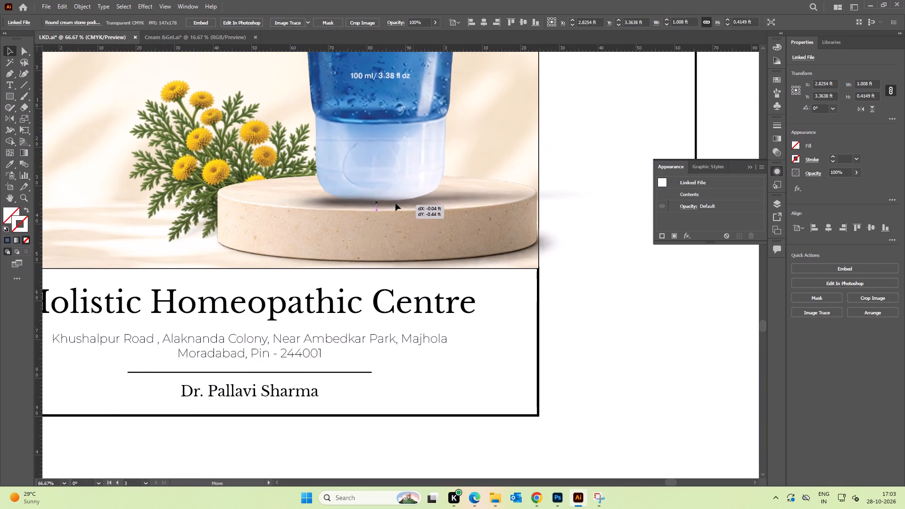
{"action": "left_click_drag", "start_coordinate": [395, 203], "coordinate": [395, 202]}
Bring the face wash tube image in front of its shadow and lock it.
{"action": "scroll", "coordinate": [382, 177], "scroll_direction": "up", "scroll_amount": 2, "text": "alt"}
{"action": "left_click", "coordinate": [389, 119]}
{"action": "key", "text": "ctrl+shift+bracketright"}
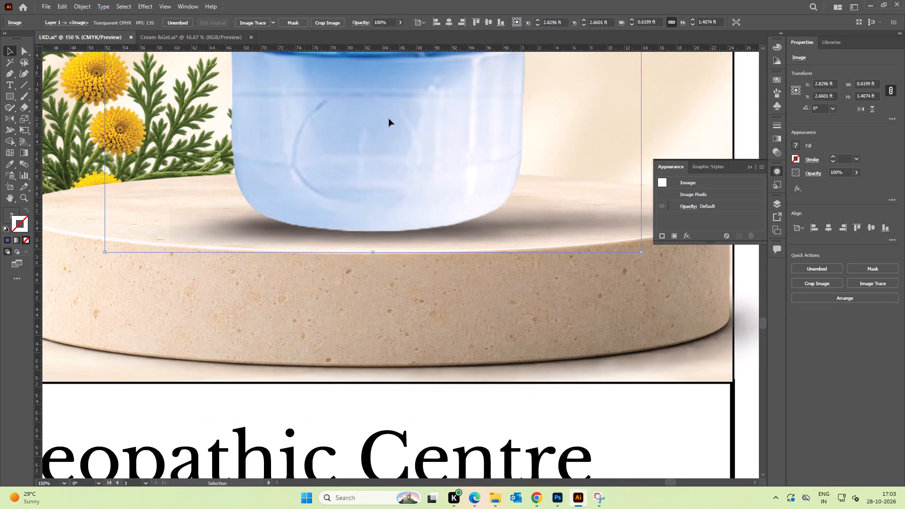
{"action": "scroll", "coordinate": [428, 236], "scroll_direction": "down", "scroll_amount": 3, "text": "alt"}
{"action": "left_click", "coordinate": [590, 270]}
{"action": "key", "text": "space"}
{"action": "left_click_drag", "start_coordinate": [630, 267], "coordinate": [622, 271]}
{"action": "scroll", "coordinate": [321, 244], "scroll_direction": "up", "scroll_amount": 2, "text": "alt"}
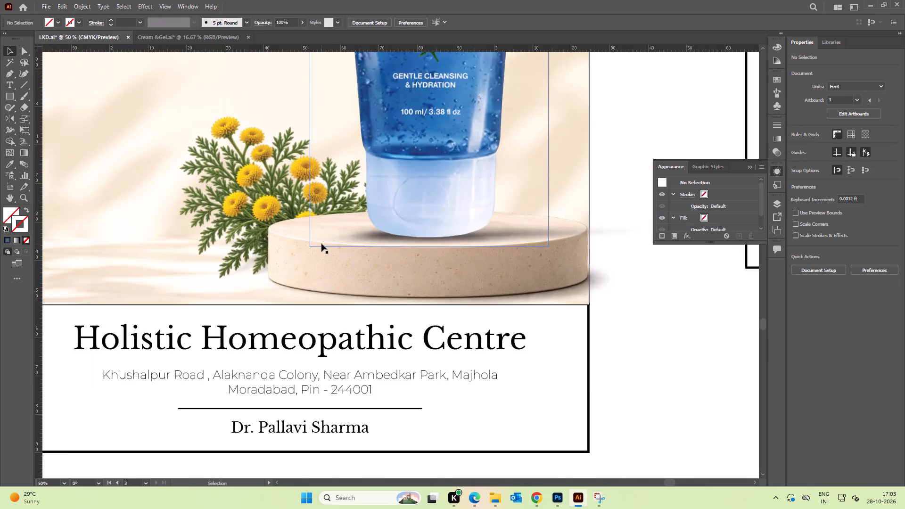
{"action": "scroll", "coordinate": [321, 244], "scroll_direction": "up", "scroll_amount": 1, "text": "alt"}
{"action": "left_click", "coordinate": [511, 179]}
{"action": "key", "text": "ctrl+2"}
Nudge the contact shadow slightly to the right under the tube and rotate it counterclockwise by about 0.8°.
{"action": "key", "text": "space"}
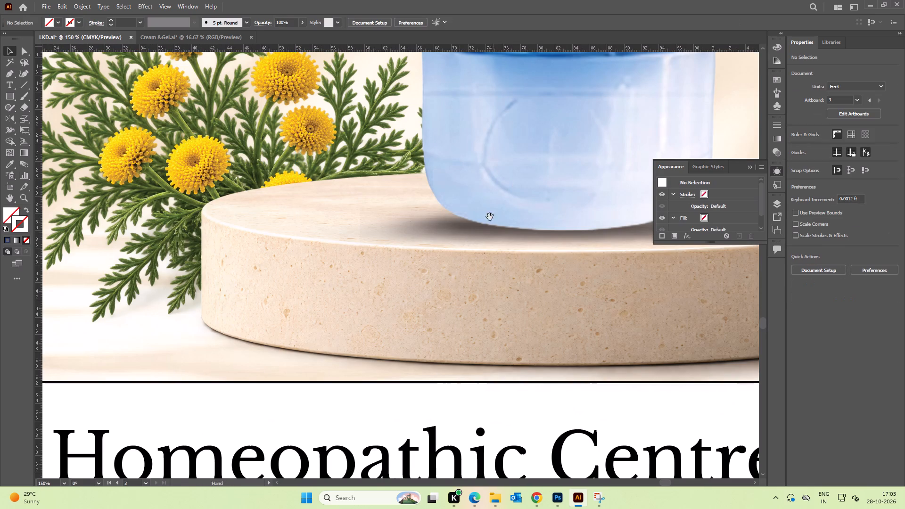
{"action": "left_click_drag", "start_coordinate": [486, 217], "coordinate": [363, 217]}
{"action": "left_click_drag", "start_coordinate": [317, 228], "coordinate": [336, 221]}
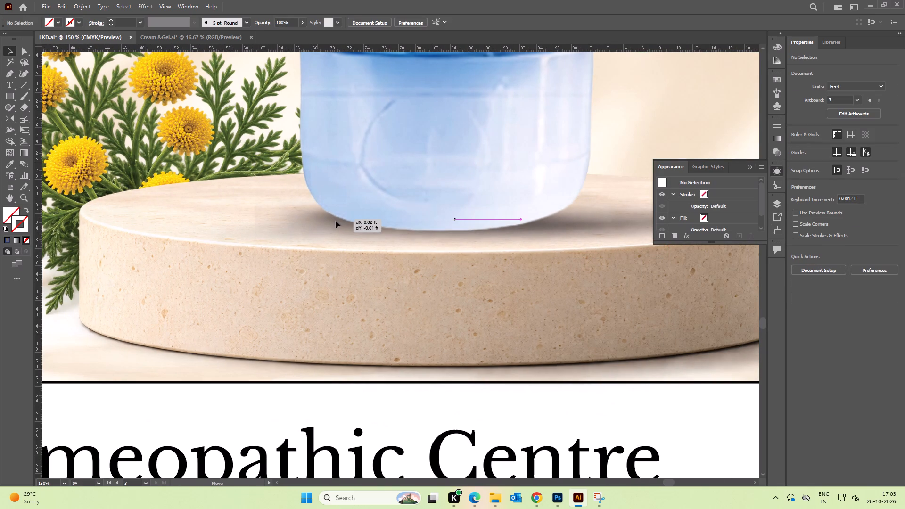
{"action": "left_click_drag", "start_coordinate": [336, 221], "coordinate": [338, 225]}
{"action": "key", "text": "space"}
{"action": "key", "text": "space"}
{"action": "key", "text": "space"}
{"action": "key", "text": "space"}
{"action": "key", "text": "space"}
{"action": "key", "text": "space"}
{"action": "key", "text": "space"}
{"action": "left_click_drag", "start_coordinate": [431, 221], "coordinate": [280, 208]}
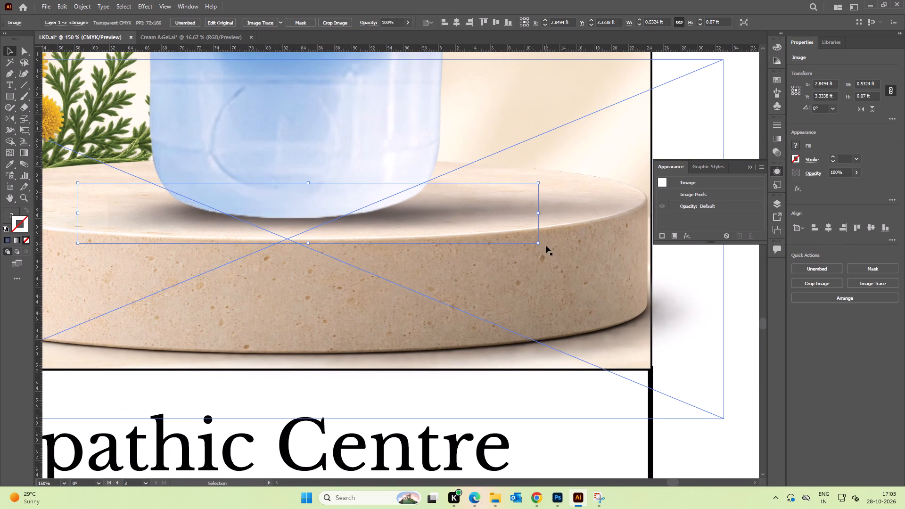
{"action": "left_click", "coordinate": [542, 246]}
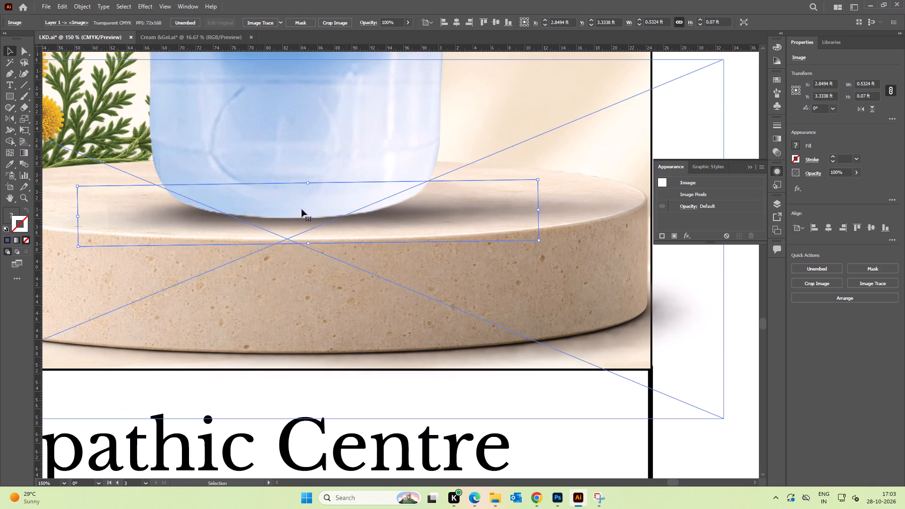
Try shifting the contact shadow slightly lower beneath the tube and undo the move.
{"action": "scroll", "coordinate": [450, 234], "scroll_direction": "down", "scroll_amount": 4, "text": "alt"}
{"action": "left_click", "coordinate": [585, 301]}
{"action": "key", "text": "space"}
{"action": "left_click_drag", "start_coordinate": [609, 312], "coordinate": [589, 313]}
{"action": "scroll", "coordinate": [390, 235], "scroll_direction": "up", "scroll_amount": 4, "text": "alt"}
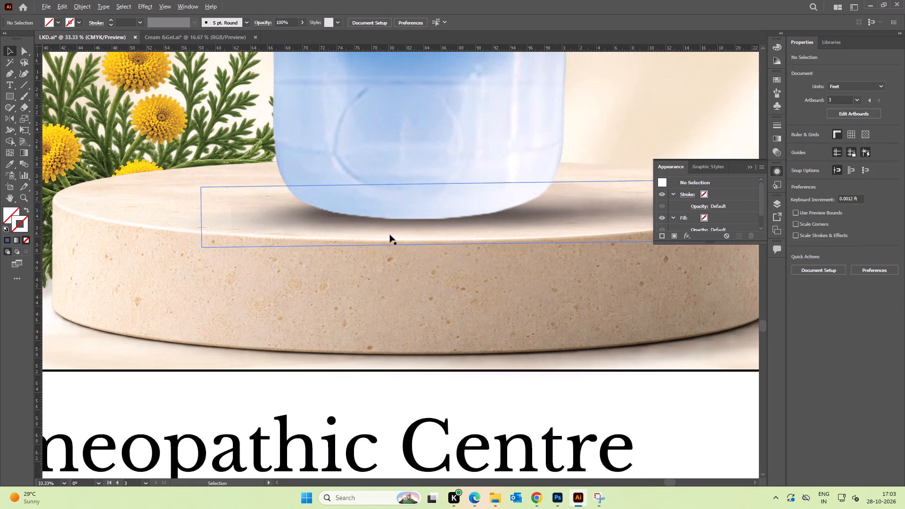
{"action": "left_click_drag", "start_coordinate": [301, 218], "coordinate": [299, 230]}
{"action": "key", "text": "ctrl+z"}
Move the contact shadow off the podium onto the blank canvas beside the banner.
{"action": "key", "text": "space"}
{"action": "left_click_drag", "start_coordinate": [541, 219], "coordinate": [488, 219]}
{"action": "scroll", "coordinate": [480, 213], "scroll_direction": "down", "scroll_amount": 4, "text": "alt"}
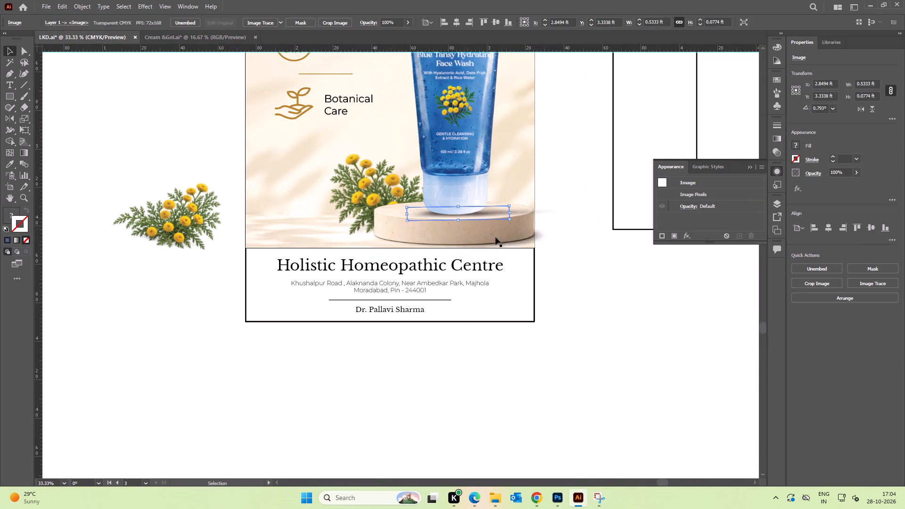
{"action": "left_click", "coordinate": [615, 272]}
{"action": "key", "text": "space"}
{"action": "left_click_drag", "start_coordinate": [601, 272], "coordinate": [571, 278]}
{"action": "left_click_drag", "start_coordinate": [400, 218], "coordinate": [574, 299]}
Examine the isolated shadow's softness and remaining edges against the blank canvas.
{"action": "key", "text": "space"}
{"action": "left_click_drag", "start_coordinate": [668, 321], "coordinate": [477, 281]}
{"action": "left_click", "coordinate": [500, 287]}
{"action": "scroll", "coordinate": [389, 279], "scroll_direction": "up", "scroll_amount": 2, "text": "alt"}
{"action": "key", "text": "space"}
{"action": "left_click_drag", "start_coordinate": [502, 262], "coordinate": [491, 262]}
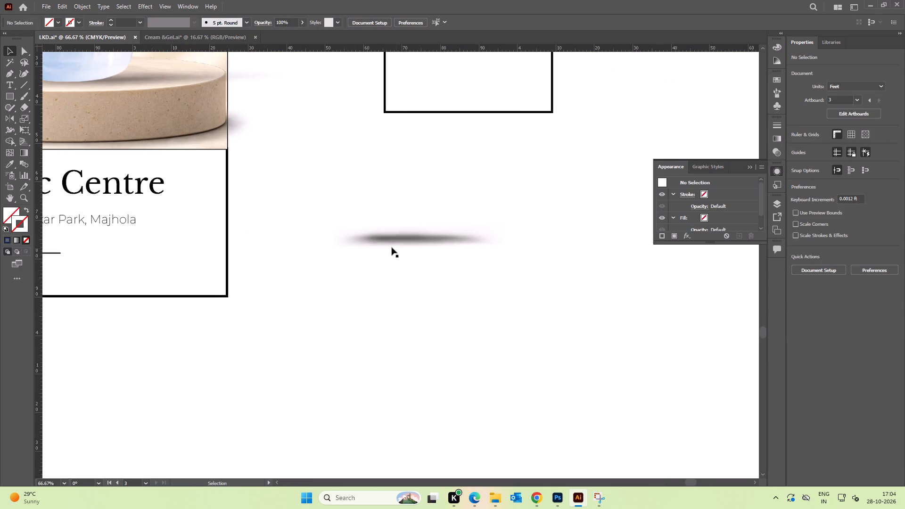
{"action": "scroll", "coordinate": [392, 247], "scroll_direction": "up", "scroll_amount": 2, "text": "alt"}
{"action": "key", "text": "space"}
{"action": "left_click_drag", "start_coordinate": [480, 229], "coordinate": [416, 229]}
{"action": "left_click", "coordinate": [411, 231]}
{"action": "left_click", "coordinate": [446, 318]}
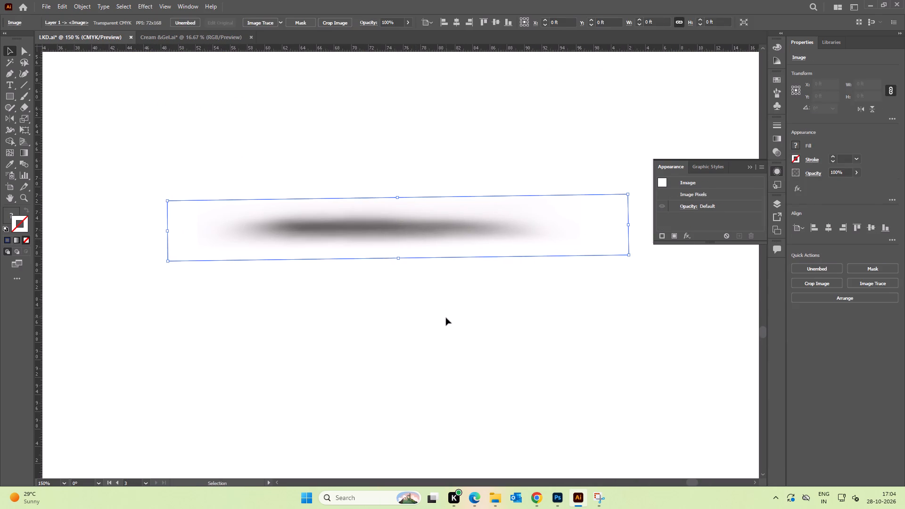
{"action": "scroll", "coordinate": [440, 312], "scroll_direction": "down", "scroll_amount": 1, "text": "alt"}
{"action": "key", "text": "space"}
{"action": "left_click_drag", "start_coordinate": [520, 334], "coordinate": [504, 332]}
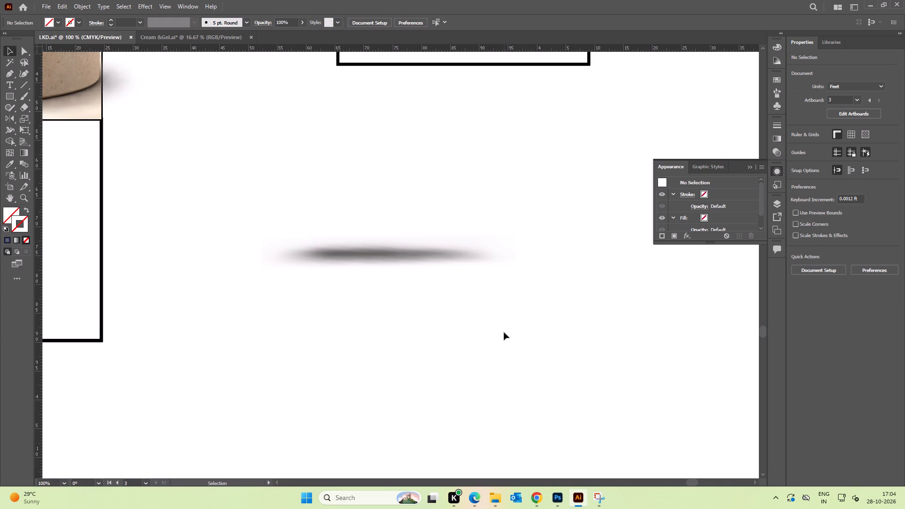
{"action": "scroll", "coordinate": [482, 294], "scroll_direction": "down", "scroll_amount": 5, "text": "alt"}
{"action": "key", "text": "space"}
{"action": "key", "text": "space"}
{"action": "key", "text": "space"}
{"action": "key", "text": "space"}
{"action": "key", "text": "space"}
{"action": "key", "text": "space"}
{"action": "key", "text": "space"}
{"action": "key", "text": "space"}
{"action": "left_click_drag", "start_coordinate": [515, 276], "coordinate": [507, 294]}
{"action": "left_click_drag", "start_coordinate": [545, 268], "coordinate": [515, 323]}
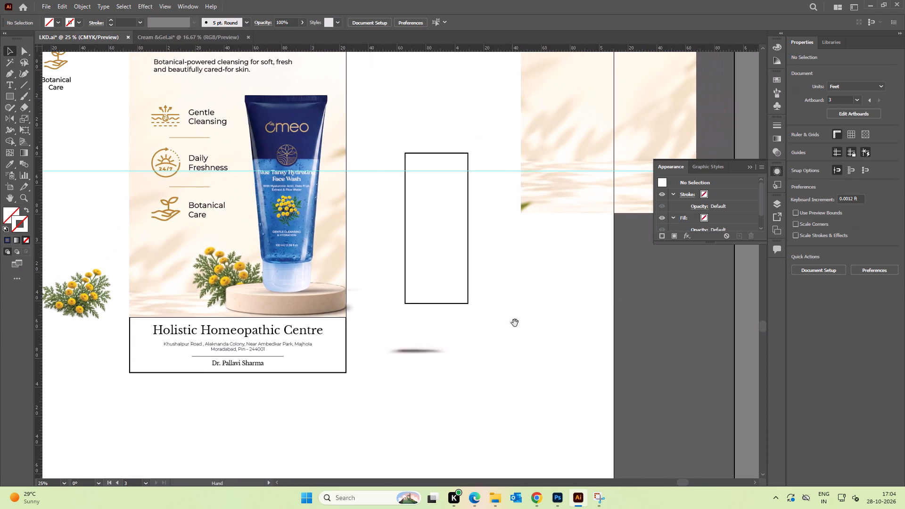
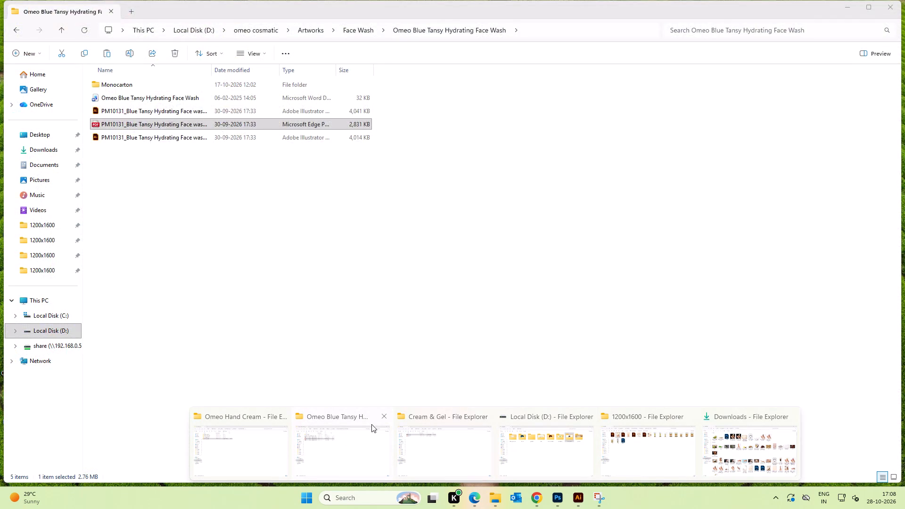
{"action": "left_click", "coordinate": [383, 417]}
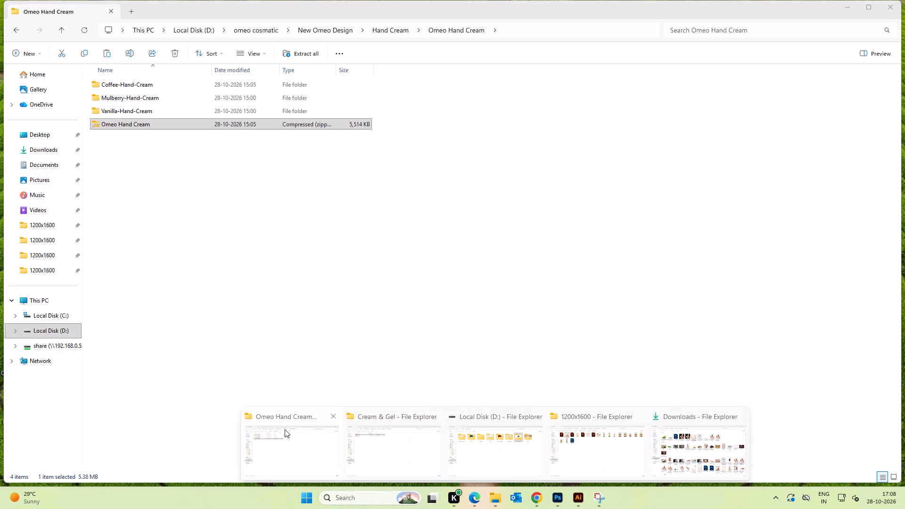
{"action": "left_click", "coordinate": [336, 419]}
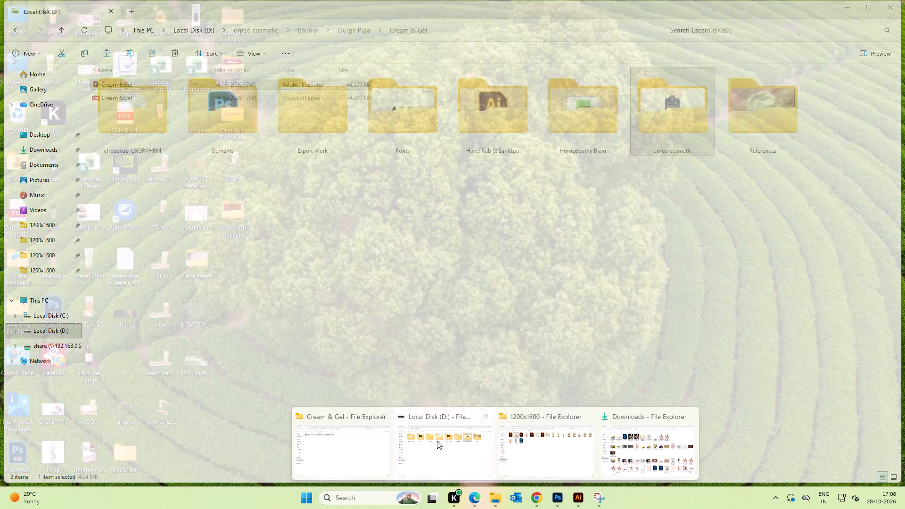
Switch to Illustrator and examine the face gel and face wash banner layouts in LKD.ai.
{"action": "left_click", "coordinate": [580, 493]}
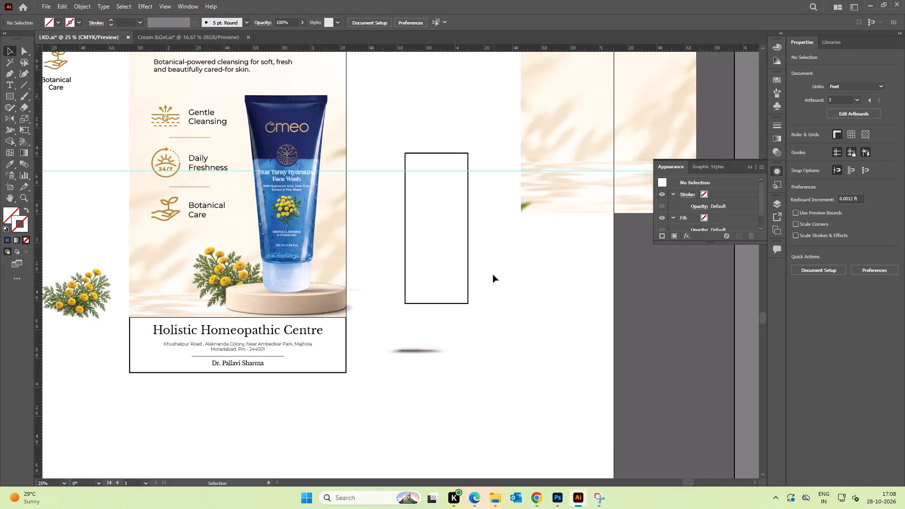
{"action": "scroll", "coordinate": [493, 275], "scroll_direction": "down", "scroll_amount": 3, "text": "alt"}
{"action": "key", "text": "space"}
{"action": "left_click_drag", "start_coordinate": [492, 277], "coordinate": [478, 280]}
{"action": "scroll", "coordinate": [282, 293], "scroll_direction": "up", "scroll_amount": 3, "text": "alt"}
{"action": "key", "text": "space"}
{"action": "left_click_drag", "start_coordinate": [262, 299], "coordinate": [271, 298]}
{"action": "scroll", "coordinate": [283, 296], "scroll_direction": "down", "scroll_amount": 2, "text": "alt"}
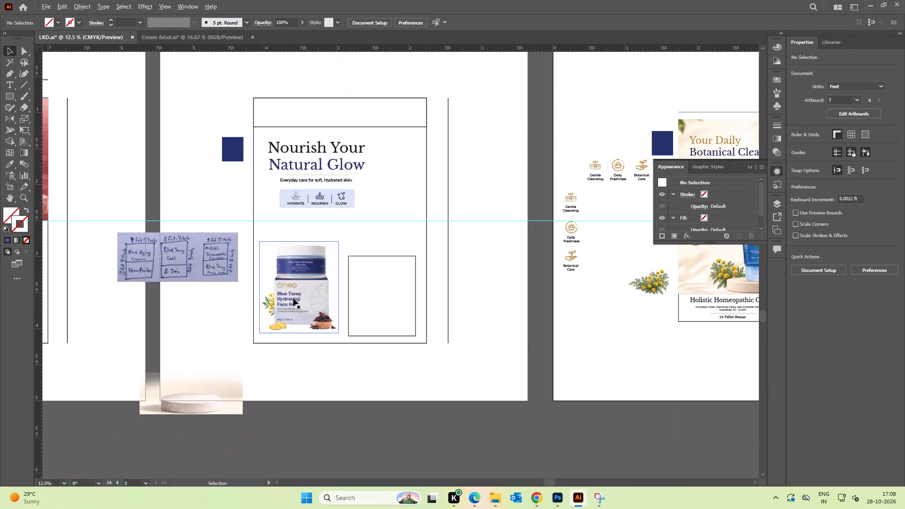
{"action": "key", "text": "space"}
{"action": "left_click_drag", "start_coordinate": [486, 289], "coordinate": [497, 296]}
{"action": "left_click", "coordinate": [497, 296]}
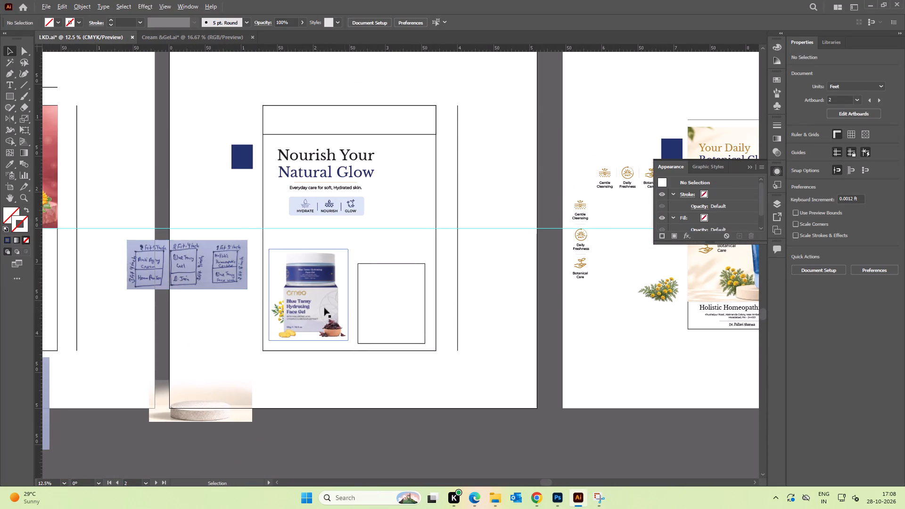
{"action": "key", "text": "space"}
{"action": "key", "text": "space"}
{"action": "key", "text": "space"}
{"action": "key", "text": "space"}
{"action": "key", "text": "space"}
{"action": "key", "text": "space"}
{"action": "key", "text": "space"}
{"action": "key", "text": "space"}
{"action": "key", "text": "space"}
{"action": "key", "text": "space"}
{"action": "key", "text": "space"}
{"action": "key", "text": "space"}
{"action": "key", "text": "space"}
{"action": "key", "text": "space"}
{"action": "key", "text": "space"}
{"action": "key", "text": "space"}
{"action": "key", "text": "space"}
{"action": "key", "text": "space"}
{"action": "key", "text": "space"}
{"action": "key", "text": "space"}
{"action": "left_click_drag", "start_coordinate": [408, 312], "coordinate": [296, 305]}
{"action": "left_click_drag", "start_coordinate": [527, 283], "coordinate": [416, 294]}
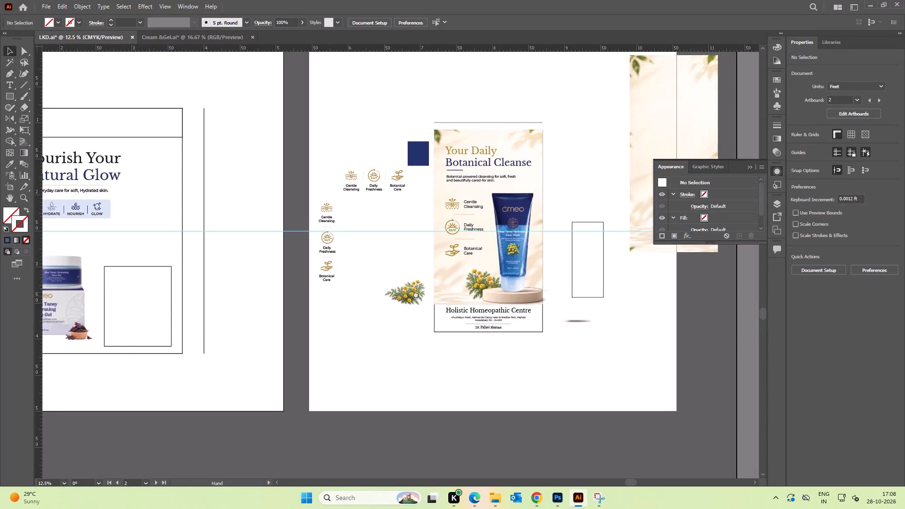
{"action": "left_click_drag", "start_coordinate": [416, 294], "coordinate": [467, 294]}
{"action": "left_click_drag", "start_coordinate": [477, 306], "coordinate": [327, 303]}
{"action": "scroll", "coordinate": [434, 297], "scroll_direction": "up", "scroll_amount": 2, "text": "alt"}
{"action": "key", "text": "space"}
{"action": "left_click_drag", "start_coordinate": [519, 283], "coordinate": [448, 285]}
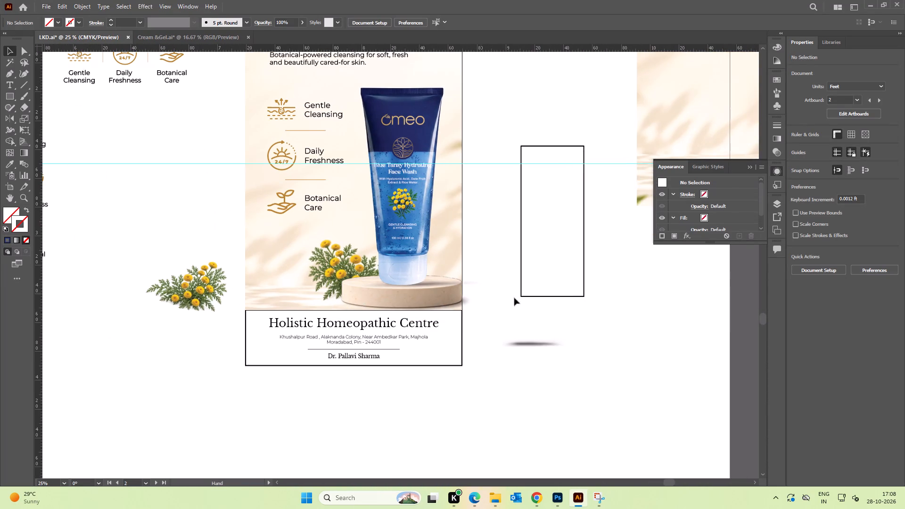
{"action": "left_click", "coordinate": [620, 317]}
{"action": "scroll", "coordinate": [487, 327], "scroll_direction": "up", "scroll_amount": 3, "text": "alt"}
{"action": "key", "text": "space"}
{"action": "left_click_drag", "start_coordinate": [529, 302], "coordinate": [594, 326]}
{"action": "scroll", "coordinate": [543, 270], "scroll_direction": "down", "scroll_amount": 2, "text": "alt"}
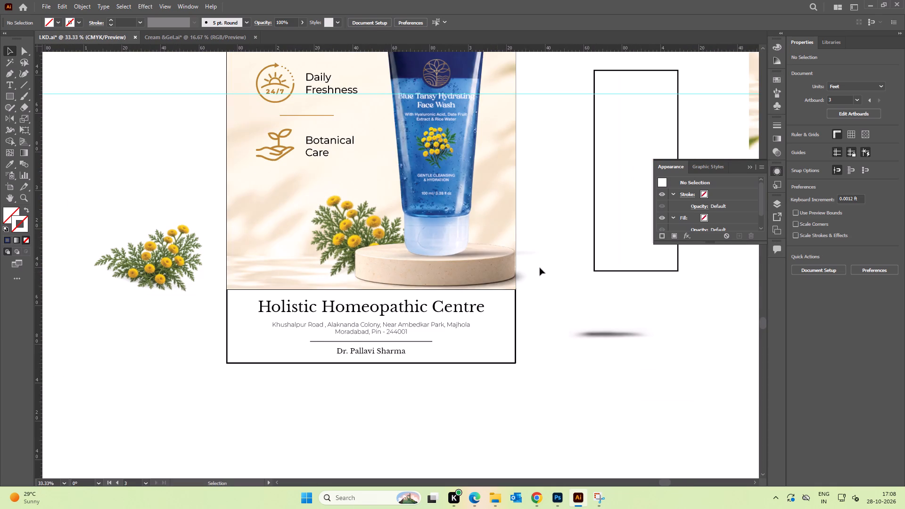
Capture a screen snip of the face wash tube's cap where it stands on the podium.
{"action": "left_click", "coordinate": [431, 170]}
{"action": "key", "text": "space"}
{"action": "left_click_drag", "start_coordinate": [436, 182], "coordinate": [357, 201]}
{"action": "left_click", "coordinate": [356, 180]}
{"action": "key", "text": "space"}
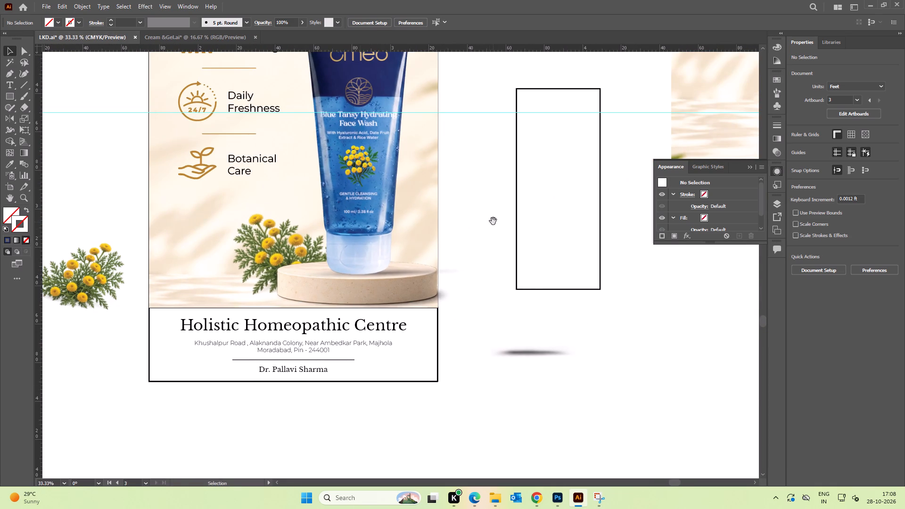
{"action": "left_click_drag", "start_coordinate": [493, 222], "coordinate": [490, 292]}
{"action": "scroll", "coordinate": [470, 272], "scroll_direction": "down", "scroll_amount": 1, "text": "alt"}
{"action": "key", "text": "space"}
{"action": "left_click_drag", "start_coordinate": [488, 307], "coordinate": [462, 248]}
{"action": "scroll", "coordinate": [383, 272], "scroll_direction": "up", "scroll_amount": 4, "text": "alt"}
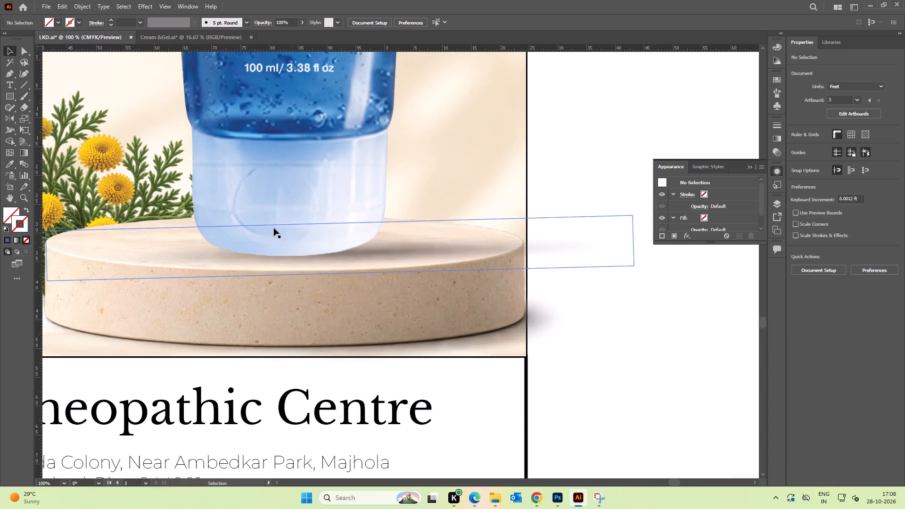
{"action": "key", "text": "space"}
{"action": "left_click_drag", "start_coordinate": [269, 226], "coordinate": [321, 228]}
{"action": "left_click", "coordinate": [636, 111]}
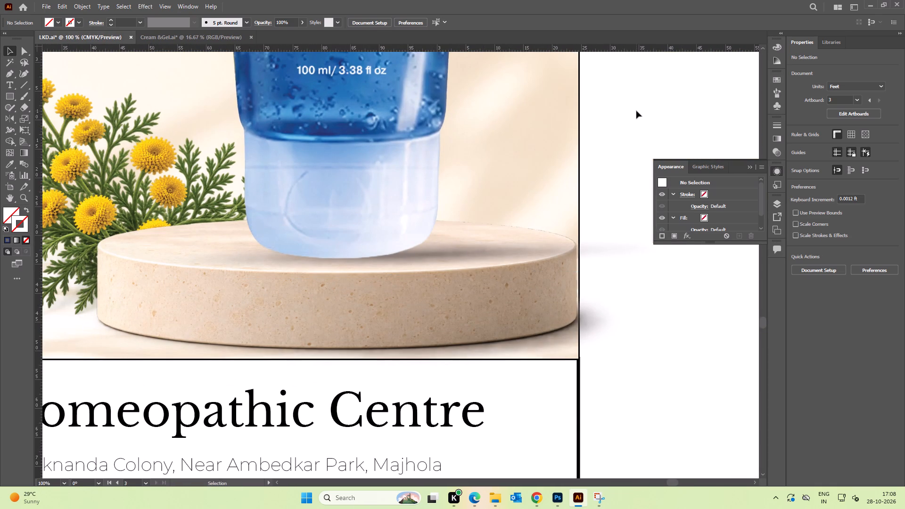
{"action": "key", "text": "shift+super+s"}
{"action": "left_click_drag", "start_coordinate": [229, 115], "coordinate": [350, 222]}
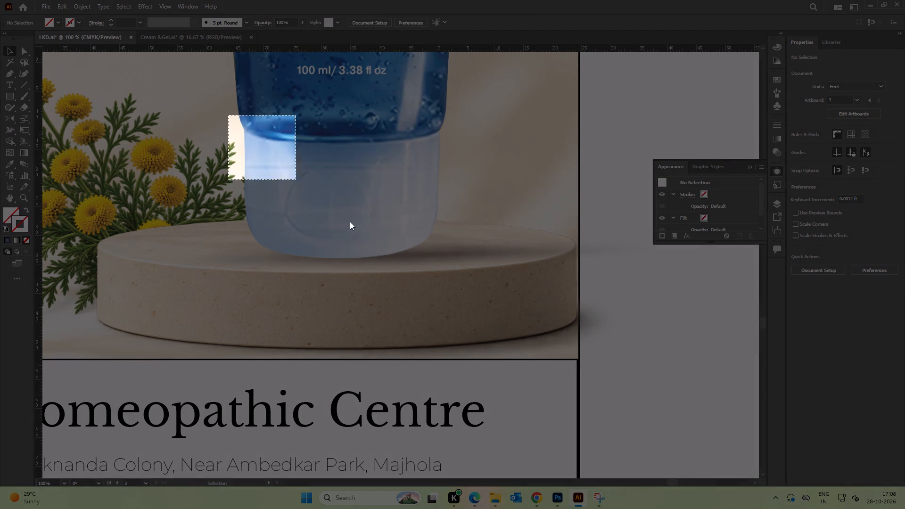
{"action": "left_click_drag", "start_coordinate": [350, 222], "coordinate": [459, 269]}
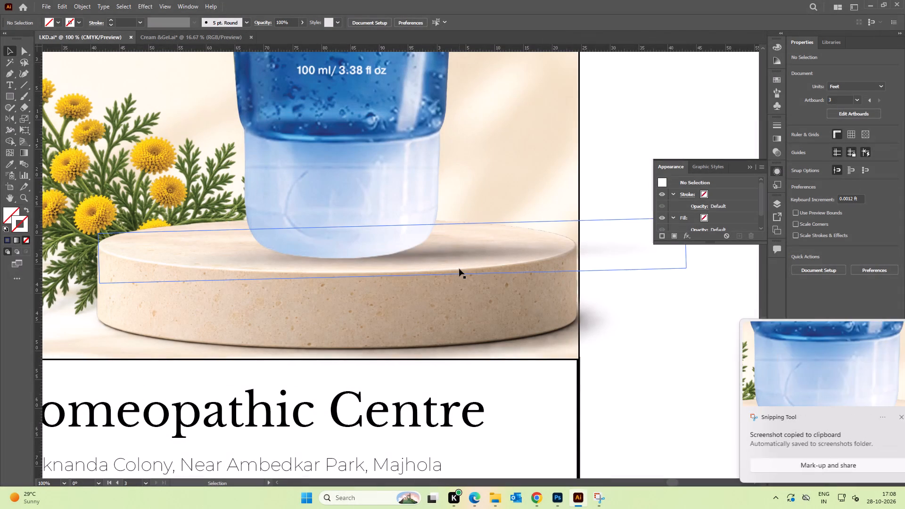
{"action": "left_click", "coordinate": [884, 414]}
Unlock all locked objects in the LKD.ai artwork.
{"action": "scroll", "coordinate": [638, 309], "scroll_direction": "down", "scroll_amount": 3, "text": "alt"}
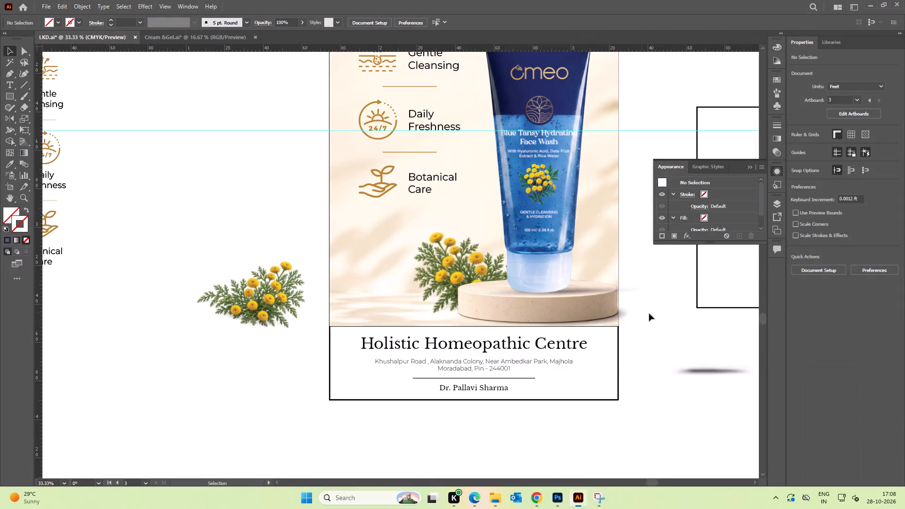
{"action": "key", "text": "space"}
{"action": "left_click_drag", "start_coordinate": [656, 311], "coordinate": [426, 358]}
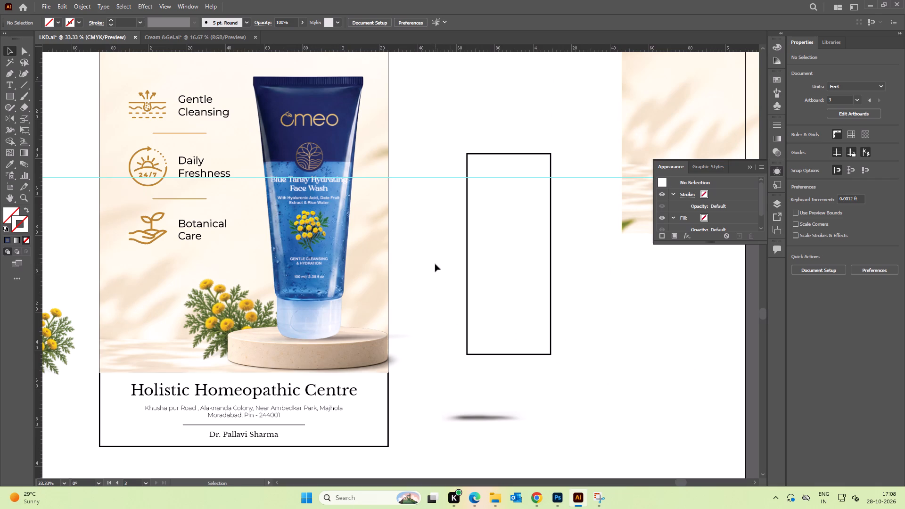
{"action": "key", "text": "ctrl+alt+2"}
{"action": "left_click", "coordinate": [449, 132]}
Switch to Photoshop's Untitled-1 document and hide every layer and group except the Background.
{"action": "left_click", "coordinate": [559, 508]}
{"action": "scroll", "coordinate": [389, 177], "scroll_direction": "down", "scroll_amount": 5, "text": "alt"}
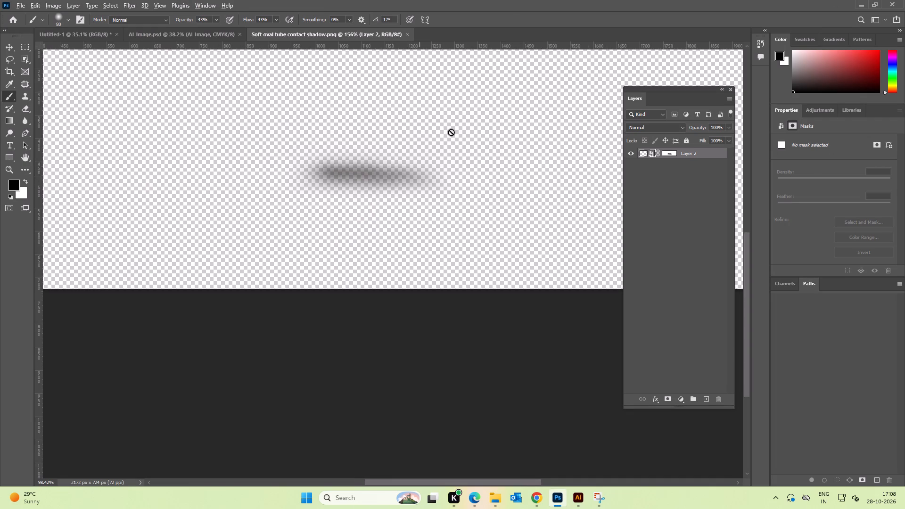
{"action": "key", "text": "space"}
{"action": "key", "text": "space"}
{"action": "left_click_drag", "start_coordinate": [452, 133], "coordinate": [438, 296]}
{"action": "scroll", "coordinate": [425, 239], "scroll_direction": "down", "scroll_amount": 5, "text": "alt"}
{"action": "left_click", "coordinate": [207, 34]}
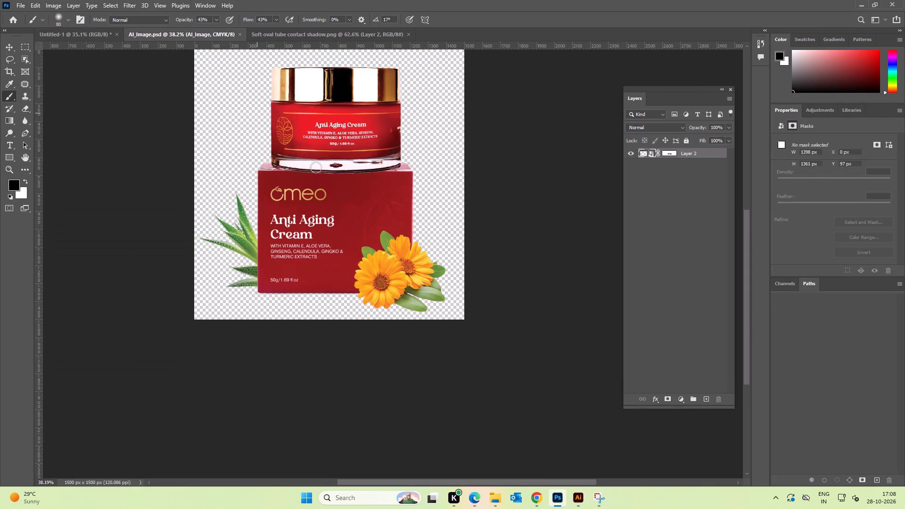
{"action": "left_click", "coordinate": [73, 36]}
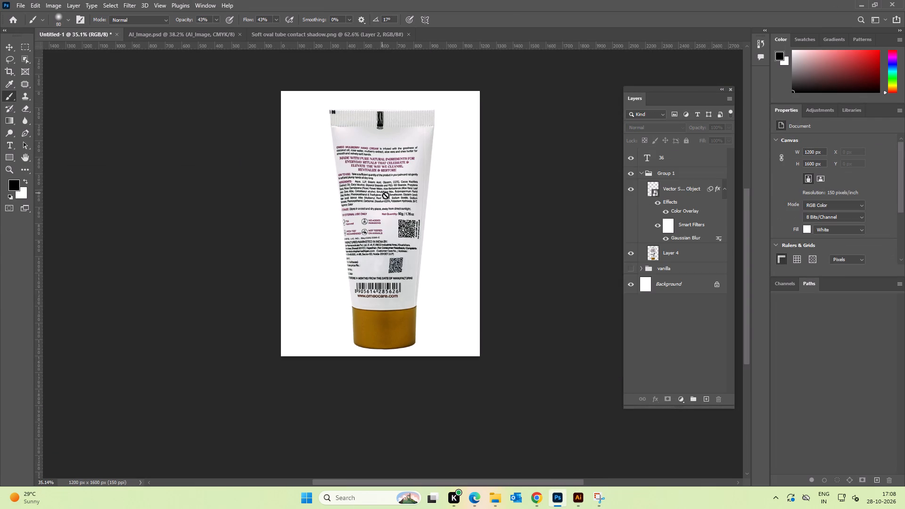
{"action": "left_click_drag", "start_coordinate": [628, 157], "coordinate": [629, 266]}
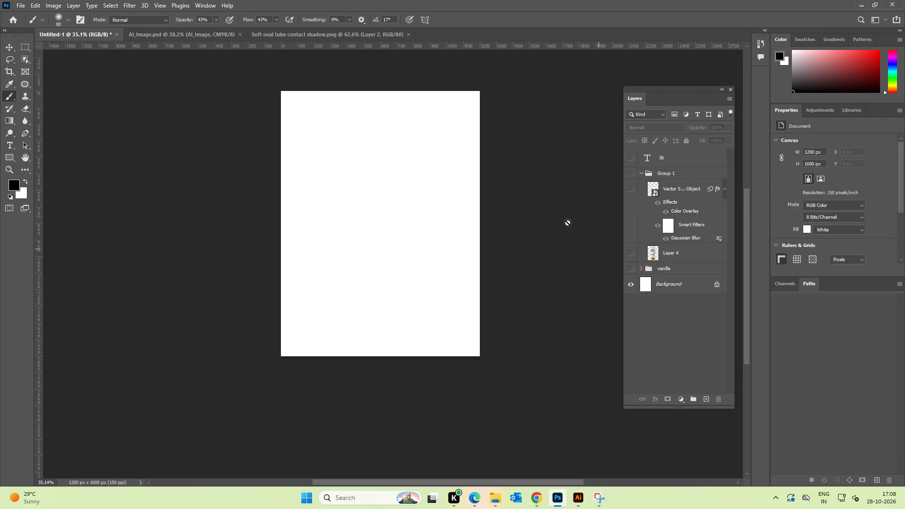
Transfer the face wash tube image from Illustrator's LKD.ai into Photoshop's Untitled-1 document and place it on the canvas.
{"action": "key", "text": "alt+Tab"}
{"action": "left_click_drag", "start_coordinate": [311, 215], "coordinate": [546, 459]}
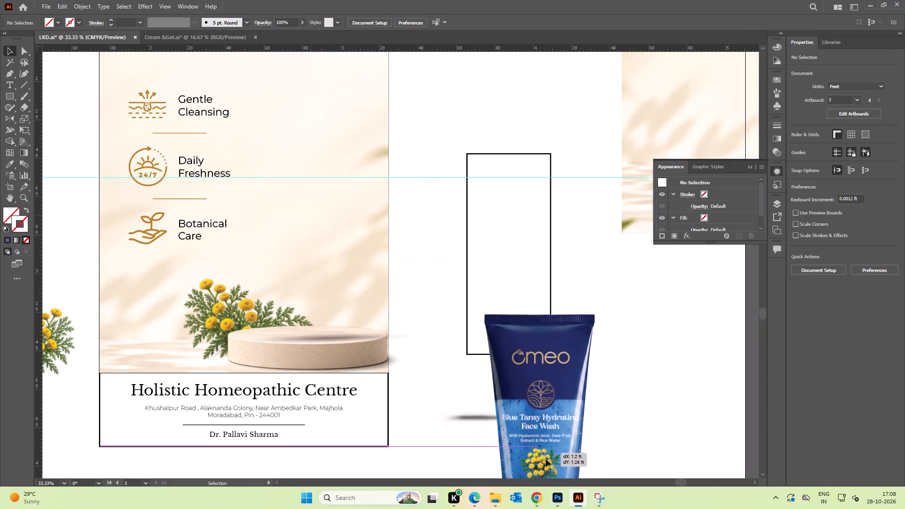
{"action": "left_click_drag", "start_coordinate": [546, 459], "coordinate": [393, 238]}
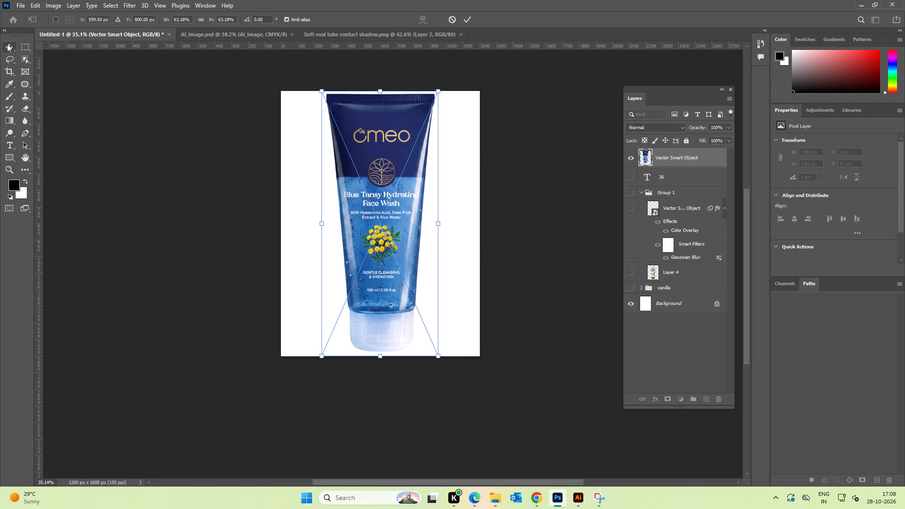
{"action": "left_click", "coordinate": [467, 20]}
Undo the last change in Illustrator's LKD.ai and return to Photoshop.
{"action": "key", "text": "alt+Tab"}
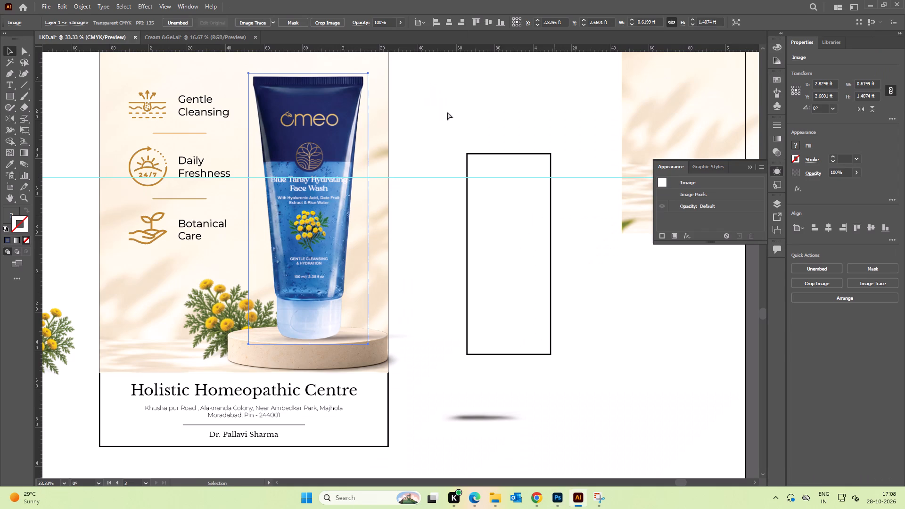
{"action": "key", "text": "ctrl+z"}
{"action": "left_click", "coordinate": [458, 126]}
{"action": "left_click", "coordinate": [327, 164]}
{"action": "key", "text": "alt+Tab"}
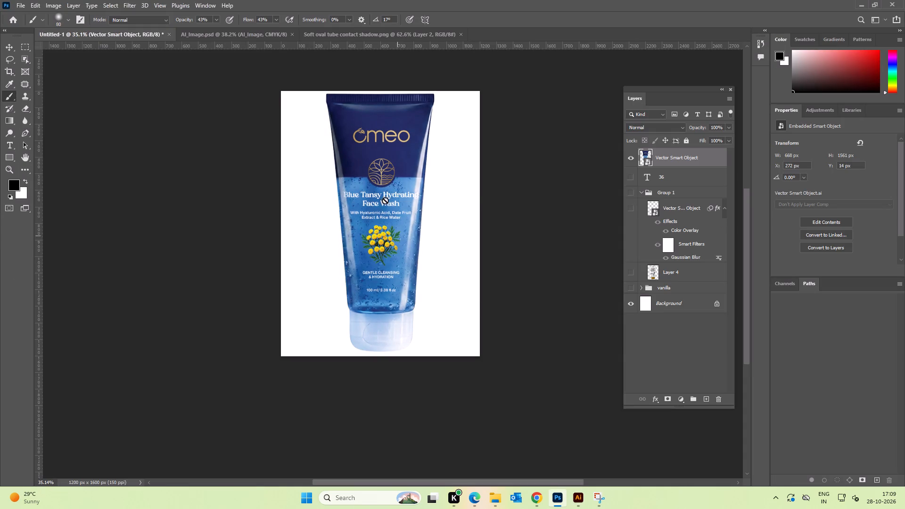
Rasterize the placed tube's Vector Smart Object layer.
{"action": "left_click", "coordinate": [385, 200]}
{"action": "left_click", "coordinate": [445, 192]}
{"action": "left_click", "coordinate": [547, 205]}
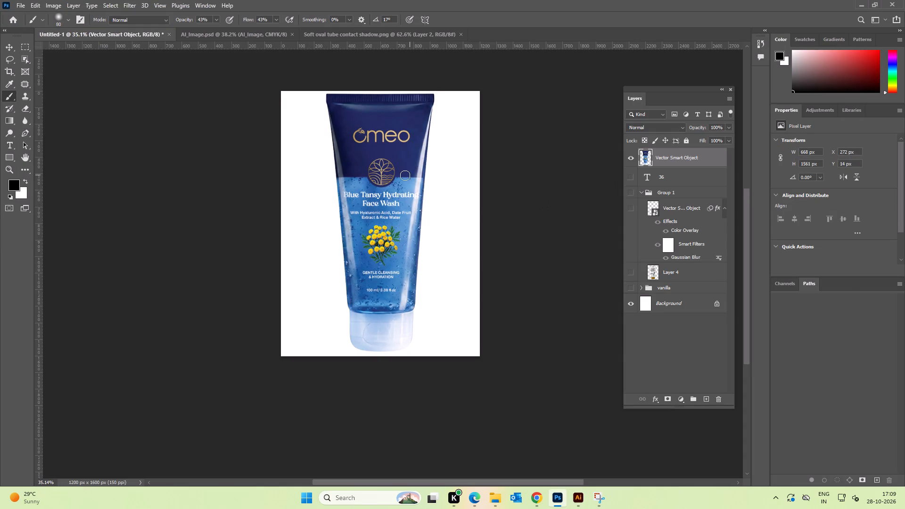
Scale the tube layer to about 82% and reposition it with white space around it on the canvas.
{"action": "key", "text": "v"}
{"action": "left_click", "coordinate": [322, 157]}
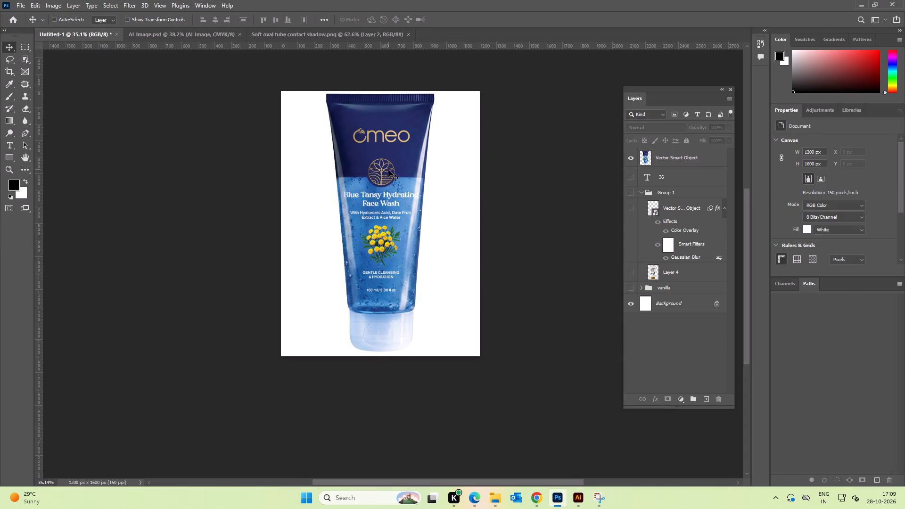
{"action": "key", "text": "ctrl+r"}
{"action": "key", "text": "ctrl+r"}
{"action": "key", "text": "ctrl+t"}
{"action": "left_click", "coordinate": [410, 186]}
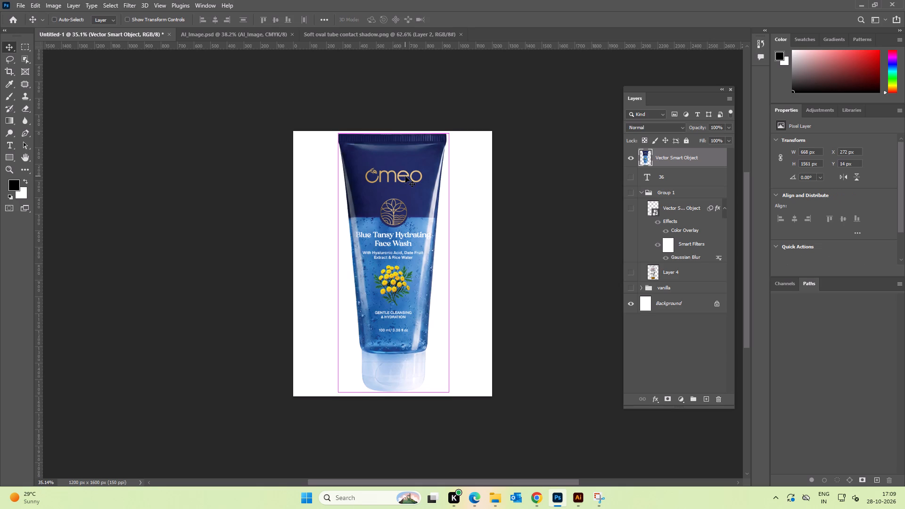
{"action": "key", "text": "ctrl+t"}
{"action": "left_click_drag", "start_coordinate": [394, 134], "coordinate": [397, 181], "text": "shift"}
{"action": "left_click_drag", "start_coordinate": [400, 240], "coordinate": [396, 205]}
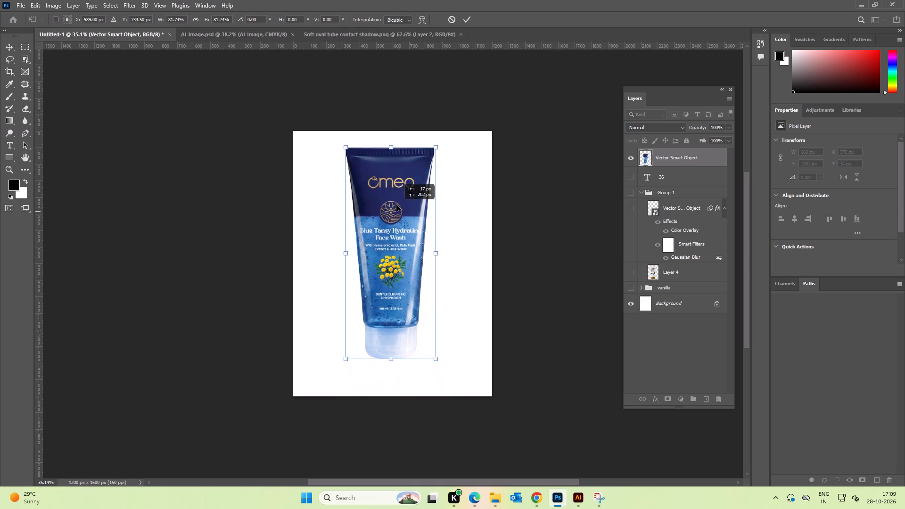
{"action": "left_click_drag", "start_coordinate": [396, 205], "coordinate": [396, 204]}
{"action": "left_click", "coordinate": [465, 22]}
Add a new blank layer directly beneath the tube layer.
{"action": "scroll", "coordinate": [409, 337], "scroll_direction": "up", "scroll_amount": 13, "text": "alt"}
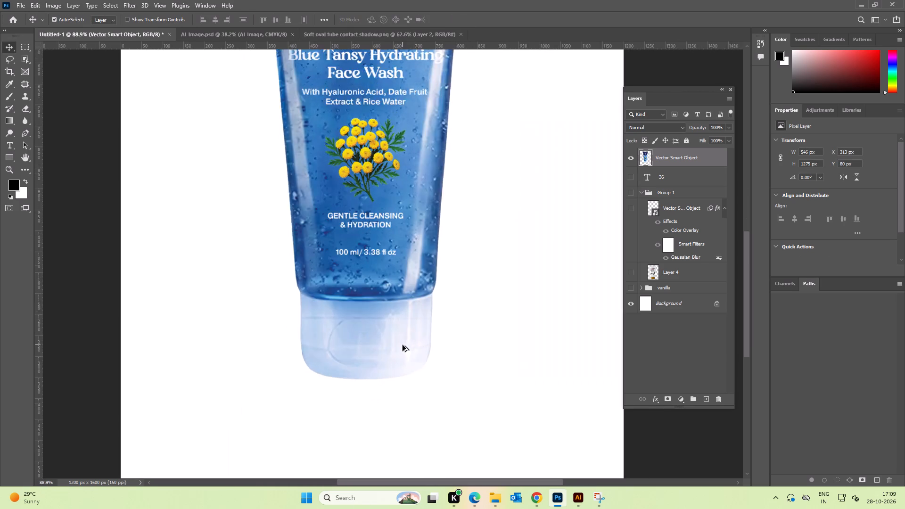
{"action": "scroll", "coordinate": [403, 345], "scroll_direction": "up", "scroll_amount": 2, "text": "alt"}
{"action": "key", "text": "space"}
{"action": "key", "text": "space"}
{"action": "key", "text": "space"}
{"action": "left_click_drag", "start_coordinate": [365, 387], "coordinate": [411, 302]}
{"action": "key", "text": "space"}
{"action": "key", "text": "space"}
{"action": "left_click_drag", "start_coordinate": [446, 280], "coordinate": [440, 279]}
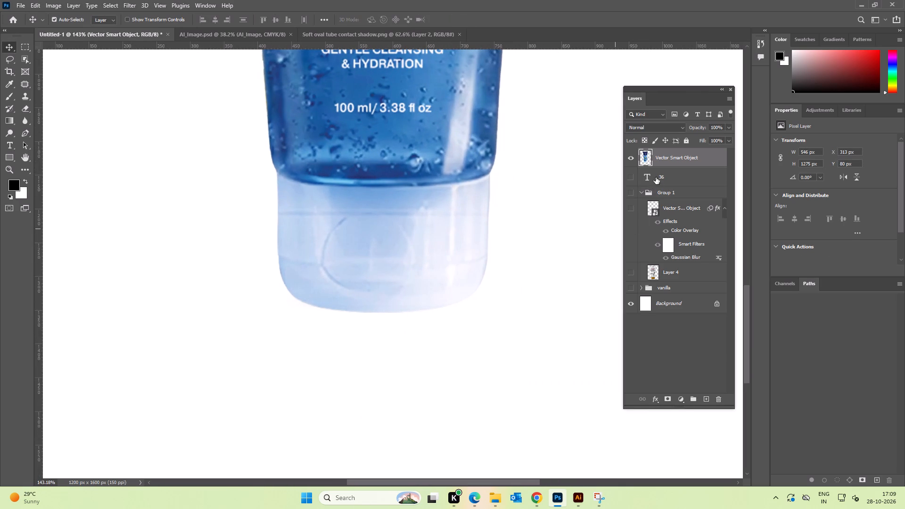
{"action": "left_click", "coordinate": [656, 177]}
{"action": "key", "text": "ctrl+b"}
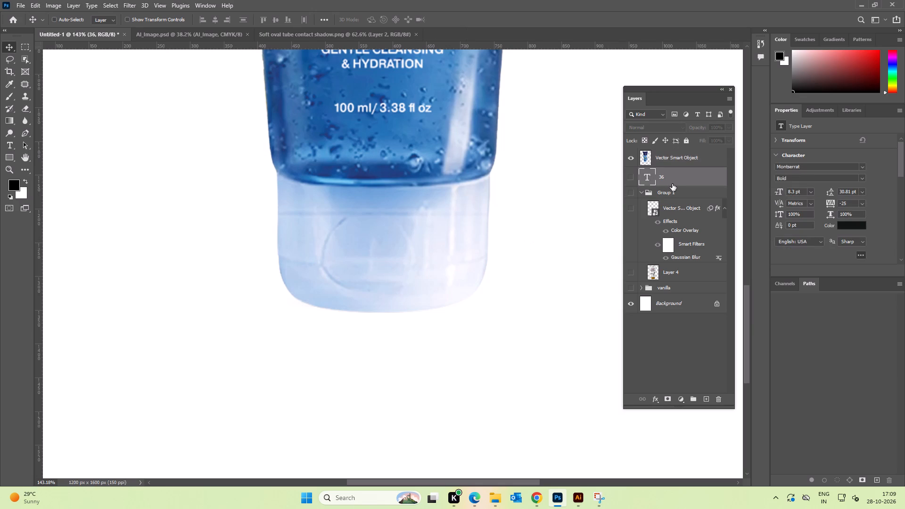
{"action": "left_click", "coordinate": [703, 401]}
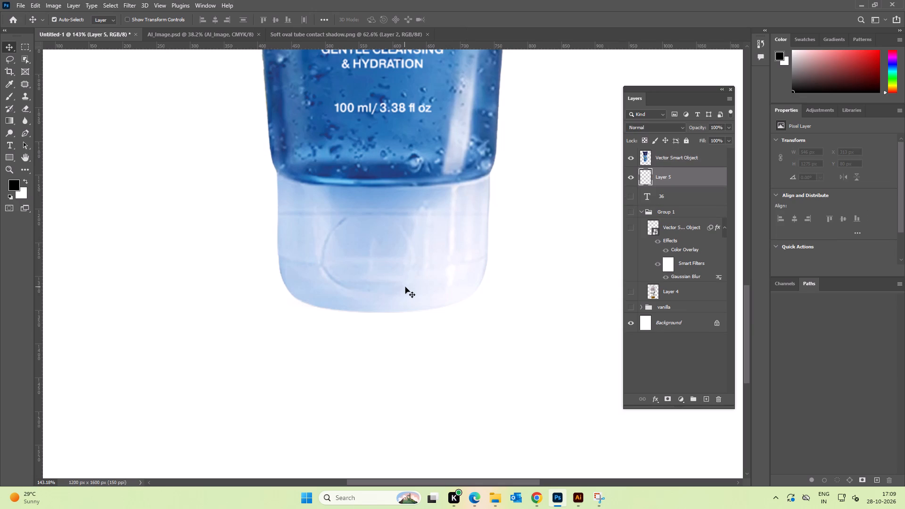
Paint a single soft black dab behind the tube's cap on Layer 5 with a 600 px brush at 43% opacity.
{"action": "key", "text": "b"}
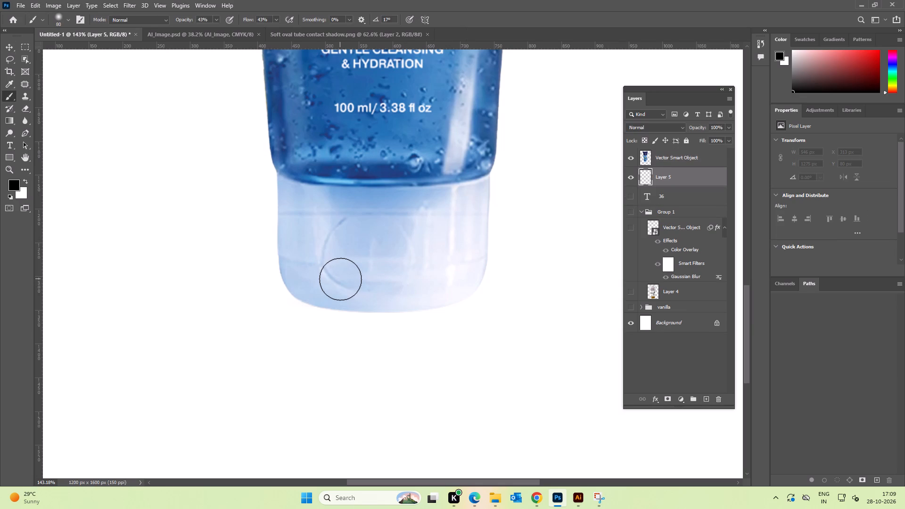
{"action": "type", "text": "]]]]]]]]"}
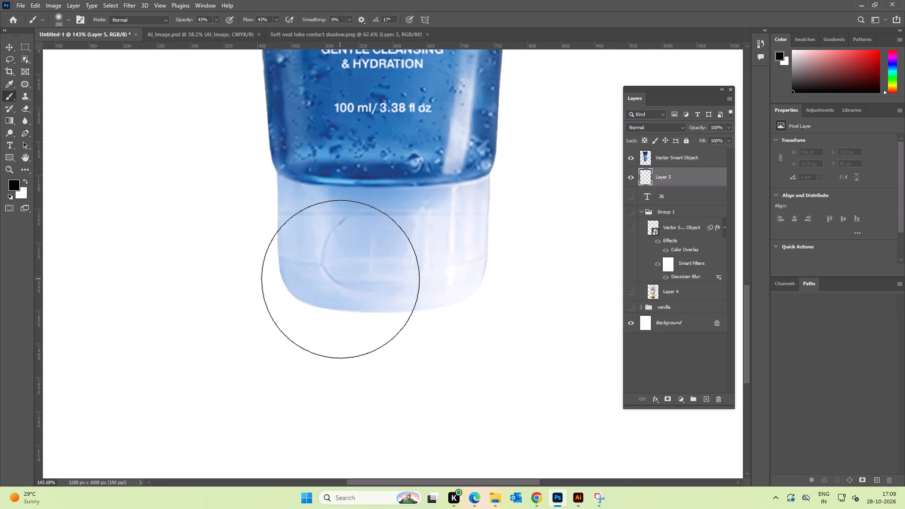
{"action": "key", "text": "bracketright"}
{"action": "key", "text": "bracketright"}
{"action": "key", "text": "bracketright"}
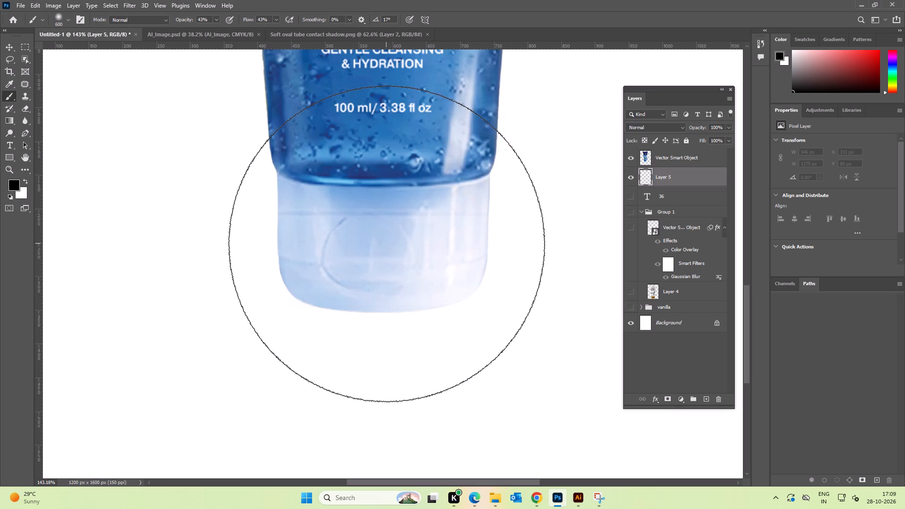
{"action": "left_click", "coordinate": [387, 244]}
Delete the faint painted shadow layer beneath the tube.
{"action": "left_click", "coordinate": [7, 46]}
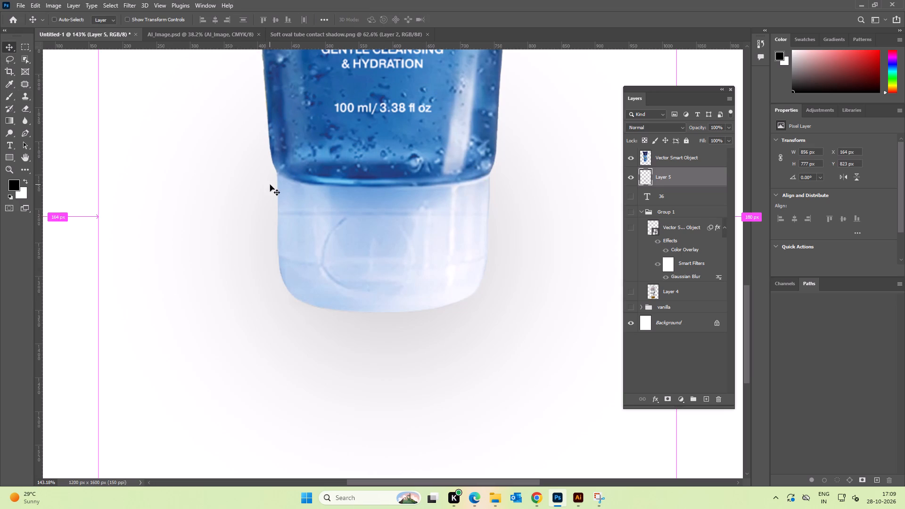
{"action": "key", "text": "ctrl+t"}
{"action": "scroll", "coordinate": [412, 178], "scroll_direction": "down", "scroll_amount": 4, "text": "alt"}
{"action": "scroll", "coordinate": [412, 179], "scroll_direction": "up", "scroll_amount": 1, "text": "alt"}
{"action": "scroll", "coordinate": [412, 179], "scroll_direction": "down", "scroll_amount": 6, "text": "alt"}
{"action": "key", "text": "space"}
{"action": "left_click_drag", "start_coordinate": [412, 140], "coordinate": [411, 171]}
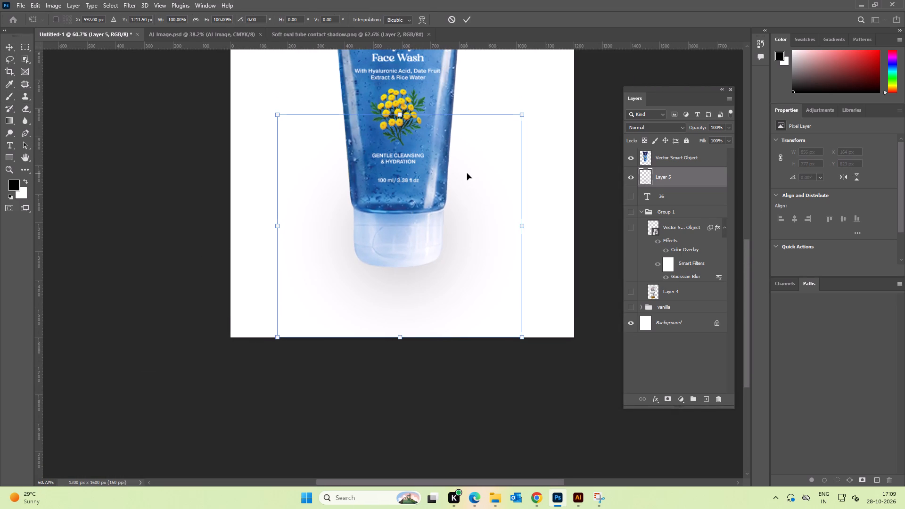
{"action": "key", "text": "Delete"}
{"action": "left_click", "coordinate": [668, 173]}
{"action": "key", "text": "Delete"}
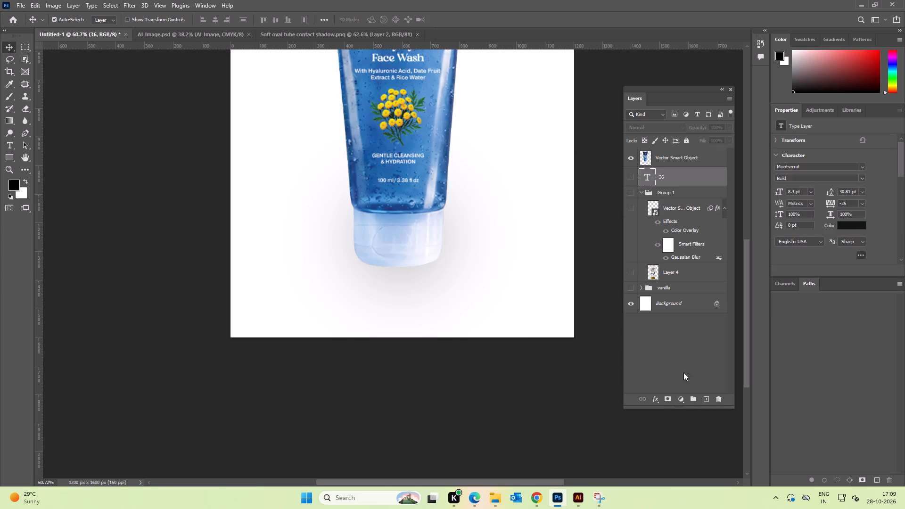
On a new layer beneath the tube, paint a soft black 600 px dab behind the cap at 100% opacity and flow.
{"action": "left_click", "coordinate": [705, 400]}
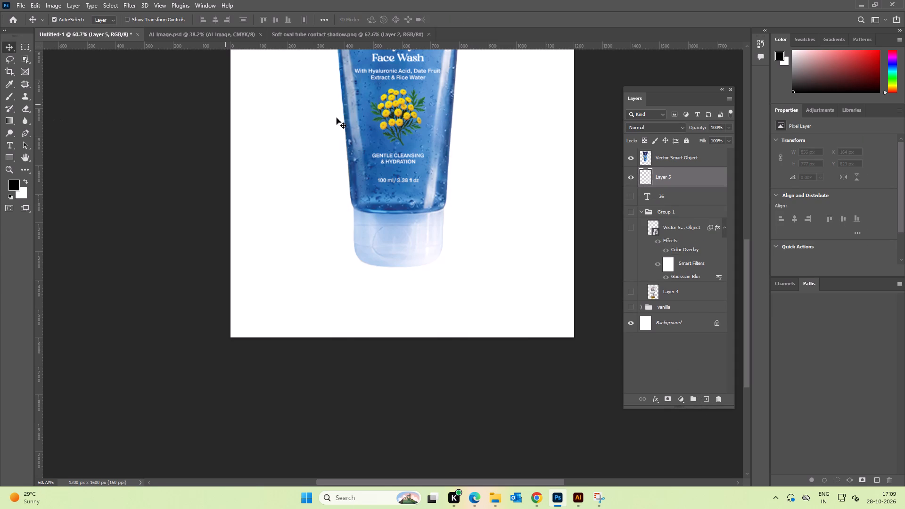
{"action": "key", "text": "b"}
{"action": "left_click", "coordinate": [216, 17]}
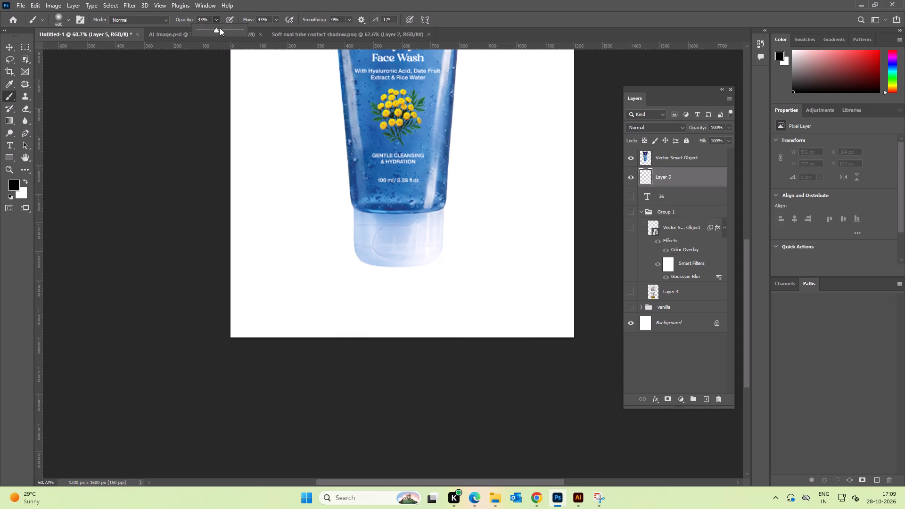
{"action": "left_click_drag", "start_coordinate": [216, 30], "coordinate": [280, 35]}
{"action": "left_click", "coordinate": [276, 18]}
{"action": "left_click_drag", "start_coordinate": [273, 33], "coordinate": [364, 45]}
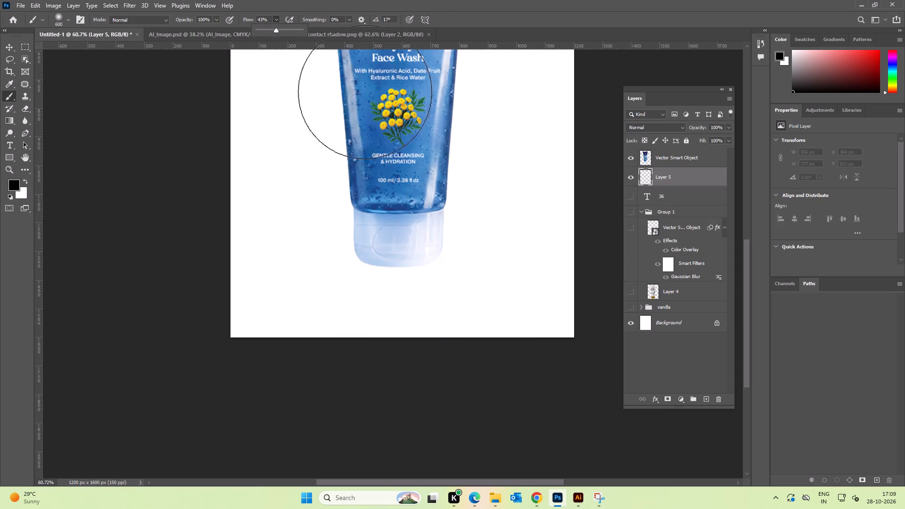
{"action": "left_click_drag", "start_coordinate": [277, 30], "coordinate": [370, 45]}
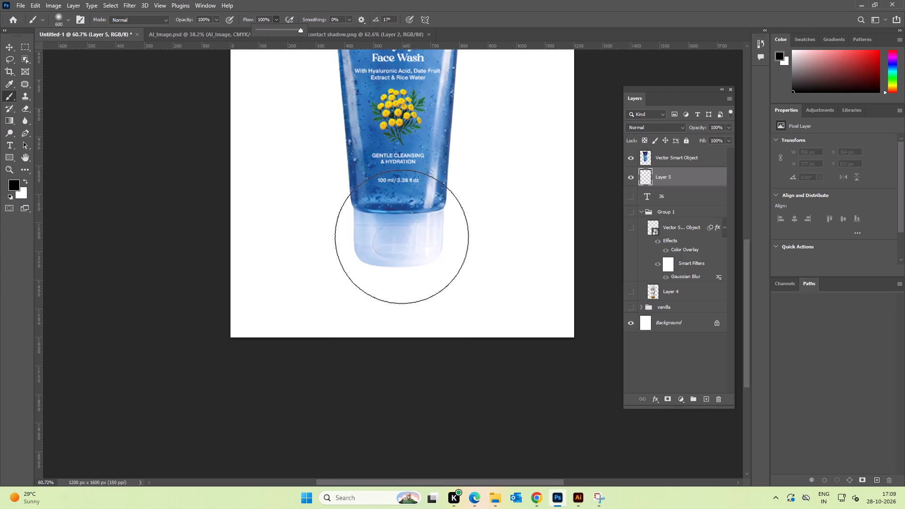
{"action": "left_click", "coordinate": [401, 244]}
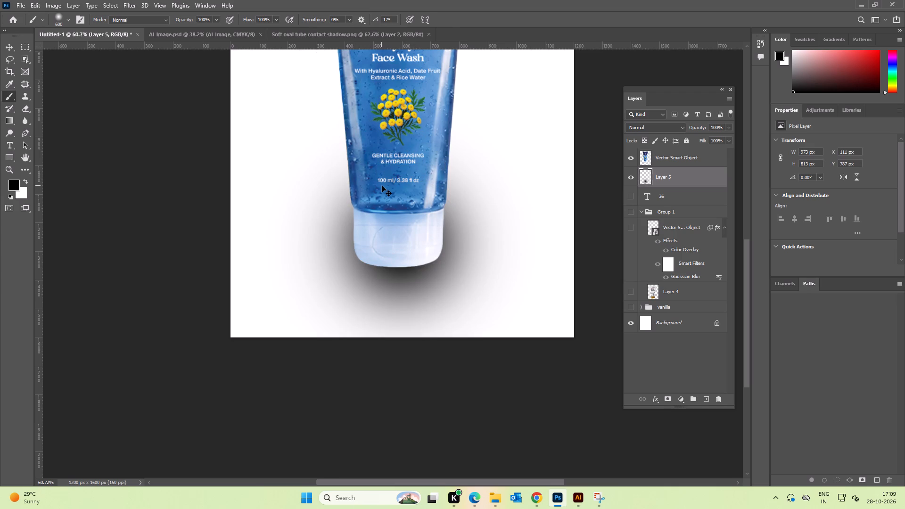
Flatten the painted dab to about 20% height with Free Transform and position it under the base of the cap.
{"action": "key", "text": "ctrl+t"}
{"action": "left_click_drag", "start_coordinate": [403, 106], "coordinate": [405, 214]}
{"action": "left_click_drag", "start_coordinate": [399, 316], "coordinate": [401, 298]}
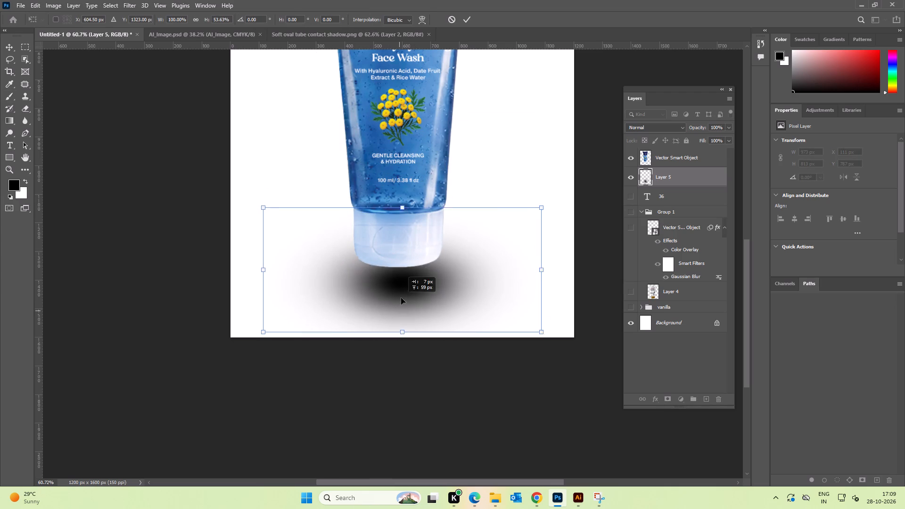
{"action": "left_click_drag", "start_coordinate": [401, 298], "coordinate": [401, 297]}
{"action": "left_click_drag", "start_coordinate": [403, 195], "coordinate": [408, 274]}
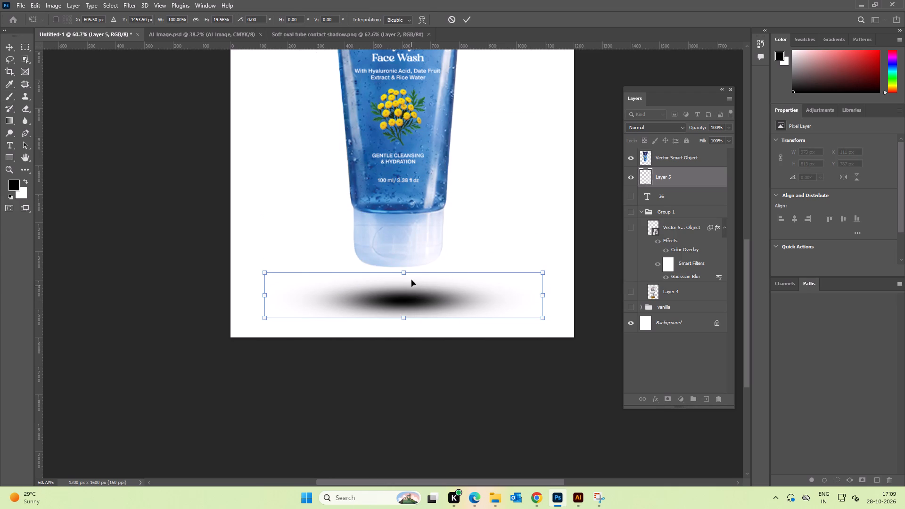
{"action": "left_click", "coordinate": [412, 282]}
{"action": "left_click_drag", "start_coordinate": [406, 295], "coordinate": [406, 269]}
{"action": "scroll", "coordinate": [406, 264], "scroll_direction": "up", "scroll_amount": 4, "text": "alt"}
{"action": "left_click_drag", "start_coordinate": [411, 273], "coordinate": [409, 268]}
{"action": "left_click_drag", "start_coordinate": [410, 279], "coordinate": [409, 271]}
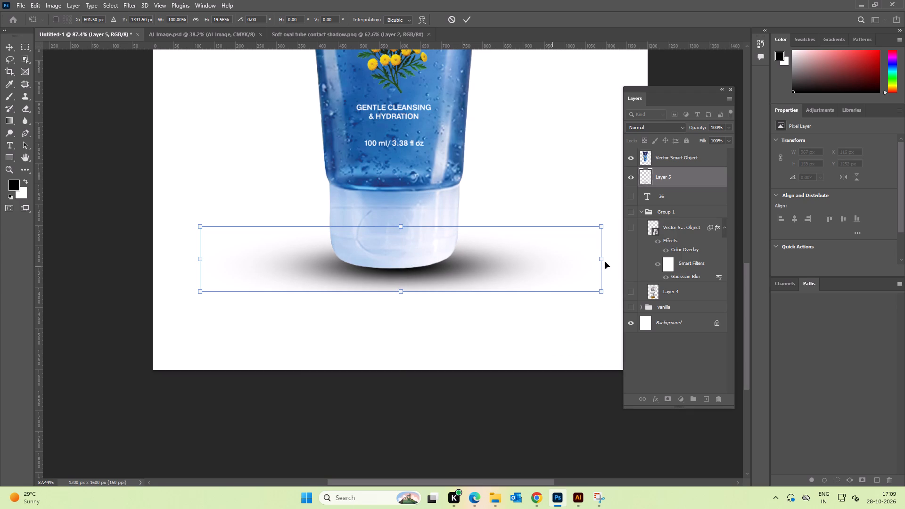
Narrow the shadow to about 79% width and about 12% height, keeping it at the base of the cap.
{"action": "left_click_drag", "start_coordinate": [601, 260], "coordinate": [559, 263], "text": "alt"}
{"action": "key", "text": "space"}
{"action": "scroll", "coordinate": [398, 282], "scroll_direction": "up", "scroll_amount": 3}
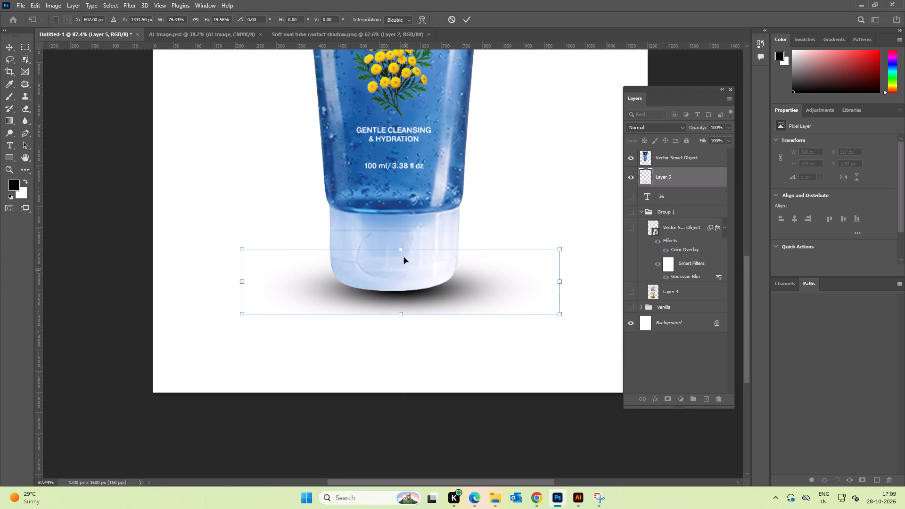
{"action": "left_click_drag", "start_coordinate": [401, 249], "coordinate": [401, 286]}
{"action": "left_click_drag", "start_coordinate": [405, 308], "coordinate": [405, 295]}
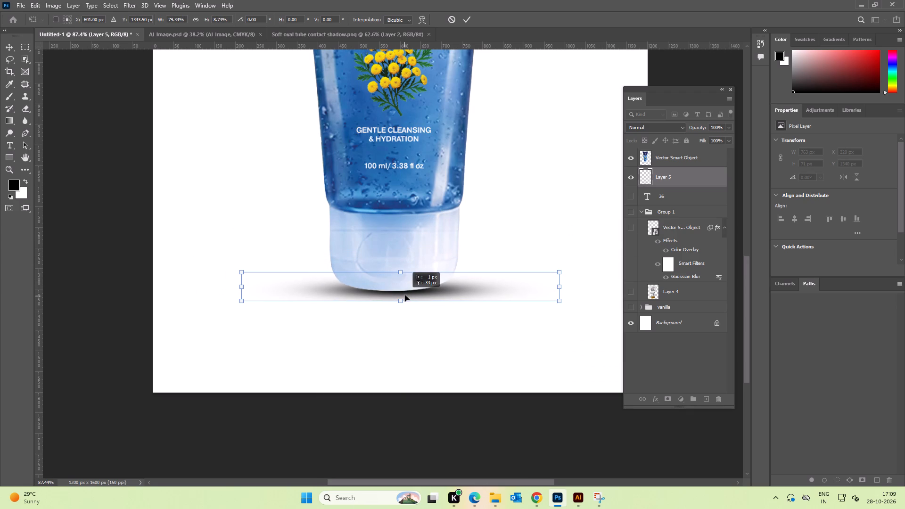
{"action": "left_click_drag", "start_coordinate": [405, 295], "coordinate": [405, 297]}
{"action": "scroll", "coordinate": [397, 270], "scroll_direction": "up", "scroll_amount": 4, "text": "alt"}
{"action": "left_click_drag", "start_coordinate": [403, 276], "coordinate": [403, 269]}
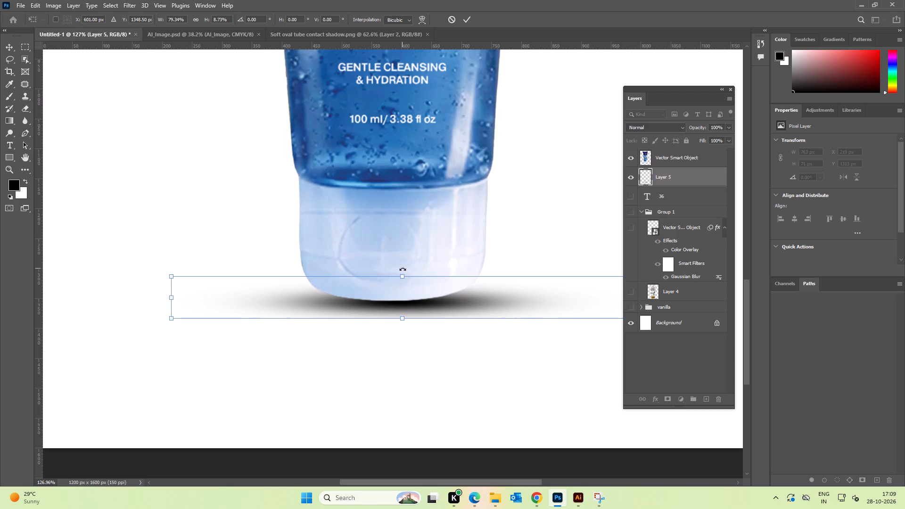
{"action": "left_click_drag", "start_coordinate": [403, 269], "coordinate": [403, 271]}
{"action": "left_click_drag", "start_coordinate": [403, 278], "coordinate": [405, 264]}
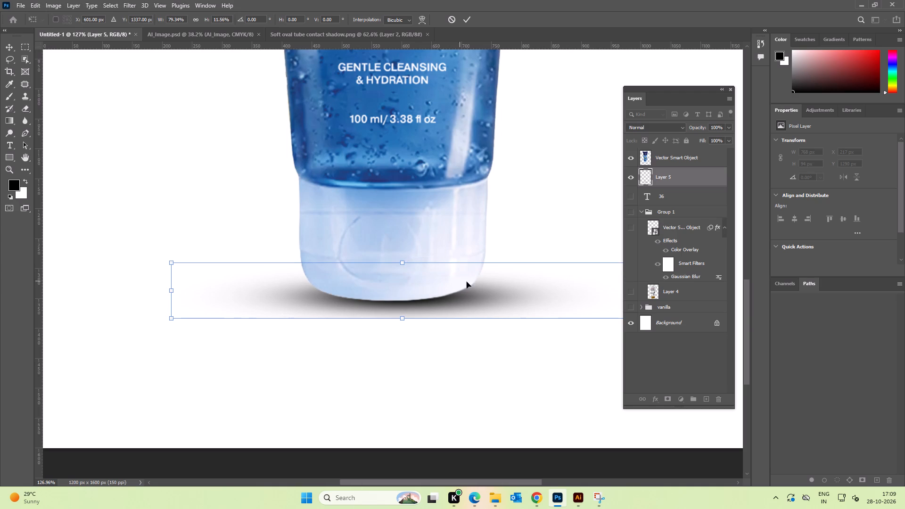
Reposition the shadow against the bottom edge of the cap and reduce its height to about 9%.
{"action": "scroll", "coordinate": [467, 281], "scroll_direction": "down", "scroll_amount": 3, "text": "alt"}
{"action": "key", "text": "space"}
{"action": "left_click_drag", "start_coordinate": [496, 288], "coordinate": [458, 289]}
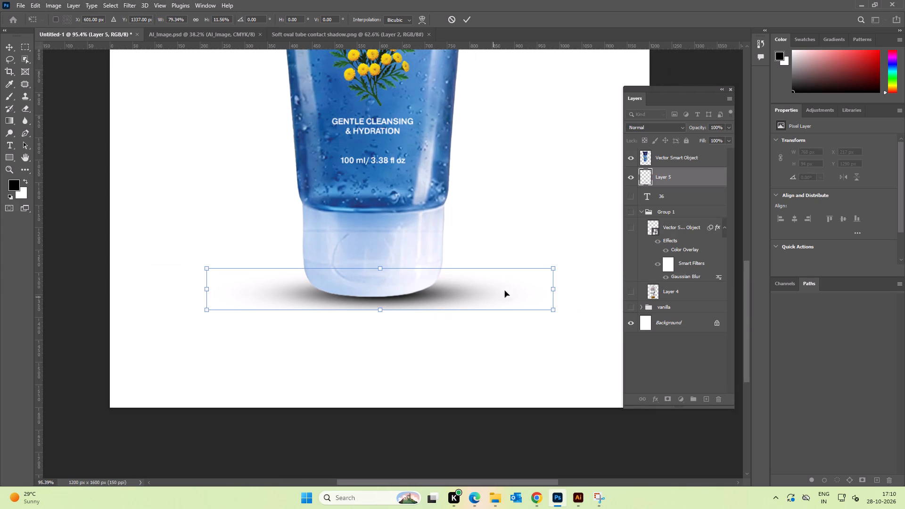
{"action": "left_click_drag", "start_coordinate": [424, 295], "coordinate": [417, 295]}
{"action": "scroll", "coordinate": [384, 305], "scroll_direction": "up", "scroll_amount": 3, "text": "alt"}
{"action": "left_click_drag", "start_coordinate": [405, 298], "coordinate": [407, 293]}
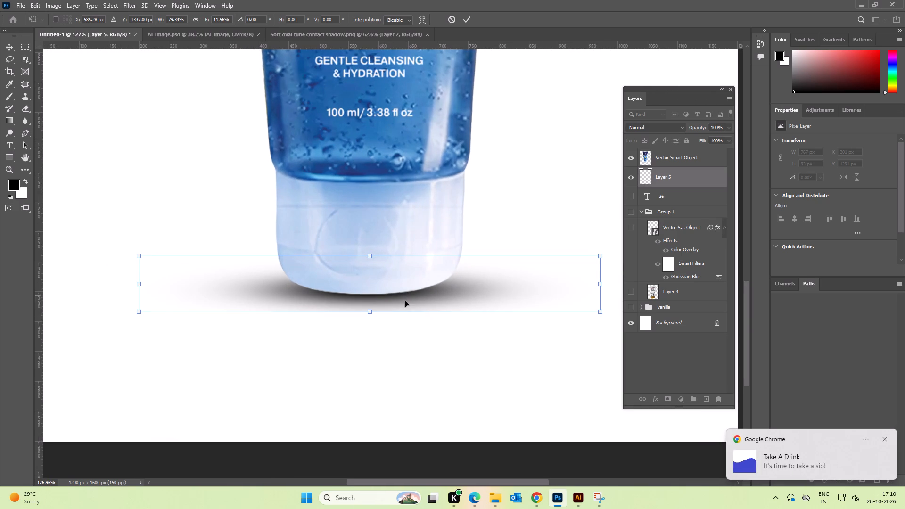
{"action": "left_click_drag", "start_coordinate": [404, 301], "coordinate": [410, 298]}
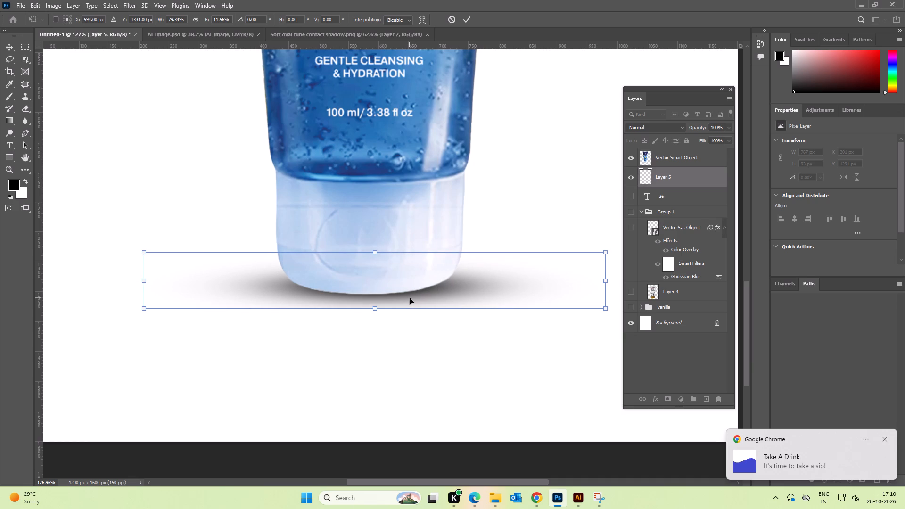
{"action": "left_click_drag", "start_coordinate": [377, 254], "coordinate": [377, 268]}
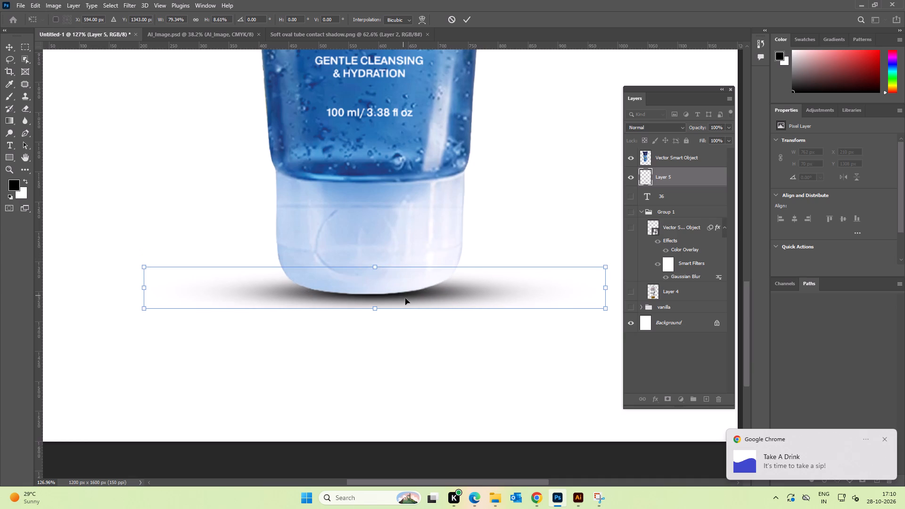
{"action": "left_click_drag", "start_coordinate": [405, 299], "coordinate": [406, 293]}
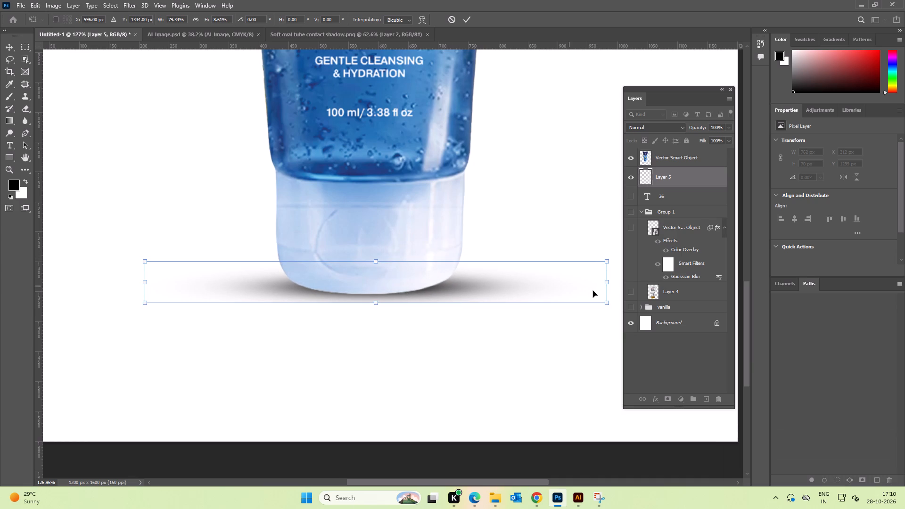
Narrow the shadow to about 65% width, nudge it into place beneath the cap, and apply the transform.
{"action": "left_click_drag", "start_coordinate": [606, 284], "coordinate": [565, 287], "text": "alt"}
{"action": "left_click", "coordinate": [454, 289]}
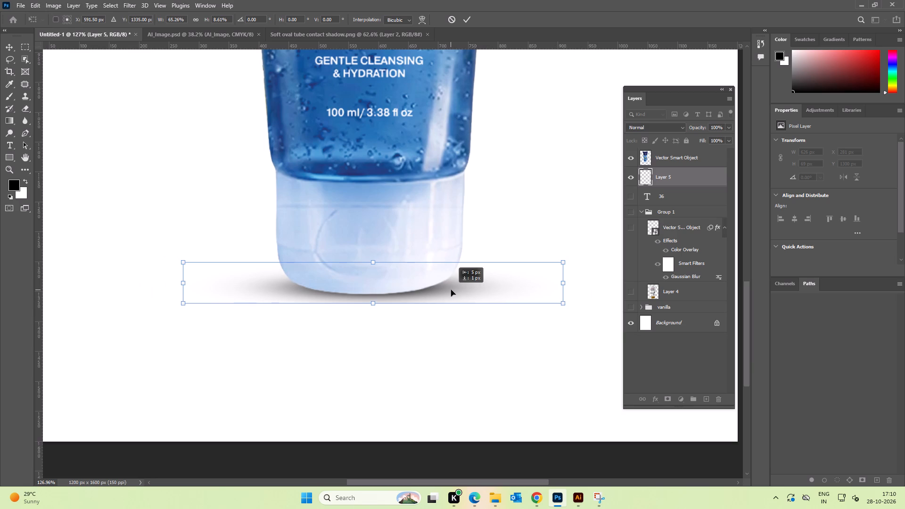
{"action": "key", "text": "Left"}
{"action": "key", "text": "Left"}
{"action": "key", "text": "Up"}
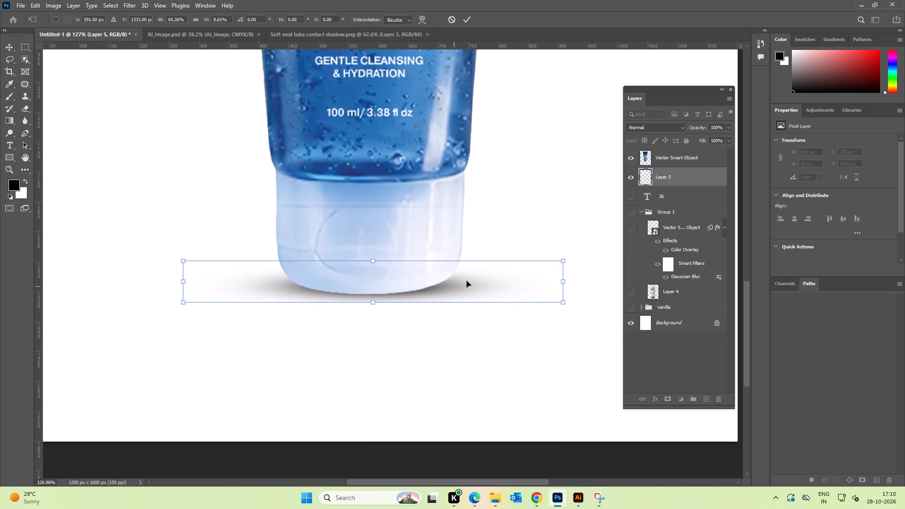
{"action": "key", "text": "Up"}
{"action": "key", "text": "Left"}
{"action": "key", "text": "Left"}
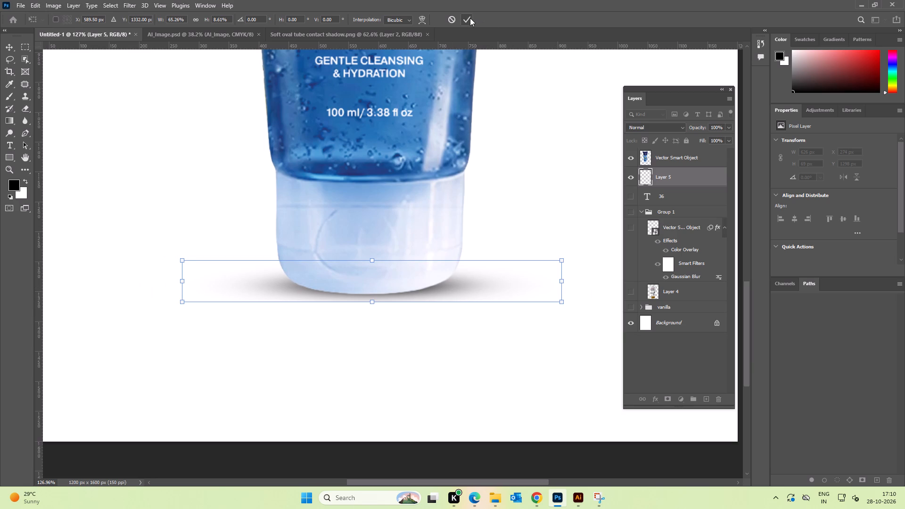
{"action": "left_click", "coordinate": [468, 18]}
Examine how the flattened shadow sits beneath the tube's cap.
{"action": "scroll", "coordinate": [493, 172], "scroll_direction": "down", "scroll_amount": 4, "text": "alt"}
{"action": "key", "text": "space"}
{"action": "key", "text": "space"}
{"action": "key", "text": "space"}
{"action": "left_click_drag", "start_coordinate": [505, 172], "coordinate": [481, 205]}
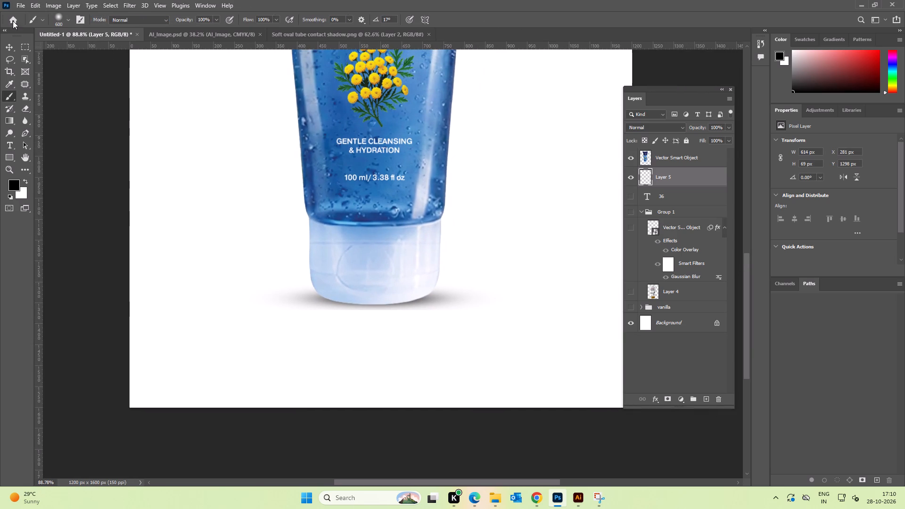
{"action": "left_click", "coordinate": [7, 47]}
{"action": "scroll", "coordinate": [226, 185], "scroll_direction": "down", "scroll_amount": 5, "text": "alt"}
{"action": "key", "text": "space"}
{"action": "key", "text": "space"}
{"action": "key", "text": "space"}
{"action": "key", "text": "space"}
{"action": "key", "text": "space"}
{"action": "key", "text": "space"}
{"action": "left_click_drag", "start_coordinate": [210, 189], "coordinate": [225, 211]}
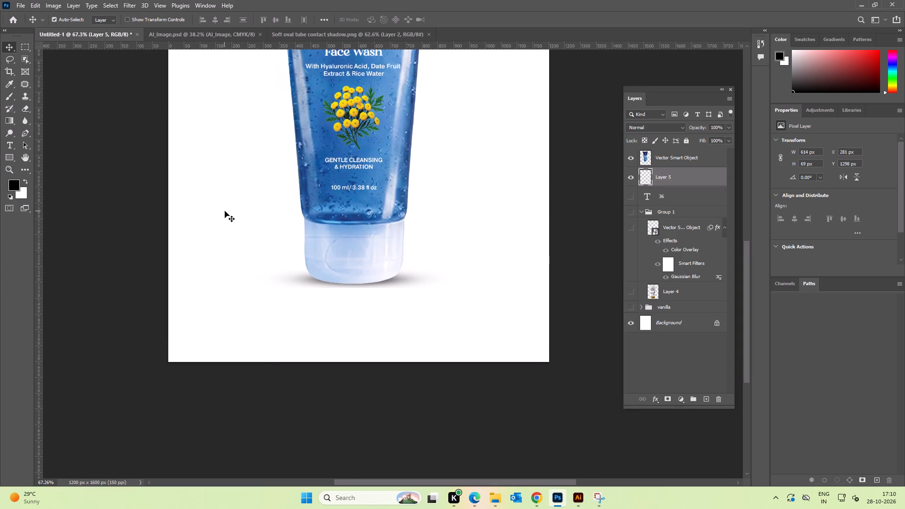
{"action": "key", "text": "space"}
{"action": "key", "text": "space"}
{"action": "key", "text": "space"}
{"action": "key", "text": "space"}
{"action": "key", "text": "space"}
{"action": "key", "text": "space"}
{"action": "key", "text": "space"}
{"action": "key", "text": "space"}
{"action": "key", "text": "space"}
{"action": "key", "text": "space"}
{"action": "key", "text": "space"}
{"action": "key", "text": "space"}
{"action": "key", "text": "space"}
{"action": "key", "text": "space"}
{"action": "scroll", "coordinate": [322, 297], "scroll_direction": "up", "scroll_amount": 4}
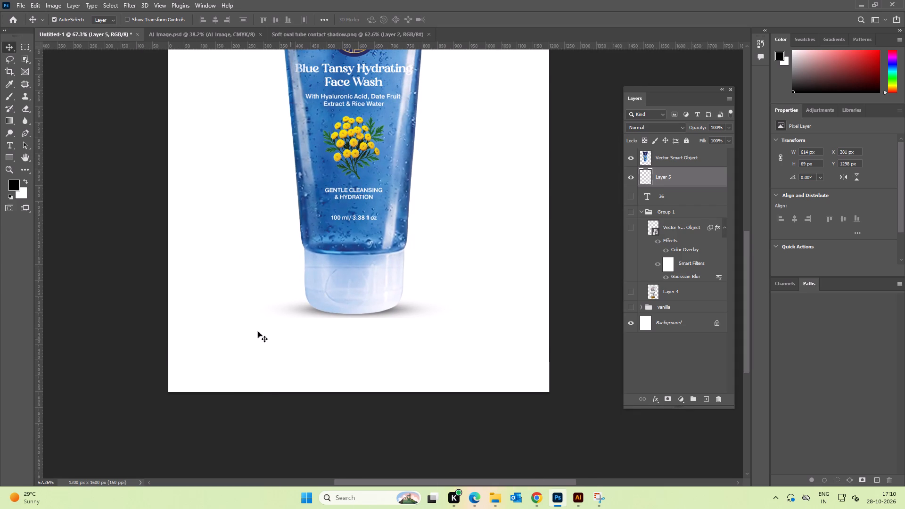
{"action": "key", "text": "space"}
{"action": "key", "text": "space"}
{"action": "key", "text": "space"}
{"action": "left_click_drag", "start_coordinate": [225, 306], "coordinate": [271, 296]}
{"action": "scroll", "coordinate": [433, 309], "scroll_direction": "up", "scroll_amount": 4, "text": "alt"}
Nudge the shadow layer 8 px to the left beneath the cap.
{"action": "left_click", "coordinate": [451, 297]}
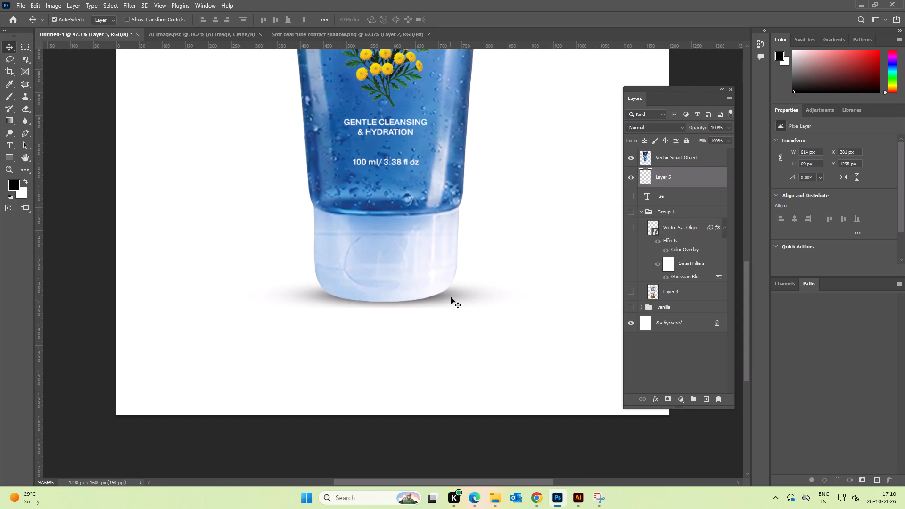
{"action": "key", "text": "Left"}
{"action": "key", "text": "Left"}
{"action": "key", "text": "Left"}
{"action": "key", "text": "Left"}
Examine the shadow's alignment with the cap, both with the whole tube in sight and close up.
{"action": "scroll", "coordinate": [510, 255], "scroll_direction": "down", "scroll_amount": 3, "text": "alt"}
{"action": "scroll", "coordinate": [510, 255], "scroll_direction": "up", "scroll_amount": 1, "text": "alt"}
{"action": "scroll", "coordinate": [510, 255], "scroll_direction": "down", "scroll_amount": 6, "text": "alt"}
{"action": "key", "text": "space"}
{"action": "key", "text": "space"}
{"action": "key", "text": "space"}
{"action": "left_click_drag", "start_coordinate": [513, 217], "coordinate": [477, 260]}
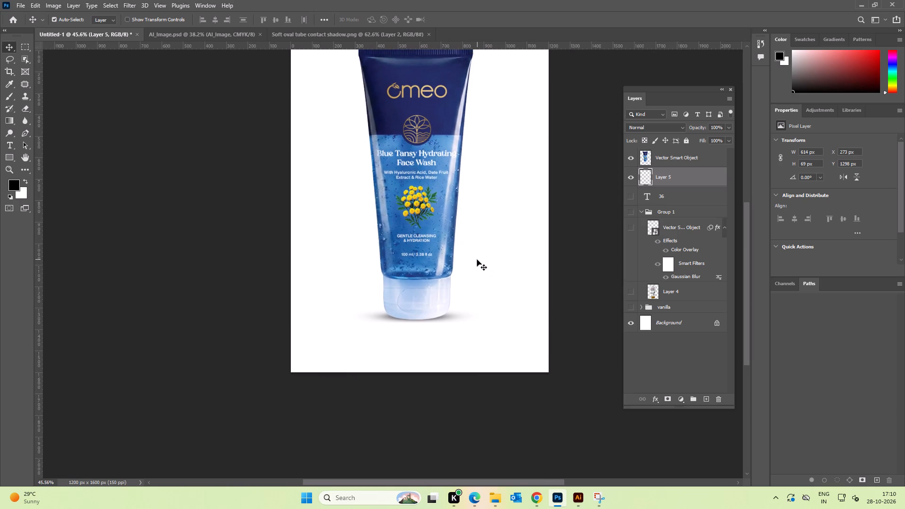
{"action": "scroll", "coordinate": [435, 328], "scroll_direction": "up", "scroll_amount": 4, "text": "alt"}
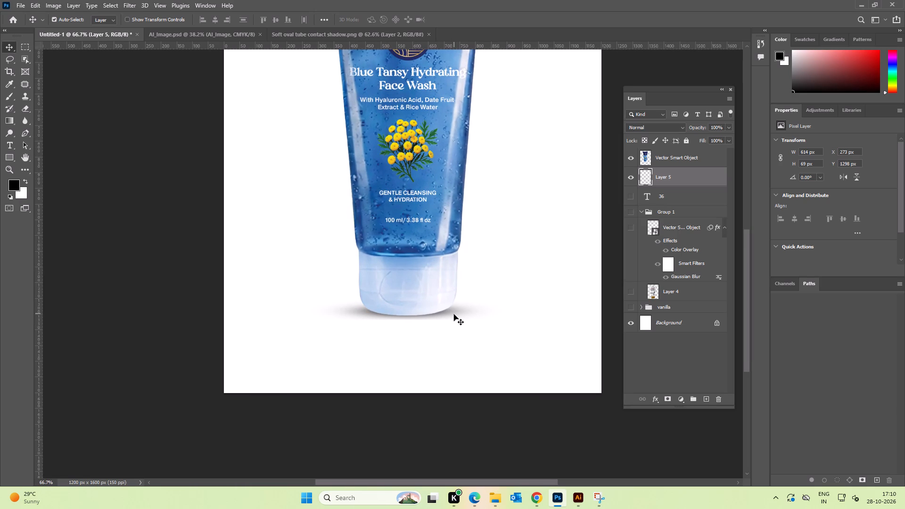
{"action": "scroll", "coordinate": [447, 316], "scroll_direction": "up", "scroll_amount": 7, "text": "alt"}
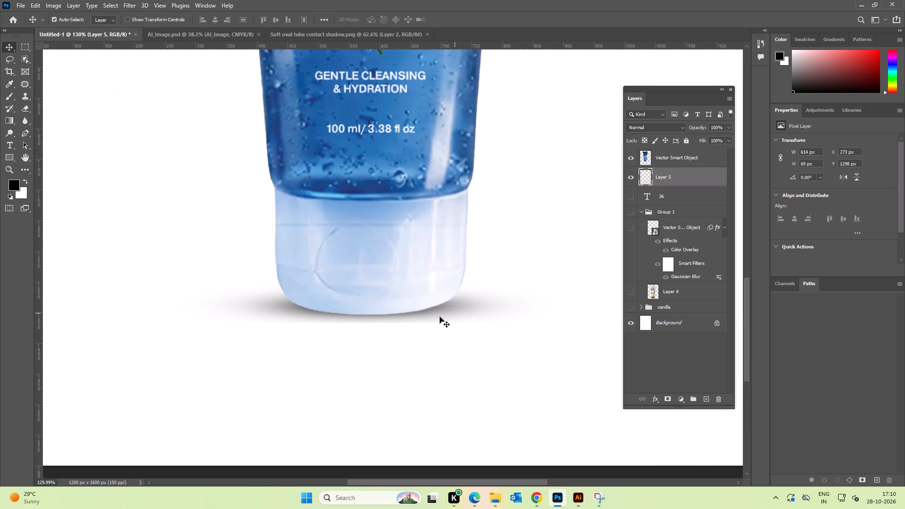
{"action": "left_click", "coordinate": [291, 314]}
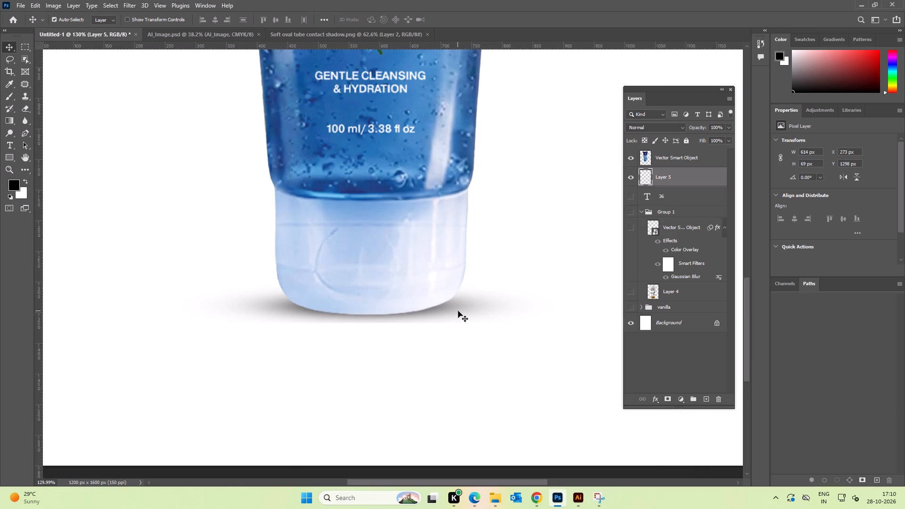
Flip the Layer 5 shadow vertically and move it about 20 px down beneath the tube's cap.
{"action": "left_click", "coordinate": [458, 311]}
{"action": "key", "text": "ctrl+t"}
{"action": "right_click", "coordinate": [457, 308]}
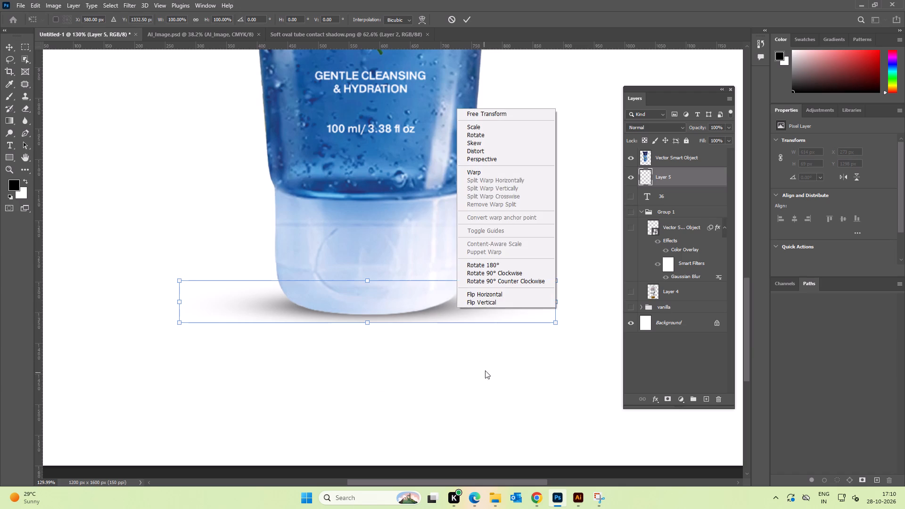
{"action": "left_click", "coordinate": [495, 303]}
{"action": "left_click_drag", "start_coordinate": [473, 301], "coordinate": [474, 318]}
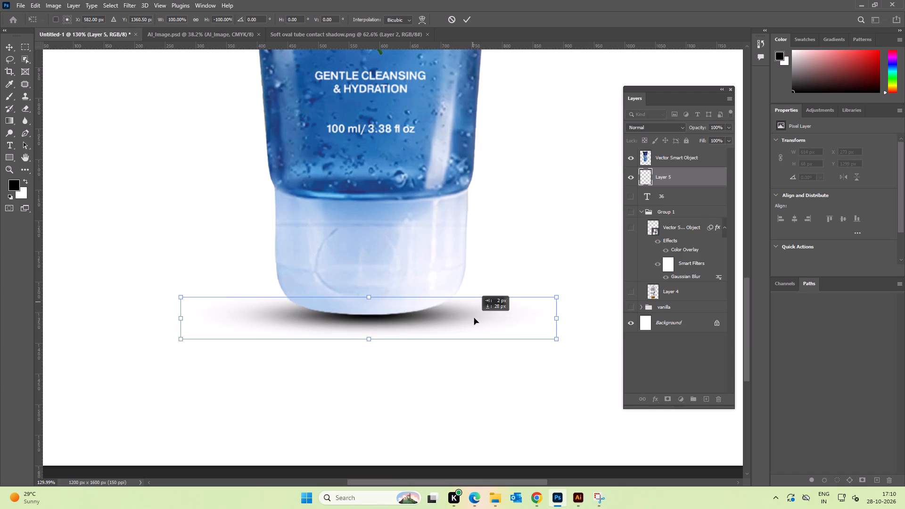
{"action": "left_click_drag", "start_coordinate": [474, 318], "coordinate": [475, 313]}
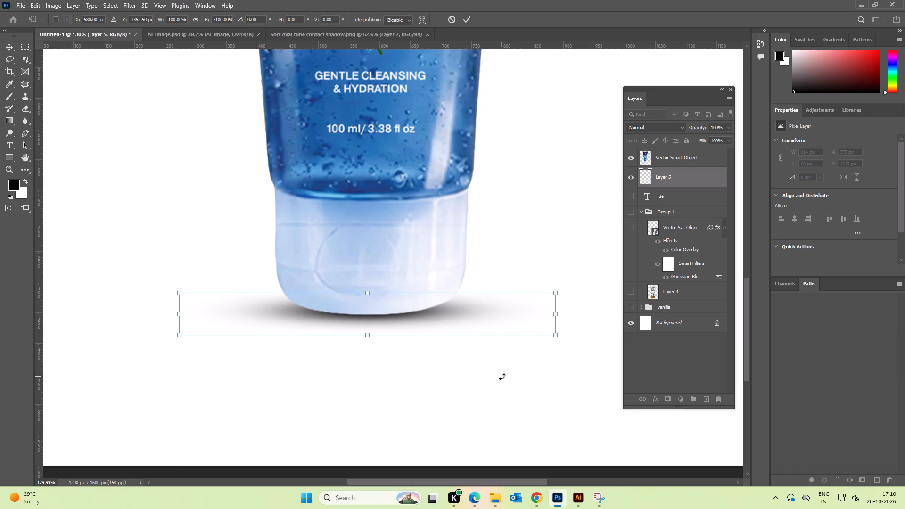
Nudge the flipped shadow 13 px to the right and 5 px up, and apply the transform.
{"action": "key", "text": "Up"}
{"action": "key", "text": "Right"}
{"action": "key", "text": "Right"}
{"action": "key", "text": "Up"}
{"action": "key", "text": "Up"}
{"action": "key", "text": "Right"}
{"action": "key", "text": "Right"}
{"action": "key", "text": "Right"}
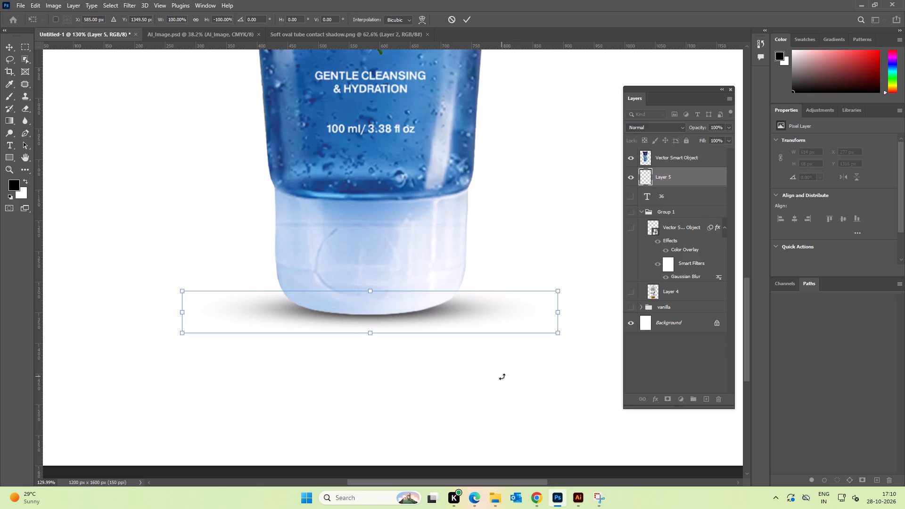
{"action": "key", "text": "Right"}
{"action": "key", "text": "Right"}
{"action": "key", "text": "Right"}
{"action": "key", "text": "Right"}
{"action": "key", "text": "Right"}
{"action": "key", "text": "Right"}
{"action": "key", "text": "Up"}
{"action": "key", "text": "Up"}
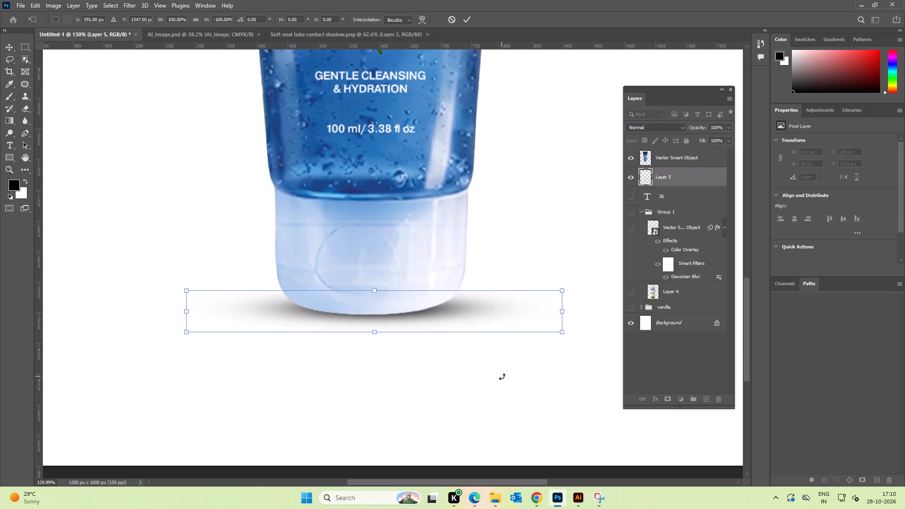
{"action": "key", "text": "Right"}
{"action": "key", "text": "Right"}
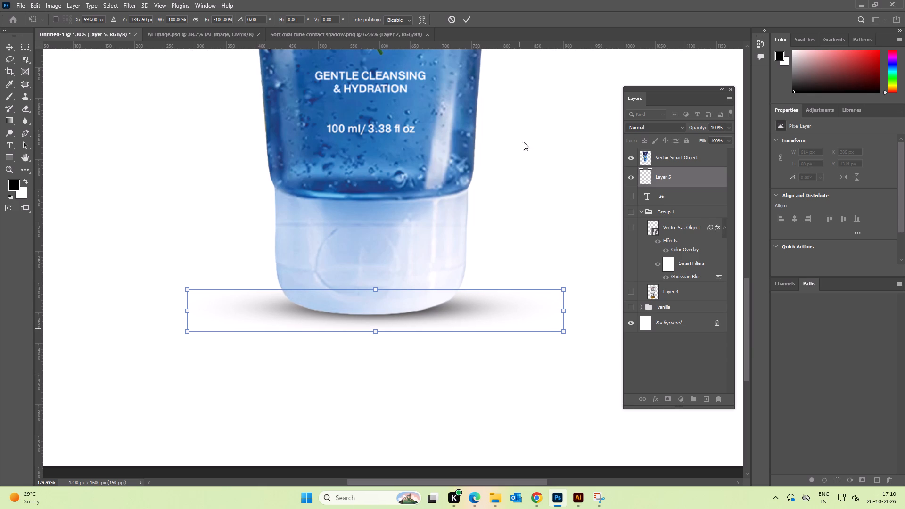
{"action": "left_click", "coordinate": [465, 21]}
Lower the shadow layer's opacity to 76%.
{"action": "scroll", "coordinate": [504, 194], "scroll_direction": "down", "scroll_amount": 5, "text": "alt"}
{"action": "key", "text": "space"}
{"action": "left_click_drag", "start_coordinate": [507, 193], "coordinate": [506, 204]}
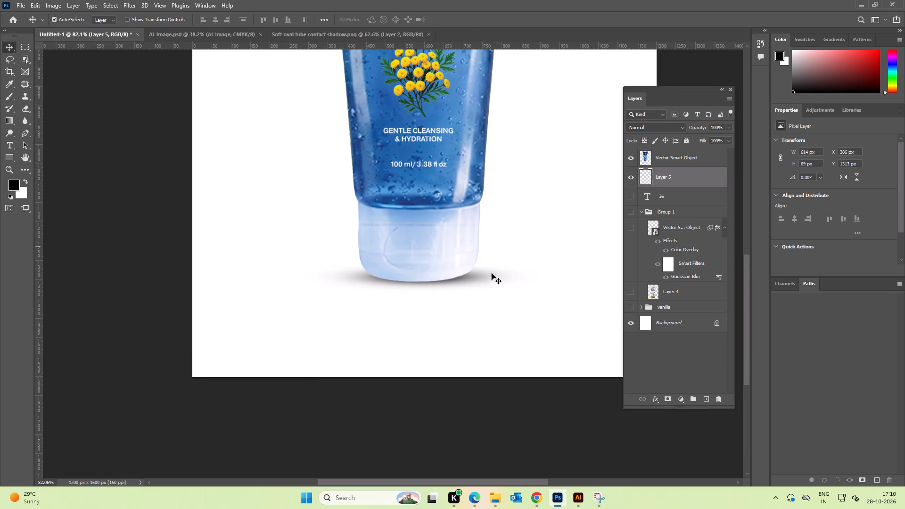
{"action": "left_click", "coordinate": [478, 274]}
{"action": "left_click", "coordinate": [729, 139]}
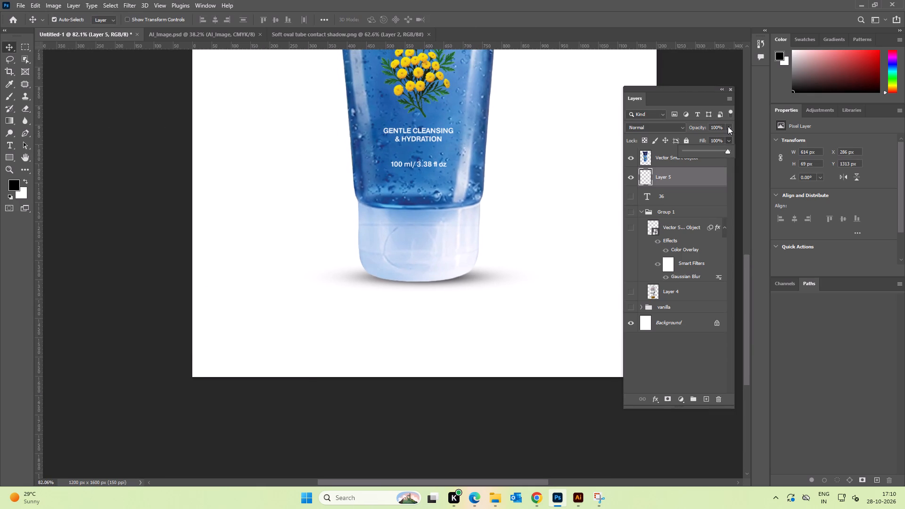
{"action": "left_click", "coordinate": [727, 128]}
{"action": "left_click_drag", "start_coordinate": [725, 139], "coordinate": [717, 139]}
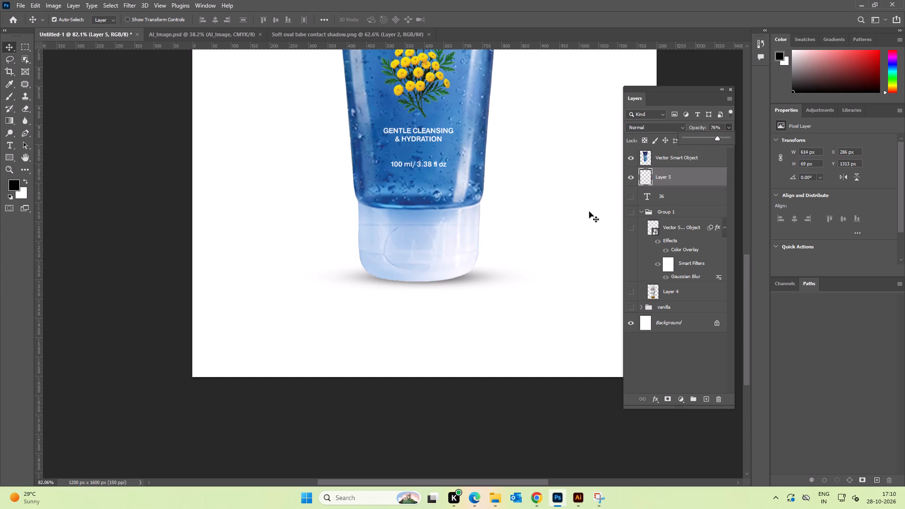
{"action": "double_click", "coordinate": [542, 202]}
Hide the face wash tube layer and the Background layer to isolate the shadow on transparency.
{"action": "scroll", "coordinate": [542, 202], "scroll_direction": "down", "scroll_amount": 4, "text": "alt"}
{"action": "key", "text": "space"}
{"action": "key", "text": "space"}
{"action": "key", "text": "space"}
{"action": "left_click_drag", "start_coordinate": [556, 183], "coordinate": [502, 265]}
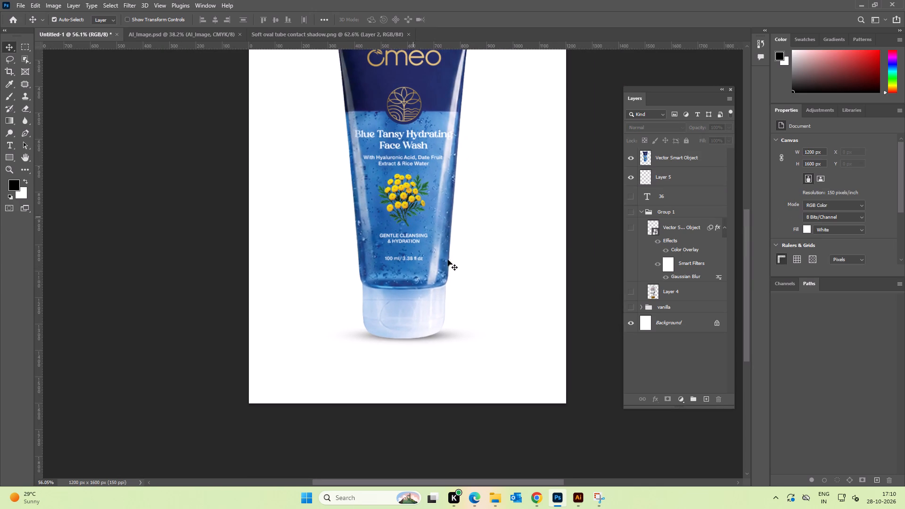
{"action": "left_click", "coordinate": [421, 195]}
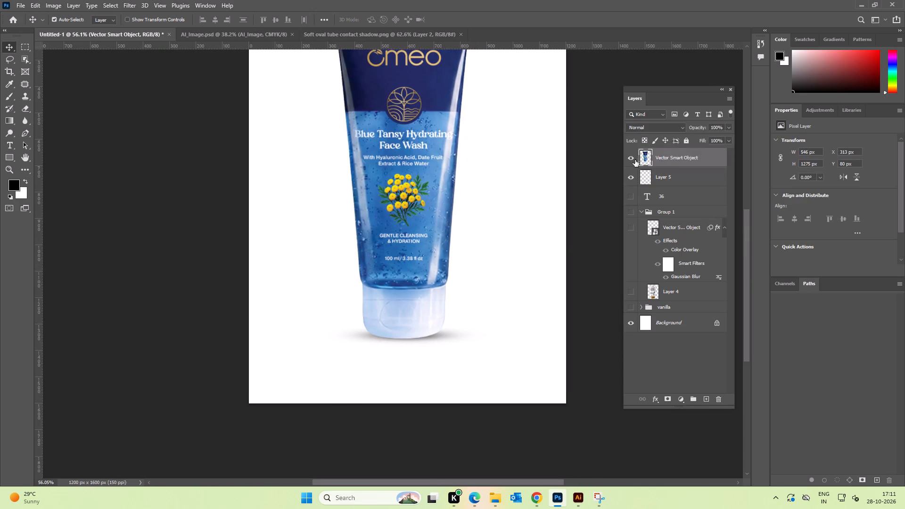
{"action": "left_click", "coordinate": [631, 157]}
{"action": "scroll", "coordinate": [550, 204], "scroll_direction": "down", "scroll_amount": 3, "text": "alt"}
{"action": "key", "text": "space"}
{"action": "left_click_drag", "start_coordinate": [550, 197], "coordinate": [549, 205]}
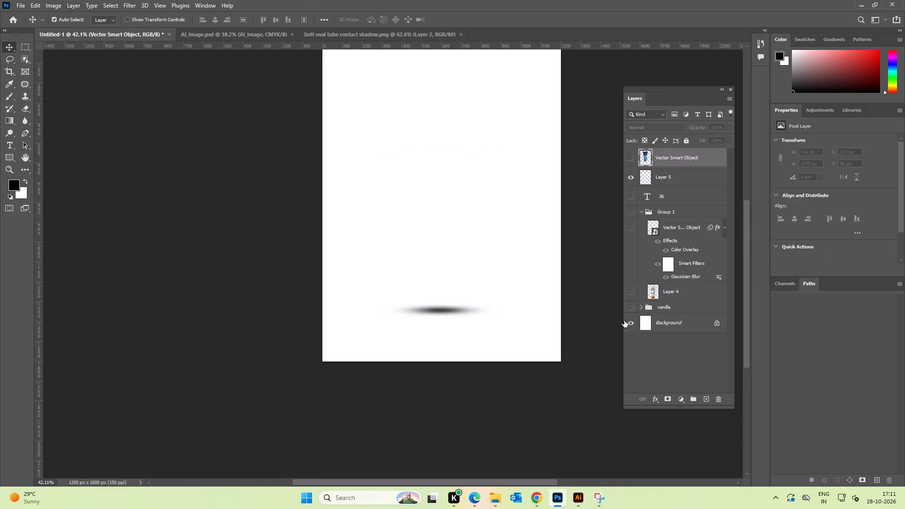
{"action": "left_click", "coordinate": [629, 323]}
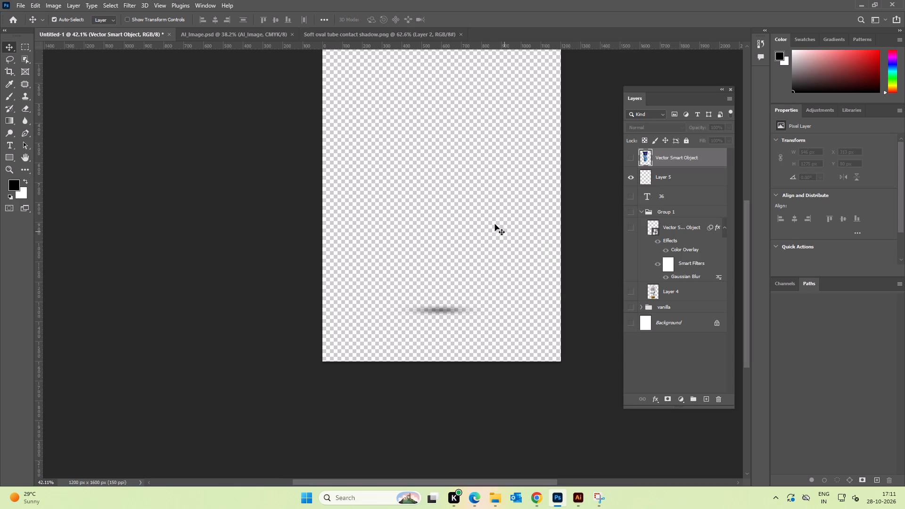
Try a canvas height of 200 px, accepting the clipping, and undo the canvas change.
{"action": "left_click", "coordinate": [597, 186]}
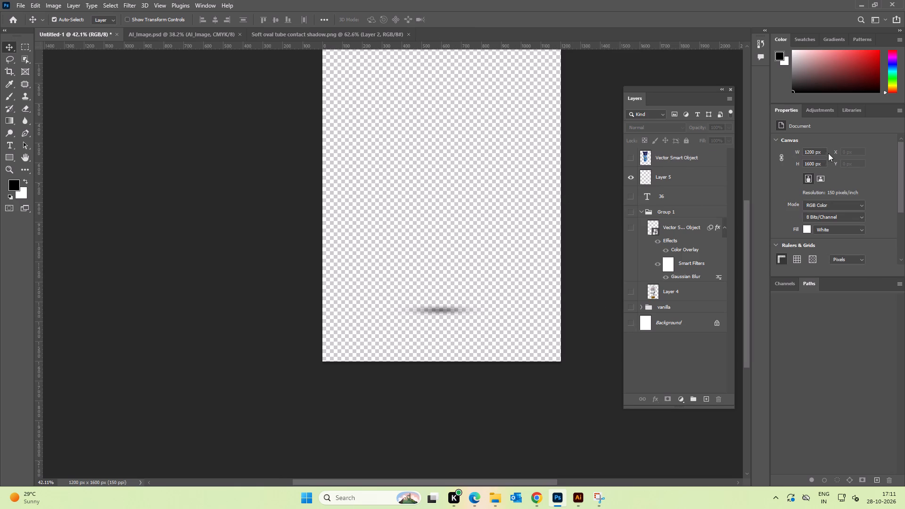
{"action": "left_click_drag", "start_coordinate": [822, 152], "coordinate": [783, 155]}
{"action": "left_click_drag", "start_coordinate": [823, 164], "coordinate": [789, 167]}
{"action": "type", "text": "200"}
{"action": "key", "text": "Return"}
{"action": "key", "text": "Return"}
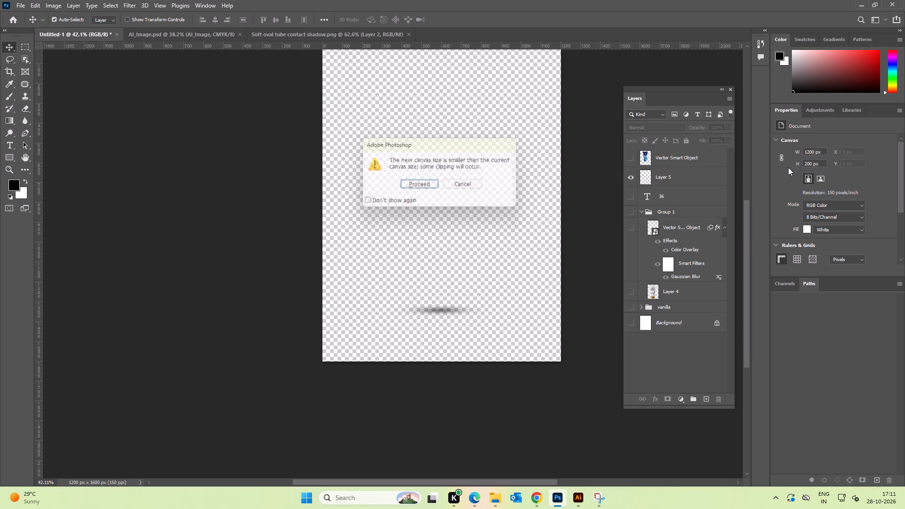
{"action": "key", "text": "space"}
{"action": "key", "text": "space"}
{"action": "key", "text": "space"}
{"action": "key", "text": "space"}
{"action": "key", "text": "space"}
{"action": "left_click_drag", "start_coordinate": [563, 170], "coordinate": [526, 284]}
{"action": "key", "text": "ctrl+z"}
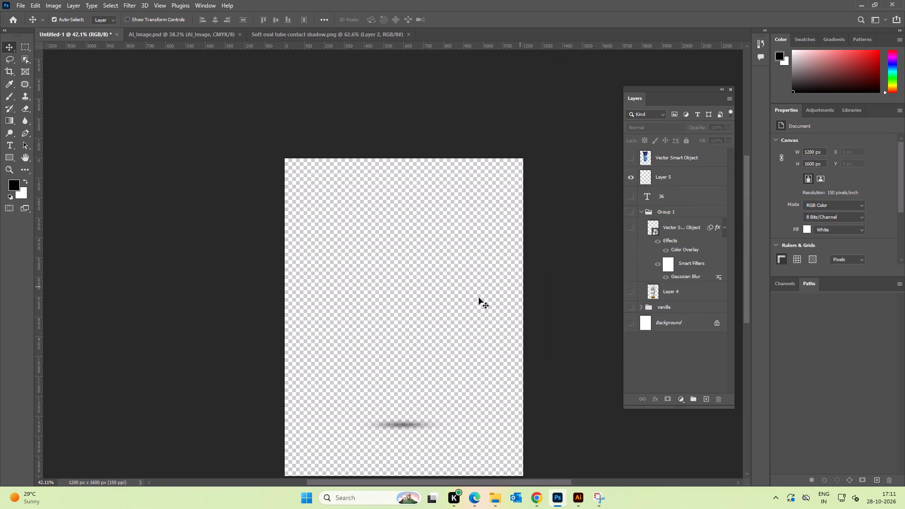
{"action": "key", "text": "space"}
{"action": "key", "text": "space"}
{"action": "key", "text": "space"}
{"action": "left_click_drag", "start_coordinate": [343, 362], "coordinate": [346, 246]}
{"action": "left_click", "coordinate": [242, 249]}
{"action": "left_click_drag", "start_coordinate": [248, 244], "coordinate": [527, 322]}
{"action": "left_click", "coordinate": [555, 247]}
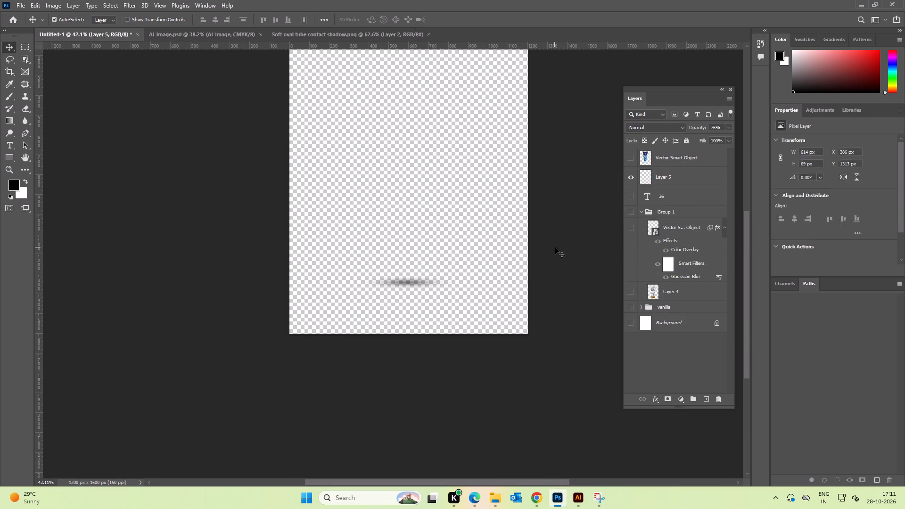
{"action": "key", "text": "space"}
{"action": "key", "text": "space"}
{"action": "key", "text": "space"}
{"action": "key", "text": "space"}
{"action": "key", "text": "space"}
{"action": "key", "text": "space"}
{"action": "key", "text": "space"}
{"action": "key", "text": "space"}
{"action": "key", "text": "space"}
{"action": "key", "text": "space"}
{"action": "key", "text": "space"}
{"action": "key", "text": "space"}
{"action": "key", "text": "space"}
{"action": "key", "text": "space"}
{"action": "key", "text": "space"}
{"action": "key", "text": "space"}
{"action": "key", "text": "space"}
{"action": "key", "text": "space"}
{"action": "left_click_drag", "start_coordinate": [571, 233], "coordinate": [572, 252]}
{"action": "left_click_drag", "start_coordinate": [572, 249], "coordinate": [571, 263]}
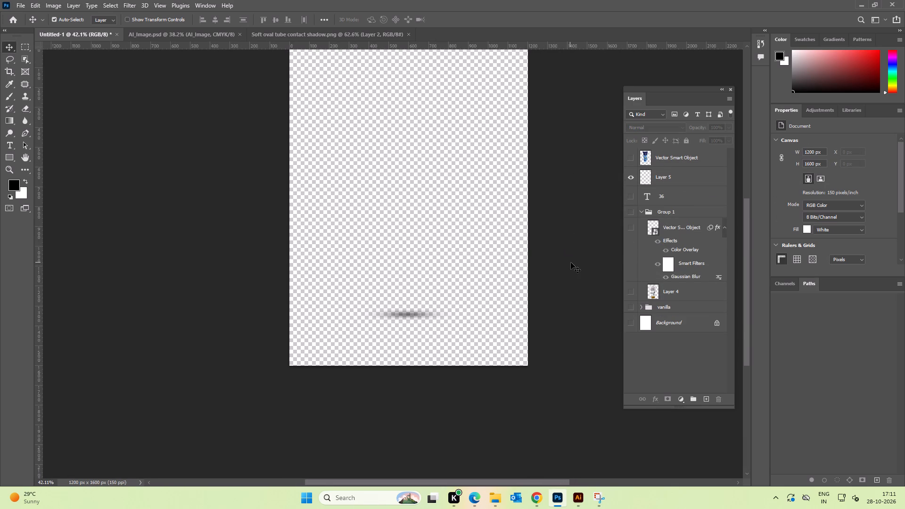
Export the isolated shadow for web as a transparent PNG-24 at 1200 x 1600 px, named shadow1, in the Downloads folder.
{"action": "key", "text": "ctrl+alt+shift+s"}
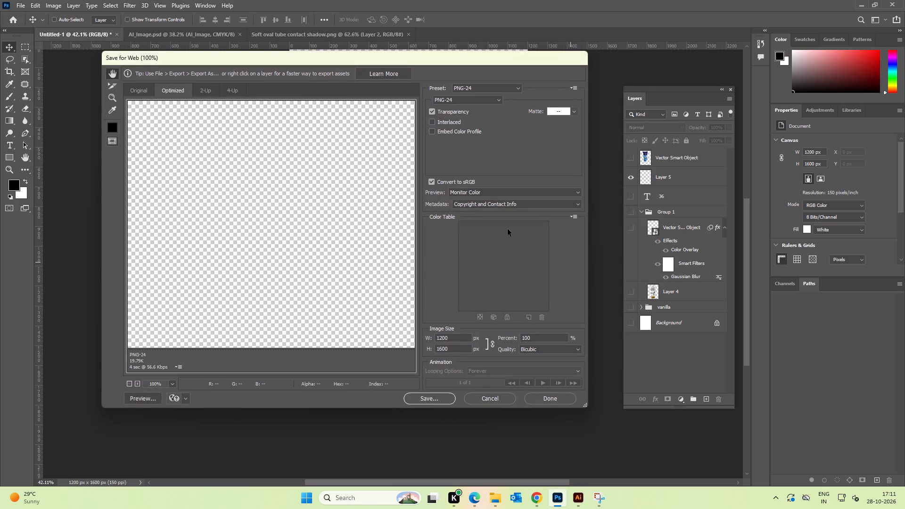
{"action": "left_click", "coordinate": [428, 398]}
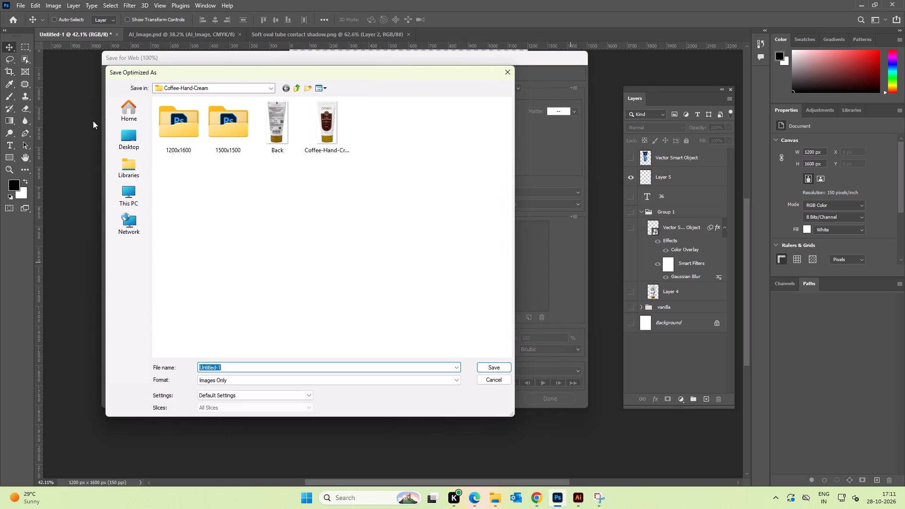
{"action": "left_click", "coordinate": [132, 134]}
{"action": "left_click", "coordinate": [125, 105]}
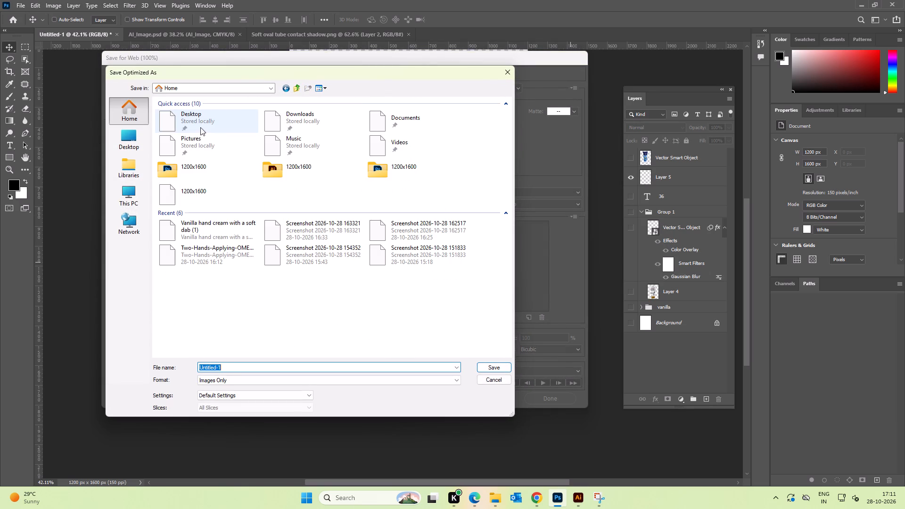
{"action": "double_click", "coordinate": [290, 121]}
{"action": "left_click", "coordinate": [310, 369]}
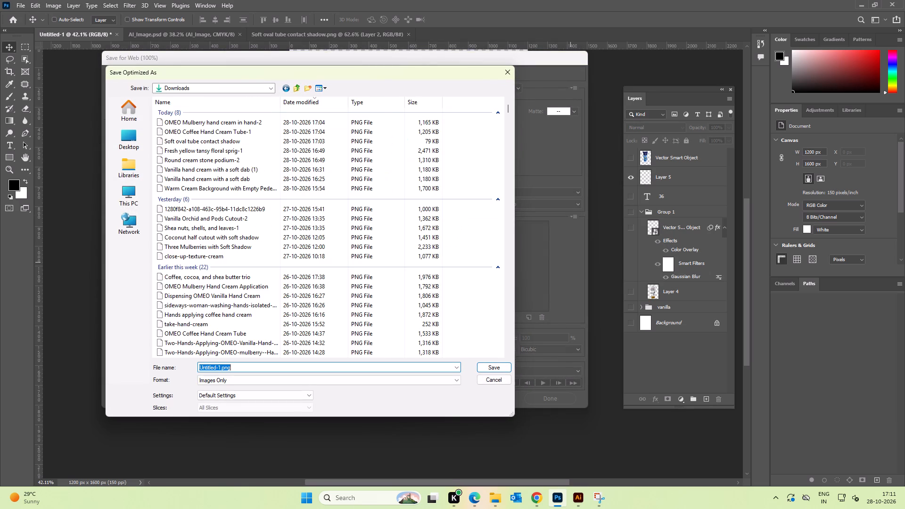
{"action": "type", "text": "shadow"}
{"action": "key", "text": "BackSpace"}
{"action": "key", "text": "BackSpace"}
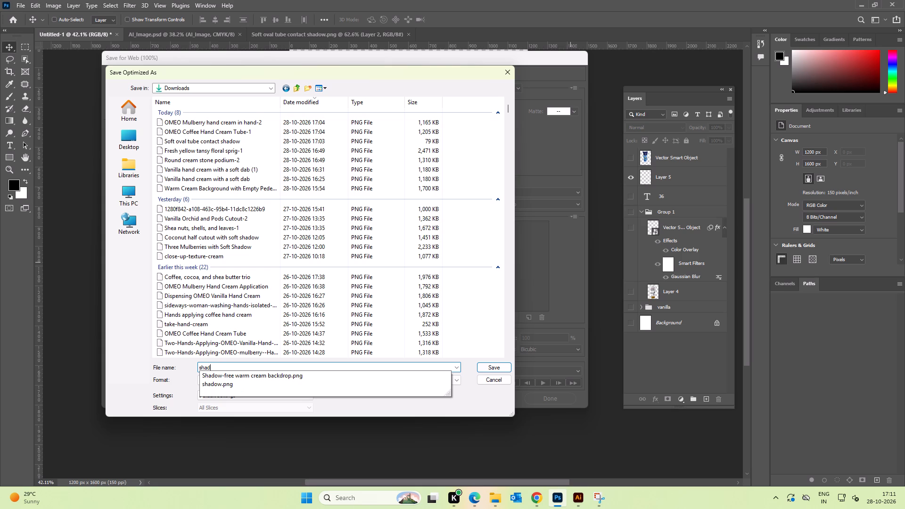
{"action": "type", "text": "ow"}
{"action": "key", "text": "Return"}
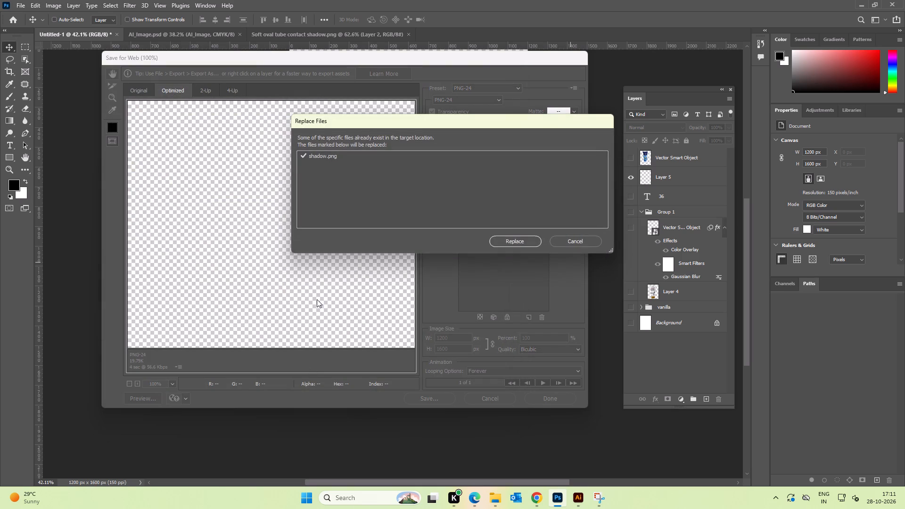
{"action": "left_click", "coordinate": [582, 245]}
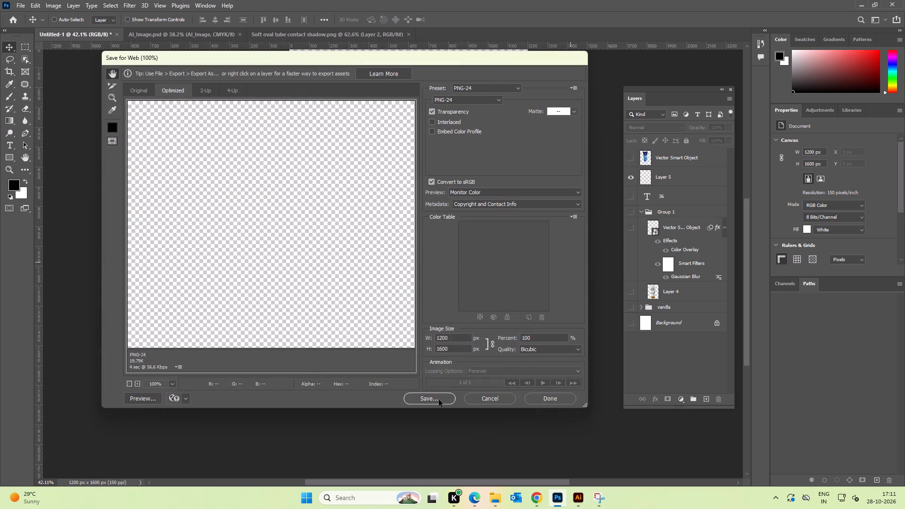
{"action": "left_click", "coordinate": [439, 400]}
{"action": "key", "text": "Right"}
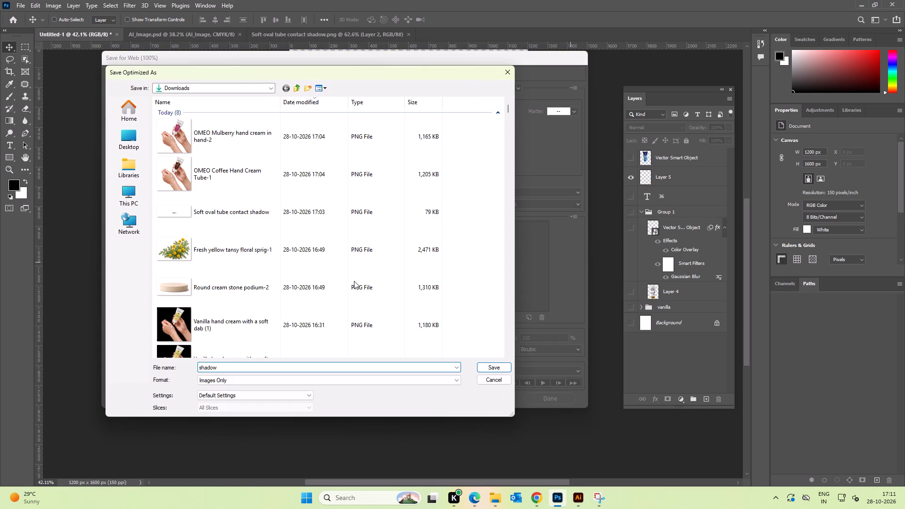
{"action": "key", "text": "1"}
{"action": "key", "text": "Return"}
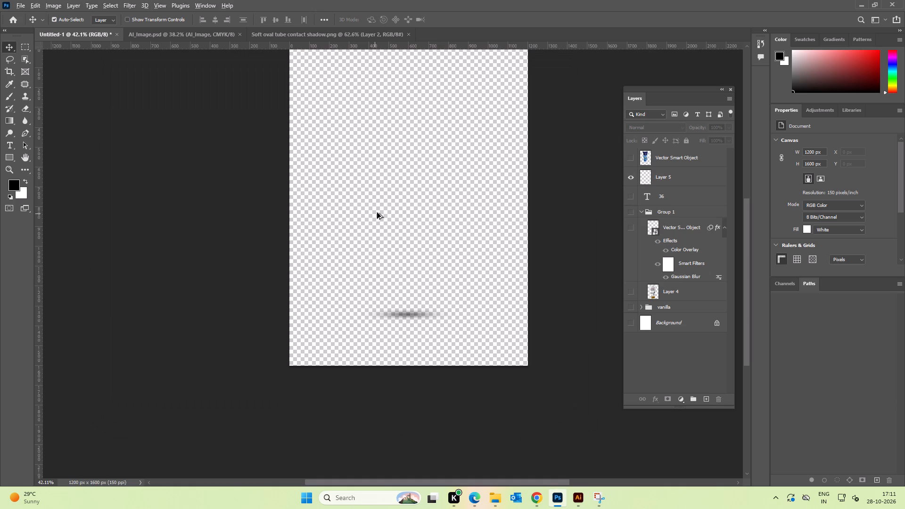
Switch to Illustrator and place the shadow1 image from Downloads as a linked file in the LKD.ai banner document.
{"action": "left_click", "coordinate": [584, 501]}
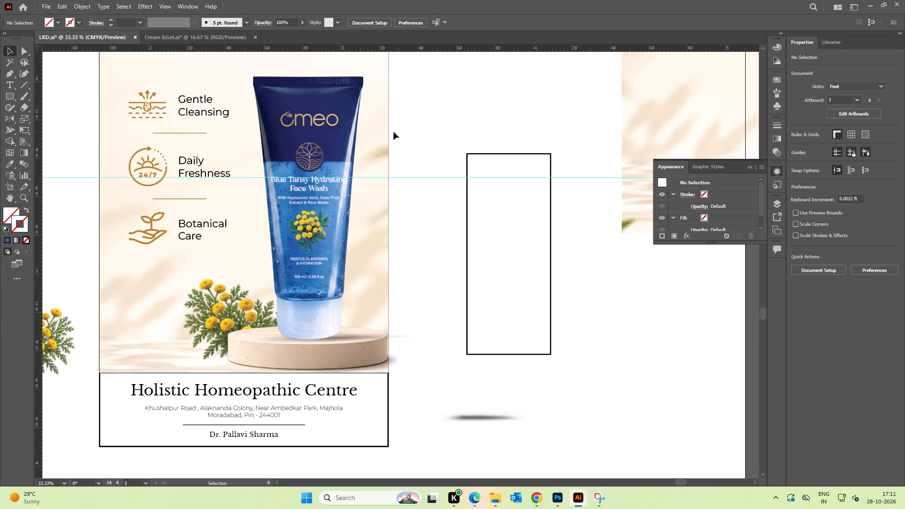
{"action": "left_click", "coordinate": [40, 7]}
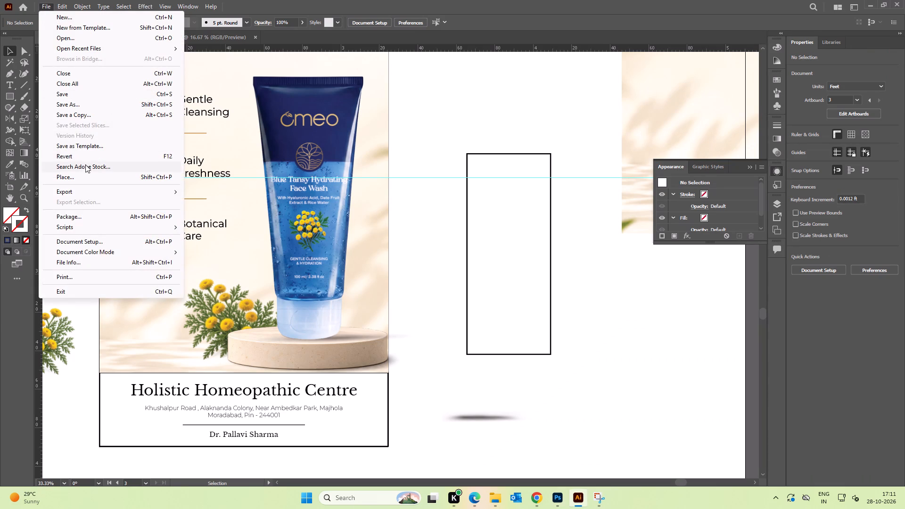
{"action": "left_click", "coordinate": [86, 178]}
{"action": "left_click", "coordinate": [116, 105]}
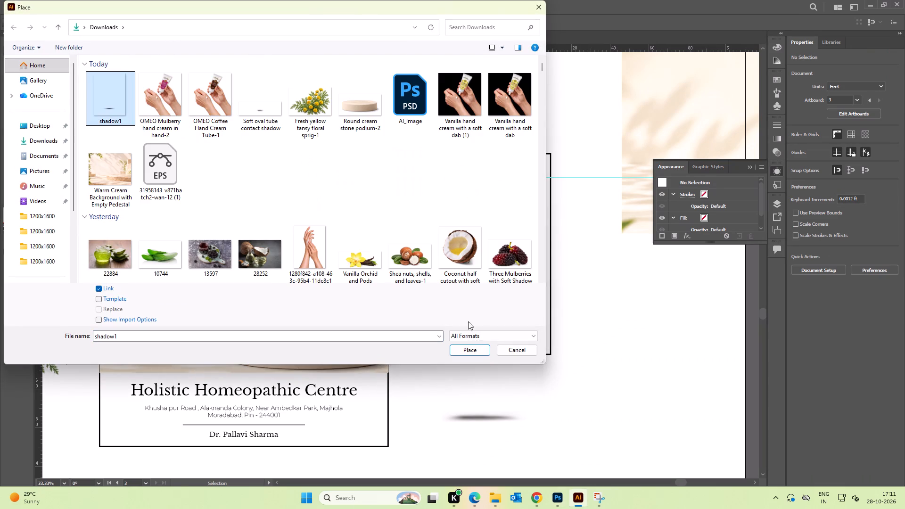
{"action": "left_click", "coordinate": [479, 349]}
{"action": "left_click", "coordinate": [344, 321]}
Move the placed shadow image about 0.09 ft to the left and 0.35 ft up on the empty canvas beside the banner.
{"action": "key", "text": "space"}
{"action": "key", "text": "space"}
{"action": "key", "text": "space"}
{"action": "key", "text": "space"}
{"action": "key", "text": "space"}
{"action": "key", "text": "space"}
{"action": "key", "text": "space"}
{"action": "key", "text": "space"}
{"action": "key", "text": "space"}
{"action": "key", "text": "space"}
{"action": "key", "text": "space"}
{"action": "key", "text": "space"}
{"action": "key", "text": "space"}
{"action": "key", "text": "space"}
{"action": "key", "text": "space"}
{"action": "key", "text": "space"}
{"action": "key", "text": "space"}
{"action": "key", "text": "space"}
{"action": "key", "text": "space"}
{"action": "key", "text": "space"}
{"action": "left_click_drag", "start_coordinate": [368, 357], "coordinate": [377, 228]}
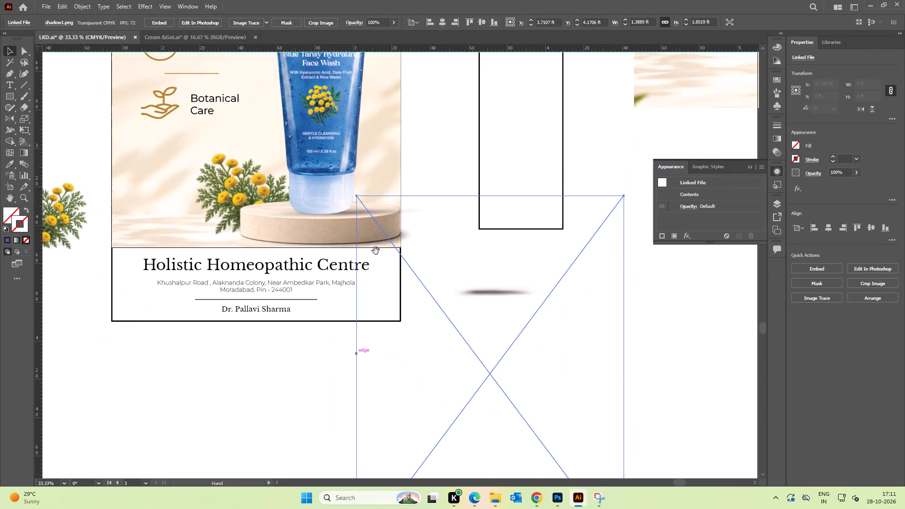
{"action": "left_click_drag", "start_coordinate": [489, 393], "coordinate": [416, 114]}
{"action": "left_click_drag", "start_coordinate": [411, 222], "coordinate": [394, 155]}
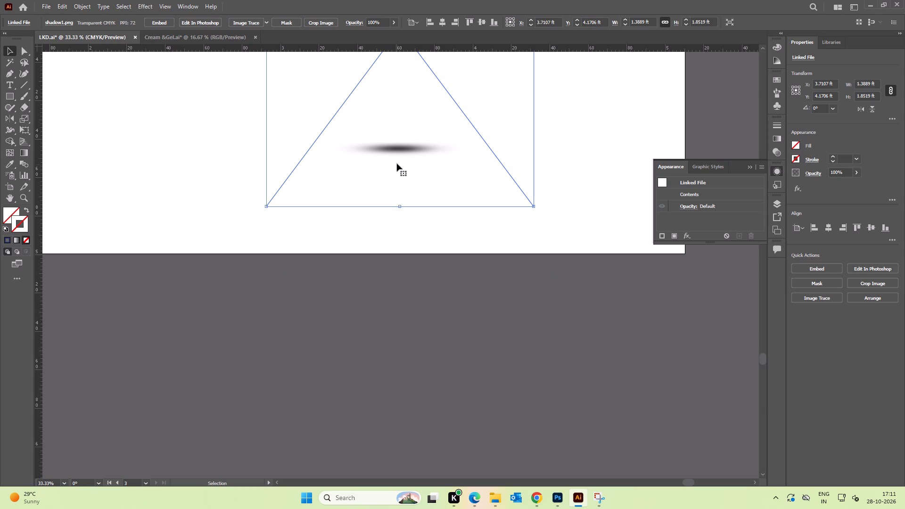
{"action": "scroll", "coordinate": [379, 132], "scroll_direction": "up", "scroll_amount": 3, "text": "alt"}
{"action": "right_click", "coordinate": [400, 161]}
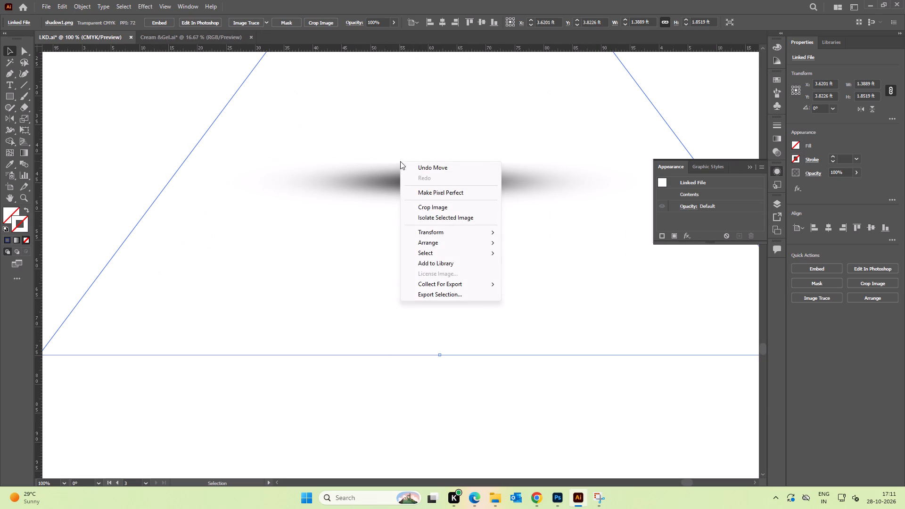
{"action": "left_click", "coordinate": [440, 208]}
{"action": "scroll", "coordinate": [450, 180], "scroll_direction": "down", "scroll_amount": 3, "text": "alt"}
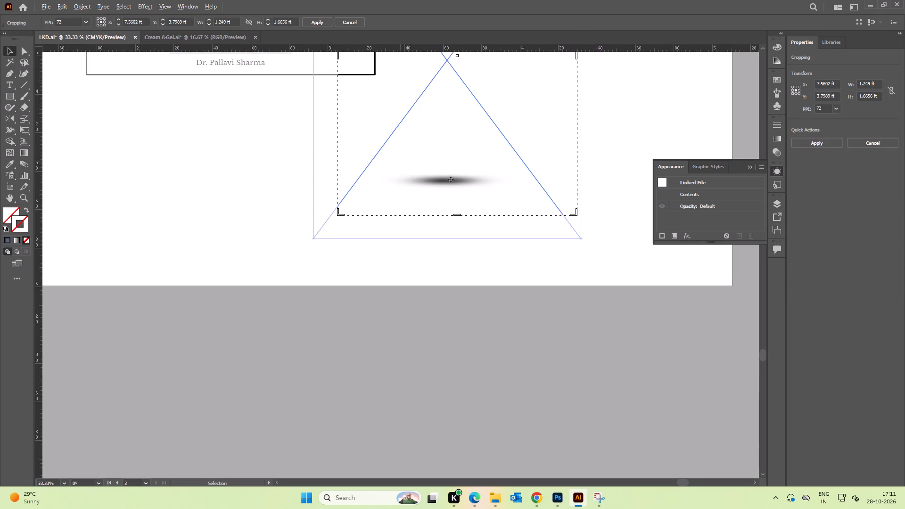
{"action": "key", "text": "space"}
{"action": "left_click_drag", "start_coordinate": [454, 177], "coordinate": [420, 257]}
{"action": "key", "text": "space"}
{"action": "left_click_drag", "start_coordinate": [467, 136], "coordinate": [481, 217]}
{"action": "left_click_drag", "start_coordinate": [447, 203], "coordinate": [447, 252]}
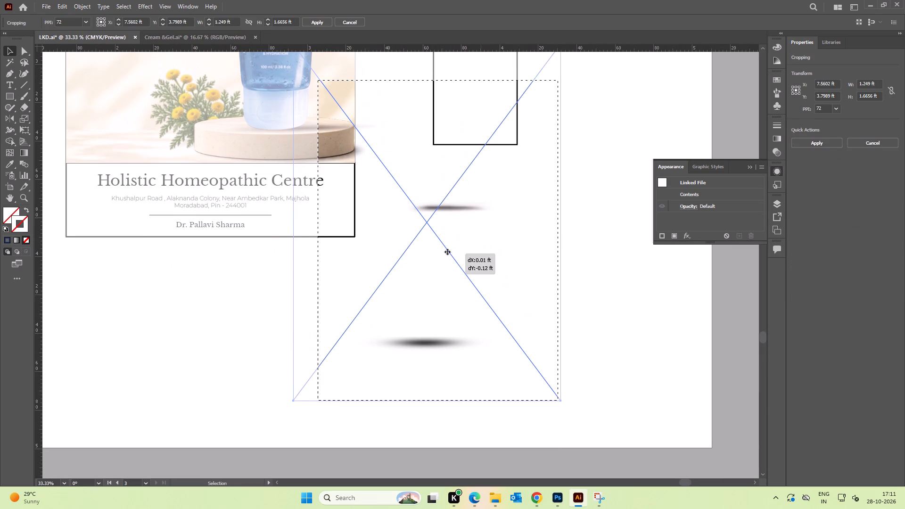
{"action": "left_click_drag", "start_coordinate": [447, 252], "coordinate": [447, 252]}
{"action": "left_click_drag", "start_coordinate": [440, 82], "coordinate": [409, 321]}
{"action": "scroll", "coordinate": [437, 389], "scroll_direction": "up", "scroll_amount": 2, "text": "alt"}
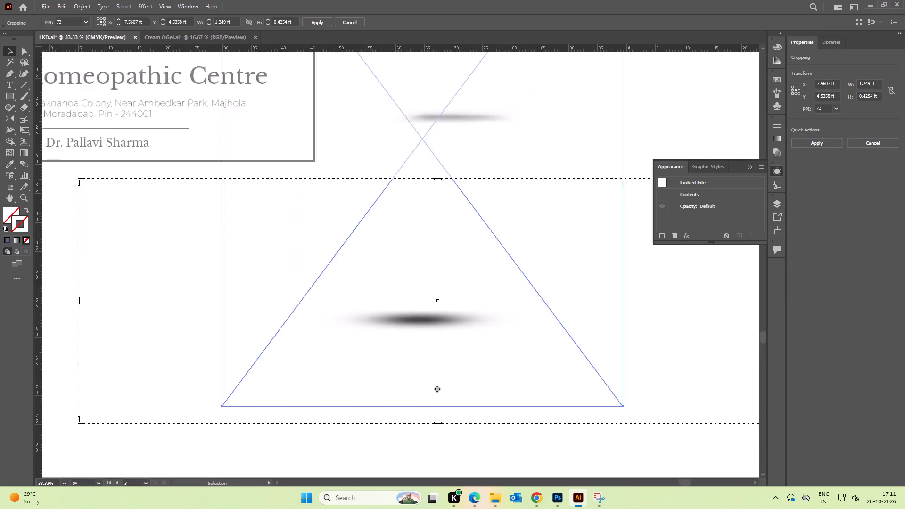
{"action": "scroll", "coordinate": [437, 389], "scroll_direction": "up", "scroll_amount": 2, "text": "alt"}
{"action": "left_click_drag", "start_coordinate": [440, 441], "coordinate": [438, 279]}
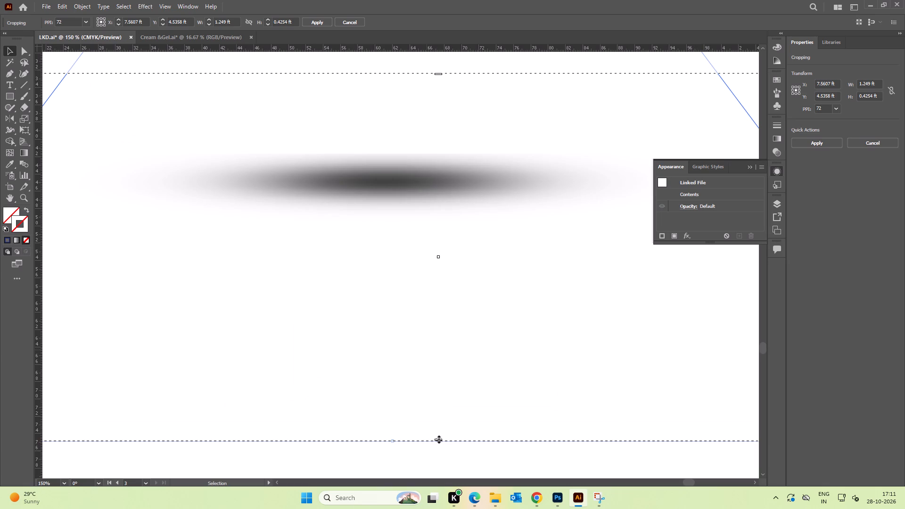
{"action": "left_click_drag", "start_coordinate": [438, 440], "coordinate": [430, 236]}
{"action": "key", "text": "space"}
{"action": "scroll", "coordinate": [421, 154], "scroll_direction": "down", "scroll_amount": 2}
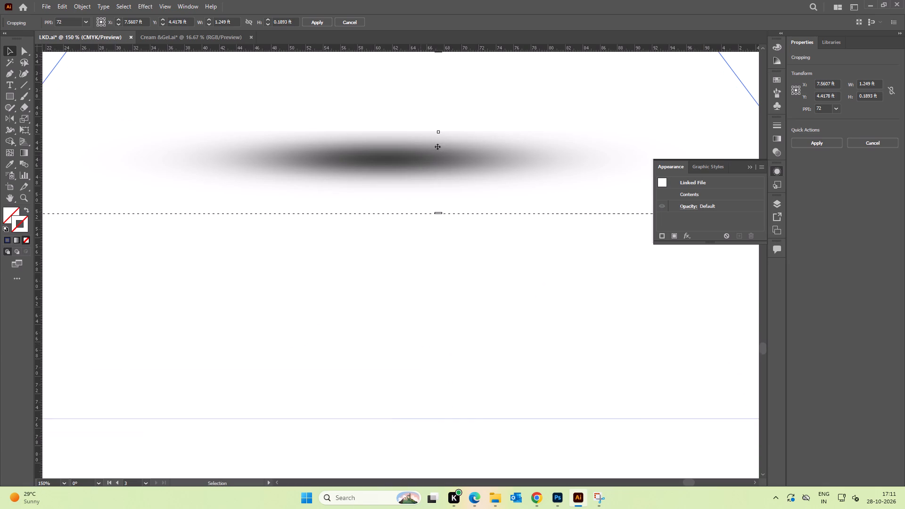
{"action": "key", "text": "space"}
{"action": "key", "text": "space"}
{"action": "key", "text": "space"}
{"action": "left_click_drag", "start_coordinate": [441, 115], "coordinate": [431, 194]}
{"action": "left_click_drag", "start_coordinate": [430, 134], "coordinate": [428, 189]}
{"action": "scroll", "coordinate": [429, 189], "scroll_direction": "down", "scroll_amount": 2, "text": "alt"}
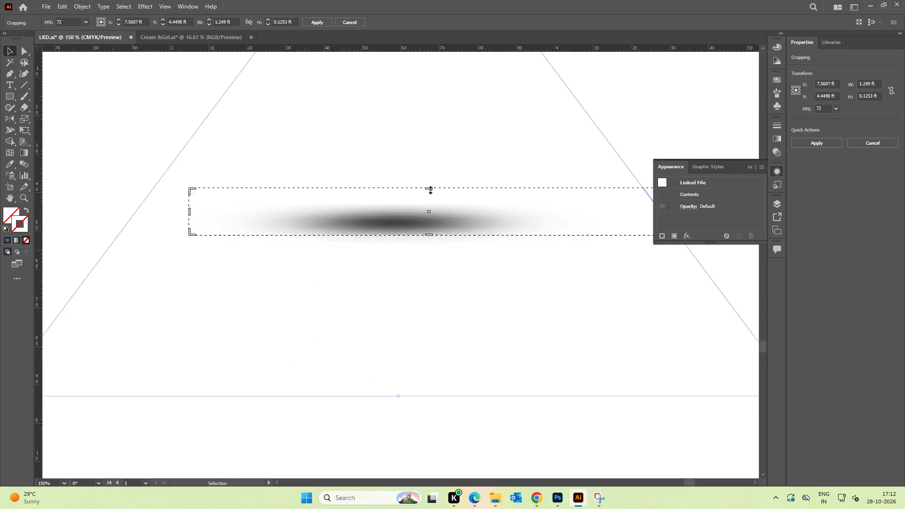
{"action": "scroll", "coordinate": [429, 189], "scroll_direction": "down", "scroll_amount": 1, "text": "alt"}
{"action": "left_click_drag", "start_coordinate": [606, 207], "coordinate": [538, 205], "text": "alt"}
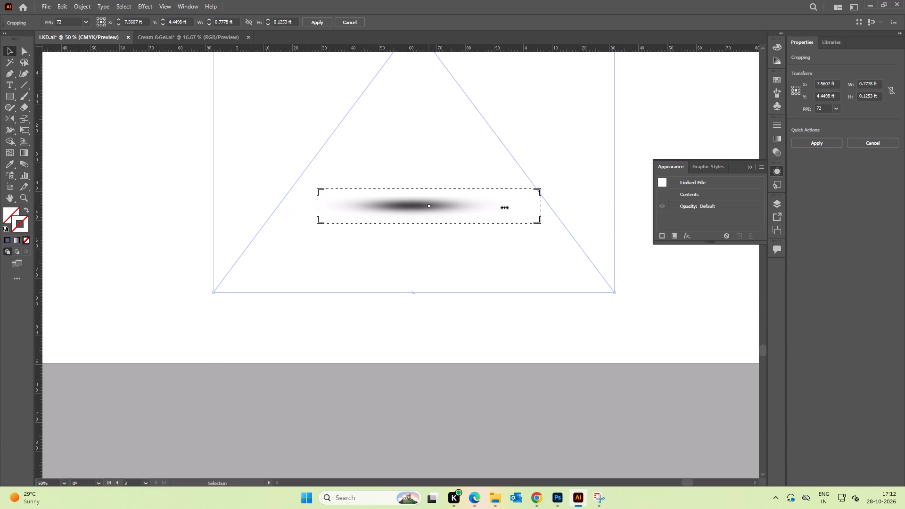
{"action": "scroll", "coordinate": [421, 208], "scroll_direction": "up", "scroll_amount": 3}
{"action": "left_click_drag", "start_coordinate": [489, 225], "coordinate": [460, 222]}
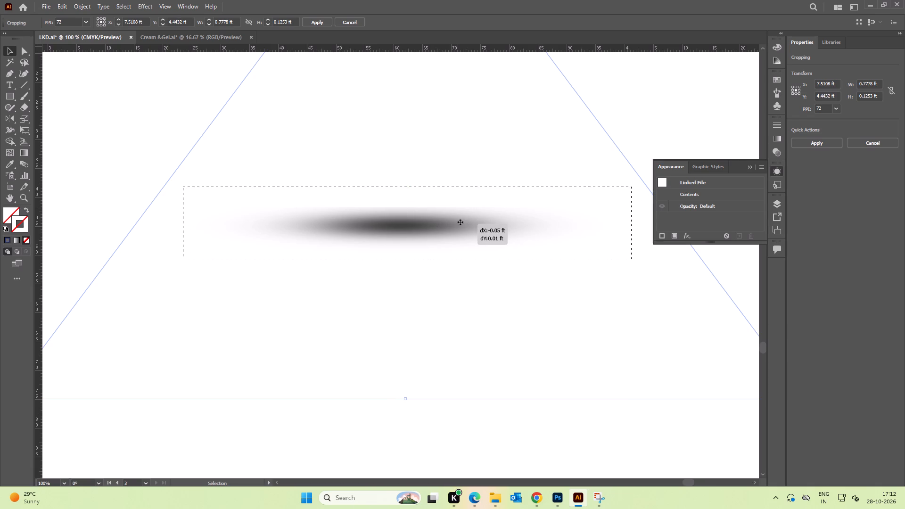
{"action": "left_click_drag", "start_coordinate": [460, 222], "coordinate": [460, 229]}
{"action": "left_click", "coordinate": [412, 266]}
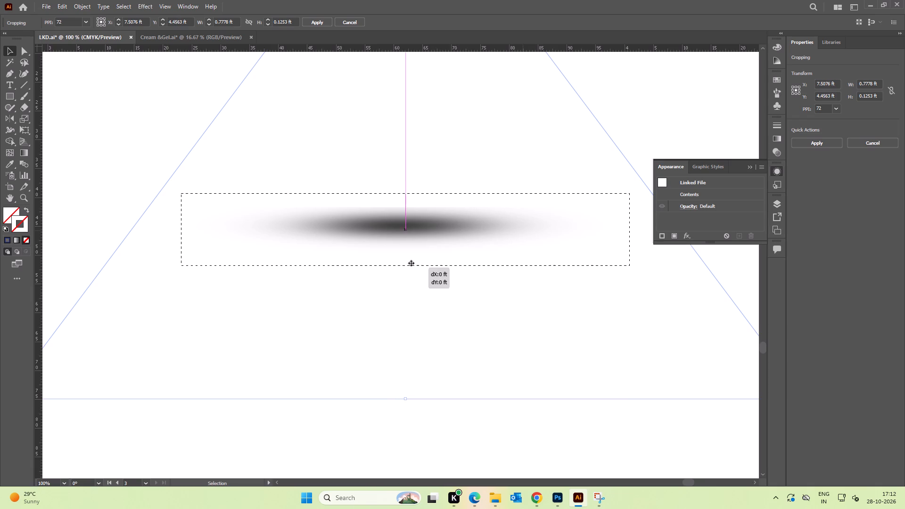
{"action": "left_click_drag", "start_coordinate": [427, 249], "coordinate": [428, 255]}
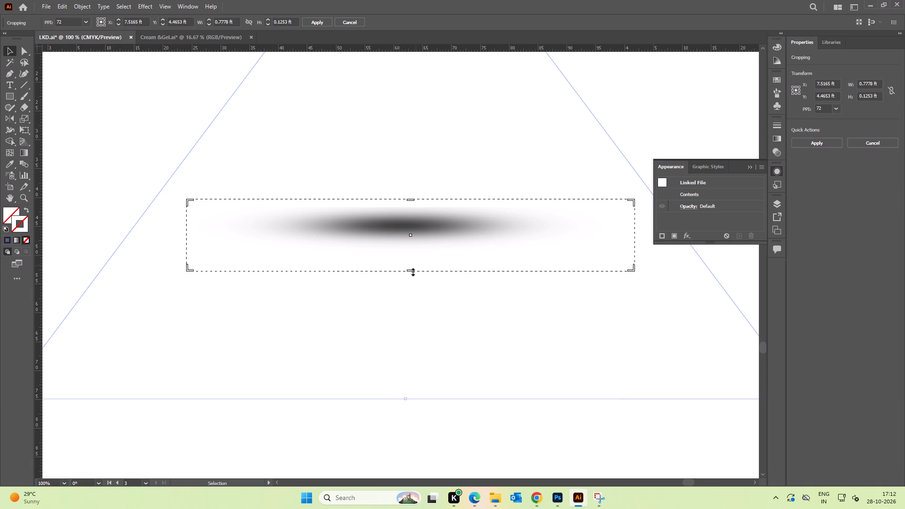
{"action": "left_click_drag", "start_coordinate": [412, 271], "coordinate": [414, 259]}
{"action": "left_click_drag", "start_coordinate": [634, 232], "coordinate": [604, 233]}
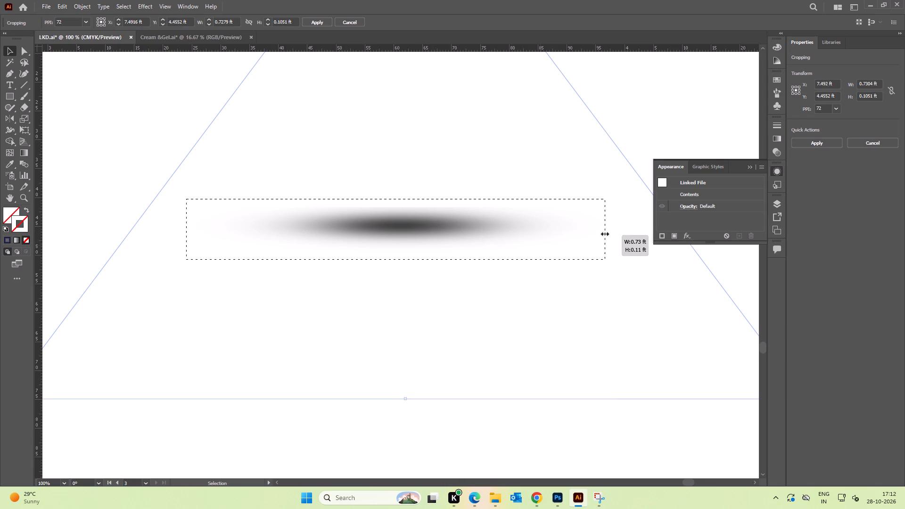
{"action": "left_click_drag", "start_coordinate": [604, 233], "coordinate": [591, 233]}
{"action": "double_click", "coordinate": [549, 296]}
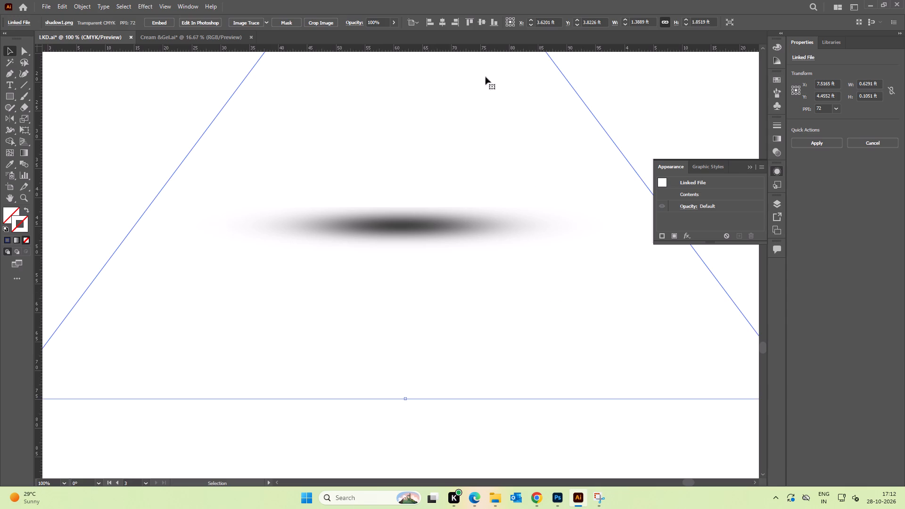
Draw an unfilled, unstroked rectangle about 0.75 x 0.12 ft closely around the shadow in the placed image.
{"action": "scroll", "coordinate": [456, 190], "scroll_direction": "down", "scroll_amount": 5, "text": "alt"}
{"action": "key", "text": "space"}
{"action": "left_click_drag", "start_coordinate": [421, 152], "coordinate": [436, 229]}
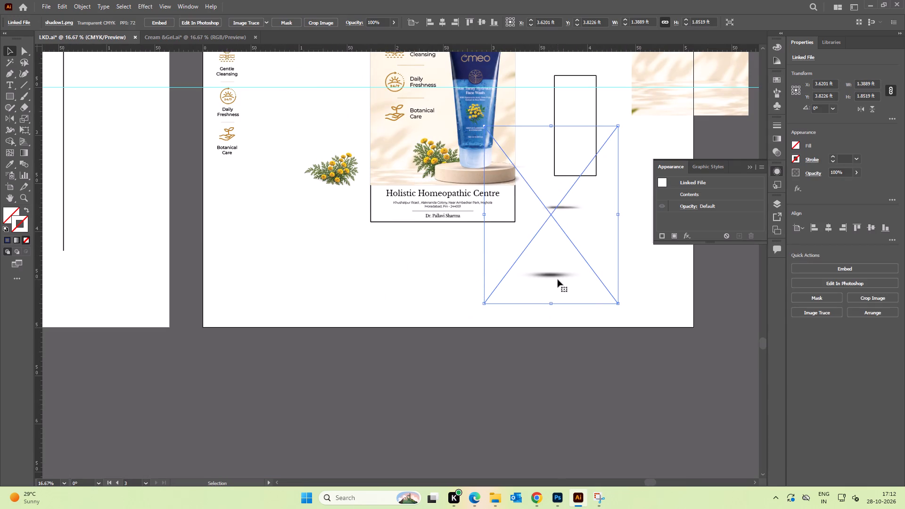
{"action": "scroll", "coordinate": [558, 279], "scroll_direction": "up", "scroll_amount": 5, "text": "alt"}
{"action": "key", "text": "space"}
{"action": "left_click_drag", "start_coordinate": [600, 279], "coordinate": [464, 250]}
{"action": "left_click", "coordinate": [394, 228]}
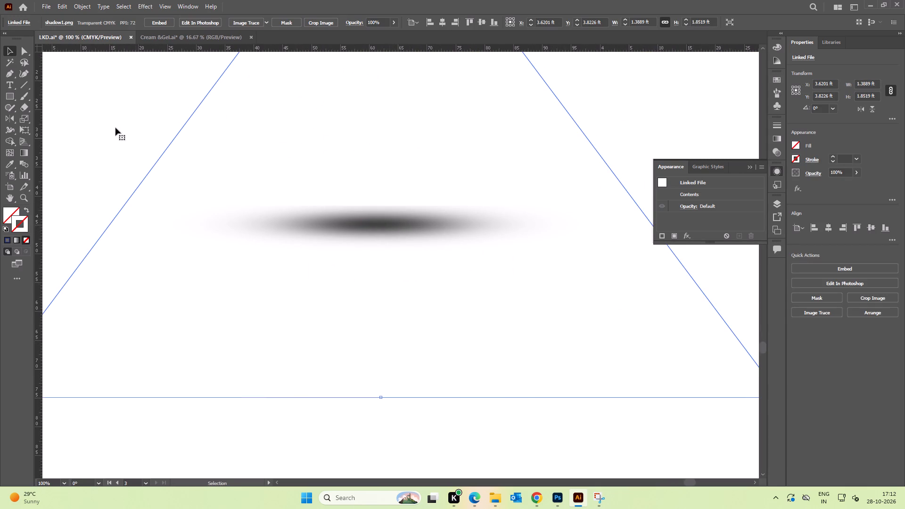
{"action": "left_click", "coordinate": [9, 94]}
{"action": "left_click_drag", "start_coordinate": [165, 187], "coordinate": [540, 279]}
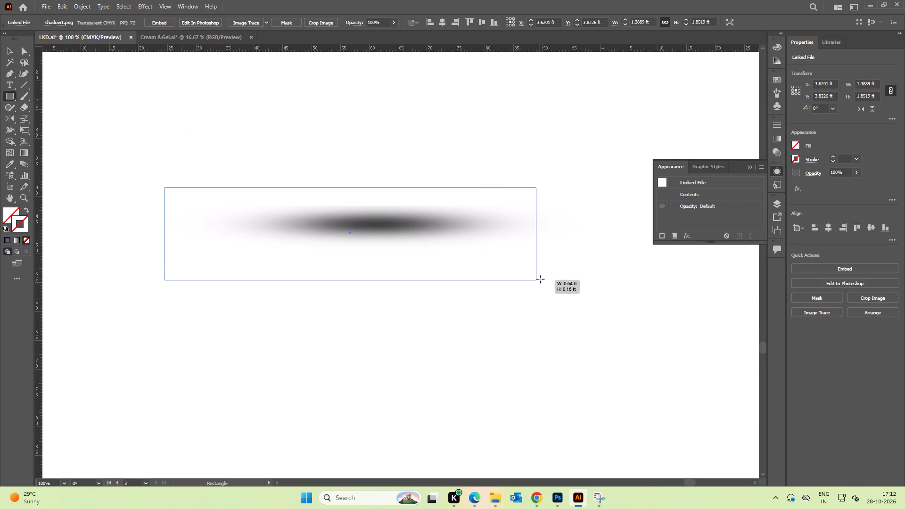
{"action": "left_click_drag", "start_coordinate": [540, 279], "coordinate": [595, 257]}
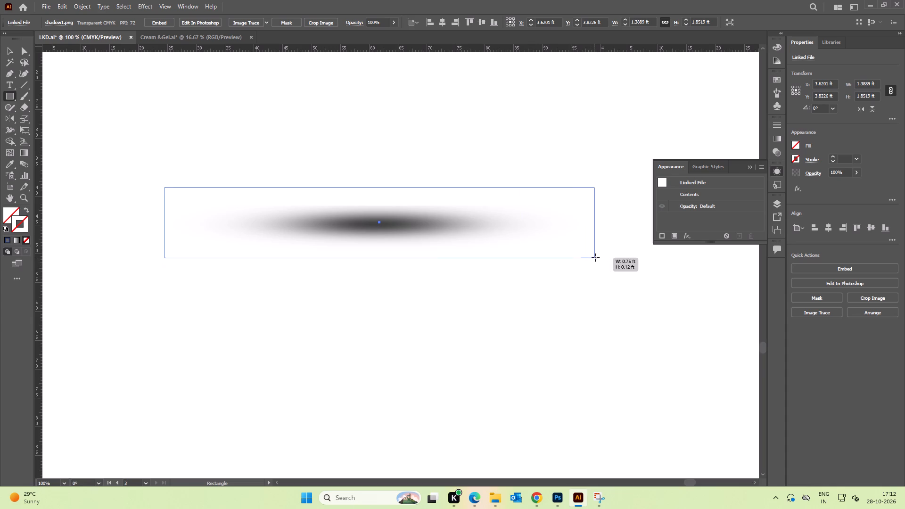
{"action": "left_click_drag", "start_coordinate": [595, 257], "coordinate": [599, 259]}
{"action": "key", "text": "Down"}
{"action": "key", "text": "Down"}
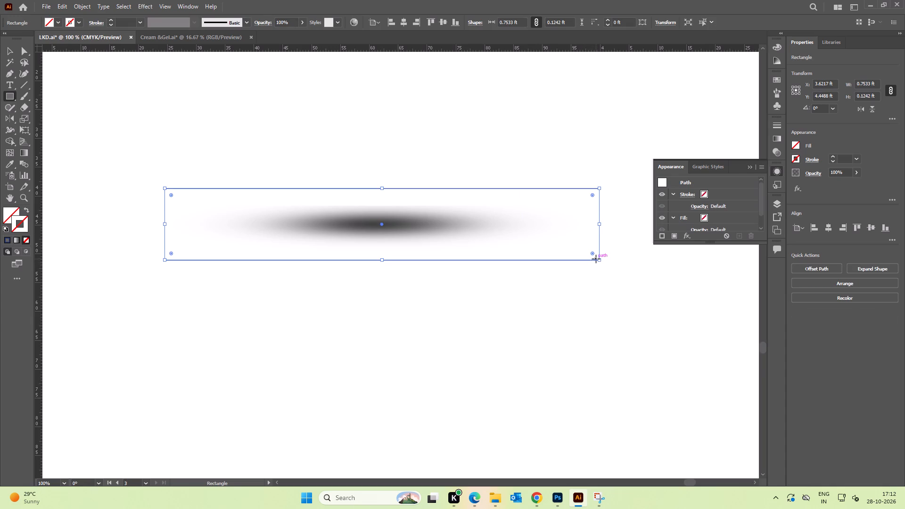
Select the rectangle together with the placed shadow image and make a clipping mask from them.
{"action": "key", "text": "c"}
{"action": "scroll", "coordinate": [557, 304], "scroll_direction": "down", "scroll_amount": 3, "text": "alt"}
{"action": "key", "text": "v"}
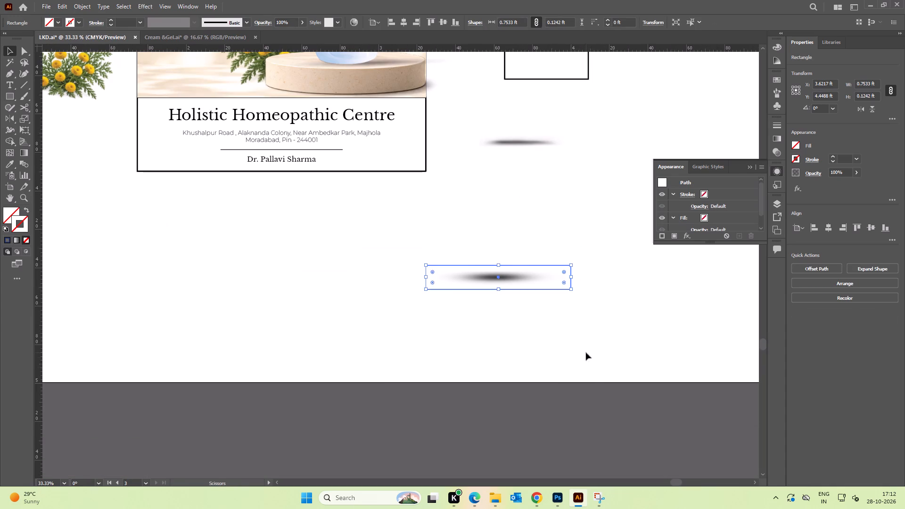
{"action": "left_click_drag", "start_coordinate": [595, 374], "coordinate": [460, 221]}
{"action": "right_click", "coordinate": [547, 251]}
{"action": "left_click", "coordinate": [584, 334]}
Move the clipped shadow from the empty canvas onto the front of the banner's stone podium.
{"action": "key", "text": "space"}
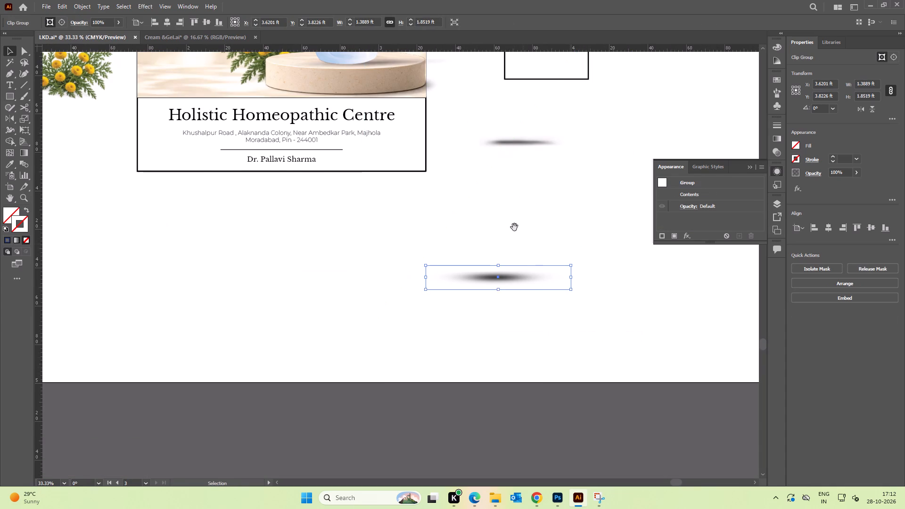
{"action": "left_click_drag", "start_coordinate": [514, 227], "coordinate": [539, 290]}
{"action": "left_click_drag", "start_coordinate": [542, 348], "coordinate": [424, 148]}
{"action": "scroll", "coordinate": [399, 139], "scroll_direction": "up", "scroll_amount": 3, "text": "alt"}
{"action": "key", "text": "space"}
{"action": "left_click_drag", "start_coordinate": [401, 123], "coordinate": [432, 190]}
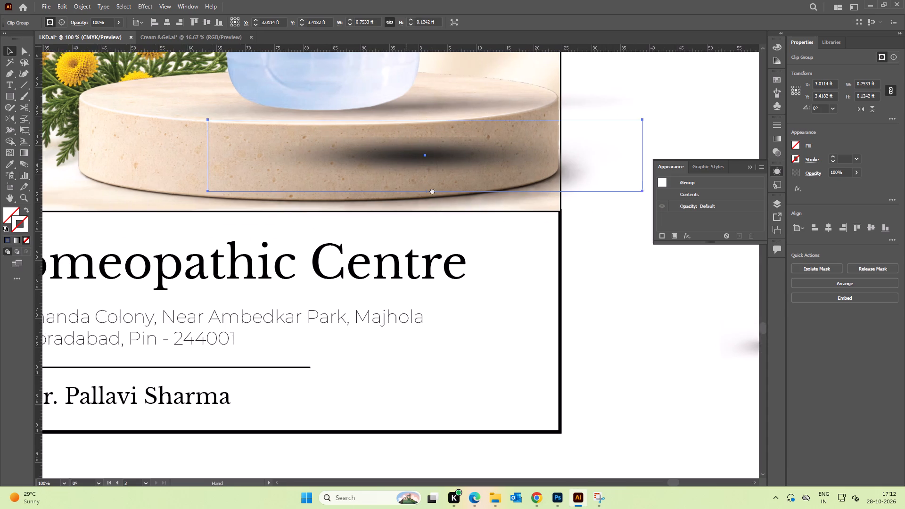
{"action": "left_click_drag", "start_coordinate": [432, 190], "coordinate": [432, 193]}
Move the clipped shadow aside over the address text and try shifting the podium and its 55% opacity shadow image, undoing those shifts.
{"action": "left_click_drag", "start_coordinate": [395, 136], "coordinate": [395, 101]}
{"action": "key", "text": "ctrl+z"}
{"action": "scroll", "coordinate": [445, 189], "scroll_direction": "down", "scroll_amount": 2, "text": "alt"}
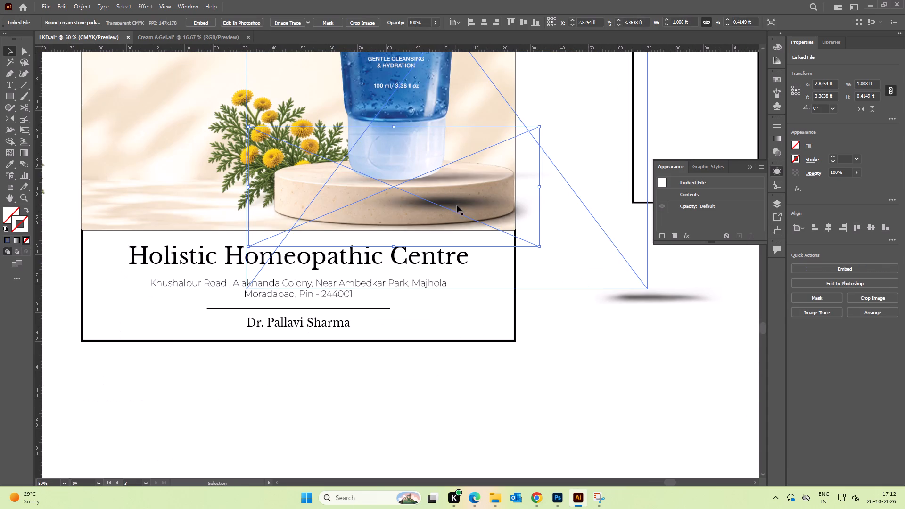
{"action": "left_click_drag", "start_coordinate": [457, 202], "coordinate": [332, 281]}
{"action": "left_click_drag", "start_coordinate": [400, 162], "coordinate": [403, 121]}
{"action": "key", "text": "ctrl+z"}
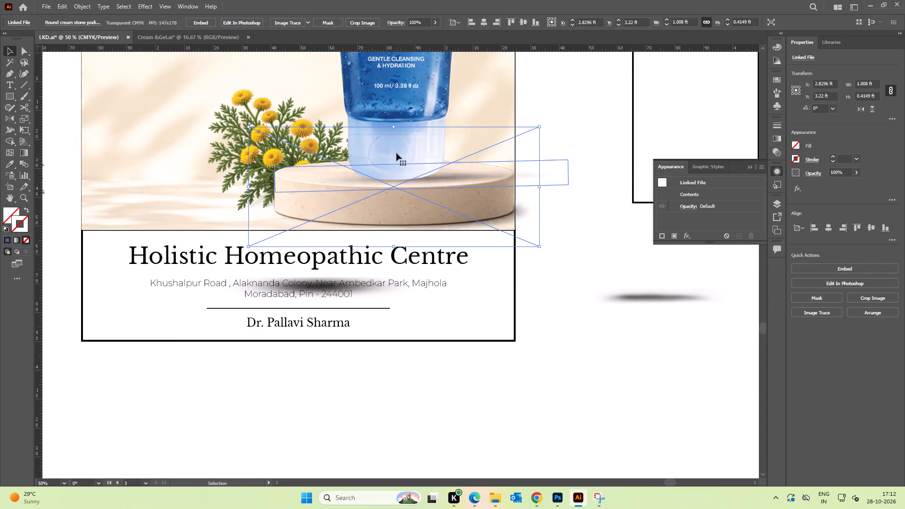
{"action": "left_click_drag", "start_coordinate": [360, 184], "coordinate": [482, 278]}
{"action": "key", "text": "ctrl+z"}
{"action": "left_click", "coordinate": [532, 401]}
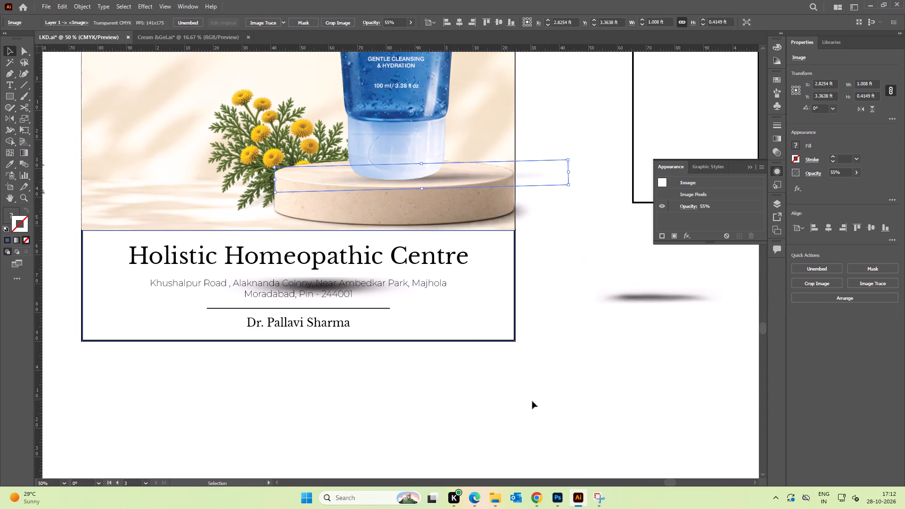
Move the clipped shadow from the address text up onto the podium top, over the base of the tube.
{"action": "left_click_drag", "start_coordinate": [336, 287], "coordinate": [386, 172]}
{"action": "left_click", "coordinate": [398, 77]}
{"action": "key", "text": "space"}
{"action": "left_click_drag", "start_coordinate": [448, 93], "coordinate": [453, 174]}
{"action": "scroll", "coordinate": [497, 216], "scroll_direction": "down", "scroll_amount": 1, "text": "alt"}
{"action": "key", "text": "space"}
{"action": "left_click_drag", "start_coordinate": [543, 199], "coordinate": [507, 206]}
{"action": "left_click", "coordinate": [524, 182]}
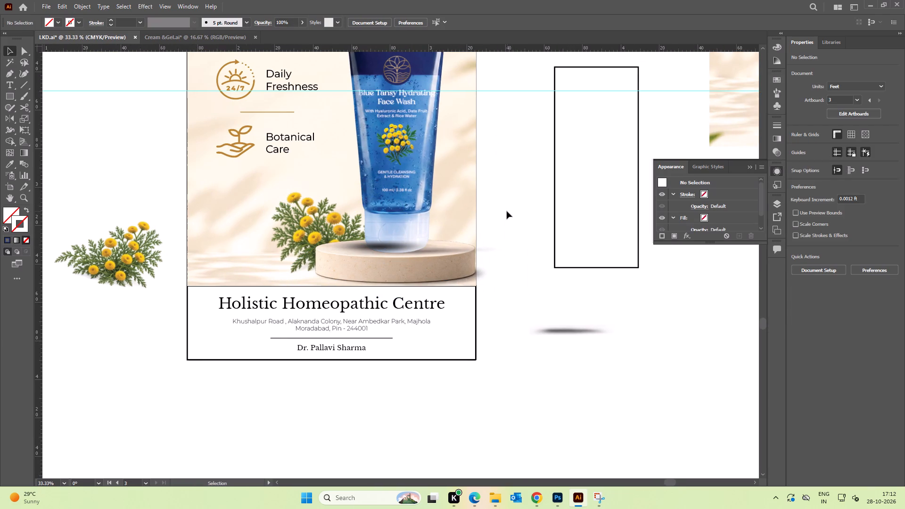
{"action": "key", "text": "space"}
{"action": "key", "text": "space"}
{"action": "left_click_drag", "start_coordinate": [522, 197], "coordinate": [510, 197]}
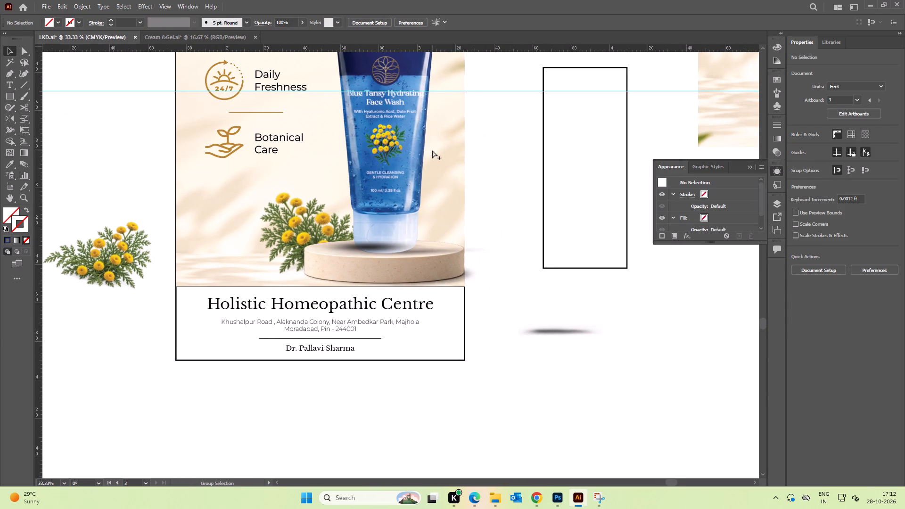
Unlock all objects and bring the blue face wash tube image to the front, above the shadow.
{"action": "key", "text": "ctrl+alt+2"}
{"action": "left_click", "coordinate": [514, 137]}
{"action": "left_click", "coordinate": [405, 138]}
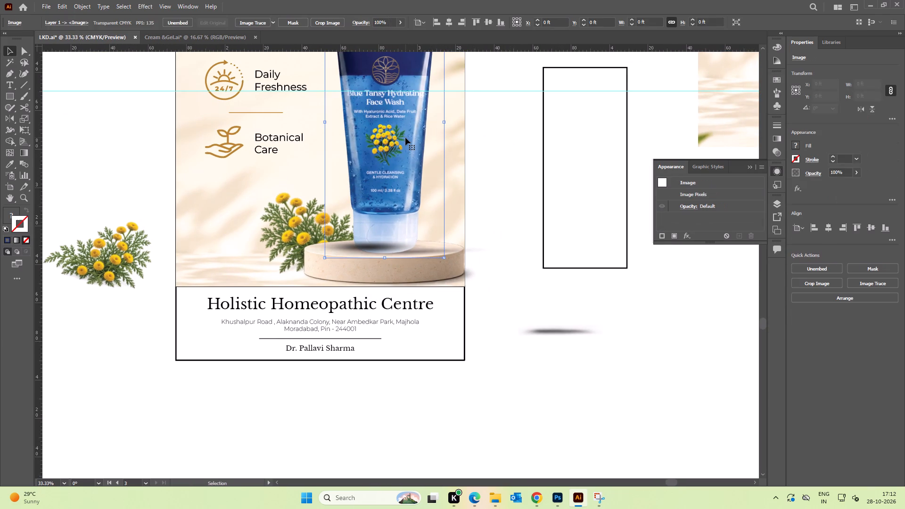
{"action": "key", "text": "ctrl+shift+bracketright"}
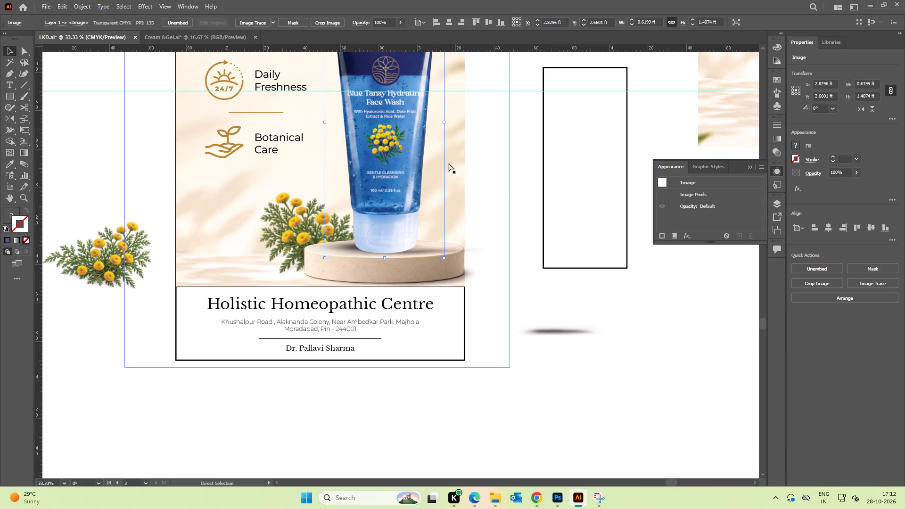
Lock the tube image, and also lock the banner's background and frame objects.
{"action": "key", "text": "ctrl+2"}
{"action": "left_click_drag", "start_coordinate": [163, 196], "coordinate": [184, 213]}
{"action": "key", "text": "ctrl+2"}
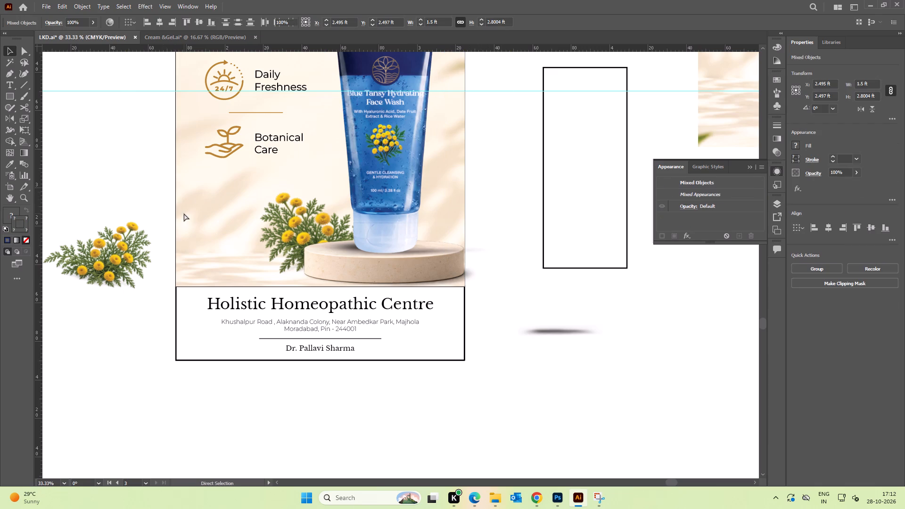
Move the clipped shadow about 0.1 ft to the right and slightly down, beneath the base of the tube.
{"action": "scroll", "coordinate": [336, 256], "scroll_direction": "up", "scroll_amount": 3, "text": "alt"}
{"action": "left_click_drag", "start_coordinate": [380, 225], "coordinate": [442, 251]}
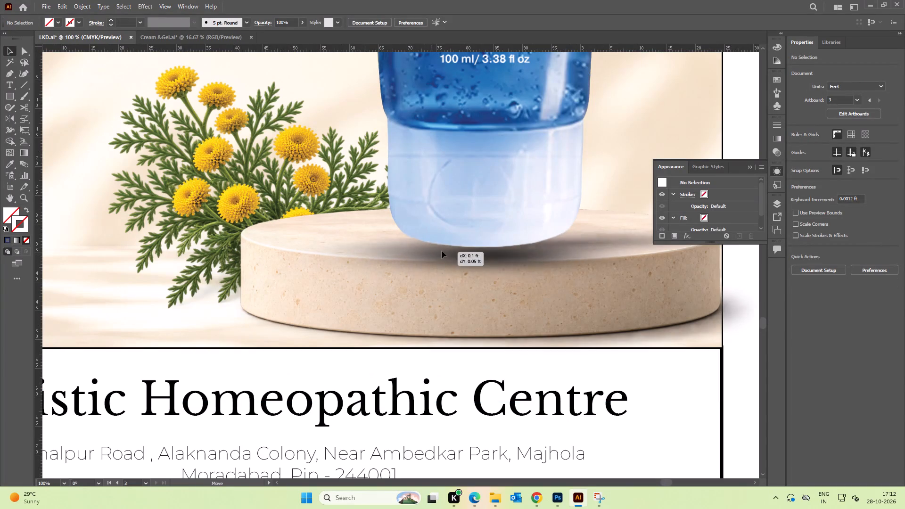
{"action": "left_click_drag", "start_coordinate": [442, 251], "coordinate": [441, 246]}
{"action": "key", "text": "space"}
{"action": "key", "text": "space"}
{"action": "key", "text": "space"}
{"action": "key", "text": "space"}
{"action": "left_click_drag", "start_coordinate": [477, 250], "coordinate": [320, 227]}
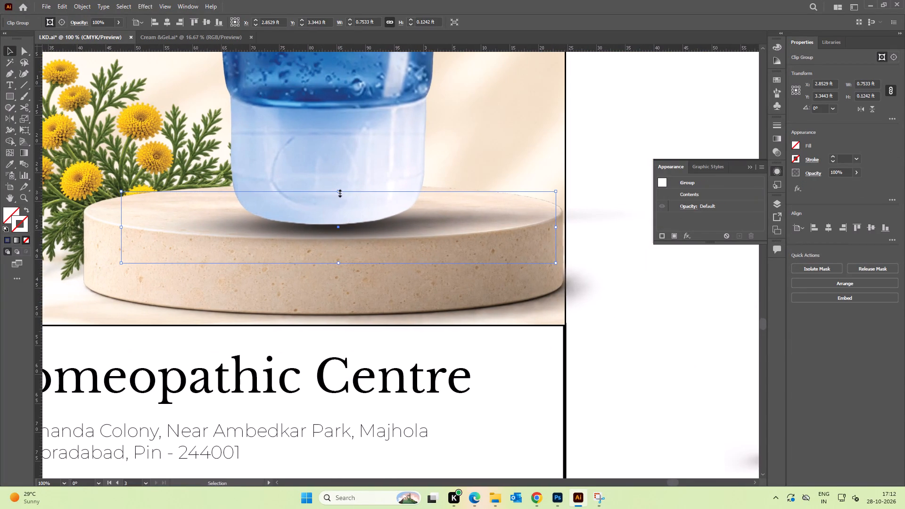
Reduce the clipped shadow's height to about 0.096 ft and move it up about 0.025 ft against the tube's base.
{"action": "left_click_drag", "start_coordinate": [339, 192], "coordinate": [339, 208]}
{"action": "scroll", "coordinate": [351, 235], "scroll_direction": "up", "scroll_amount": 2, "text": "alt"}
{"action": "left_click_drag", "start_coordinate": [352, 239], "coordinate": [356, 214]}
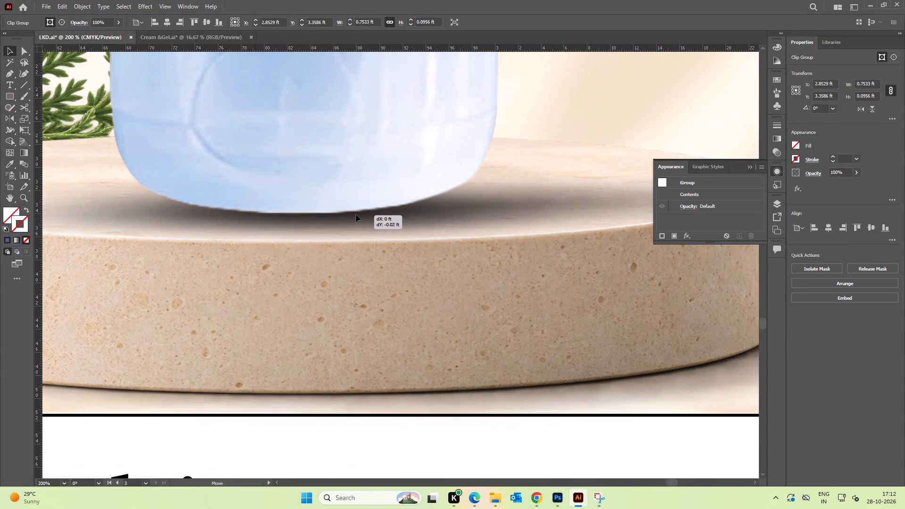
{"action": "left_click_drag", "start_coordinate": [356, 214], "coordinate": [356, 210]}
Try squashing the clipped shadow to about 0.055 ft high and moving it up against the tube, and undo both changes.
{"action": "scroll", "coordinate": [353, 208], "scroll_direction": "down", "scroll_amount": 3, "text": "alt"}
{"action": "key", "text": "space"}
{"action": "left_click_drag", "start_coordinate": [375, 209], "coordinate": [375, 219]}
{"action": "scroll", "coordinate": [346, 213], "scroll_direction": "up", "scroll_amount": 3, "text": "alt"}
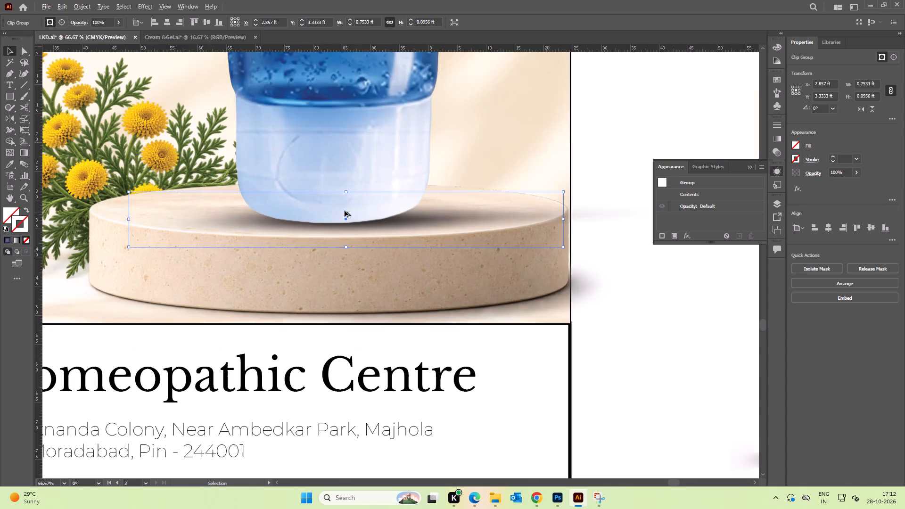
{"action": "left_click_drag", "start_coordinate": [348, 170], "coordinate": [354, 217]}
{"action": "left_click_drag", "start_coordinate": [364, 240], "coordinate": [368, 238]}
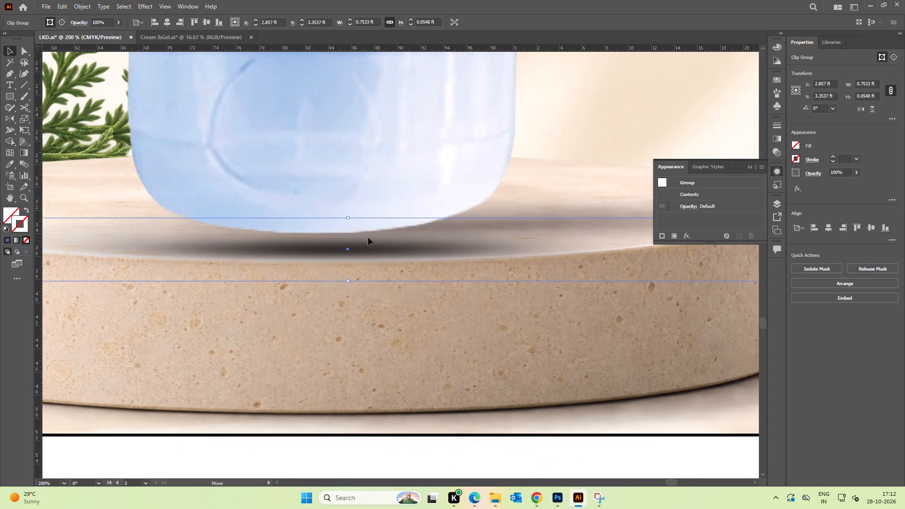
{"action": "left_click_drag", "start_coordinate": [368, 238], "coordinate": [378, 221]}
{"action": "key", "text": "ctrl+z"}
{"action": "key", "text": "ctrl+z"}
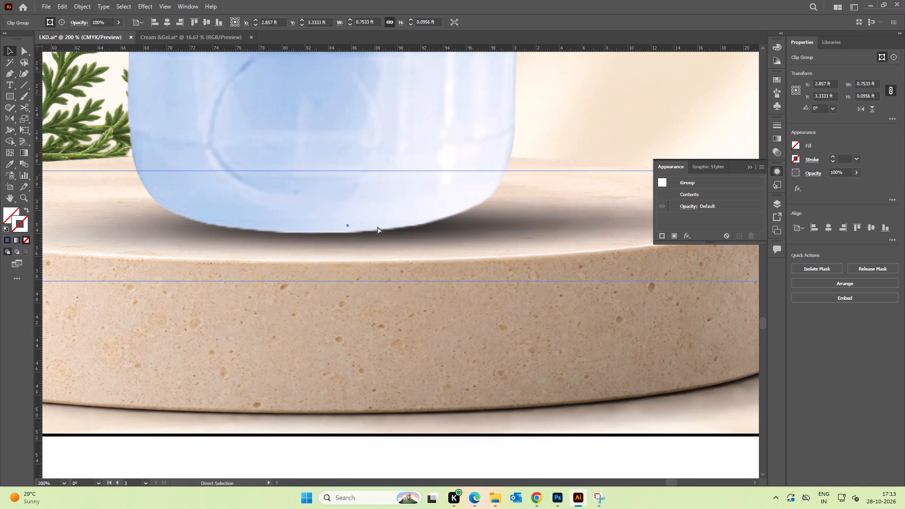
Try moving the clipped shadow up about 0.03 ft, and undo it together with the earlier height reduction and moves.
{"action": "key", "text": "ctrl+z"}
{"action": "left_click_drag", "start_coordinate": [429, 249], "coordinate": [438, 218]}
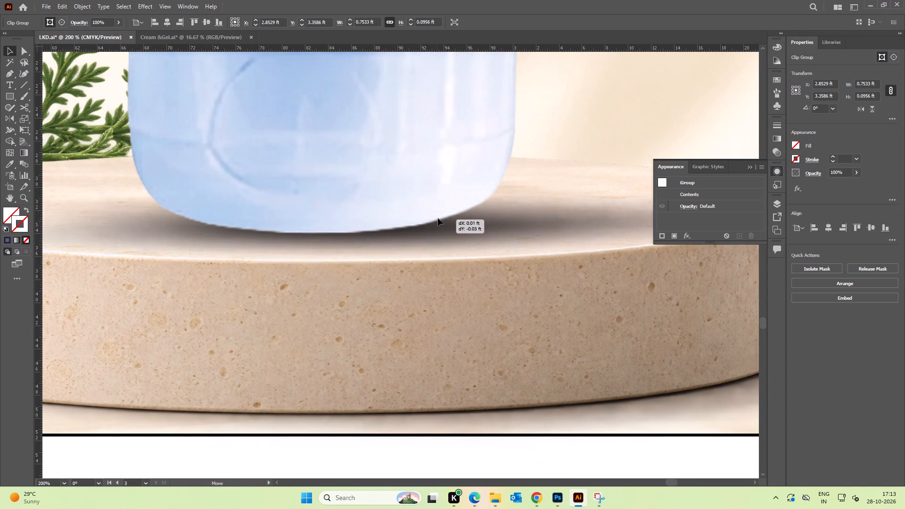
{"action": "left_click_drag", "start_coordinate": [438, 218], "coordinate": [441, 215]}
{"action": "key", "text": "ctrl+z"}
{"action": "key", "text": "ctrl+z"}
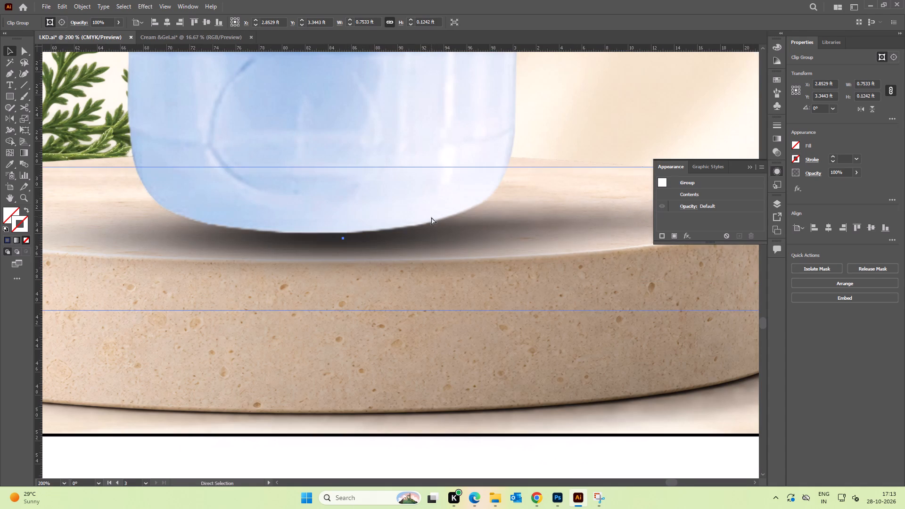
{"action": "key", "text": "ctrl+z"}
Move the clipped shadow about 0.1 ft to the right and 0.02 ft down, under the tube's base.
{"action": "scroll", "coordinate": [420, 227], "scroll_direction": "down", "scroll_amount": 3, "text": "alt"}
{"action": "left_click_drag", "start_coordinate": [312, 216], "coordinate": [354, 230]}
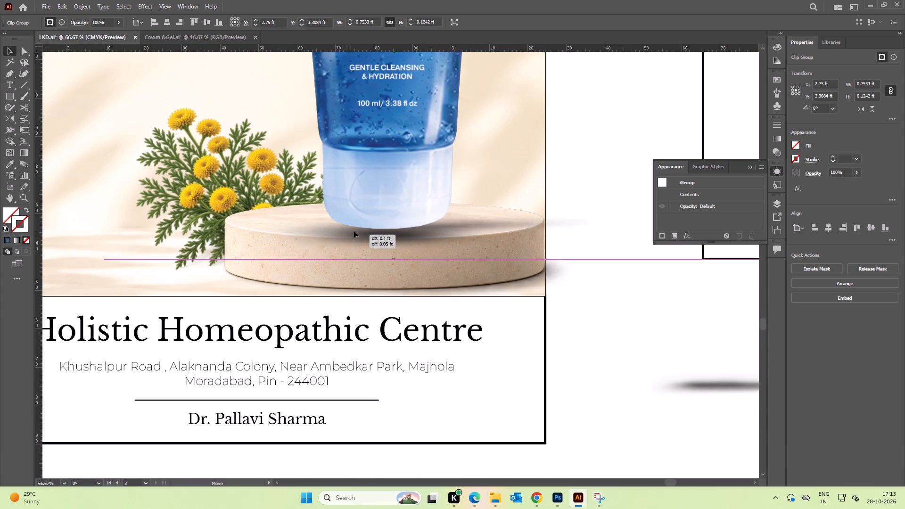
{"action": "left_click_drag", "start_coordinate": [354, 230], "coordinate": [350, 222]}
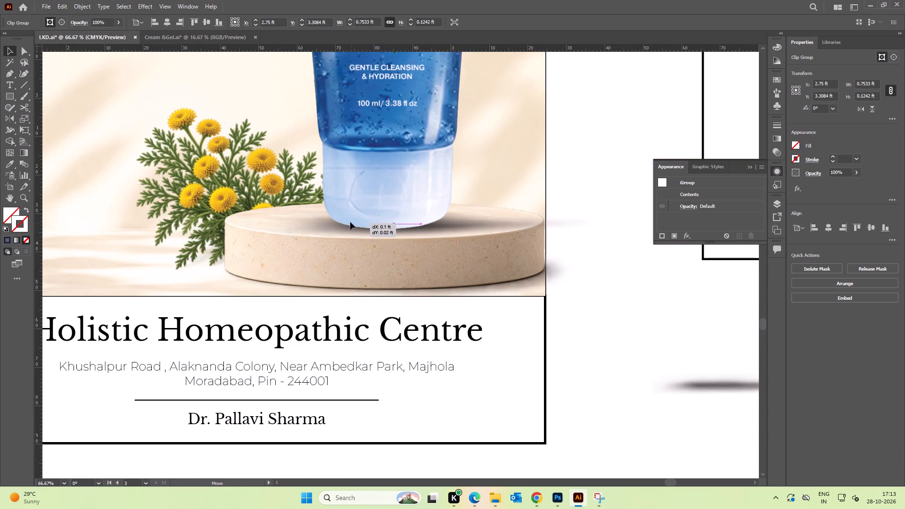
{"action": "left_click_drag", "start_coordinate": [350, 222], "coordinate": [351, 222]}
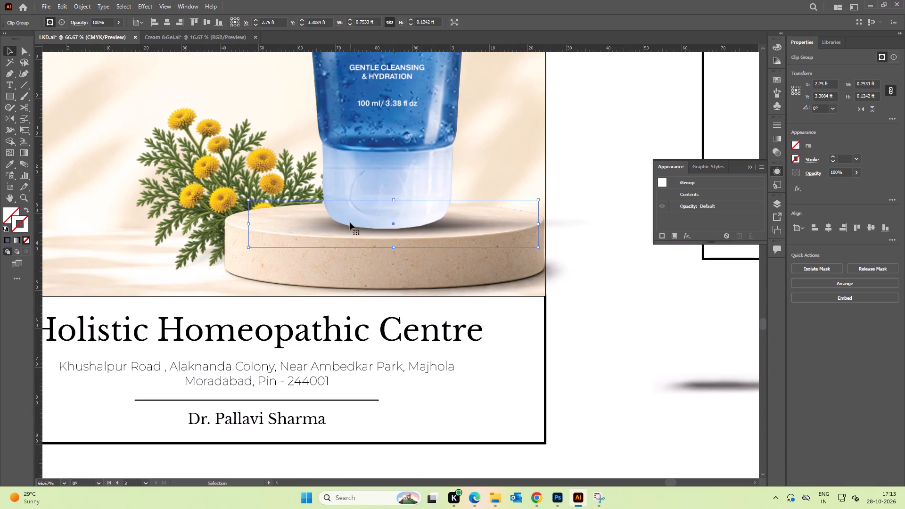
Reduce the clipped shadow's opacity to 68%.
{"action": "left_click", "coordinate": [855, 176]}
{"action": "left_click_drag", "start_coordinate": [850, 184], "coordinate": [848, 183]}
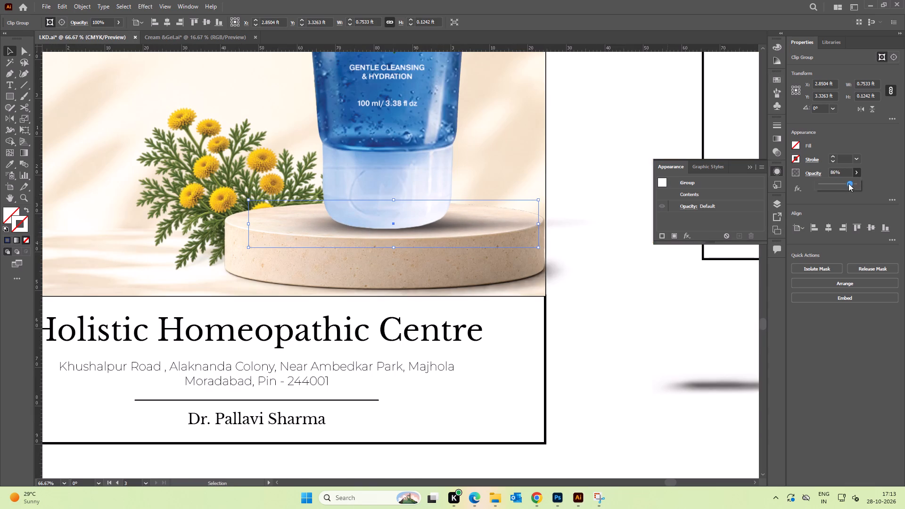
{"action": "left_click_drag", "start_coordinate": [848, 183], "coordinate": [844, 184]}
{"action": "left_click", "coordinate": [749, 166]}
{"action": "left_click", "coordinate": [649, 160]}
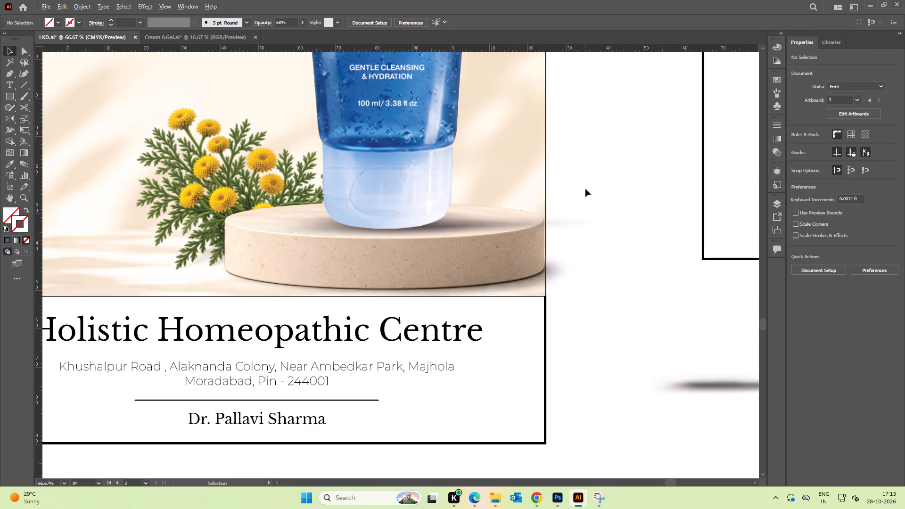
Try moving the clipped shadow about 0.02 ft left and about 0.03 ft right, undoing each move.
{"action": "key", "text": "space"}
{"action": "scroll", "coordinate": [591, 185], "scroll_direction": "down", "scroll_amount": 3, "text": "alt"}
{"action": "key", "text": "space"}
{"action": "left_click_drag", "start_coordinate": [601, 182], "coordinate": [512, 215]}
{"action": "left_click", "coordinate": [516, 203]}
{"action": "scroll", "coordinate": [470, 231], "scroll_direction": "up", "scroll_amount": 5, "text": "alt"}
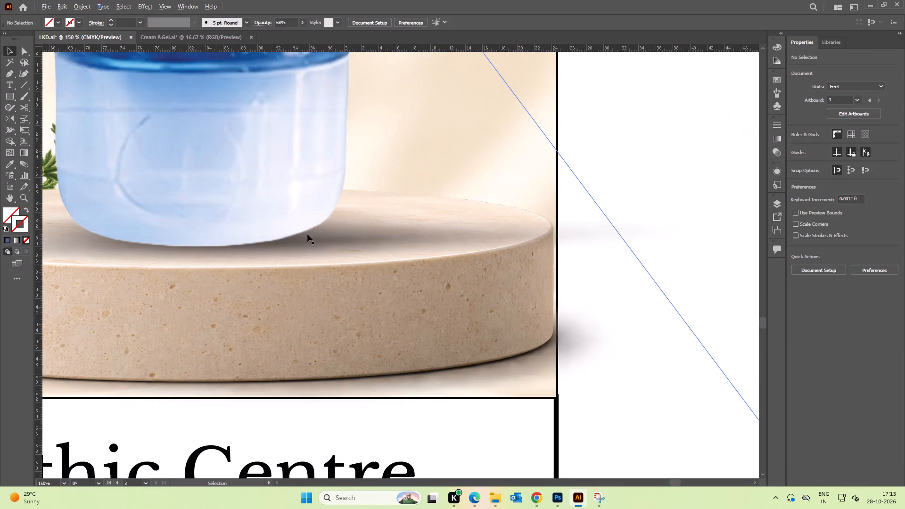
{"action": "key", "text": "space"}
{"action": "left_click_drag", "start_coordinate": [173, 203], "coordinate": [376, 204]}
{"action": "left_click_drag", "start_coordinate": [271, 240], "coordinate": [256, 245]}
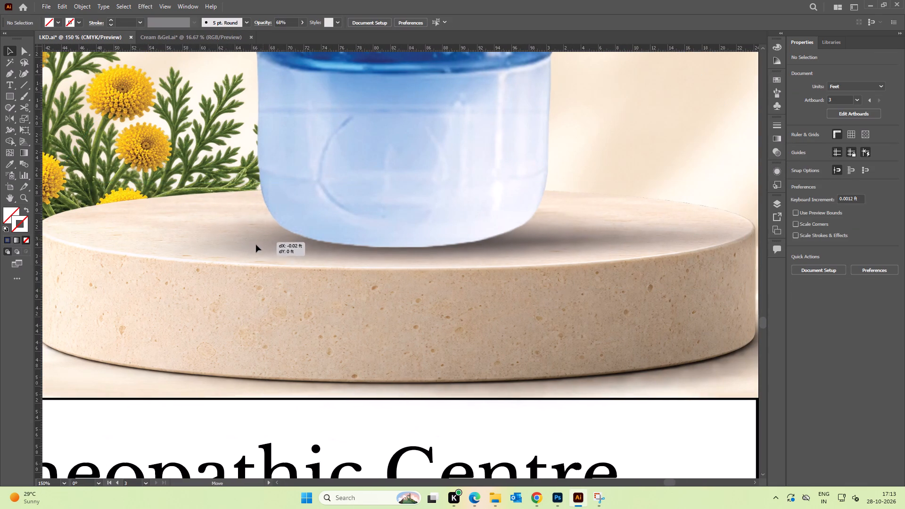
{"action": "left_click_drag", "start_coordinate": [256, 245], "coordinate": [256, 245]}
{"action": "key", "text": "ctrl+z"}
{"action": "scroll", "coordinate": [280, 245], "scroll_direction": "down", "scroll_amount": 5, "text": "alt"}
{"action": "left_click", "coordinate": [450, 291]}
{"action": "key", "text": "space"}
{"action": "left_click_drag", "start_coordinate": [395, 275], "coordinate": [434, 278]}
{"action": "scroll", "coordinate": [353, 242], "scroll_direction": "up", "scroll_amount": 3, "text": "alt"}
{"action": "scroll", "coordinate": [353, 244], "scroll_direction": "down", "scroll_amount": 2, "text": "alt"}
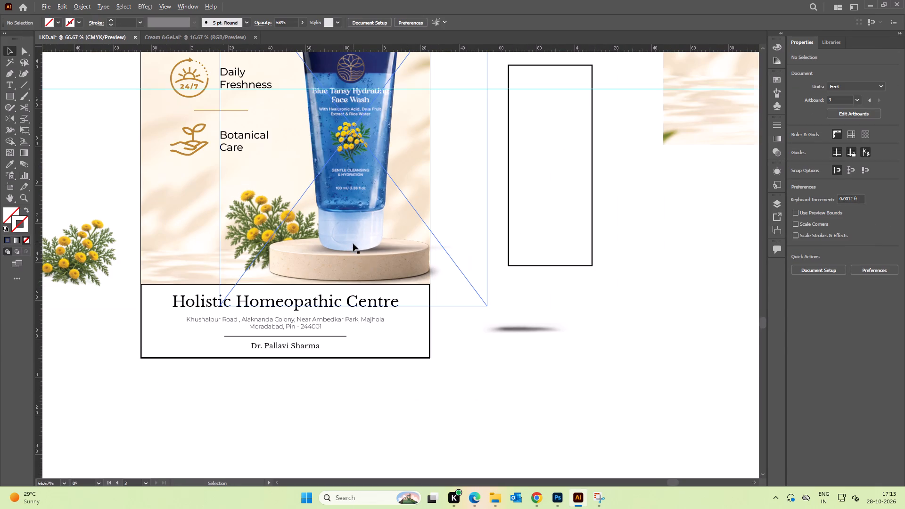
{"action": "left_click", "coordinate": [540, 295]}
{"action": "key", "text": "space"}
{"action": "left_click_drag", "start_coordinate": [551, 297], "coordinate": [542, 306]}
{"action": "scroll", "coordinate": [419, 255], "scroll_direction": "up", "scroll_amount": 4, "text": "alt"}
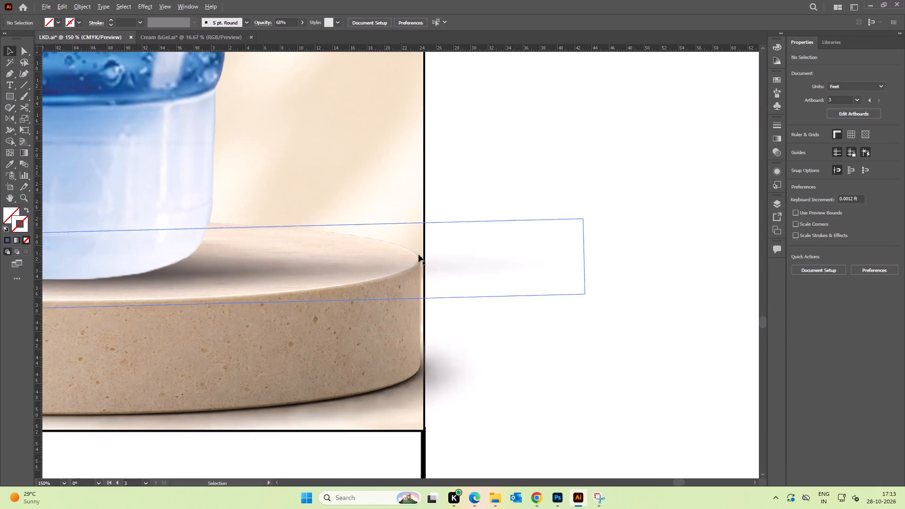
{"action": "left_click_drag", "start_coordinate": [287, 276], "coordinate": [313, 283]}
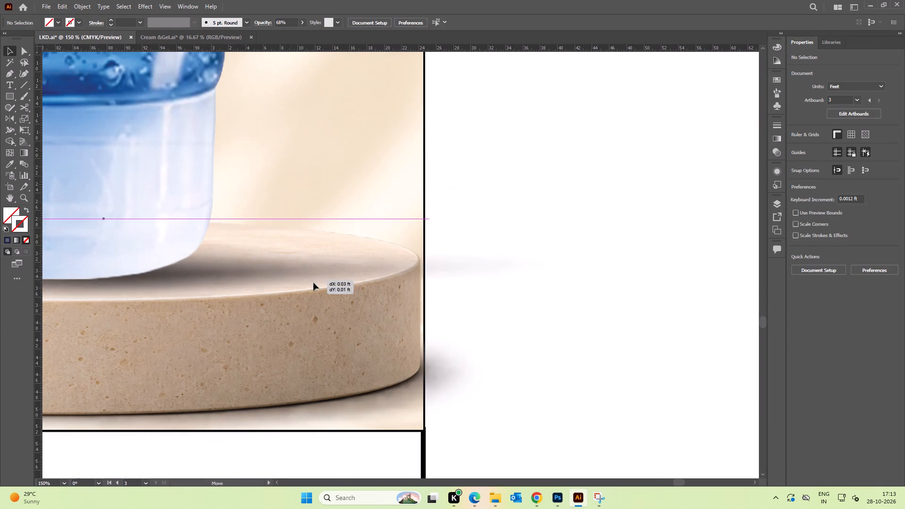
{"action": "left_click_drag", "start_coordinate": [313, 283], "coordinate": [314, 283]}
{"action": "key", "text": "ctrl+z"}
Move the tilted soft shadow image on the podium about 0.14 ft to the right and 0.01 ft up.
{"action": "scroll", "coordinate": [457, 283], "scroll_direction": "down", "scroll_amount": 4, "text": "alt"}
{"action": "scroll", "coordinate": [463, 288], "scroll_direction": "up", "scroll_amount": 2, "text": "alt"}
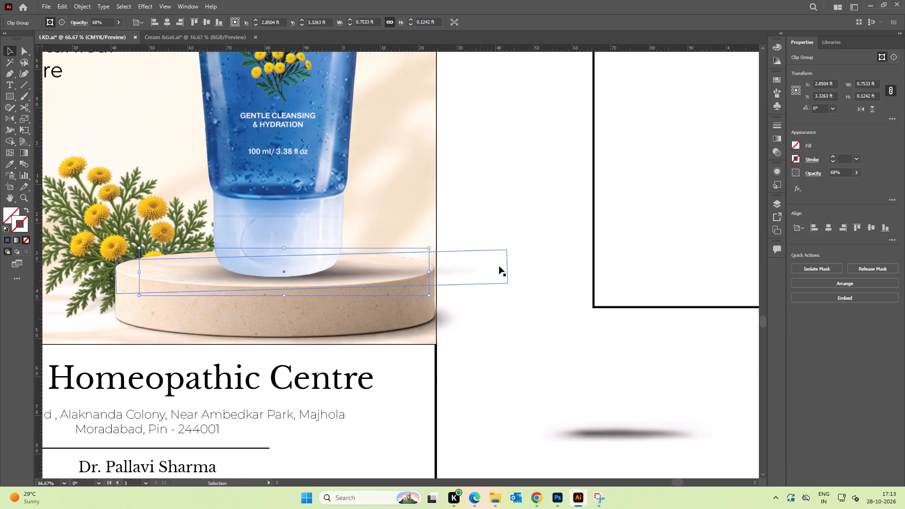
{"action": "left_click", "coordinate": [502, 266]}
{"action": "left_click_drag", "start_coordinate": [469, 271], "coordinate": [499, 271]}
{"action": "key", "text": "ctrl+z"}
{"action": "scroll", "coordinate": [456, 273], "scroll_direction": "up", "scroll_amount": 1, "text": "alt"}
{"action": "left_click_drag", "start_coordinate": [465, 272], "coordinate": [505, 296]}
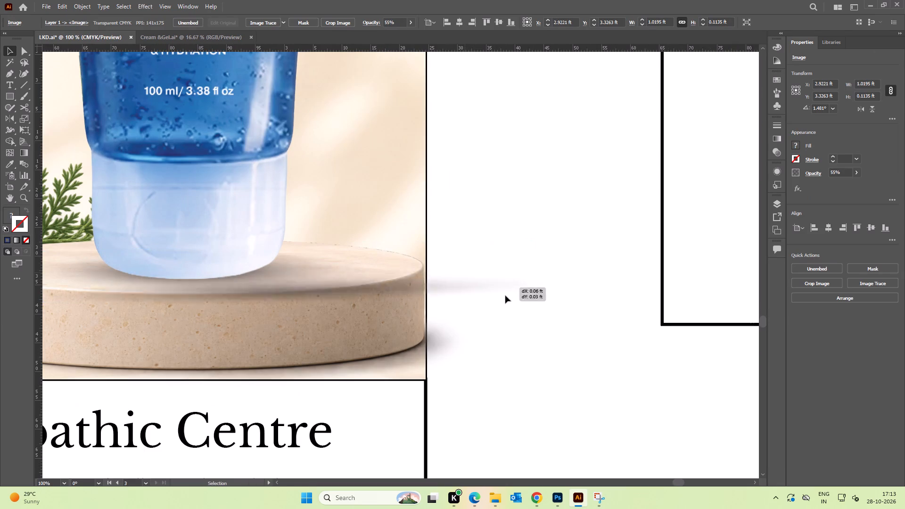
{"action": "left_click_drag", "start_coordinate": [505, 296], "coordinate": [532, 265]}
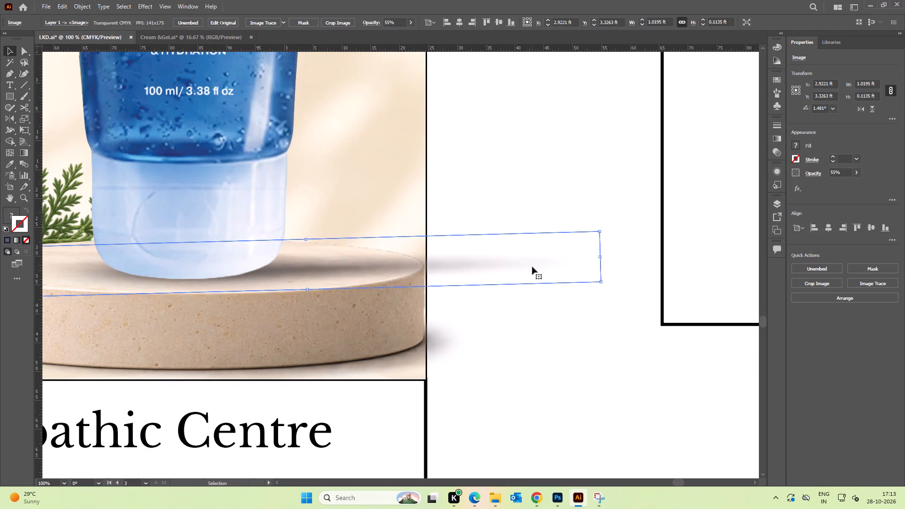
{"action": "left_click_drag", "start_coordinate": [485, 266], "coordinate": [497, 265]}
Move the clipped shadow down about 0.005 ft under the tube's base.
{"action": "scroll", "coordinate": [493, 263], "scroll_direction": "down", "scroll_amount": 4, "text": "alt"}
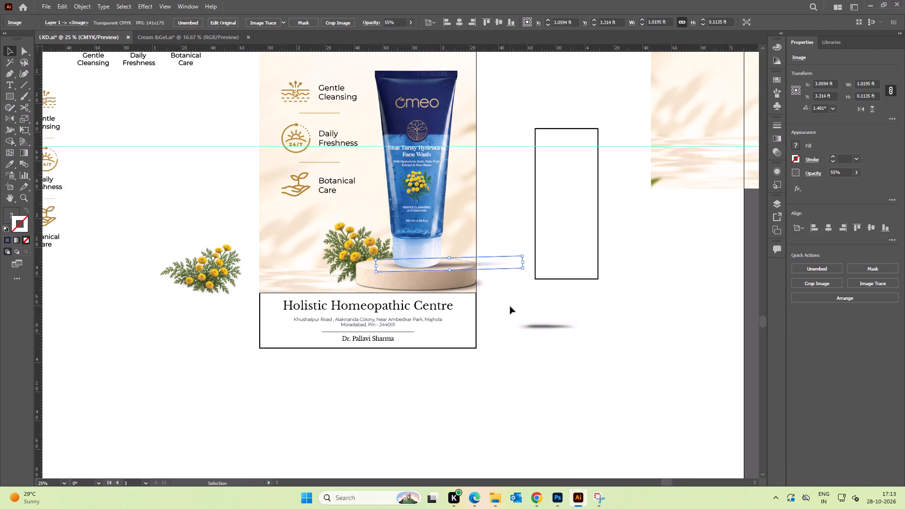
{"action": "left_click", "coordinate": [510, 306]}
{"action": "key", "text": "space"}
{"action": "left_click_drag", "start_coordinate": [518, 309], "coordinate": [510, 311]}
{"action": "scroll", "coordinate": [476, 280], "scroll_direction": "up", "scroll_amount": 4, "text": "alt"}
{"action": "key", "text": "space"}
{"action": "left_click_drag", "start_coordinate": [527, 280], "coordinate": [579, 285]}
{"action": "scroll", "coordinate": [171, 225], "scroll_direction": "up", "scroll_amount": 1, "text": "alt"}
{"action": "left_click_drag", "start_coordinate": [150, 228], "coordinate": [149, 235]}
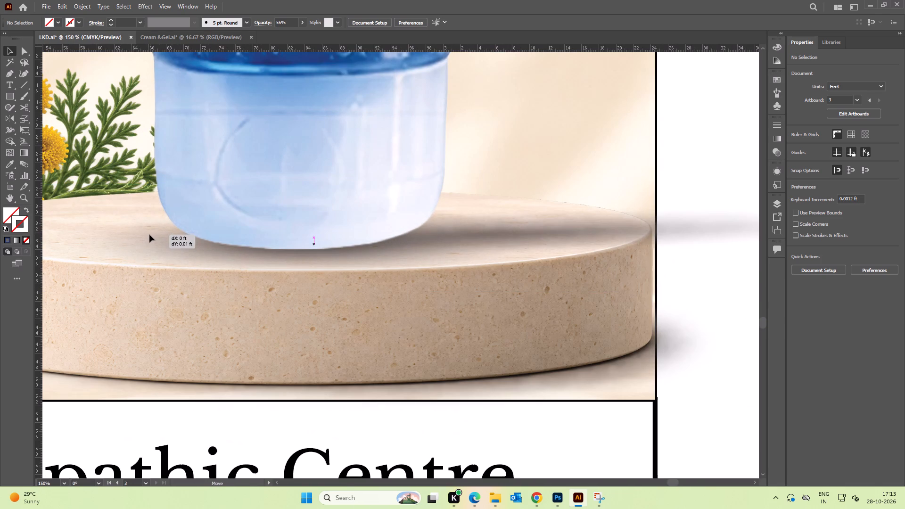
{"action": "left_click_drag", "start_coordinate": [149, 235], "coordinate": [149, 233]}
{"action": "scroll", "coordinate": [149, 231], "scroll_direction": "down", "scroll_amount": 4, "text": "alt"}
{"action": "left_click", "coordinate": [417, 296]}
{"action": "key", "text": "space"}
{"action": "left_click_drag", "start_coordinate": [375, 288], "coordinate": [546, 307]}
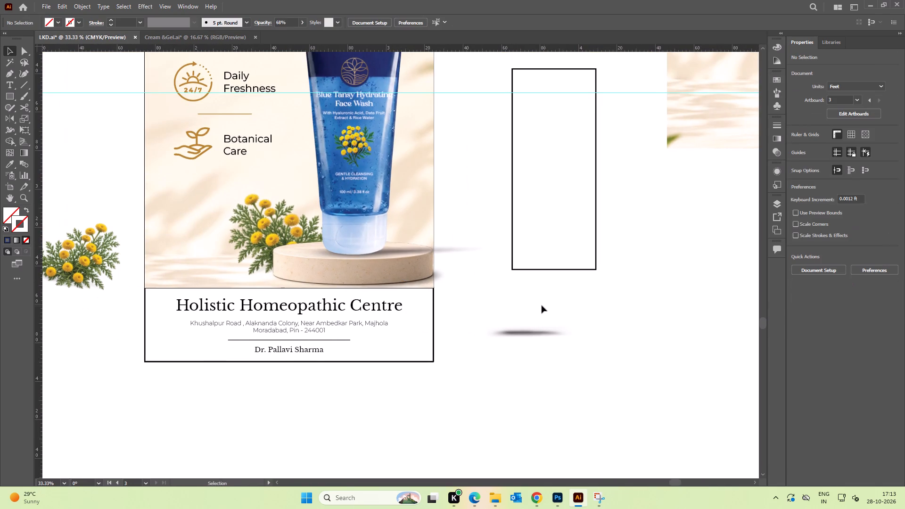
{"action": "left_click", "coordinate": [585, 318]}
Set the opacity of the tilted soft shadow image extending past the banner's edge to 33%.
{"action": "scroll", "coordinate": [575, 303], "scroll_direction": "down", "scroll_amount": 1, "text": "alt"}
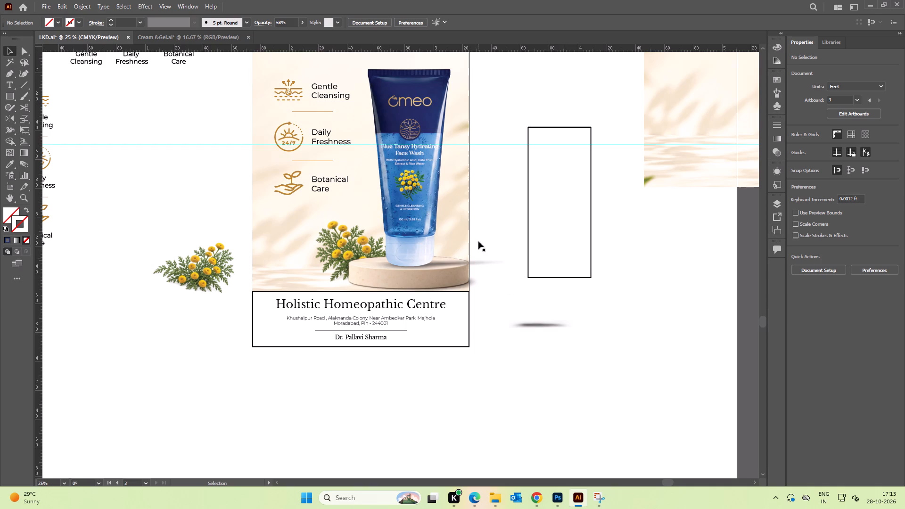
{"action": "scroll", "coordinate": [487, 266], "scroll_direction": "up", "scroll_amount": 2, "text": "alt"}
{"action": "left_click", "coordinate": [487, 262]}
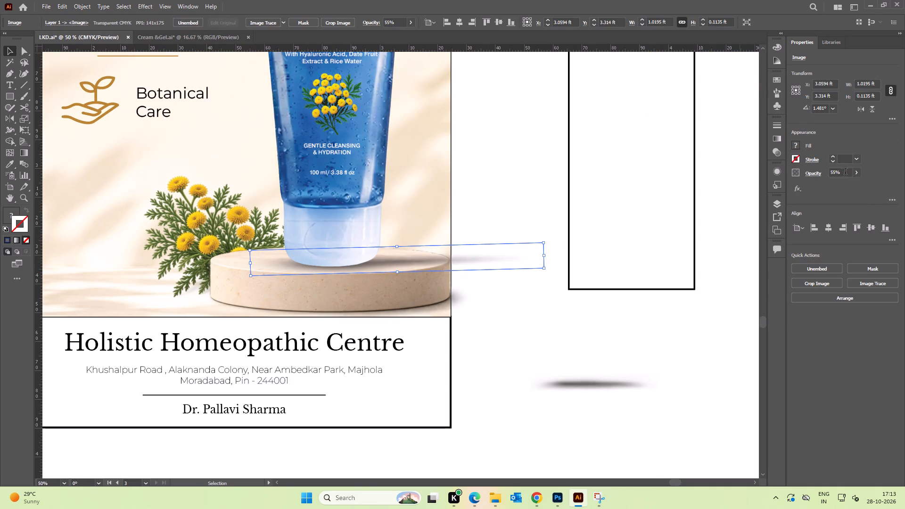
{"action": "left_click_drag", "start_coordinate": [843, 171], "coordinate": [823, 172]}
{"action": "key", "text": "3"}
{"action": "key", "text": "3"}
{"action": "key", "text": "Return"}
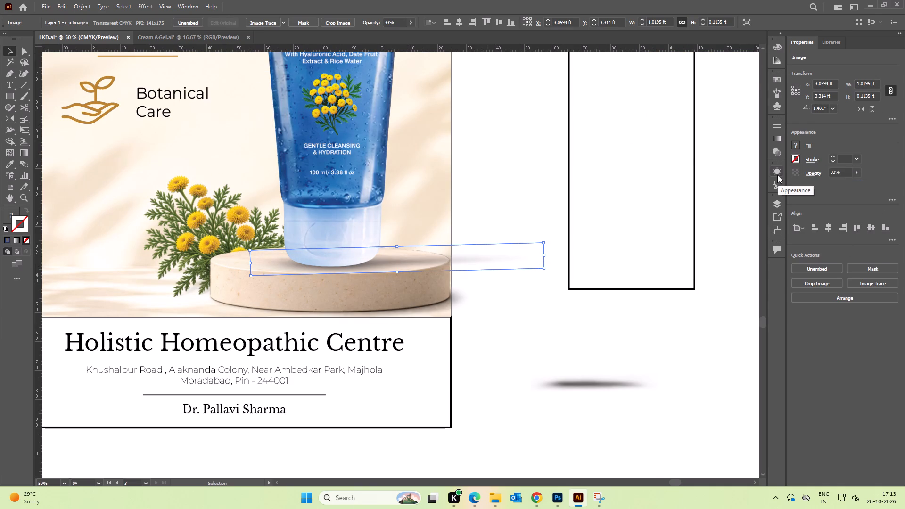
{"action": "double_click", "coordinate": [519, 312]}
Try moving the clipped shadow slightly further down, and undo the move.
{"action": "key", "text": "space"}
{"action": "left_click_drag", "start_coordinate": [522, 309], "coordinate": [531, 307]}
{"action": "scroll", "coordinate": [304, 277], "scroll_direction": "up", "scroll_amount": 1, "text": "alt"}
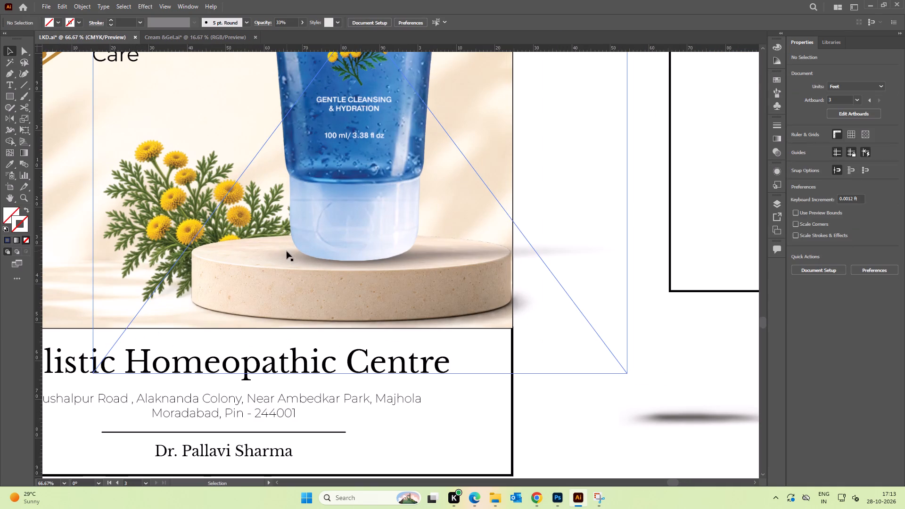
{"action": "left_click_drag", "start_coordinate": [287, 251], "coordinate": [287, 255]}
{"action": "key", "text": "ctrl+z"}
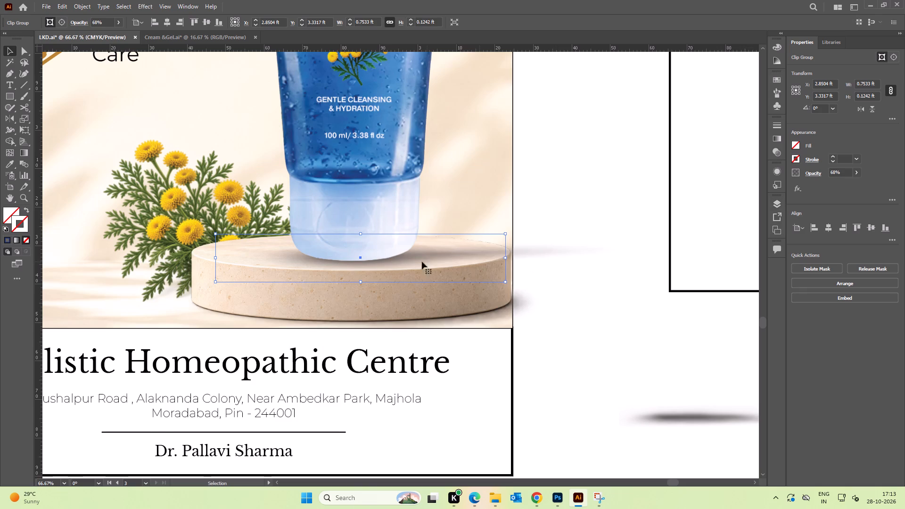
Narrow the clipped shadow symmetrically about its centre to about 0.709 ft wide.
{"action": "scroll", "coordinate": [384, 262], "scroll_direction": "up", "scroll_amount": 1, "text": "alt"}
{"action": "left_click_drag", "start_coordinate": [566, 257], "coordinate": [565, 257], "text": "alt"}
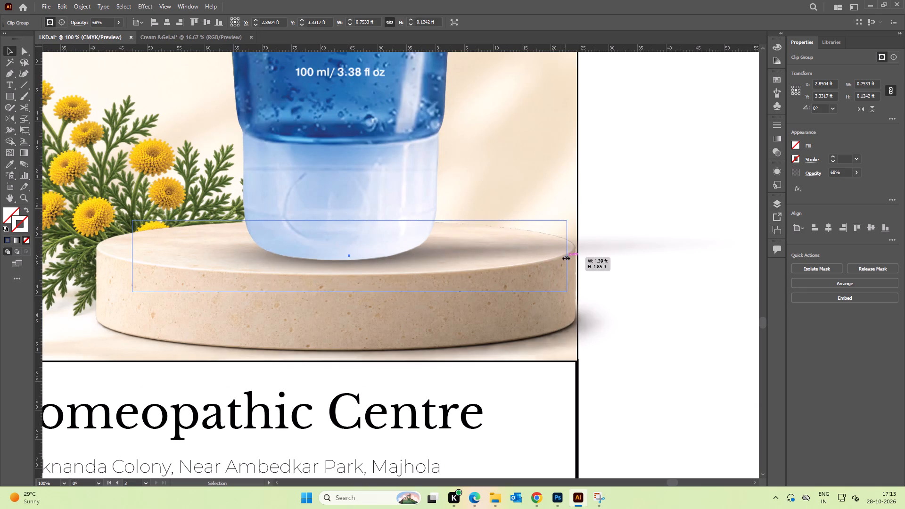
{"action": "left_click_drag", "start_coordinate": [565, 257], "coordinate": [554, 257], "text": "alt"}
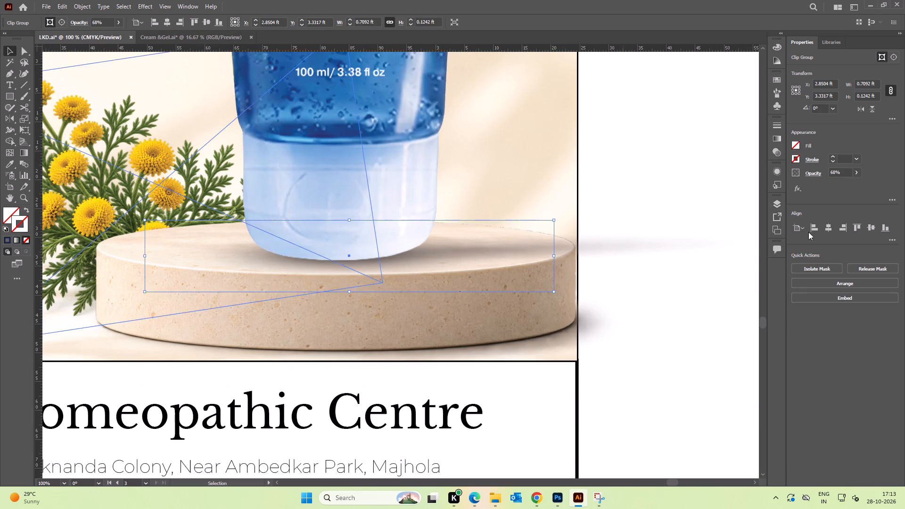
{"action": "left_click", "coordinate": [679, 291]}
Save the banner document.
{"action": "scroll", "coordinate": [634, 318], "scroll_direction": "down", "scroll_amount": 2, "text": "alt"}
{"action": "key", "text": "space"}
{"action": "left_click_drag", "start_coordinate": [703, 353], "coordinate": [583, 352]}
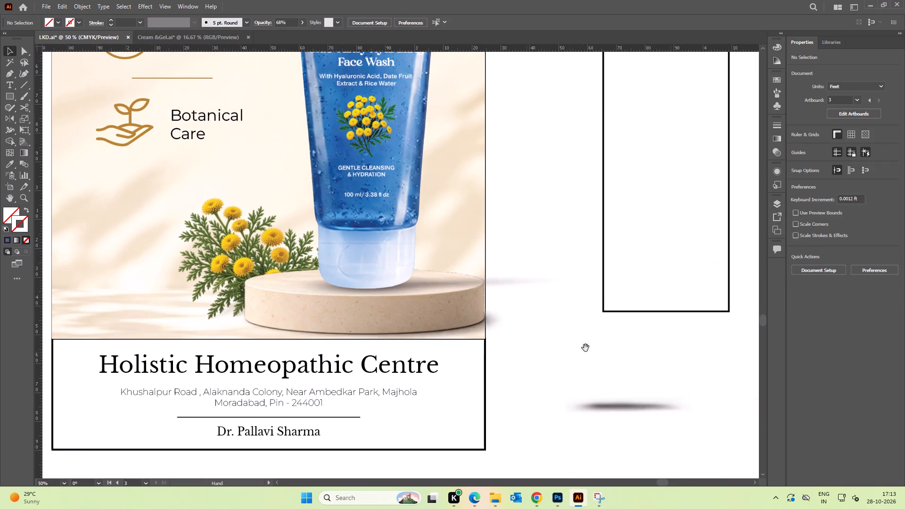
{"action": "scroll", "coordinate": [579, 328], "scroll_direction": "down", "scroll_amount": 1, "text": "alt"}
{"action": "key", "text": "space"}
{"action": "left_click_drag", "start_coordinate": [604, 351], "coordinate": [569, 369]}
{"action": "scroll", "coordinate": [542, 339], "scroll_direction": "down", "scroll_amount": 1, "text": "alt"}
{"action": "key", "text": "space"}
{"action": "left_click_drag", "start_coordinate": [543, 350], "coordinate": [514, 355]}
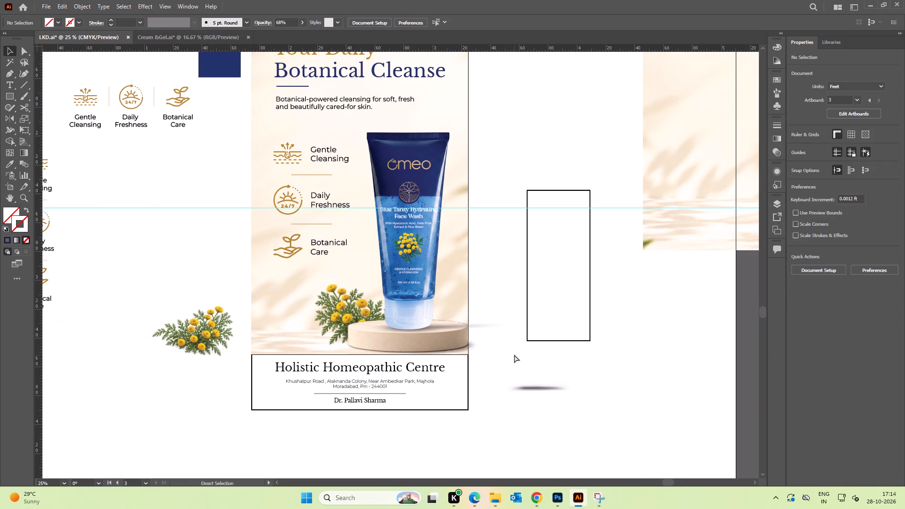
{"action": "key", "text": "ctrl+s"}
{"action": "key", "text": "ctrl+s"}
Delete the spare shadow image lying outside the banner, below the empty rectangle.
{"action": "key", "text": "space"}
{"action": "left_click", "coordinate": [635, 375]}
{"action": "scroll", "coordinate": [627, 343], "scroll_direction": "down", "scroll_amount": 2, "text": "alt"}
{"action": "key", "text": "space"}
{"action": "left_click_drag", "start_coordinate": [641, 346], "coordinate": [638, 359]}
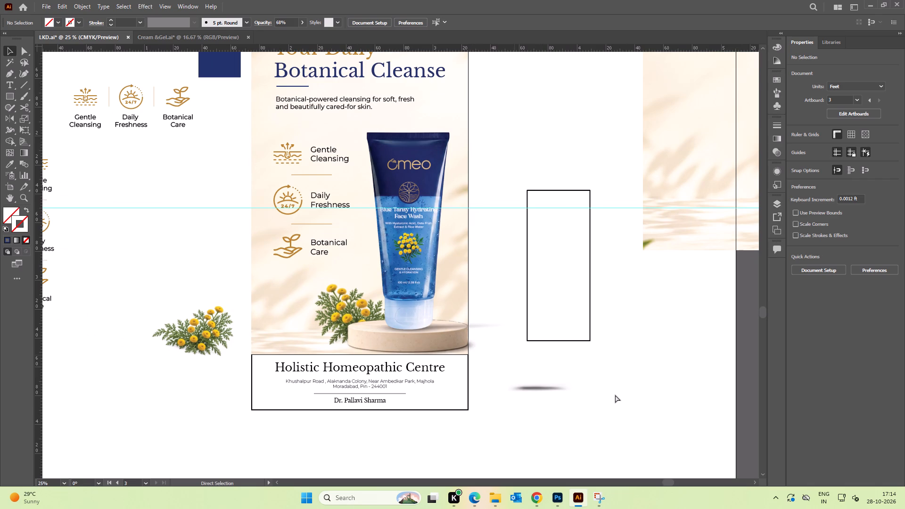
{"action": "left_click", "coordinate": [611, 395]}
{"action": "key", "text": "space"}
{"action": "scroll", "coordinate": [598, 366], "scroll_direction": "up", "scroll_amount": 3, "text": "alt"}
{"action": "left_click_drag", "start_coordinate": [659, 386], "coordinate": [573, 356]}
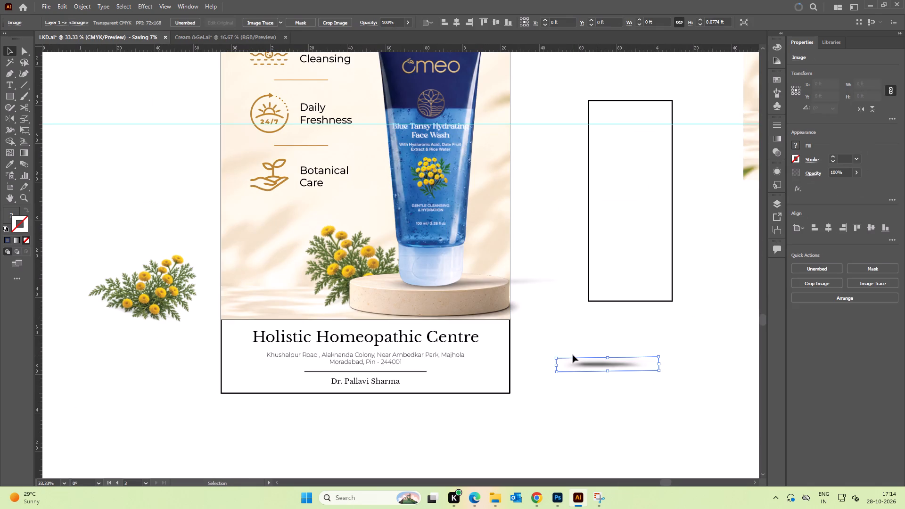
{"action": "key", "text": "Delete"}
Place a copy of the clipped shadow outside the banner, about 1 ft right of and 0.47 ft below the original.
{"action": "scroll", "coordinate": [556, 328], "scroll_direction": "down", "scroll_amount": 1, "text": "alt"}
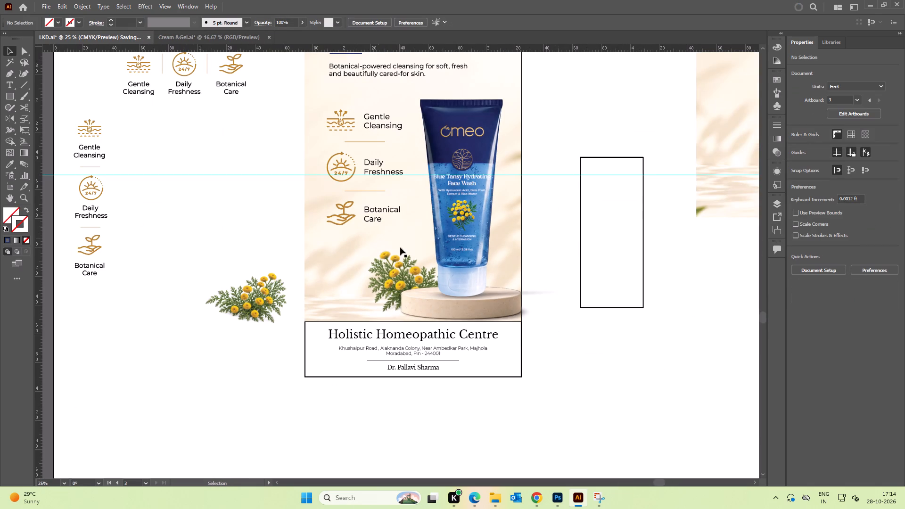
{"action": "scroll", "coordinate": [576, 352], "scroll_direction": "down", "scroll_amount": 1, "text": "alt"}
{"action": "key", "text": "space"}
{"action": "left_click_drag", "start_coordinate": [590, 356], "coordinate": [582, 361]}
{"action": "scroll", "coordinate": [544, 348], "scroll_direction": "up", "scroll_amount": 3, "text": "alt"}
{"action": "key", "text": "space"}
{"action": "left_click_drag", "start_coordinate": [597, 354], "coordinate": [567, 338]}
{"action": "left_click_drag", "start_coordinate": [314, 246], "coordinate": [394, 308], "text": "alt"}
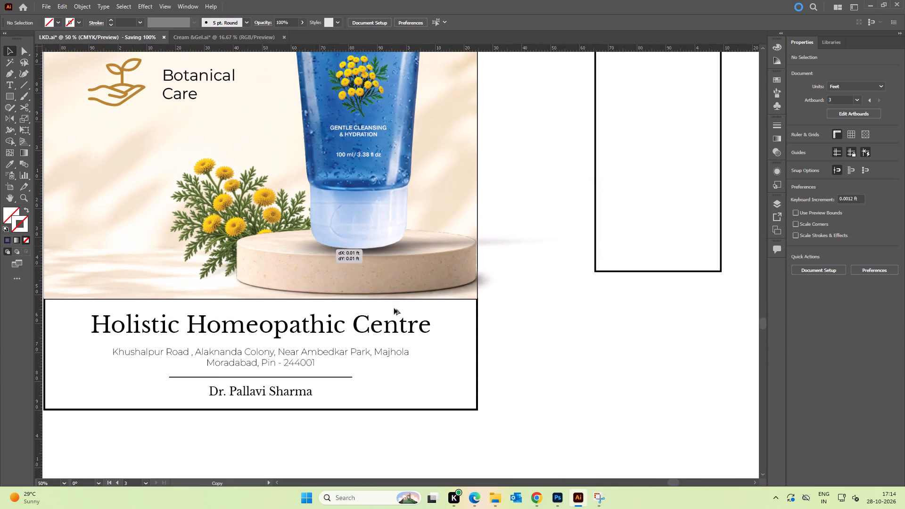
{"action": "left_click_drag", "start_coordinate": [394, 308], "coordinate": [603, 381], "text": "alt"}
{"action": "key", "text": "space"}
{"action": "left_click_drag", "start_coordinate": [646, 395], "coordinate": [444, 278]}
Release the clipping mask of the copied shadow outside the banner.
{"action": "left_click", "coordinate": [480, 329]}
{"action": "left_click", "coordinate": [451, 265]}
{"action": "right_click", "coordinate": [451, 265]}
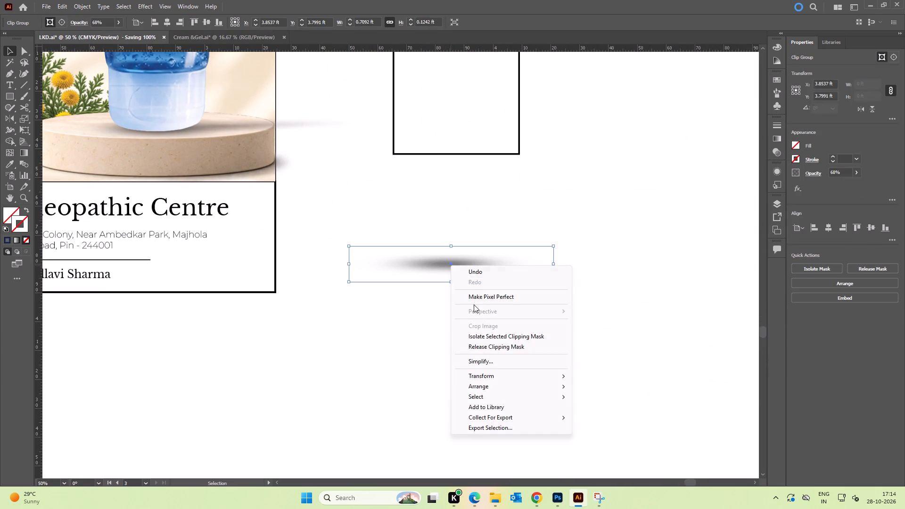
{"action": "left_click", "coordinate": [496, 350]}
{"action": "left_click", "coordinate": [439, 355]}
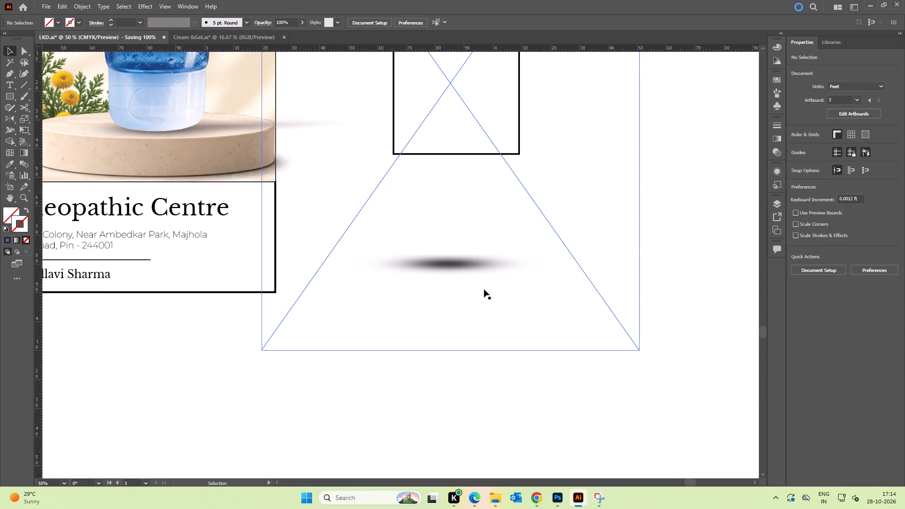
Move the released shadow image clear of its leftover mask rectangle outside the banner, and delete the rectangle.
{"action": "left_click_drag", "start_coordinate": [474, 269], "coordinate": [617, 293]}
{"action": "left_click_drag", "start_coordinate": [361, 225], "coordinate": [428, 307]}
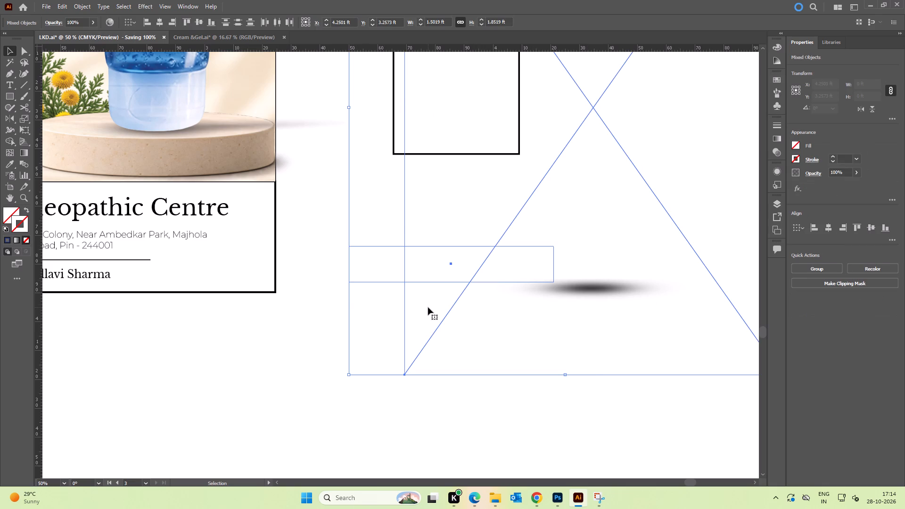
{"action": "left_click", "coordinate": [581, 289], "text": "shift"}
{"action": "key", "text": "Delete"}
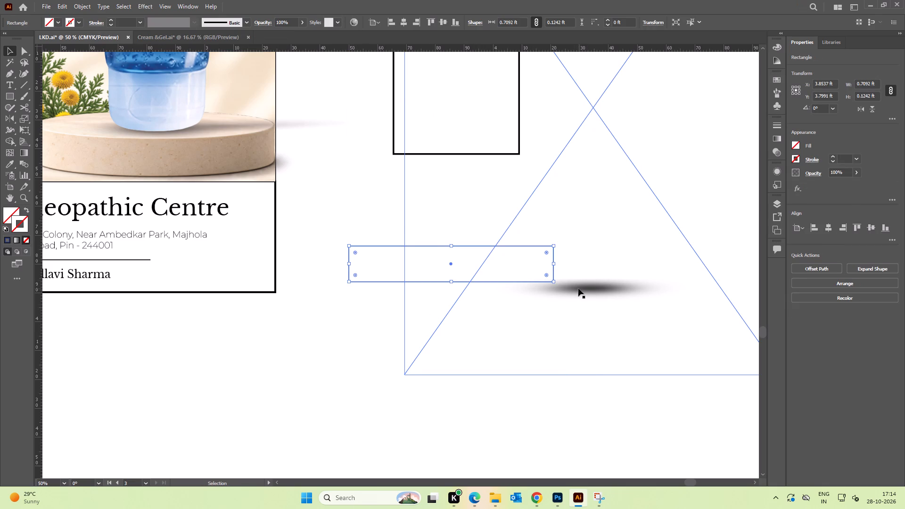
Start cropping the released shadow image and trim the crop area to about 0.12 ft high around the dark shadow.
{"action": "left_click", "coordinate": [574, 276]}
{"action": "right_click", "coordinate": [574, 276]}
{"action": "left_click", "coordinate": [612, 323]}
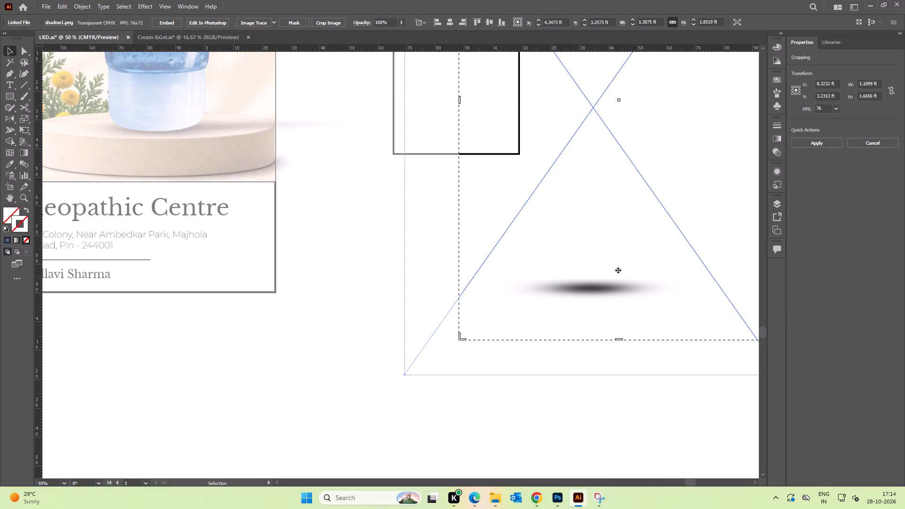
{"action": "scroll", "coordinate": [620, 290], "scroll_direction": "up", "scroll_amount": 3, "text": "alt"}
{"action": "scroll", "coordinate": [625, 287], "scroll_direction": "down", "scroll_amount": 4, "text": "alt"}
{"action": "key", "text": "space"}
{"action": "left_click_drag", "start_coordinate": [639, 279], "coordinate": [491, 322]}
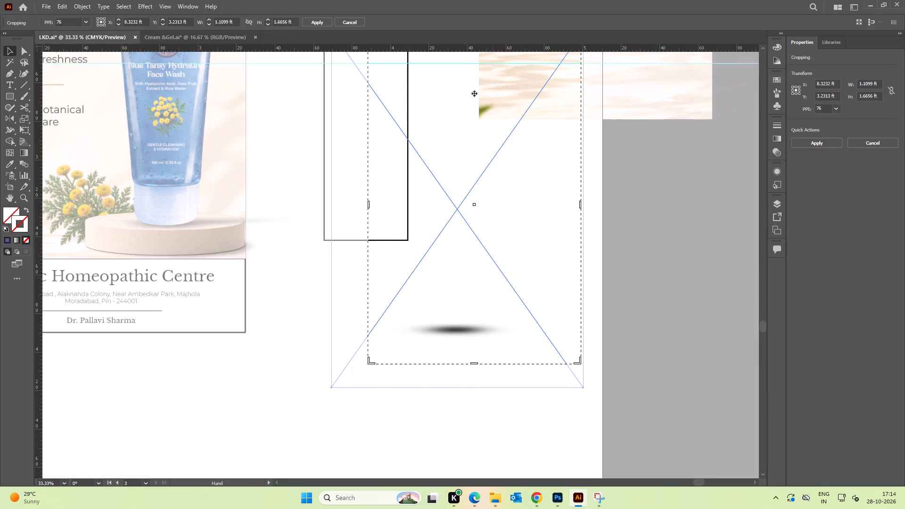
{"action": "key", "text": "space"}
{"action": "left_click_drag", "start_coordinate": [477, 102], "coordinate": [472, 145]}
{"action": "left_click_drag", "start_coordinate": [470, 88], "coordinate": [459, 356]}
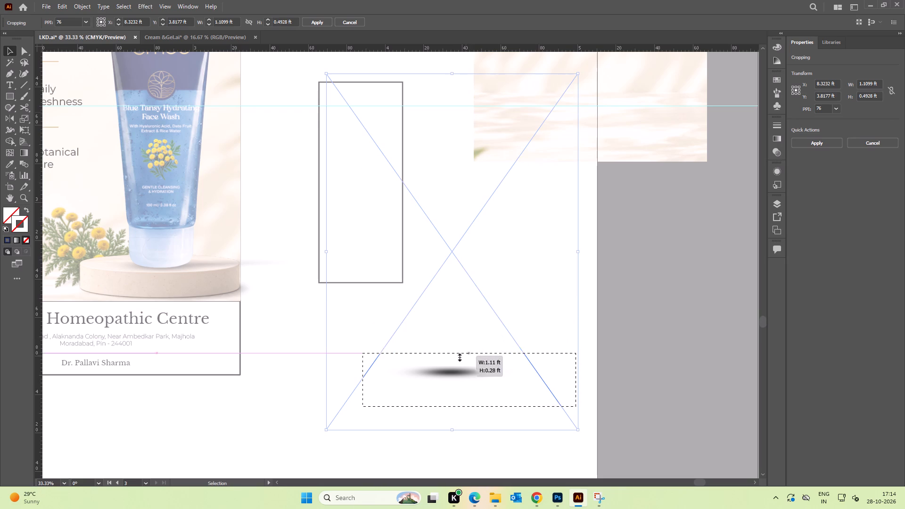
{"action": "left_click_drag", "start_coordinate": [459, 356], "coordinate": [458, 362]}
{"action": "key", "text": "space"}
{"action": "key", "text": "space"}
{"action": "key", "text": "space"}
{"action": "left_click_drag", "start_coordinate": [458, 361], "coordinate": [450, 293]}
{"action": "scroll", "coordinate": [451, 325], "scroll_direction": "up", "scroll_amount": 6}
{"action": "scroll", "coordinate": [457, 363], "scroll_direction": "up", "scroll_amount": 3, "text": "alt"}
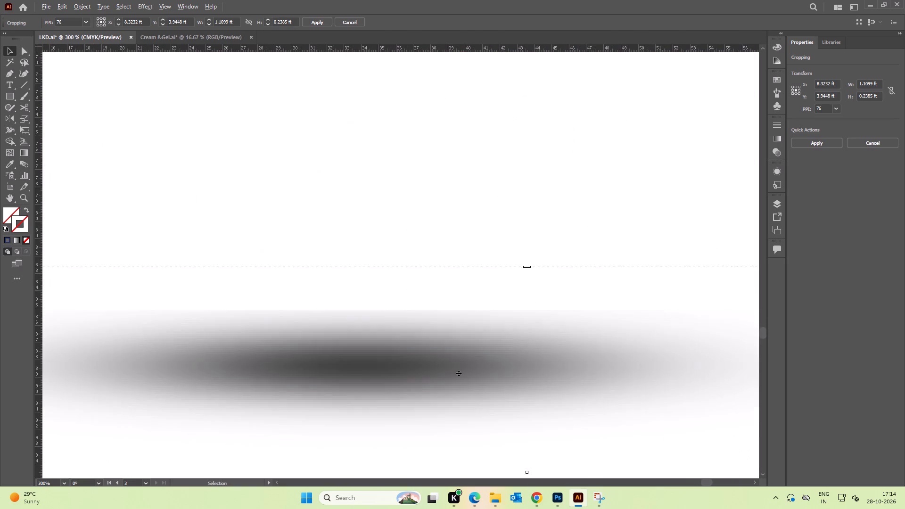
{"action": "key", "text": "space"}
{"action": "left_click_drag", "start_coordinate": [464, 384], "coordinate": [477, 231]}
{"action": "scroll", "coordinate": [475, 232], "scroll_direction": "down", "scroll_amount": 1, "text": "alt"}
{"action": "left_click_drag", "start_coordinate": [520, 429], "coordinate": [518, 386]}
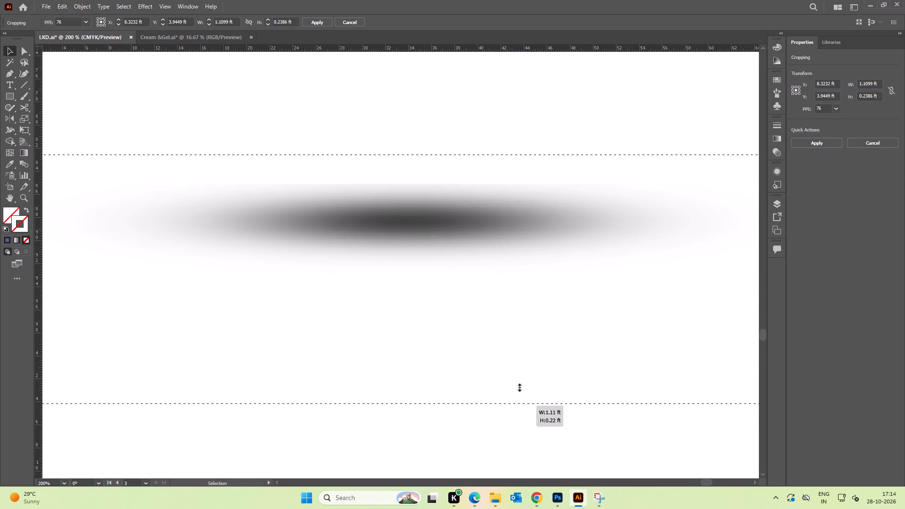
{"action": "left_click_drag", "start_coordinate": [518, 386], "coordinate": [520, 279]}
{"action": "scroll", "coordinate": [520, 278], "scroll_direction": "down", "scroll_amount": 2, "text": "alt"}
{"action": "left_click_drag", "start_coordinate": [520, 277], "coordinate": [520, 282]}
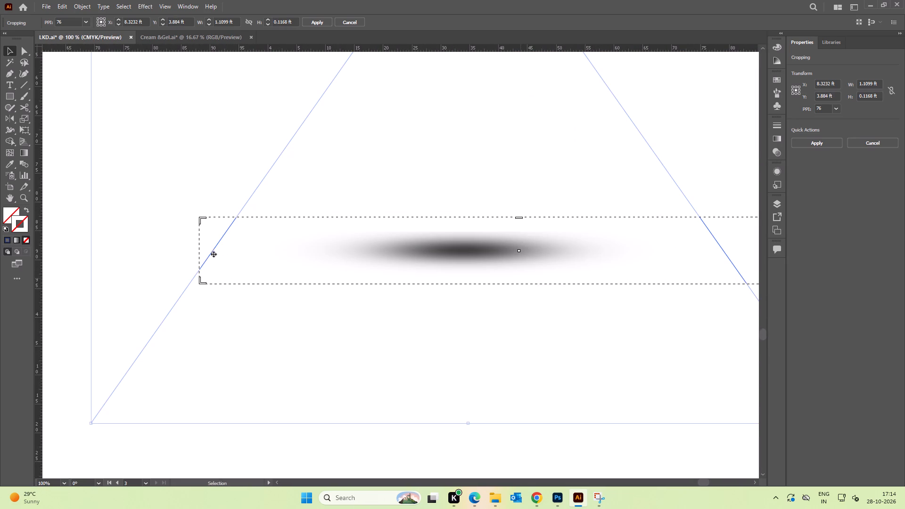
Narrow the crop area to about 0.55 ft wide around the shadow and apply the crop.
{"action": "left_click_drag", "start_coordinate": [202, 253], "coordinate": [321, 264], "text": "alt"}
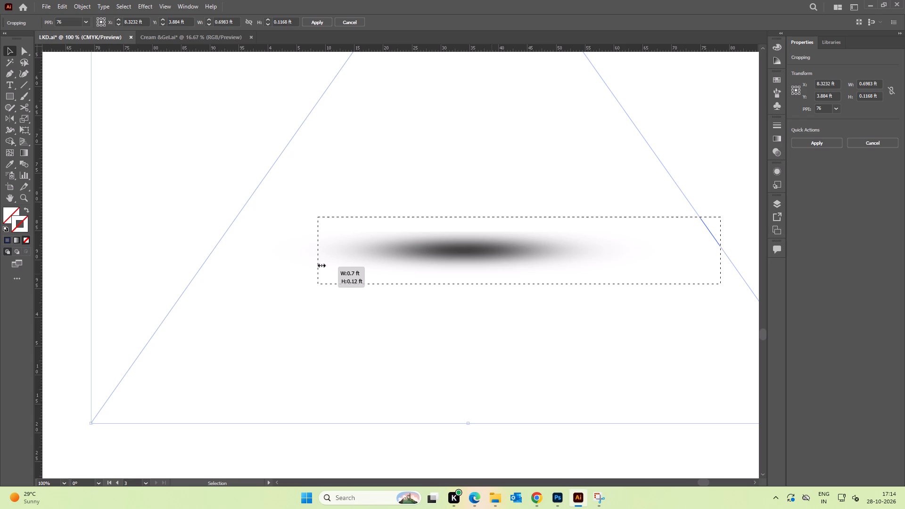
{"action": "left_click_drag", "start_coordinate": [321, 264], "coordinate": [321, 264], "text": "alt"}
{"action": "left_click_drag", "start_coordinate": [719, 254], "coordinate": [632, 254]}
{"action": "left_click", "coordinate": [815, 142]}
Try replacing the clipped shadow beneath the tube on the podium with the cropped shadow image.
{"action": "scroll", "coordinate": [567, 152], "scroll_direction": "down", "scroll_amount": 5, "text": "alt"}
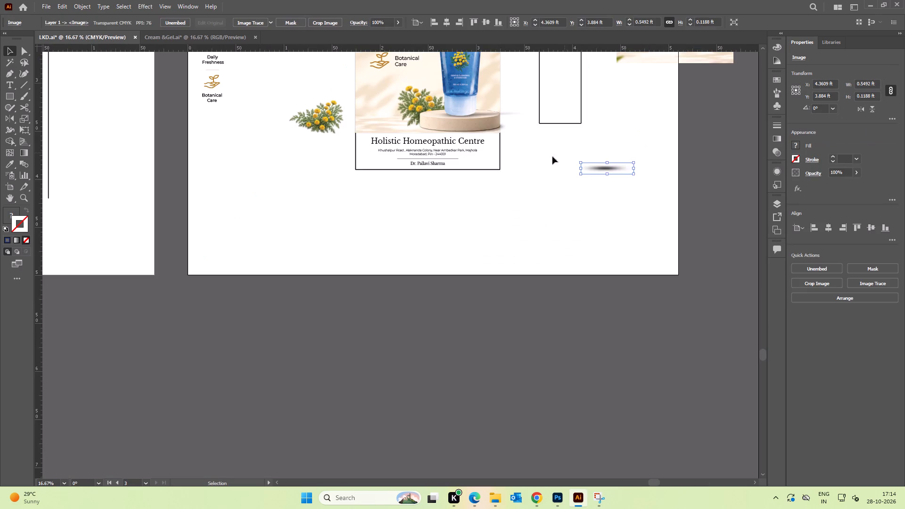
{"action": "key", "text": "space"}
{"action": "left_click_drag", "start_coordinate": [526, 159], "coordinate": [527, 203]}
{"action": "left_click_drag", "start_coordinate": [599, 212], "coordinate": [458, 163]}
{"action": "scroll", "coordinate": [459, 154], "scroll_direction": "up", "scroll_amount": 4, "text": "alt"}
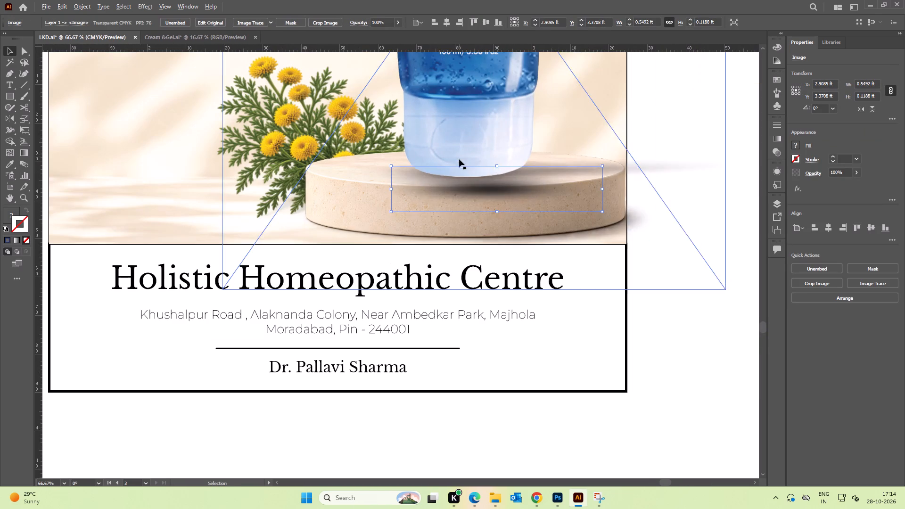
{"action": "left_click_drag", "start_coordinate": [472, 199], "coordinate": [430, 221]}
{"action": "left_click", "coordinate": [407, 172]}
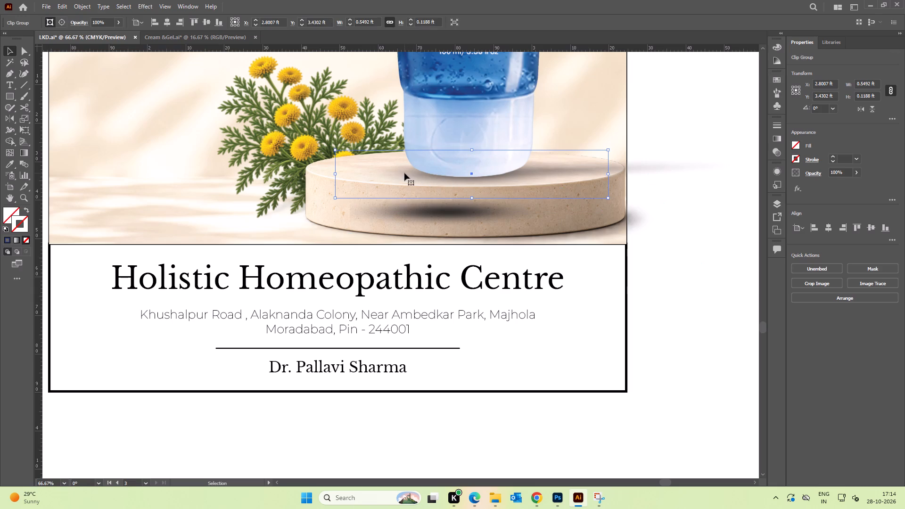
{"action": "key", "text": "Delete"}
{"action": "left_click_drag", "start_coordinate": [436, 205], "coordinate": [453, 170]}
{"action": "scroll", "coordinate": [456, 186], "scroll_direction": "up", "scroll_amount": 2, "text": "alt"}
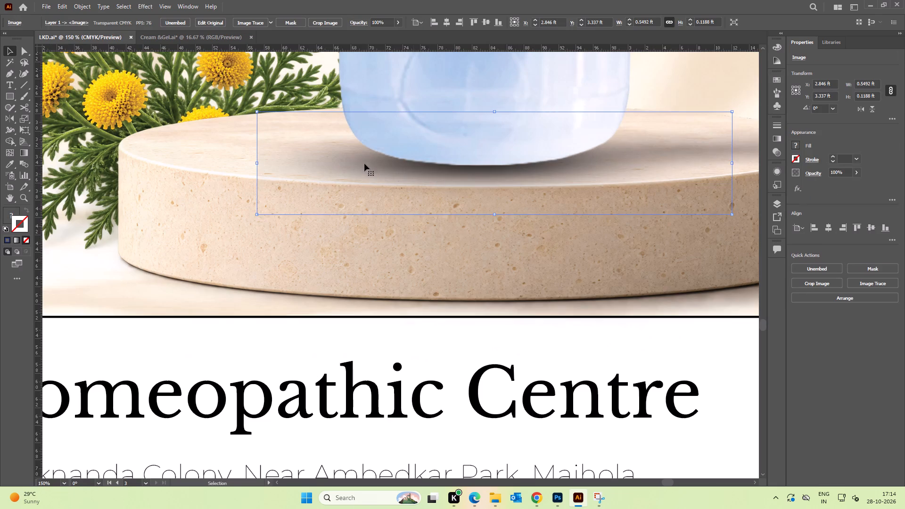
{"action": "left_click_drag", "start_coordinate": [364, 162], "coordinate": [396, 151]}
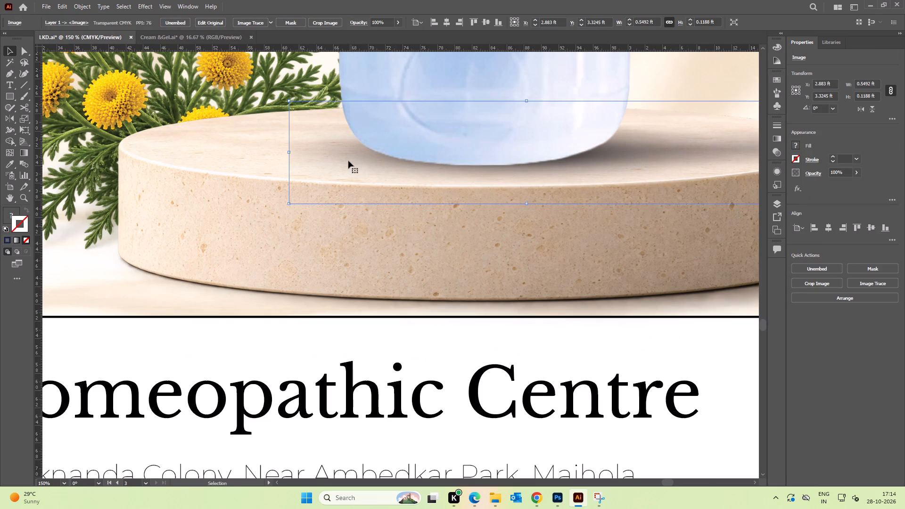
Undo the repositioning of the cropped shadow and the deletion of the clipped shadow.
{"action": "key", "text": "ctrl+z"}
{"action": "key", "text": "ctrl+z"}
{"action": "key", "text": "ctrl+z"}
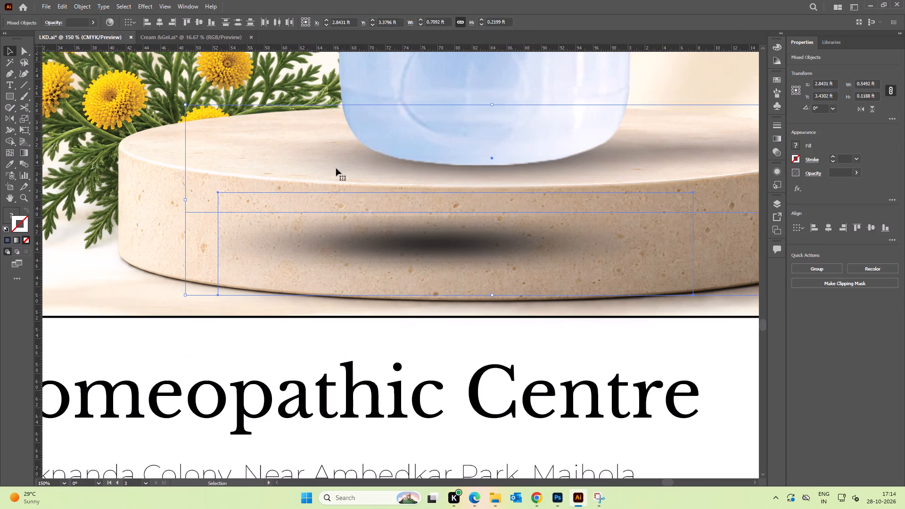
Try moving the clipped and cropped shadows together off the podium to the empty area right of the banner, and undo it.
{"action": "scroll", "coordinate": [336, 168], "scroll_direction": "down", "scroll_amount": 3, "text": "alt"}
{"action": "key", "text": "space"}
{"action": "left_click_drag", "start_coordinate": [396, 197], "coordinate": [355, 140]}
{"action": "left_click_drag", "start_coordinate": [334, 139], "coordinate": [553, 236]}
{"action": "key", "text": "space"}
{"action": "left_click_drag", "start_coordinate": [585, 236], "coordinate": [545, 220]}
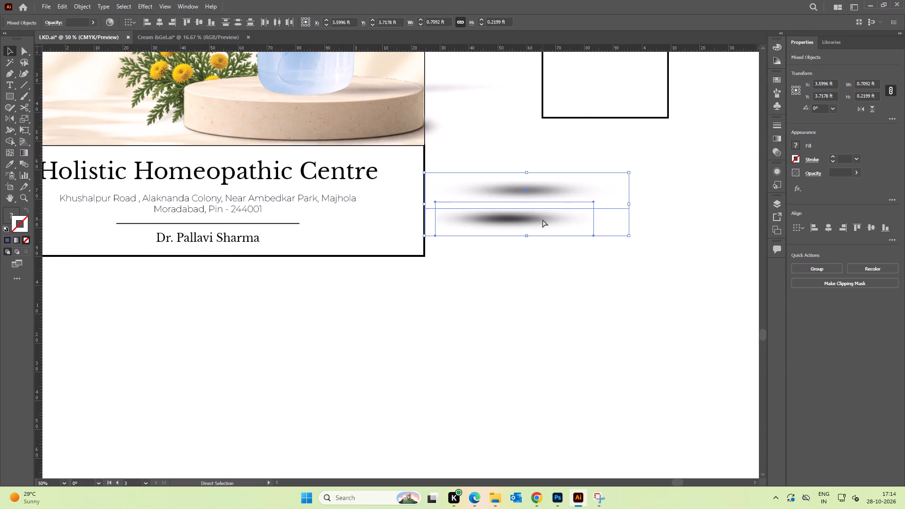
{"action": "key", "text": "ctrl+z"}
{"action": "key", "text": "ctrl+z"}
Delete the cropped shadow image lying on the front of the podium.
{"action": "left_click", "coordinate": [560, 205]}
{"action": "left_click_drag", "start_coordinate": [321, 124], "coordinate": [330, 135]}
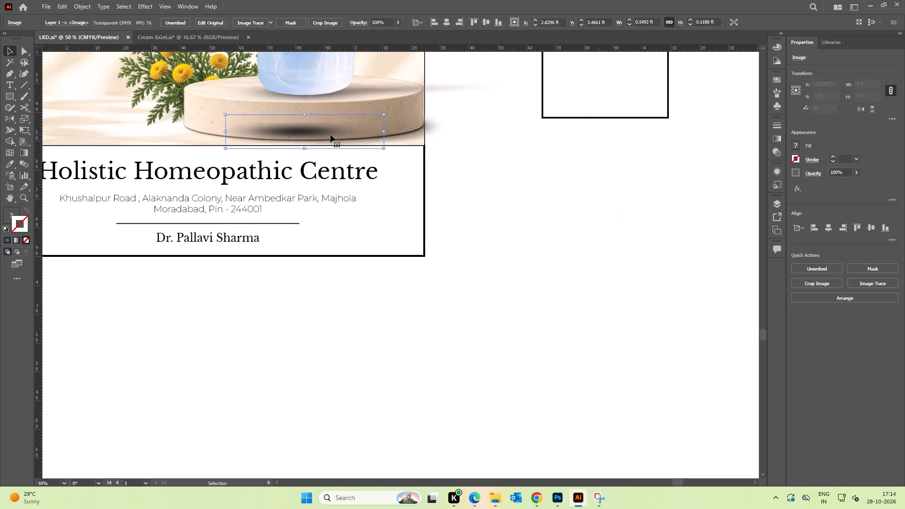
{"action": "key", "text": "Delete"}
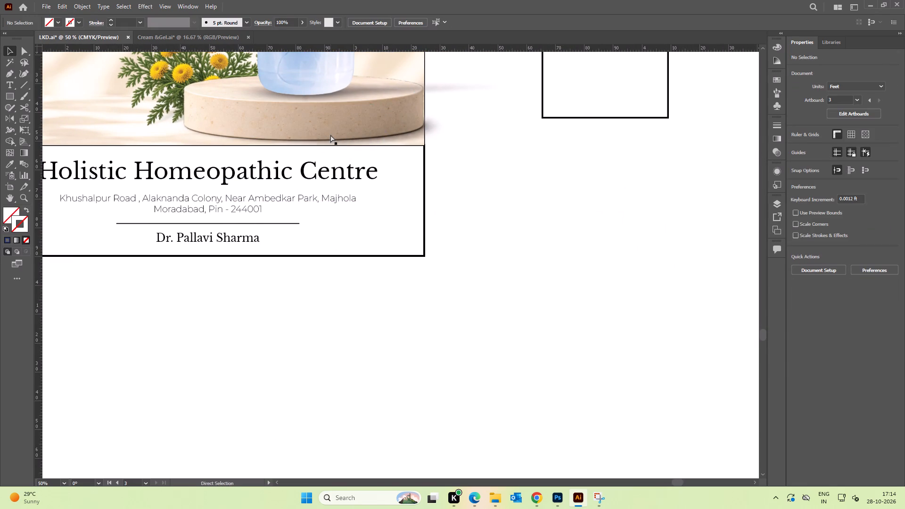
Fit the artboard in view and save the banner document.
{"action": "key", "text": "ctrl+0"}
{"action": "key", "text": "ctrl+s"}
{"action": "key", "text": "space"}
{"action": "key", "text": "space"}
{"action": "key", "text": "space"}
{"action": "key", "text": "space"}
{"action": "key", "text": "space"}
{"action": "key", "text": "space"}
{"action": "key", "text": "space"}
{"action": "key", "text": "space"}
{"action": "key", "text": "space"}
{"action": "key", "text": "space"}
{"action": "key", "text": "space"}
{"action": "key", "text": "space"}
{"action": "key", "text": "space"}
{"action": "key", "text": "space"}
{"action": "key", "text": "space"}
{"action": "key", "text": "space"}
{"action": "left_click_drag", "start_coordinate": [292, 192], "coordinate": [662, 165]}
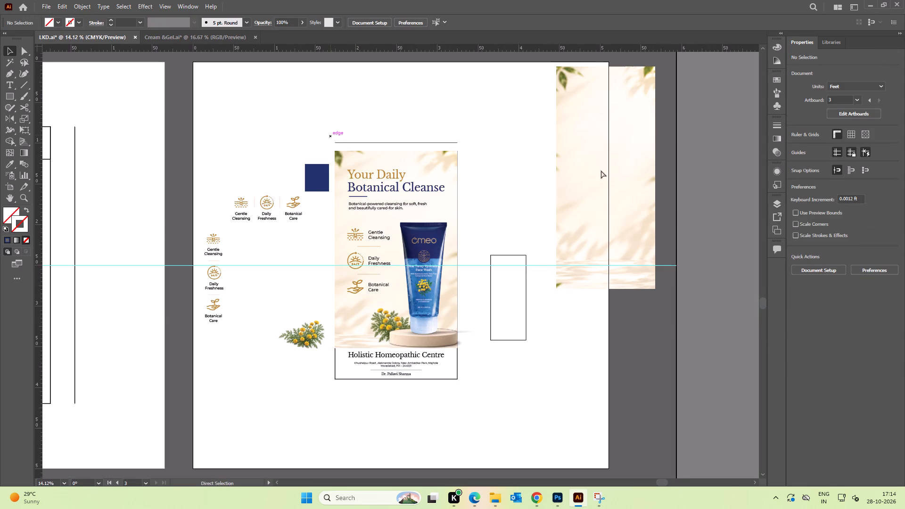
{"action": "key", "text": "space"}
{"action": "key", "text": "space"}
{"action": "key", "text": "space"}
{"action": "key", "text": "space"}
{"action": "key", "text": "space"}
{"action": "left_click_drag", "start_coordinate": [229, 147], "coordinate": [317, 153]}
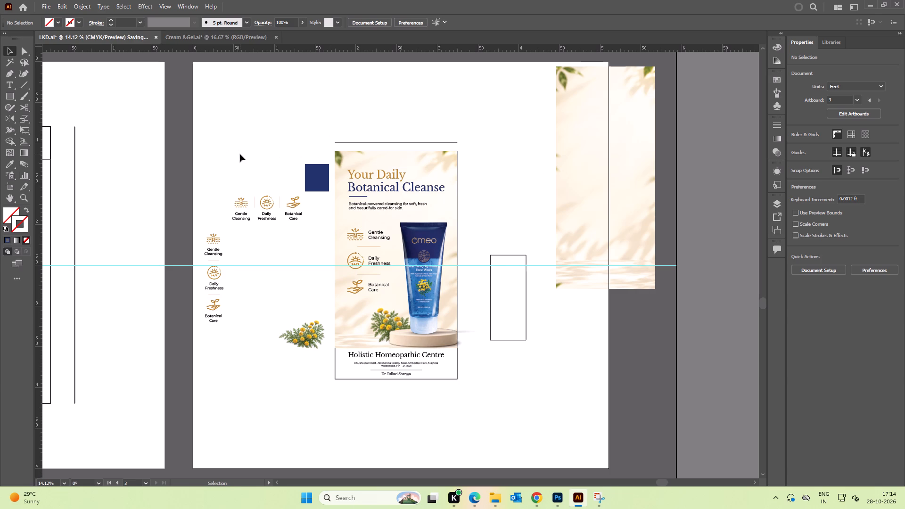
Save the banner document again with nothing selected.
{"action": "key", "text": "v"}
{"action": "key", "text": "ctrl+s"}
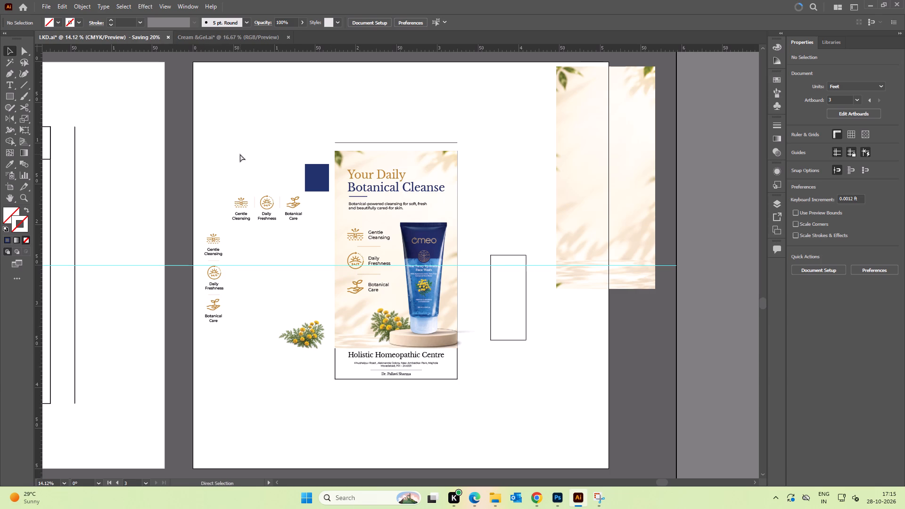
{"action": "key", "text": "ctrl+s"}
Switch to File Explorer and open Illustrator file 1 from the 1200x1600 folder of Mulberry-Hand-Cream.
{"action": "key", "text": "alt+Tab"}
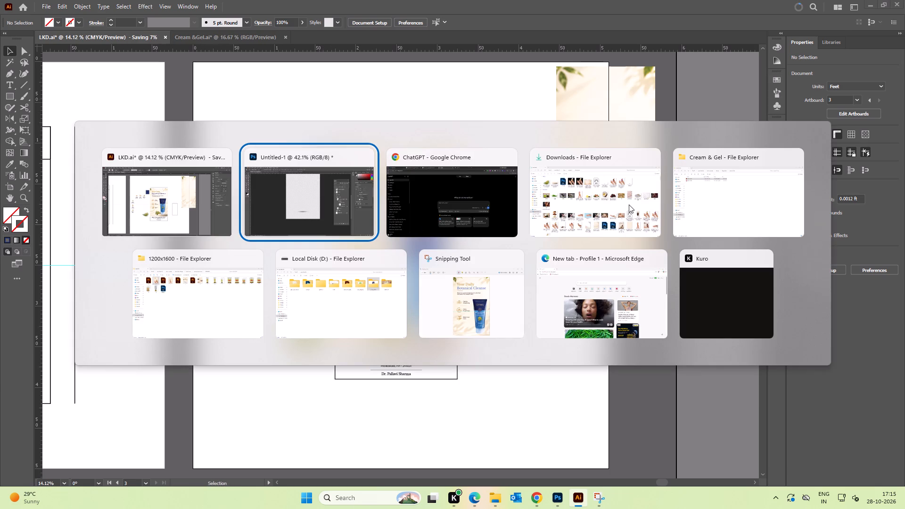
{"action": "left_click", "coordinate": [209, 304], "text": "alt"}
{"action": "left_click", "coordinate": [506, 204]}
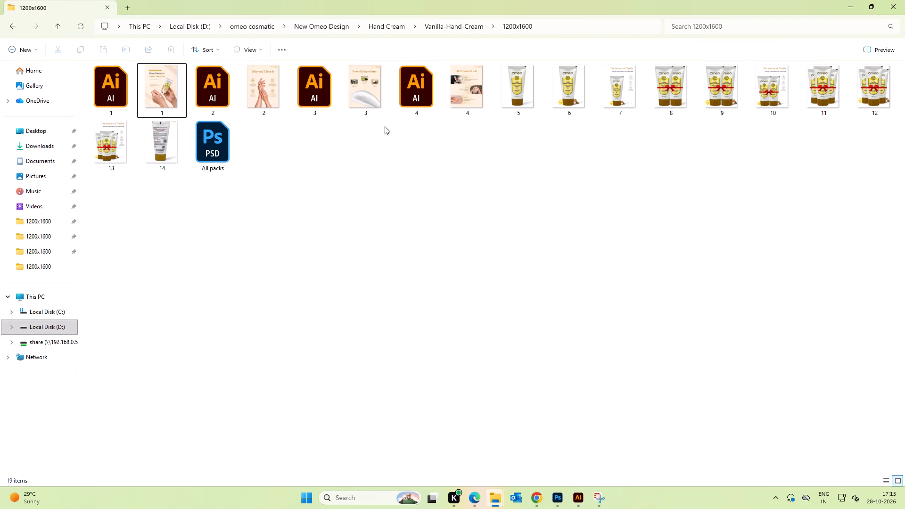
{"action": "key", "text": "BackSpace"}
{"action": "key", "text": "BackSpace"}
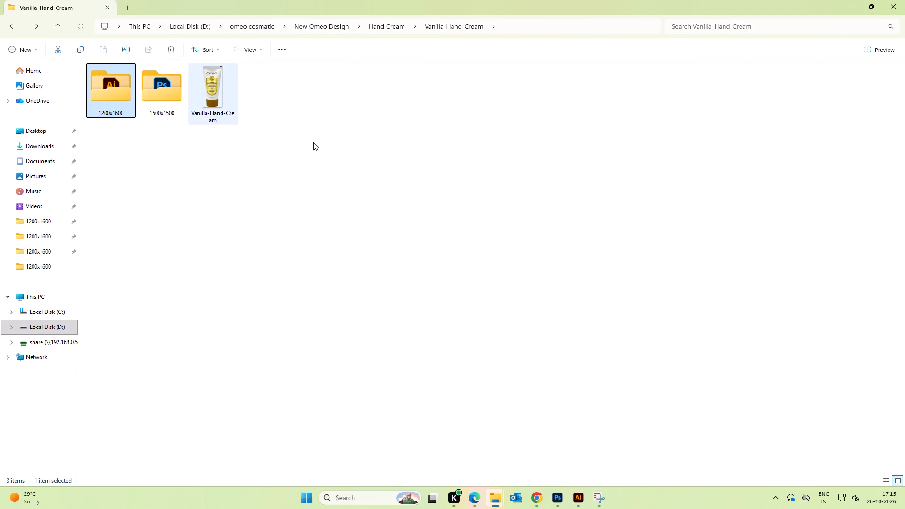
{"action": "left_click", "coordinate": [442, 137]}
{"action": "left_click", "coordinate": [242, 144]}
{"action": "double_click", "coordinate": [243, 144]}
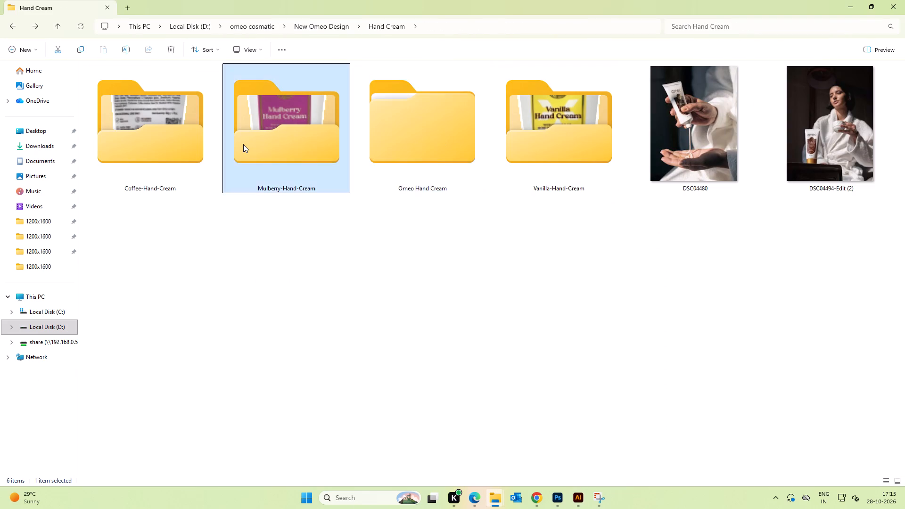
{"action": "double_click", "coordinate": [111, 95]}
{"action": "left_click", "coordinate": [142, 99]}
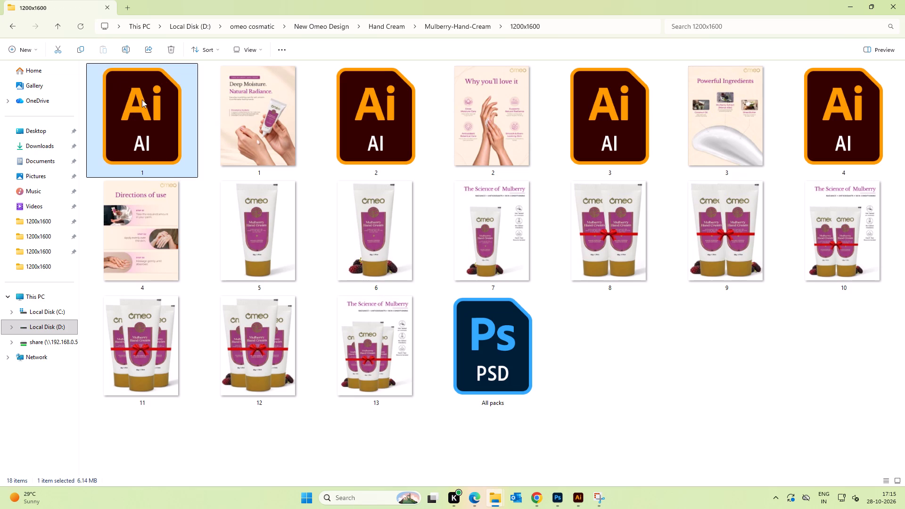
{"action": "double_click", "coordinate": [142, 99]}
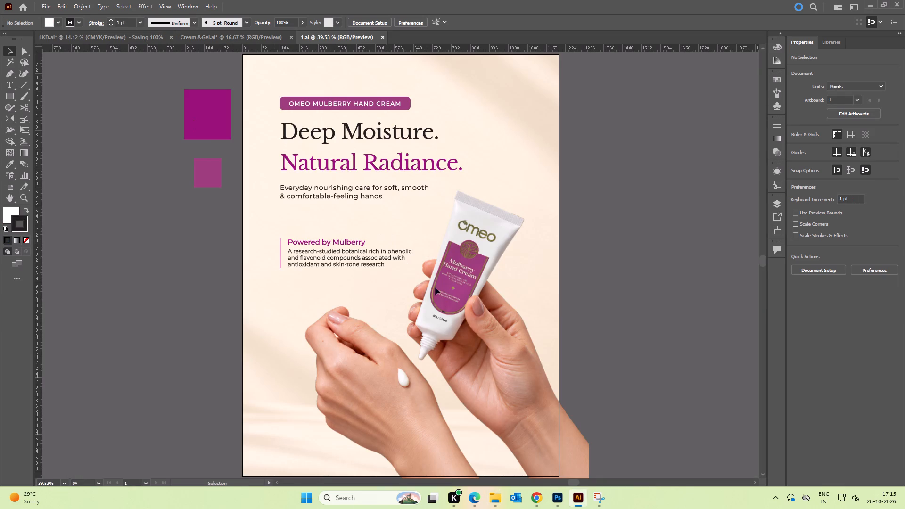
Place the linked image "OMEO Mulberry hand cream in hand-2" from Downloads over the existing hands on the artboard.
{"action": "scroll", "coordinate": [445, 337], "scroll_direction": "up", "scroll_amount": 3, "text": "alt"}
{"action": "key", "text": "space"}
{"action": "left_click_drag", "start_coordinate": [458, 346], "coordinate": [361, 179]}
{"action": "scroll", "coordinate": [363, 184], "scroll_direction": "down", "scroll_amount": 5, "text": "alt"}
{"action": "key", "text": "space"}
{"action": "left_click_drag", "start_coordinate": [475, 199], "coordinate": [485, 232]}
{"action": "left_click", "coordinate": [511, 208]}
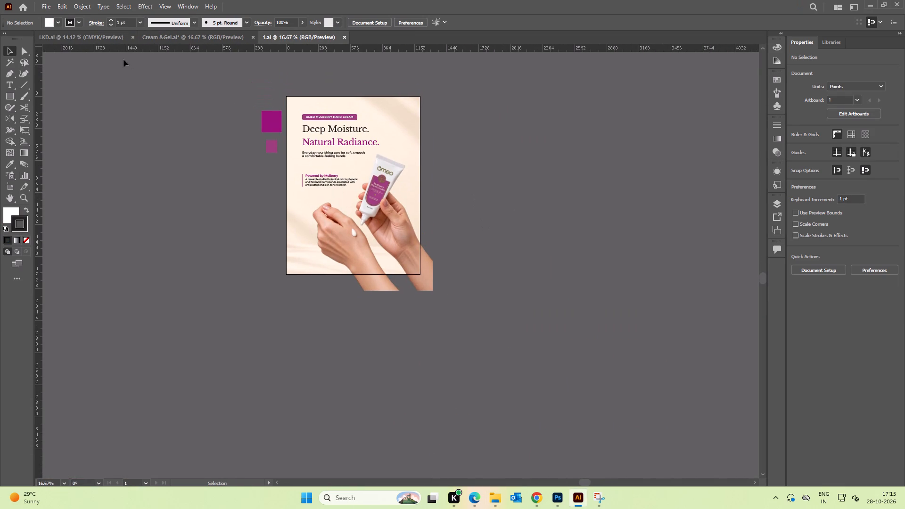
{"action": "left_click", "coordinate": [40, 4]}
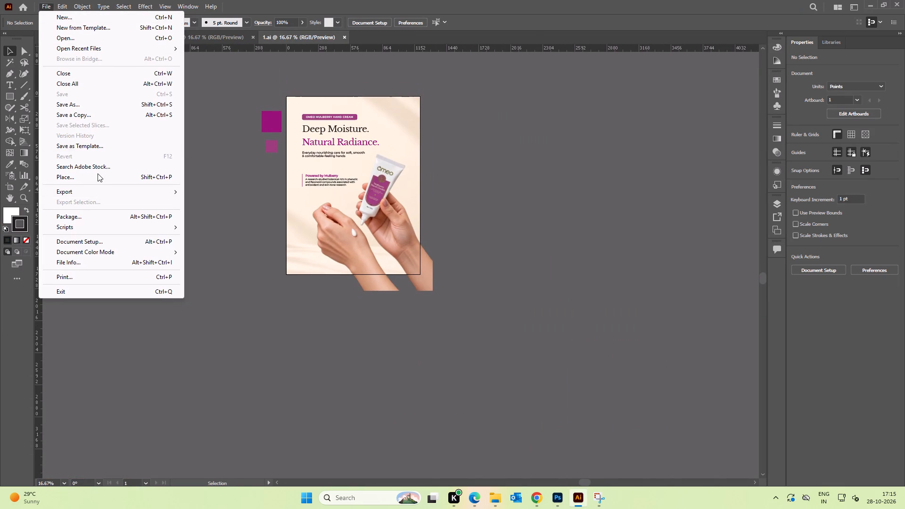
{"action": "left_click", "coordinate": [98, 173]}
{"action": "left_click", "coordinate": [167, 100]}
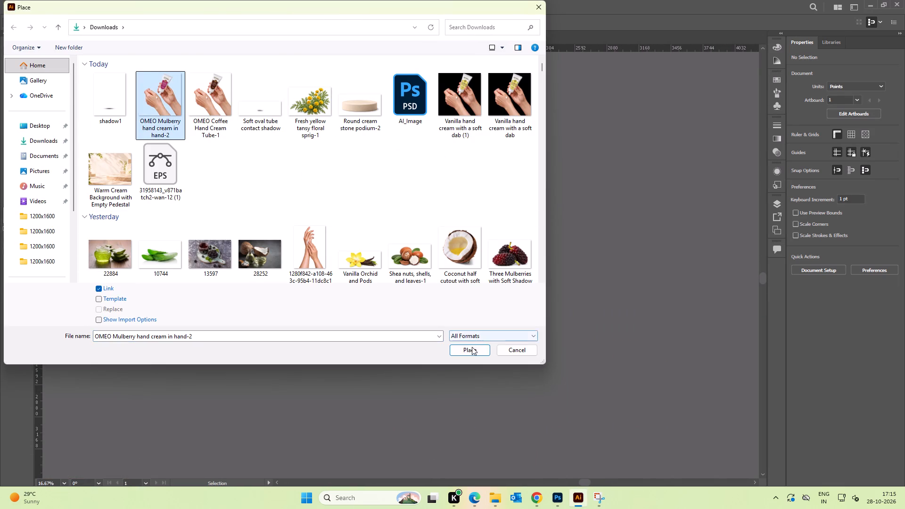
{"action": "left_click", "coordinate": [472, 347]}
{"action": "left_click", "coordinate": [398, 223]}
{"action": "left_click_drag", "start_coordinate": [500, 294], "coordinate": [404, 207]}
{"action": "scroll", "coordinate": [401, 211], "scroll_direction": "up", "scroll_amount": 3, "text": "alt"}
{"action": "key", "text": "space"}
{"action": "left_click_drag", "start_coordinate": [402, 209], "coordinate": [432, 216]}
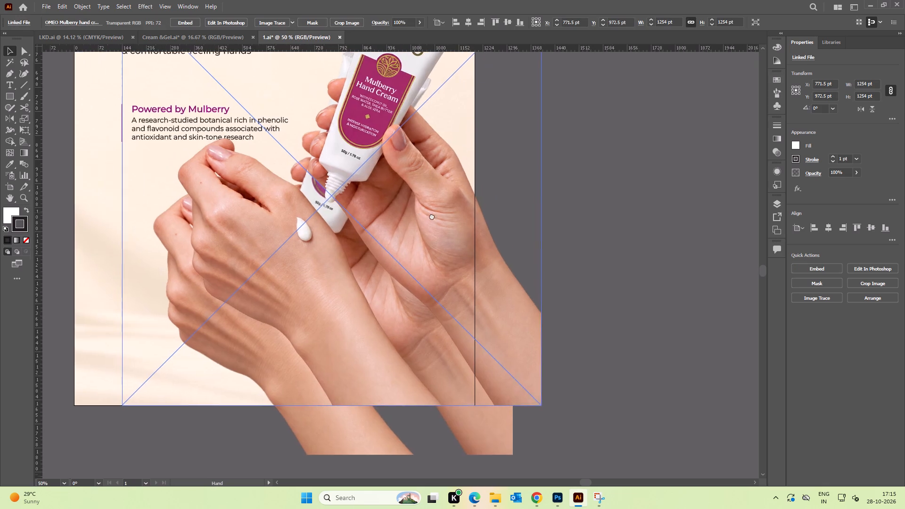
{"action": "left_click_drag", "start_coordinate": [432, 216], "coordinate": [439, 219]}
{"action": "scroll", "coordinate": [429, 215], "scroll_direction": "down", "scroll_amount": 2, "text": "alt"}
Set the new hands image aside left of the artboard, then unlock all objects and delete the old hands image.
{"action": "left_click_drag", "start_coordinate": [444, 217], "coordinate": [259, 261]}
{"action": "key", "text": "ctrl+alt+2"}
{"action": "left_click", "coordinate": [575, 236]}
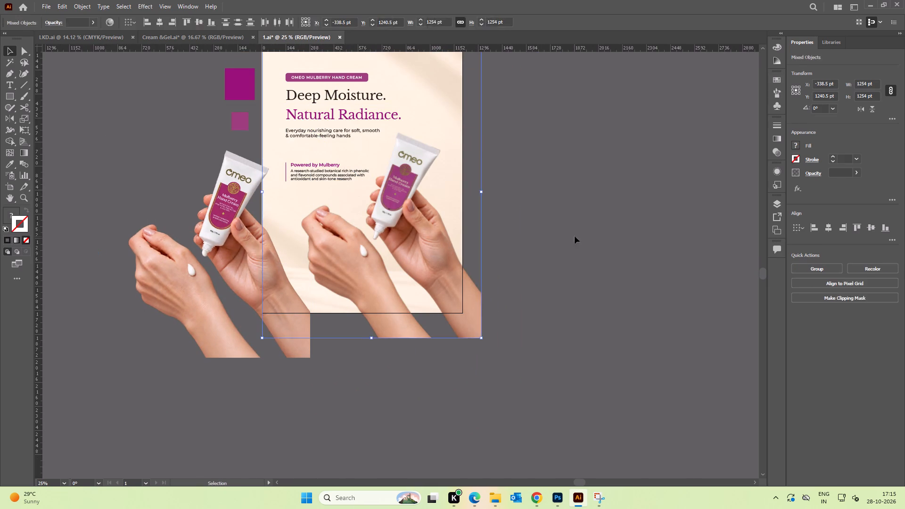
{"action": "left_click_drag", "start_coordinate": [429, 254], "coordinate": [536, 257]}
{"action": "key", "text": "Delete"}
Position the new hands image over the artboard's lower right at about X 819.5 pt, Y 1254.5 pt, and embed it.
{"action": "left_click_drag", "start_coordinate": [206, 252], "coordinate": [400, 254]}
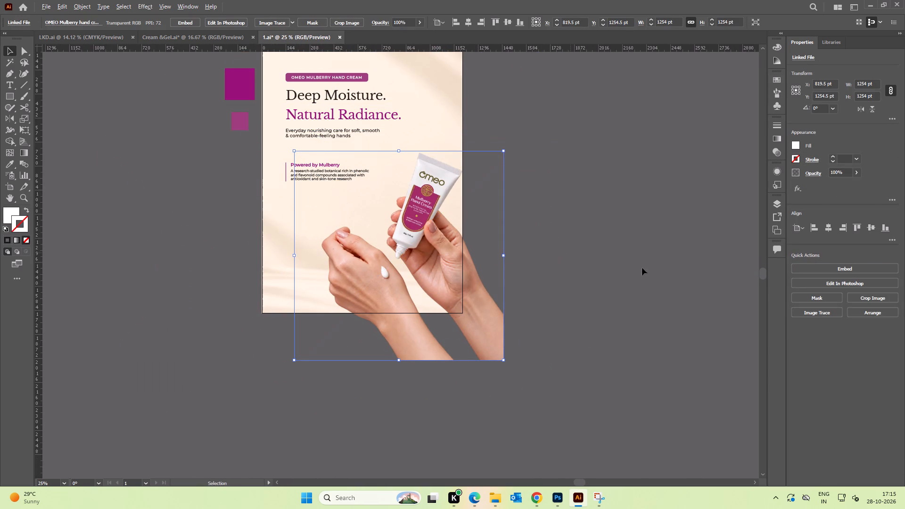
{"action": "left_click", "coordinate": [819, 269]}
{"action": "left_click", "coordinate": [580, 231]}
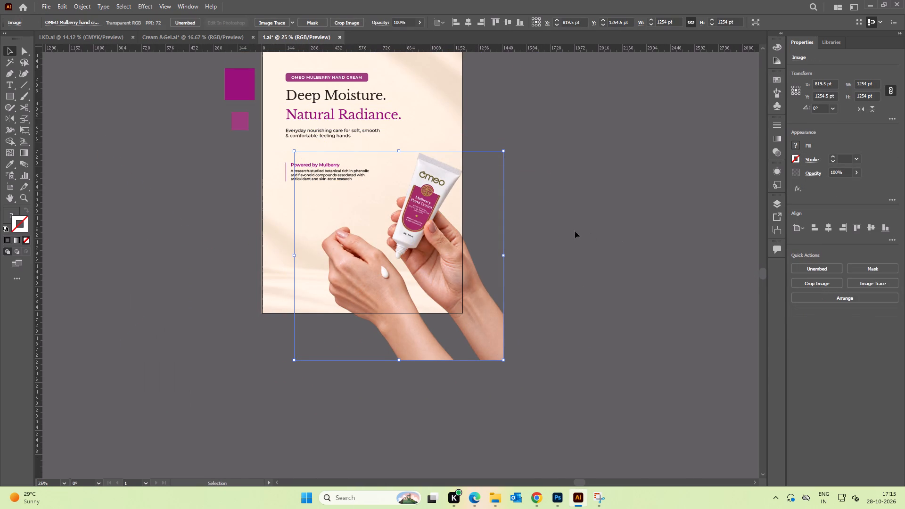
{"action": "scroll", "coordinate": [379, 196], "scroll_direction": "up", "scroll_amount": 4, "text": "alt"}
{"action": "scroll", "coordinate": [575, 235], "scroll_direction": "up", "scroll_amount": 1, "text": "alt"}
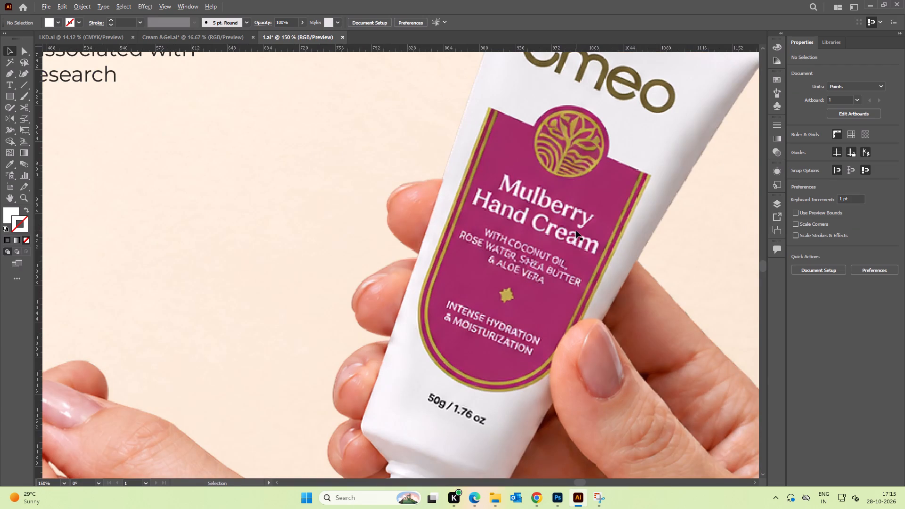
Undo the recent edits until the old hands image is back on the Mulberry artboard.
{"action": "scroll", "coordinate": [576, 230], "scroll_direction": "down", "scroll_amount": 3, "text": "alt"}
{"action": "key", "text": "ctrl+z"}
{"action": "key", "text": "ctrl+z"}
{"action": "key", "text": "ctrl+z"}
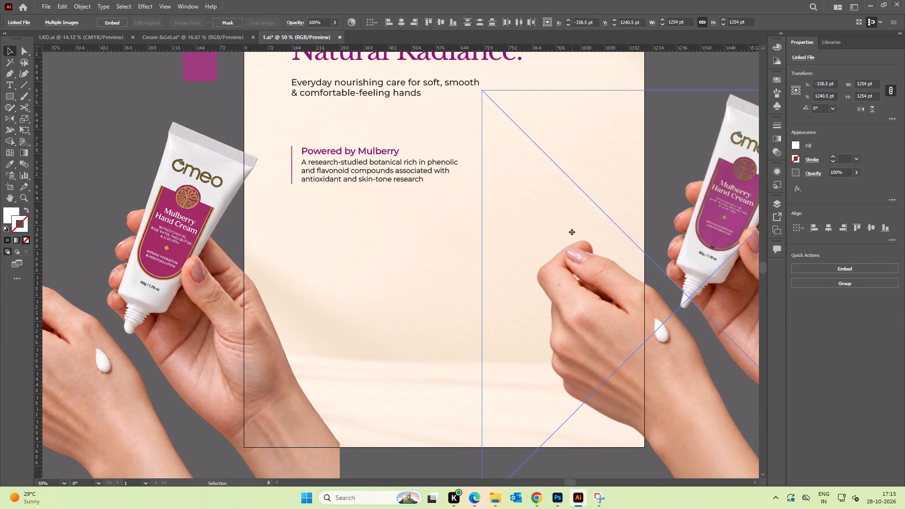
{"action": "key", "text": "ctrl+z"}
Delete the new hands-and-tube image standing aside left of the artboard.
{"action": "scroll", "coordinate": [568, 231], "scroll_direction": "down", "scroll_amount": 2, "text": "alt"}
{"action": "left_click", "coordinate": [647, 243]}
{"action": "key", "text": "space"}
{"action": "left_click_drag", "start_coordinate": [666, 242], "coordinate": [658, 240]}
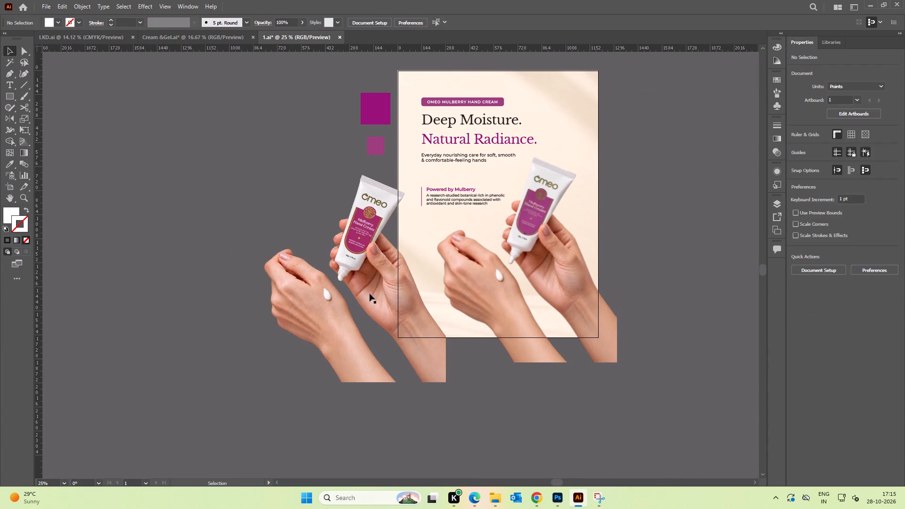
{"action": "left_click_drag", "start_coordinate": [355, 294], "coordinate": [247, 295]}
{"action": "key", "text": "Delete"}
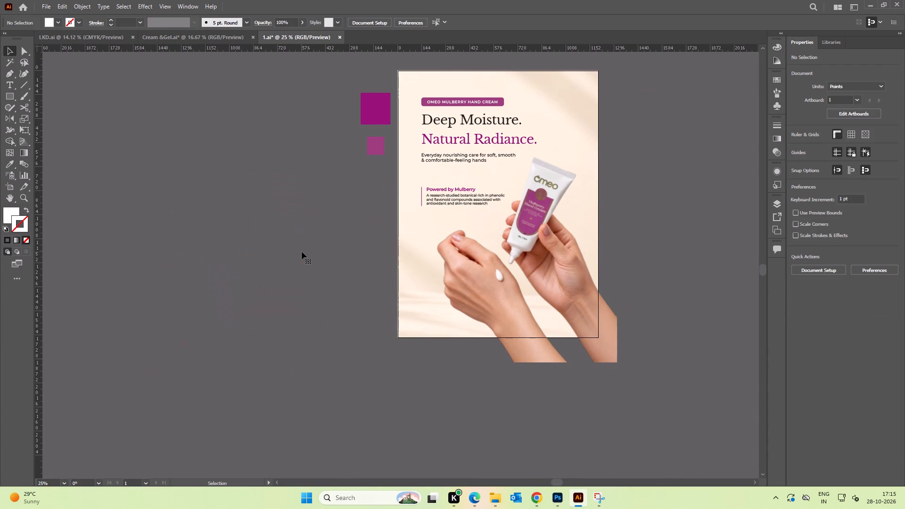
Switch to File Explorer and open "Two Hands Applying OMEO Hand Cream" from the Elements folder on Local Disk (D:) in Photoshop.
{"action": "left_click", "coordinate": [190, 38]}
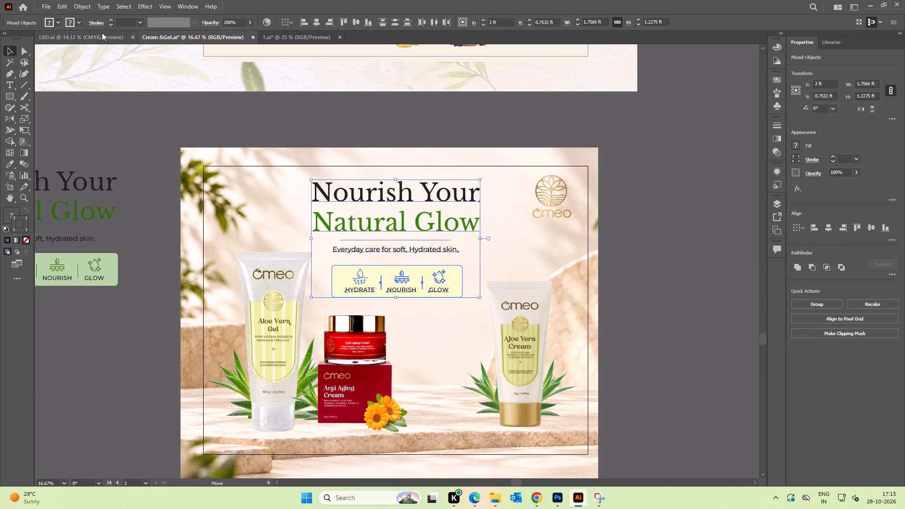
{"action": "left_click", "coordinate": [100, 38]}
{"action": "scroll", "coordinate": [240, 140], "scroll_direction": "down", "scroll_amount": 3, "text": "alt"}
{"action": "key", "text": "alt+Tab"}
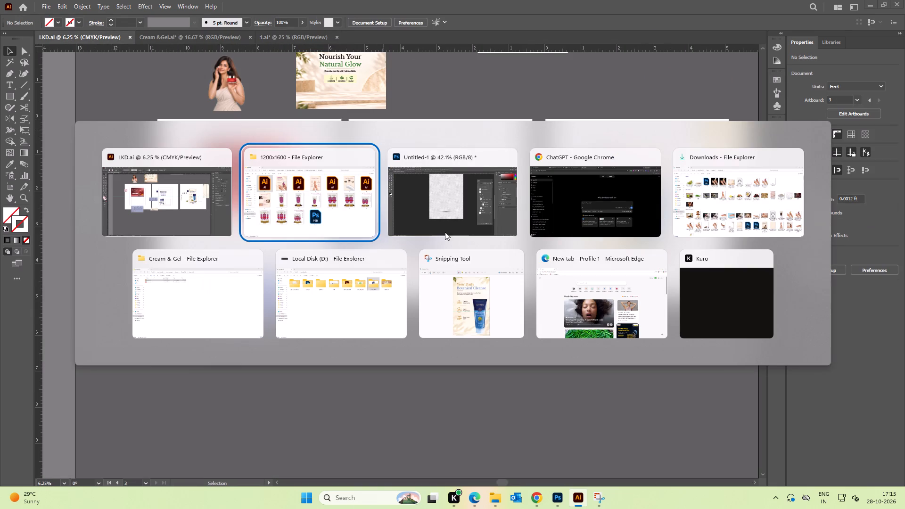
{"action": "left_click", "coordinate": [293, 309], "text": "alt"}
{"action": "double_click", "coordinate": [230, 122]}
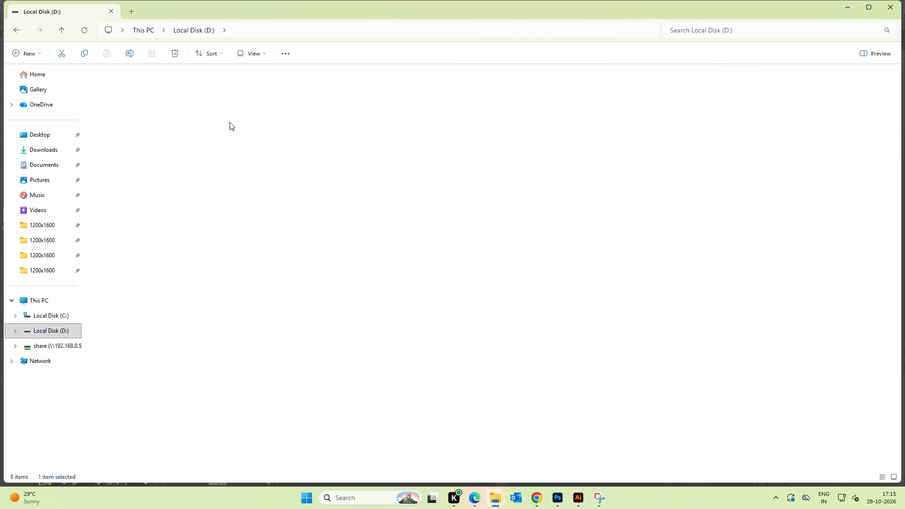
{"action": "left_click", "coordinate": [321, 228]}
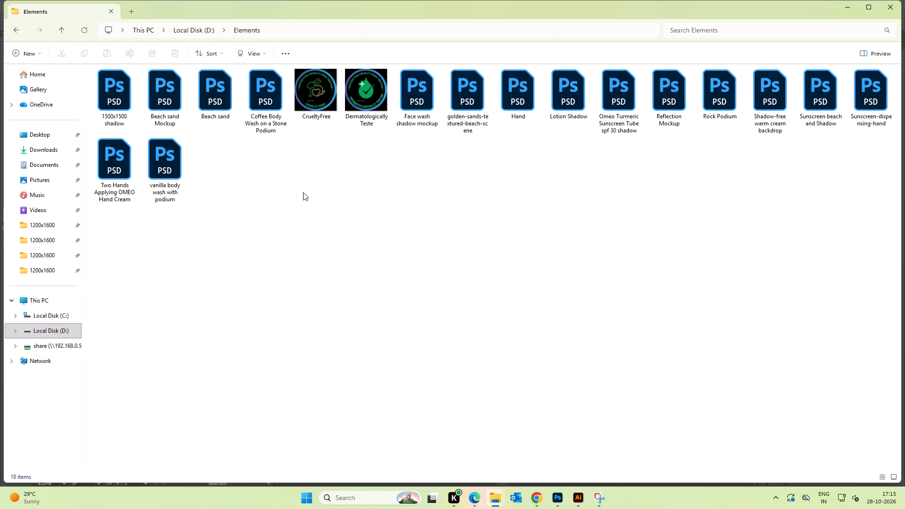
{"action": "double_click", "coordinate": [128, 163]}
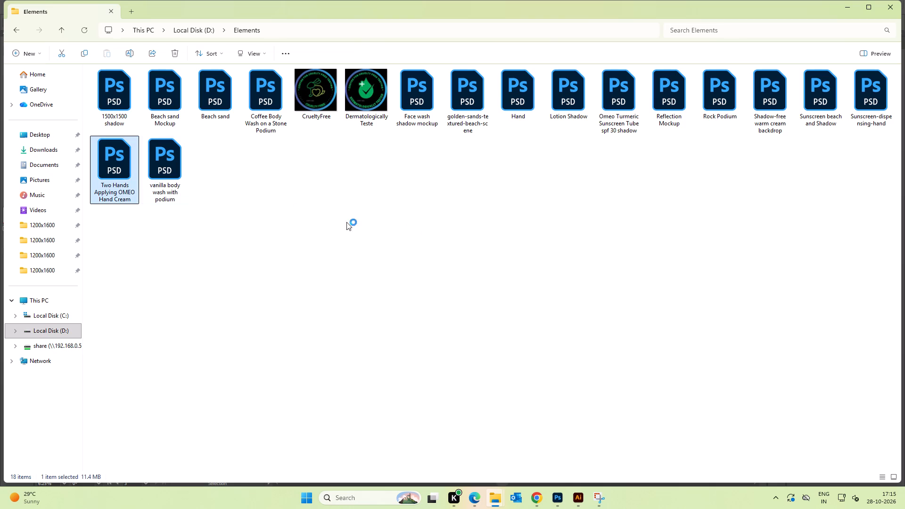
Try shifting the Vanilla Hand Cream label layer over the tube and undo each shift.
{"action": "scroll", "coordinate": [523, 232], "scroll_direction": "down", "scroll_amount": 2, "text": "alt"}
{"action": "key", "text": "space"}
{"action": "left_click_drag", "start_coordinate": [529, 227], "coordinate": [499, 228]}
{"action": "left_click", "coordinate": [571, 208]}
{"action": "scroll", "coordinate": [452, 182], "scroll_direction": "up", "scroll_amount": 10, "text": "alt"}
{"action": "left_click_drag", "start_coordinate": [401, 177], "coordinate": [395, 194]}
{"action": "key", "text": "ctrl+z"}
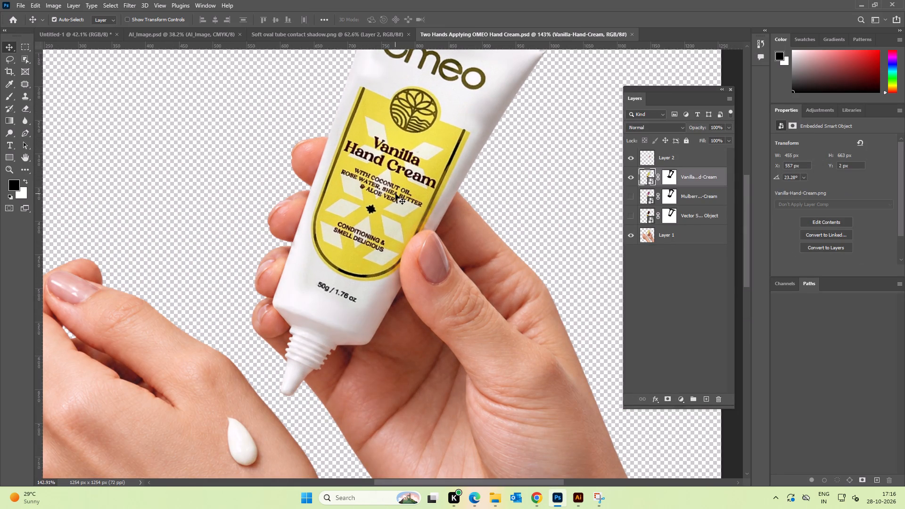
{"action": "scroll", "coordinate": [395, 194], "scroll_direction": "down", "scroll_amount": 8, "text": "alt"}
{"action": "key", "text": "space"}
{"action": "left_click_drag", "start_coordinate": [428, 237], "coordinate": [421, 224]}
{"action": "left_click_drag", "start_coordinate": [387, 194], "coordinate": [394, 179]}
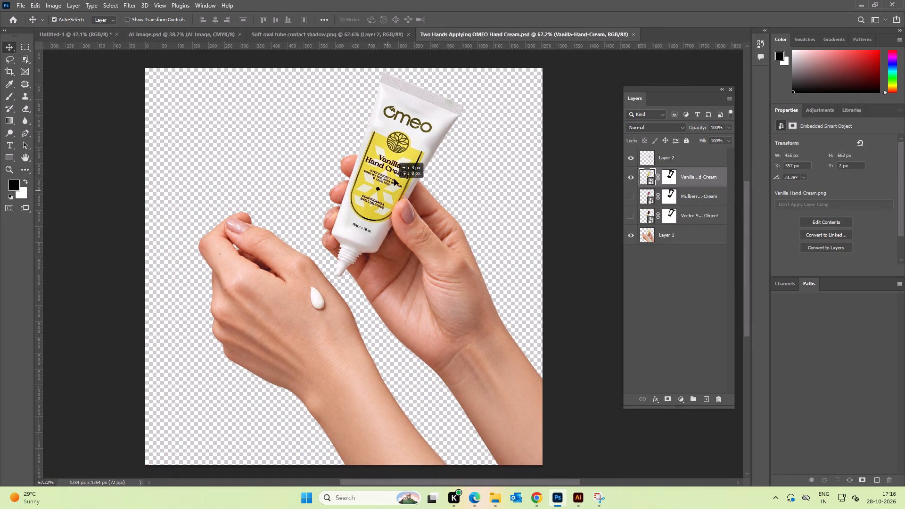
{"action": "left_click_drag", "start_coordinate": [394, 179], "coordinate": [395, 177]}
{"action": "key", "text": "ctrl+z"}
Examine what Layer 2 contains by toggling its visibility and showing its transform bounds.
{"action": "double_click", "coordinate": [633, 157]}
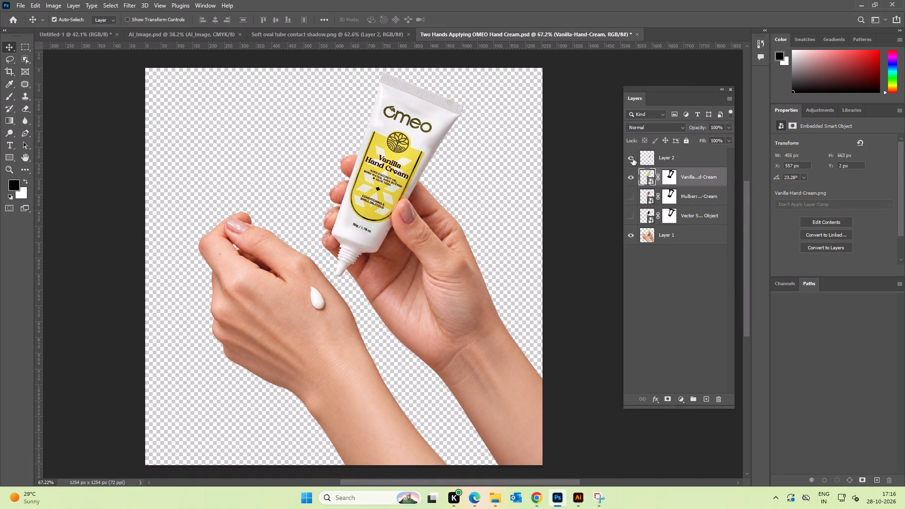
{"action": "double_click", "coordinate": [633, 158]}
{"action": "double_click", "coordinate": [633, 158]}
{"action": "left_click", "coordinate": [675, 162]}
{"action": "key", "text": "ctrl+r"}
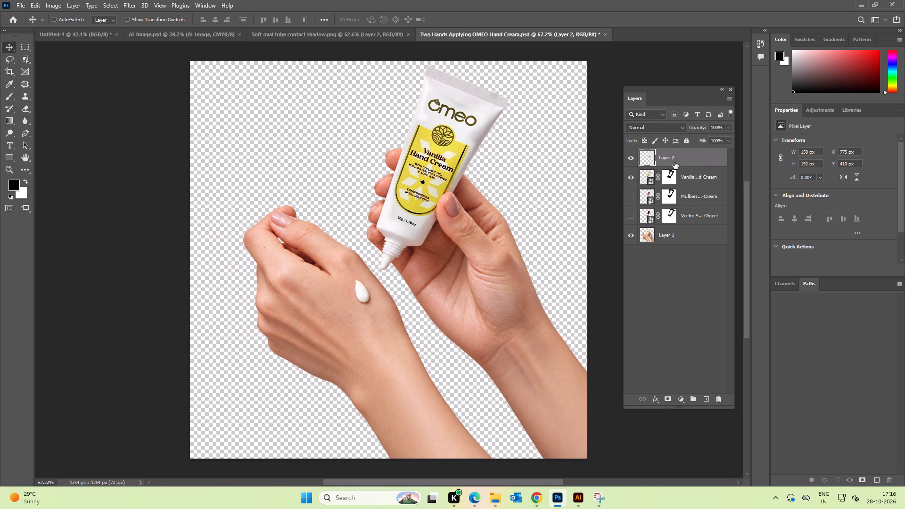
{"action": "key", "text": "ctrl+r"}
{"action": "key", "text": "ctrl+t"}
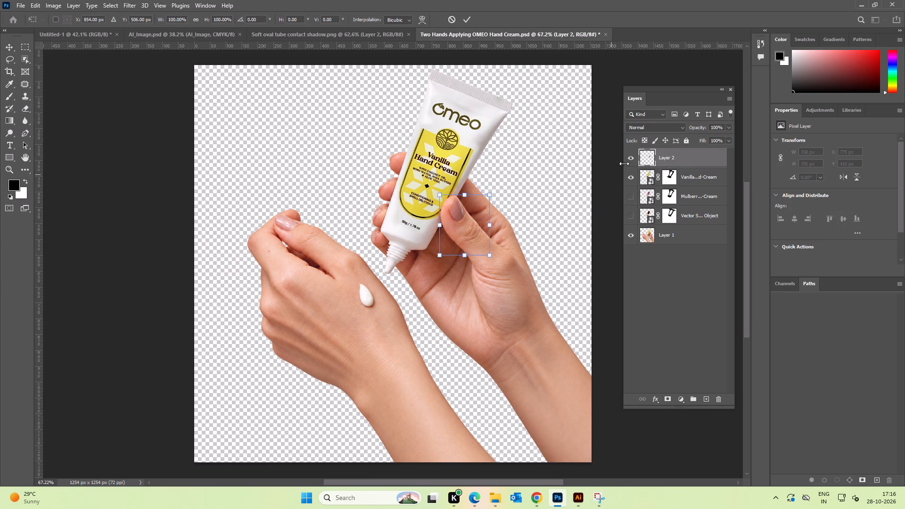
{"action": "double_click", "coordinate": [615, 164]}
{"action": "scroll", "coordinate": [596, 192], "scroll_direction": "down", "scroll_amount": 3, "text": "alt"}
{"action": "key", "text": "space"}
{"action": "left_click_drag", "start_coordinate": [592, 198], "coordinate": [579, 195]}
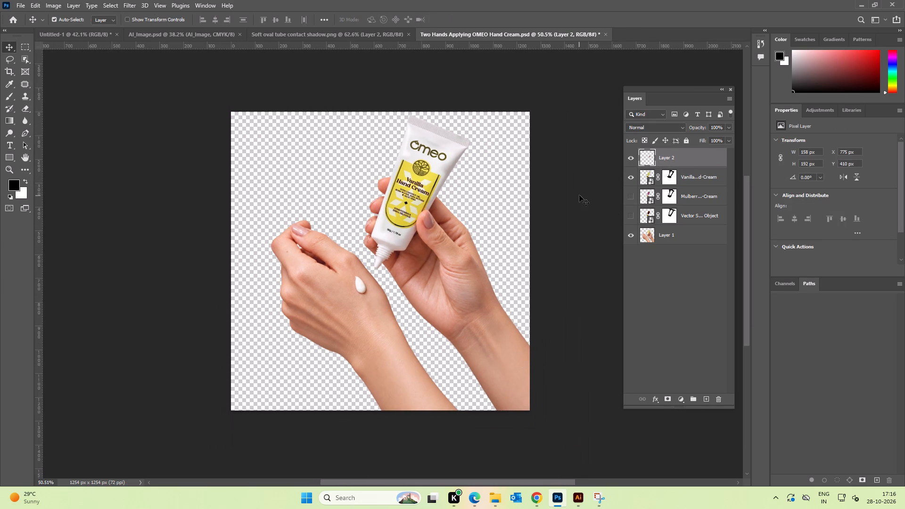
Place the image "OMEO Coffee Hand Cream Tube-1" from Downloads into the hand cream document at its original size.
{"action": "key", "text": "alt+Tab"}
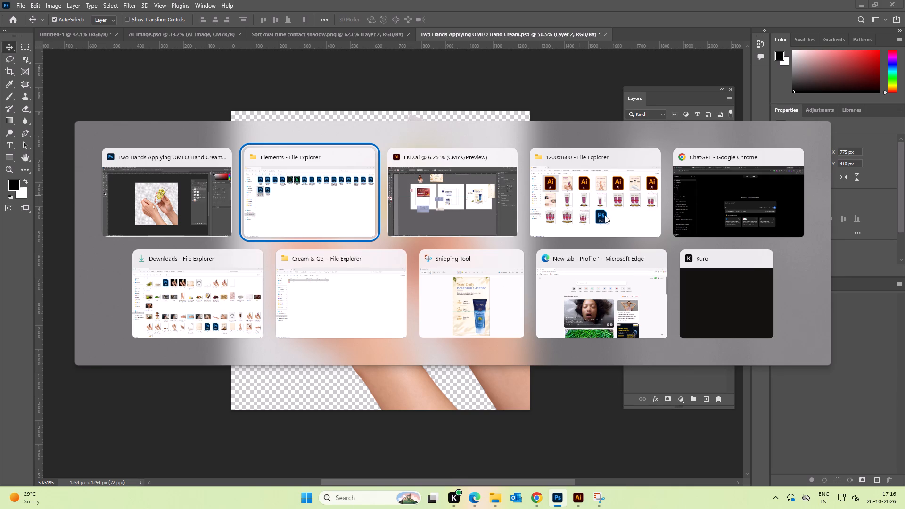
{"action": "left_click", "coordinate": [195, 289], "text": "alt"}
{"action": "left_click", "coordinate": [661, 276]}
{"action": "left_click_drag", "start_coordinate": [595, 122], "coordinate": [562, 464]}
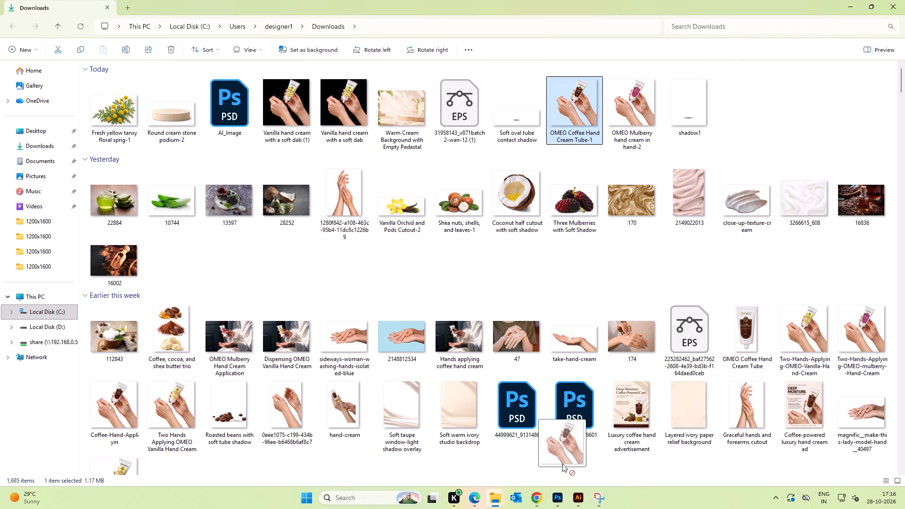
{"action": "left_click_drag", "start_coordinate": [562, 464], "coordinate": [407, 279]}
{"action": "scroll", "coordinate": [432, 266], "scroll_direction": "down", "scroll_amount": 1, "text": "alt"}
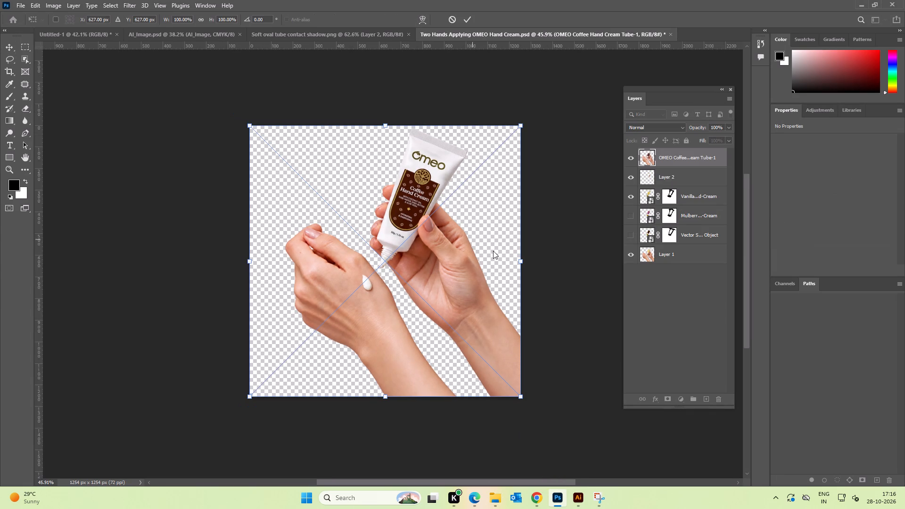
{"action": "left_click", "coordinate": [467, 17]}
Move the placed coffee tube layer to the bottom of the layer stack, below Layer 1.
{"action": "left_click_drag", "start_coordinate": [689, 157], "coordinate": [701, 244]}
{"action": "left_click", "coordinate": [581, 224]}
{"action": "left_click_drag", "start_coordinate": [677, 236], "coordinate": [682, 262]}
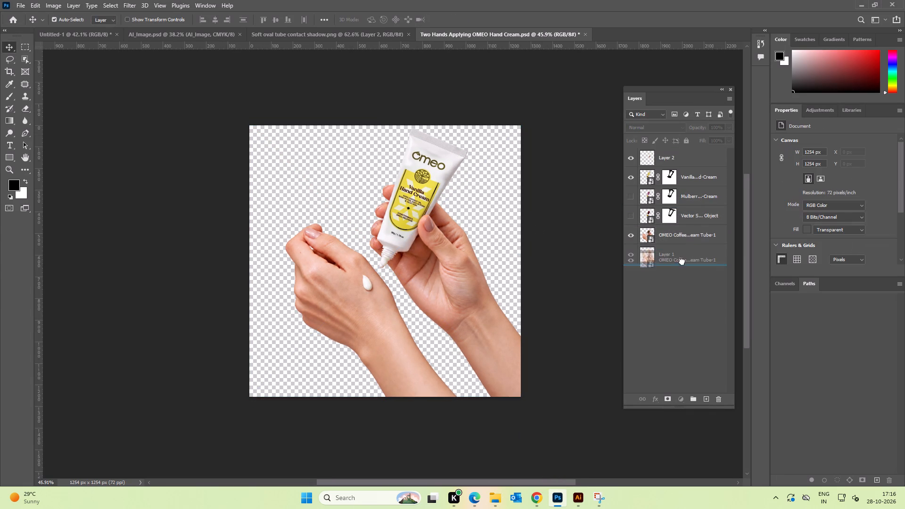
{"action": "left_click_drag", "start_coordinate": [682, 262], "coordinate": [683, 268]}
{"action": "left_click", "coordinate": [567, 227]}
{"action": "key", "text": "space"}
{"action": "left_click_drag", "start_coordinate": [568, 250], "coordinate": [566, 217]}
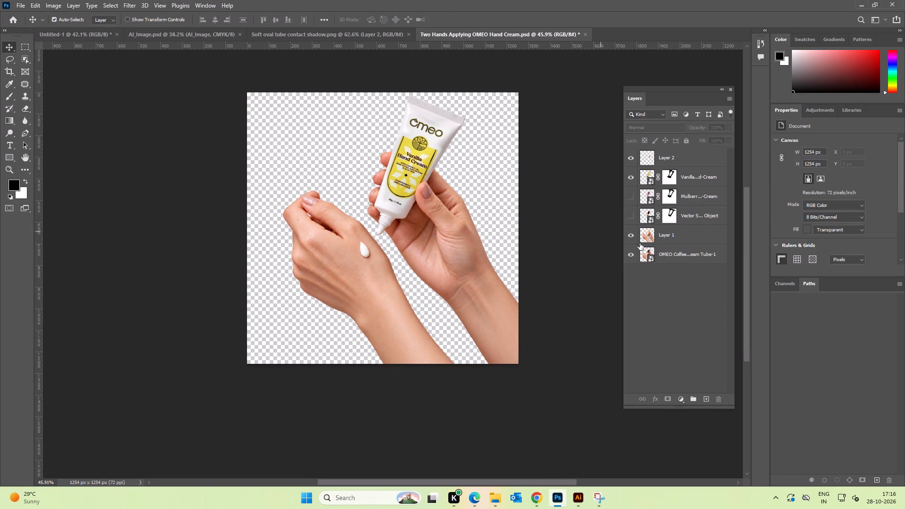
Hide Layer 1 so the placed coffee tube image serves as the base.
{"action": "left_click", "coordinate": [629, 237]}
{"action": "left_click", "coordinate": [563, 196]}
Compare the vanilla label with the coffee tube underneath by toggling the Vanilla Hand Cream layer's visibility.
{"action": "scroll", "coordinate": [437, 225], "scroll_direction": "up", "scroll_amount": 8, "text": "alt"}
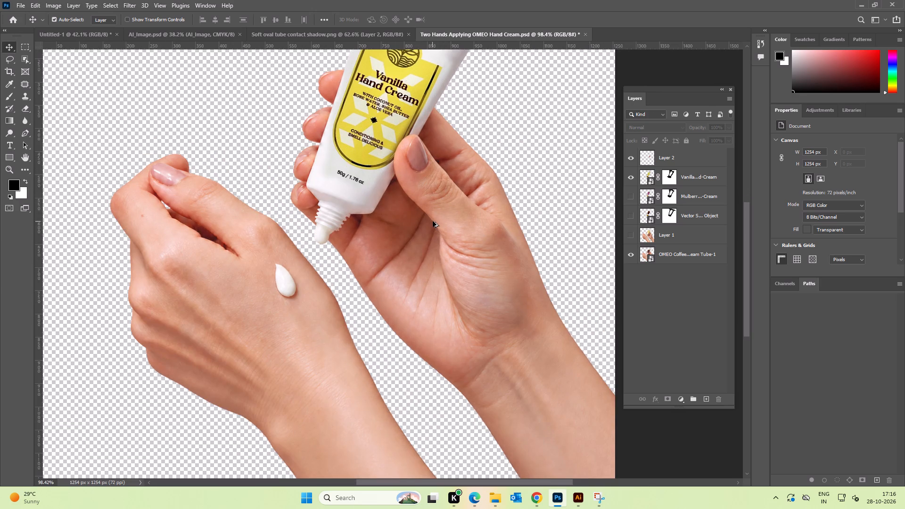
{"action": "key", "text": "space"}
{"action": "key", "text": "space"}
{"action": "key", "text": "space"}
{"action": "left_click_drag", "start_coordinate": [435, 183], "coordinate": [450, 256]}
{"action": "key", "text": "space"}
{"action": "key", "text": "space"}
{"action": "left_click_drag", "start_coordinate": [477, 182], "coordinate": [472, 212]}
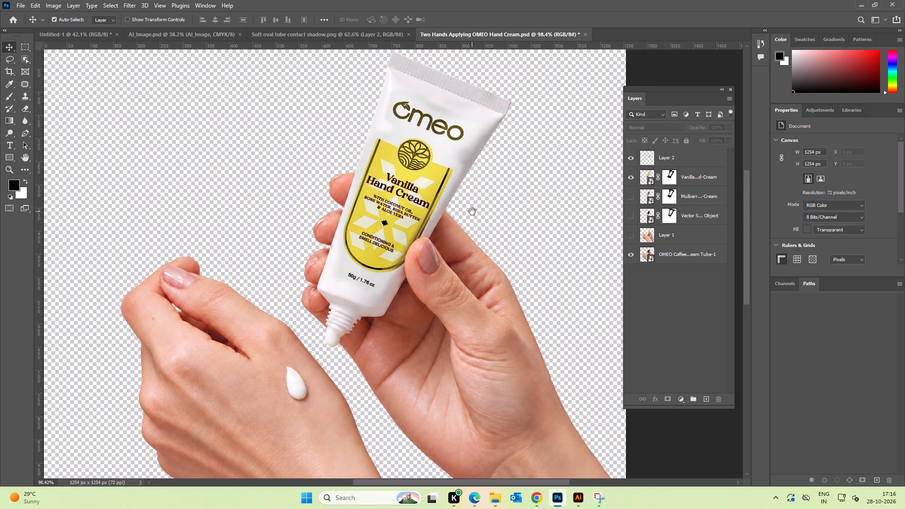
{"action": "double_click", "coordinate": [632, 178]}
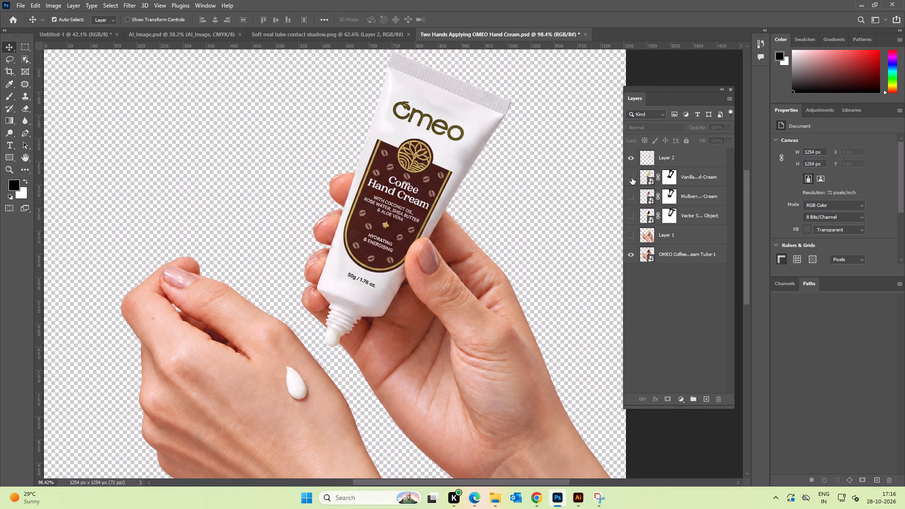
{"action": "double_click", "coordinate": [632, 178]}
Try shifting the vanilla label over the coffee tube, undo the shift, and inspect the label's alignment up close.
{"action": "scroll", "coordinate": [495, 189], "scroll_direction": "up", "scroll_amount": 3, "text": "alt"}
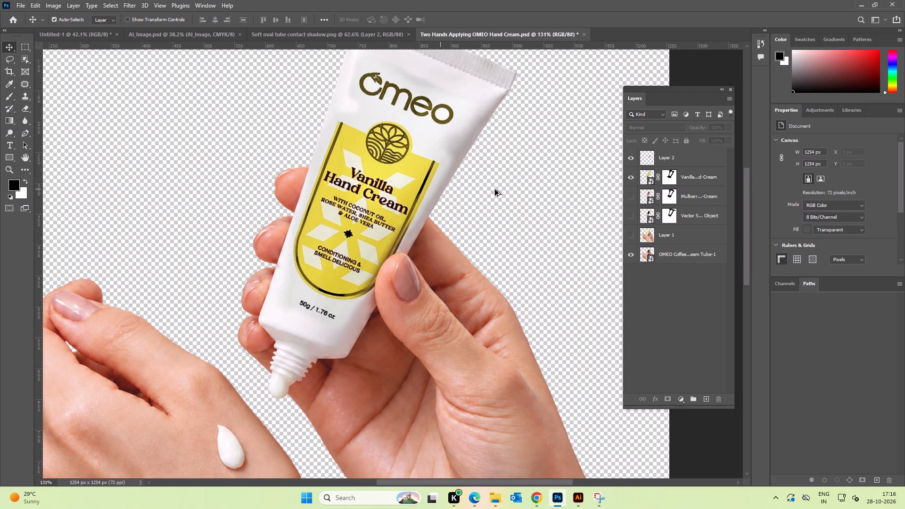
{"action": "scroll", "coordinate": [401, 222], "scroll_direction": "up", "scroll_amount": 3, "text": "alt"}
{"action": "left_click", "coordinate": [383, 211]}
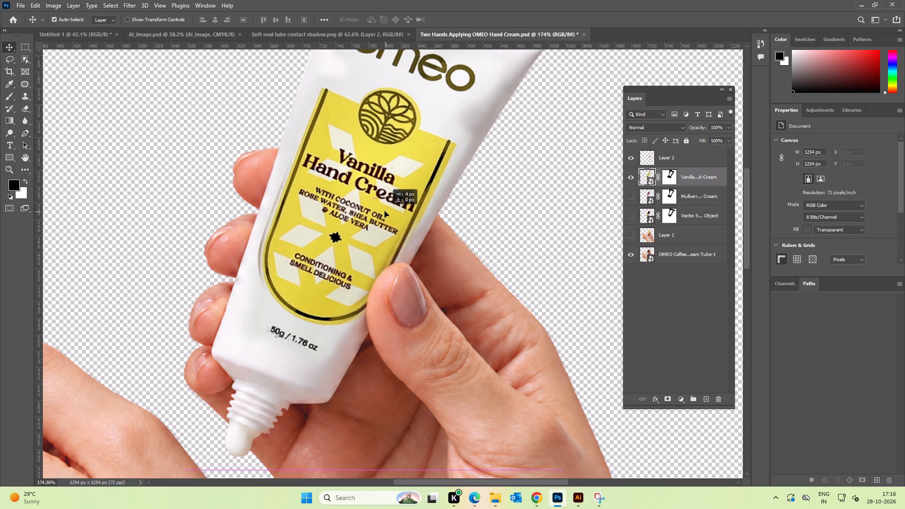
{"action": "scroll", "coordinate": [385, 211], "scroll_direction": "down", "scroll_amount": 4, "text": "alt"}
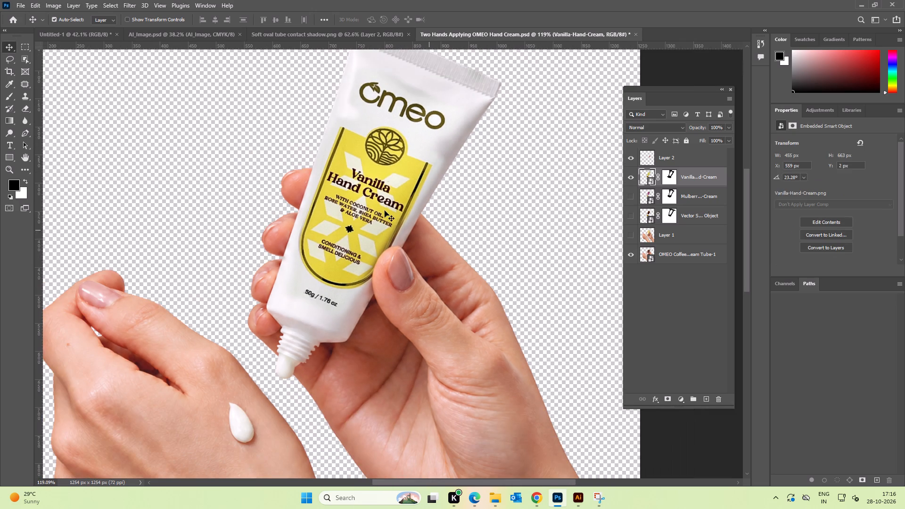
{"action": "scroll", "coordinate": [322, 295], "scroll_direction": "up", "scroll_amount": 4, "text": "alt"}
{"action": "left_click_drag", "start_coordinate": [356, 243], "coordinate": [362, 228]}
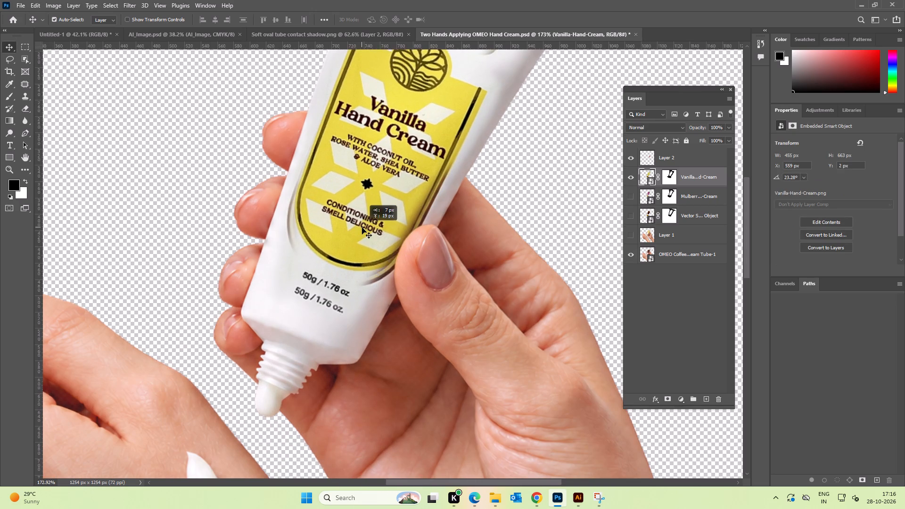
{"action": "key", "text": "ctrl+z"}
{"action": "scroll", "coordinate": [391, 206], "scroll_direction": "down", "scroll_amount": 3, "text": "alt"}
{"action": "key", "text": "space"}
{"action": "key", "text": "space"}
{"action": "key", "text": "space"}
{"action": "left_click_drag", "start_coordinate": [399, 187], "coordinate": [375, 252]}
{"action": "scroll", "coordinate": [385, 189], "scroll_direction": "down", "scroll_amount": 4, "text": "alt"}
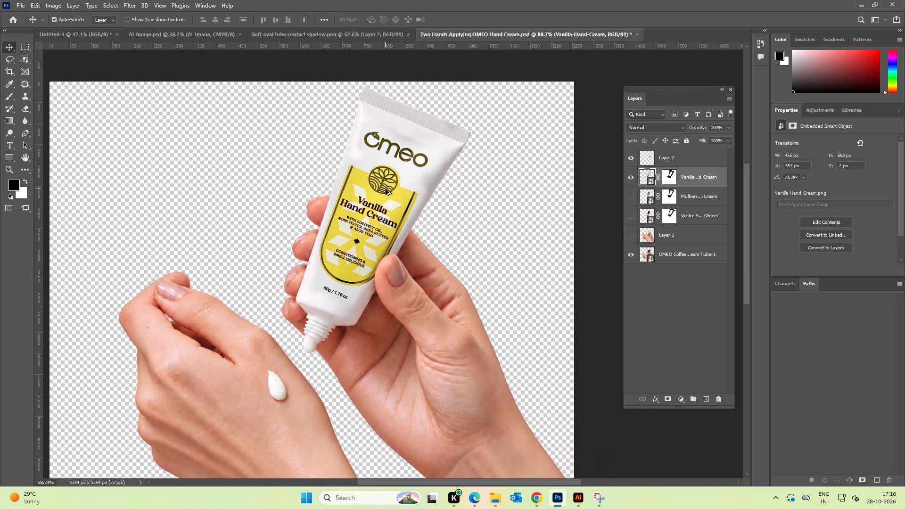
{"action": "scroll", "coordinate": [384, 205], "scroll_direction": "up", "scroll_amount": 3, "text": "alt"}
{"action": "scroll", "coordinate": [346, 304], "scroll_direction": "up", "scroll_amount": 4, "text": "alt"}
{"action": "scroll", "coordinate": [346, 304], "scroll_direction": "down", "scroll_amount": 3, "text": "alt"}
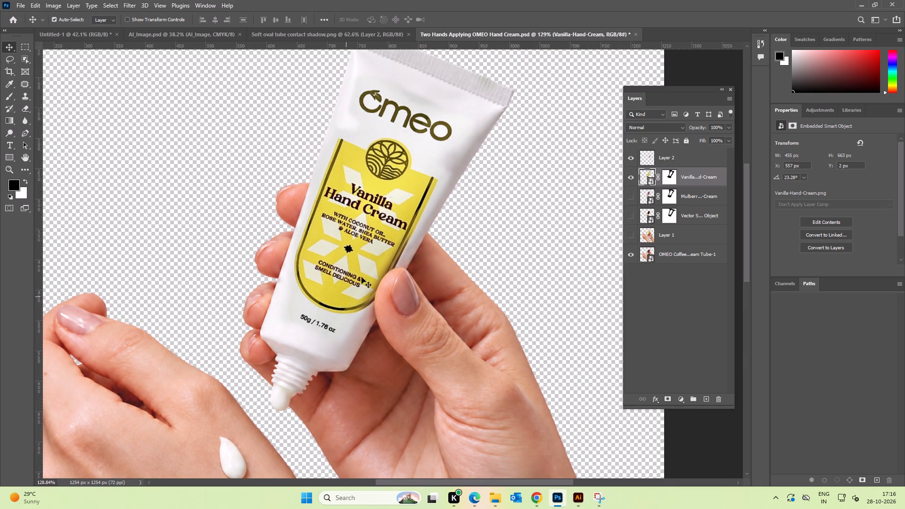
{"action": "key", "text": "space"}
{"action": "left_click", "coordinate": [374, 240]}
Activate the Vanilla Hand Cream layer's mask, try a brush stroke beside the thumb, and undo it.
{"action": "left_click", "coordinate": [674, 175]}
{"action": "scroll", "coordinate": [501, 231], "scroll_direction": "up", "scroll_amount": 3, "text": "alt"}
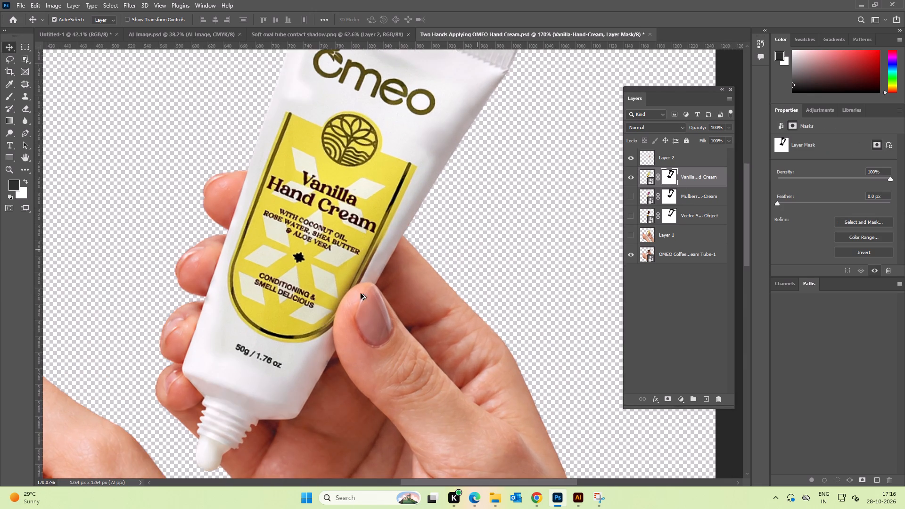
{"action": "scroll", "coordinate": [339, 295], "scroll_direction": "up", "scroll_amount": 3, "text": "alt"}
{"action": "key", "text": "space"}
{"action": "left_click_drag", "start_coordinate": [326, 303], "coordinate": [340, 255]}
{"action": "key", "text": "b"}
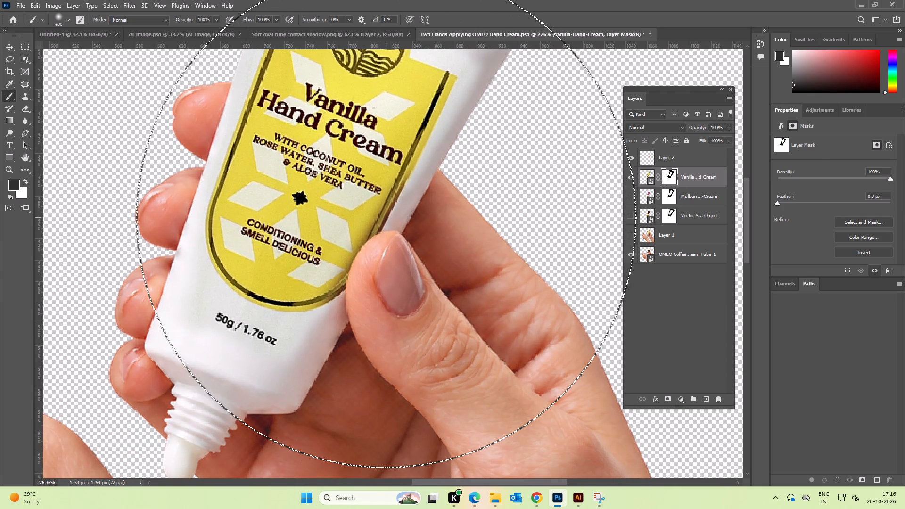
{"action": "type", "text": "[["}
{"action": "key", "text": "bracketleft"}
{"action": "type", "text": "[["}
{"action": "key", "text": "bracketleft"}
{"action": "left_click_drag", "start_coordinate": [424, 171], "coordinate": [399, 230]}
{"action": "key", "text": "ctrl+z"}
Paint white with a size 30 brush on the vanilla layer's mask along the label's right border down to the thumb.
{"action": "type", "text": "[[["}
{"action": "key", "text": "bracketleft"}
{"action": "key", "text": "bracketleft"}
{"action": "key", "text": "bracketleft"}
{"action": "key", "text": "bracketleft"}
{"action": "type", "text": "[[[[["}
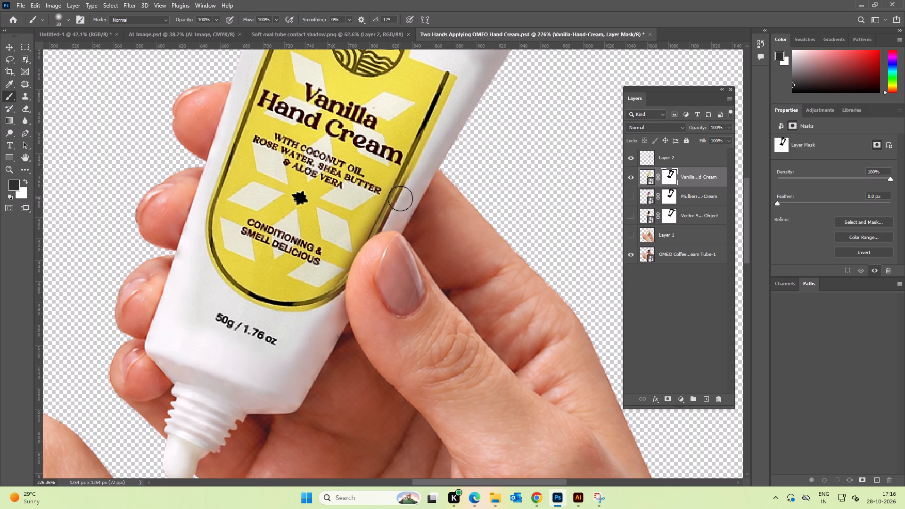
{"action": "key", "text": "x"}
{"action": "left_click_drag", "start_coordinate": [451, 80], "coordinate": [447, 95]}
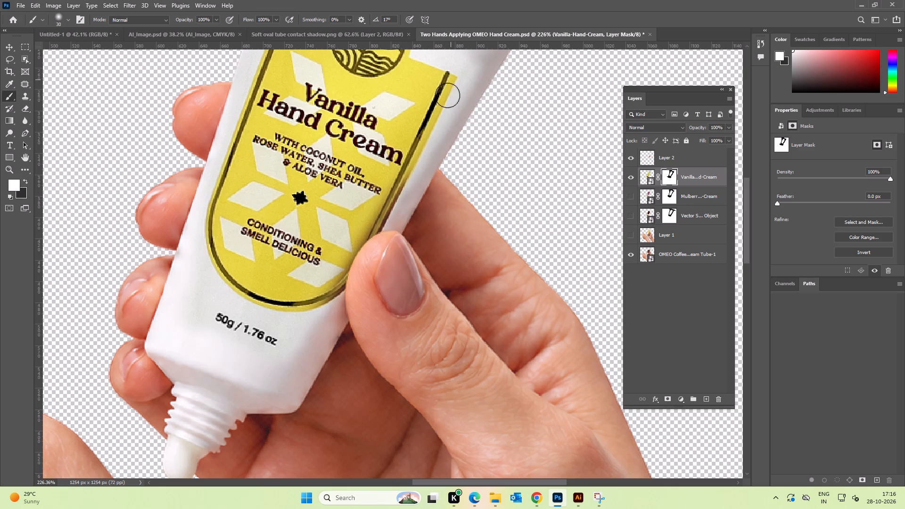
{"action": "left_click_drag", "start_coordinate": [447, 95], "coordinate": [438, 120]}
{"action": "left_click_drag", "start_coordinate": [440, 116], "coordinate": [424, 158]}
{"action": "left_click_drag", "start_coordinate": [420, 157], "coordinate": [405, 187]}
{"action": "left_click_drag", "start_coordinate": [404, 185], "coordinate": [385, 218]}
{"action": "left_click_drag", "start_coordinate": [385, 218], "coordinate": [367, 249]}
{"action": "left_click_drag", "start_coordinate": [363, 253], "coordinate": [354, 266]}
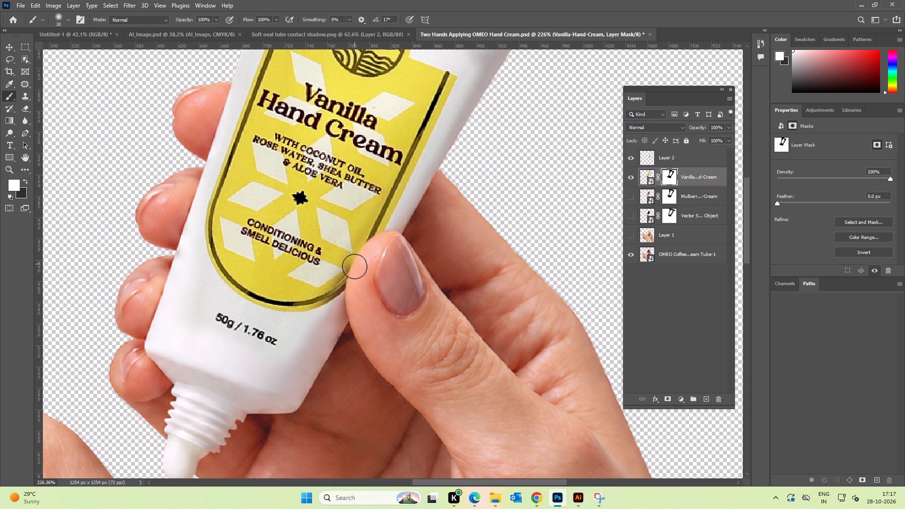
Paint white on the vanilla layer's mask from the thumb around the label's bottom curve and along its left border.
{"action": "left_click_drag", "start_coordinate": [354, 266], "coordinate": [354, 266]}
{"action": "left_click_drag", "start_coordinate": [351, 273], "coordinate": [341, 286]}
{"action": "left_click_drag", "start_coordinate": [340, 287], "coordinate": [335, 294]}
{"action": "left_click_drag", "start_coordinate": [333, 296], "coordinate": [302, 306]}
{"action": "left_click_drag", "start_coordinate": [314, 304], "coordinate": [232, 284]}
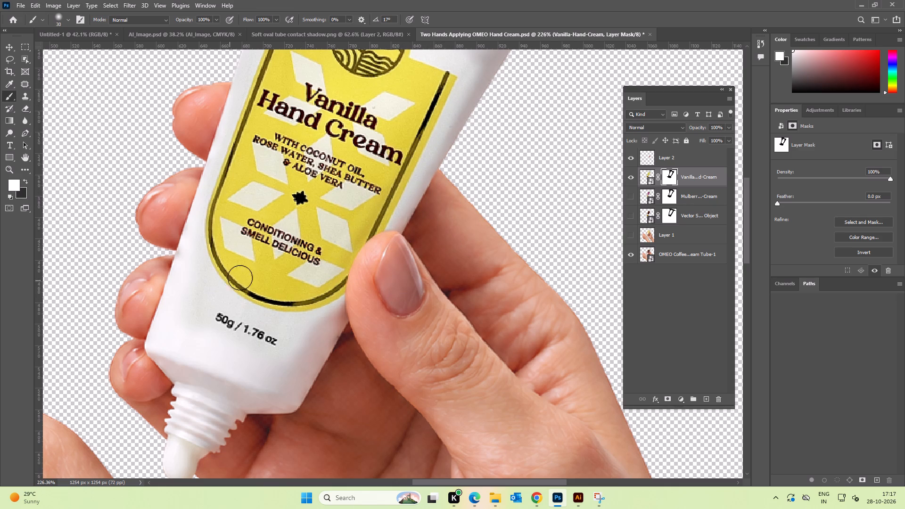
{"action": "key", "text": "space"}
{"action": "key", "text": "space"}
{"action": "left_click_drag", "start_coordinate": [280, 234], "coordinate": [283, 286]}
{"action": "left_click_drag", "start_coordinate": [291, 66], "coordinate": [247, 163]}
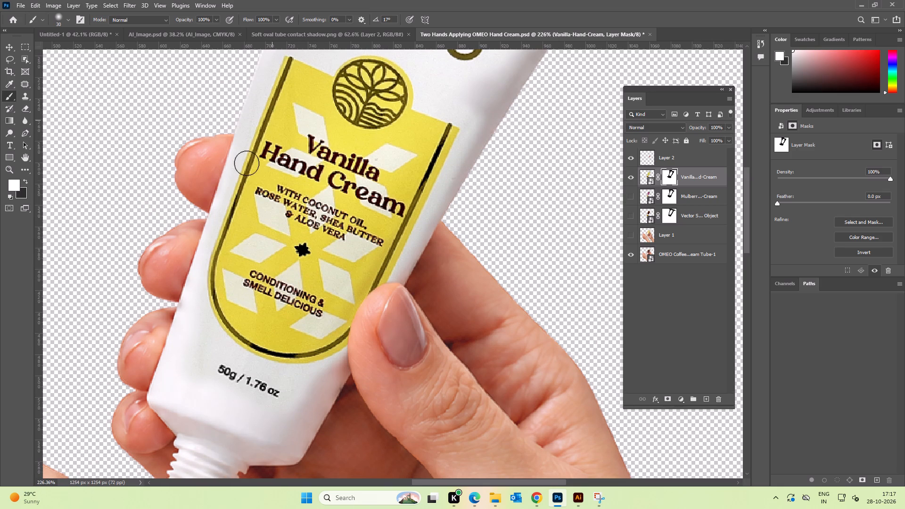
{"action": "left_click_drag", "start_coordinate": [247, 163], "coordinate": [253, 343]}
Paint white on the vanilla layer's mask across the 50g / 1.76 oz text below the label.
{"action": "key", "text": "space"}
{"action": "key", "text": "space"}
{"action": "key", "text": "space"}
{"action": "key", "text": "space"}
{"action": "left_click_drag", "start_coordinate": [259, 330], "coordinate": [263, 254]}
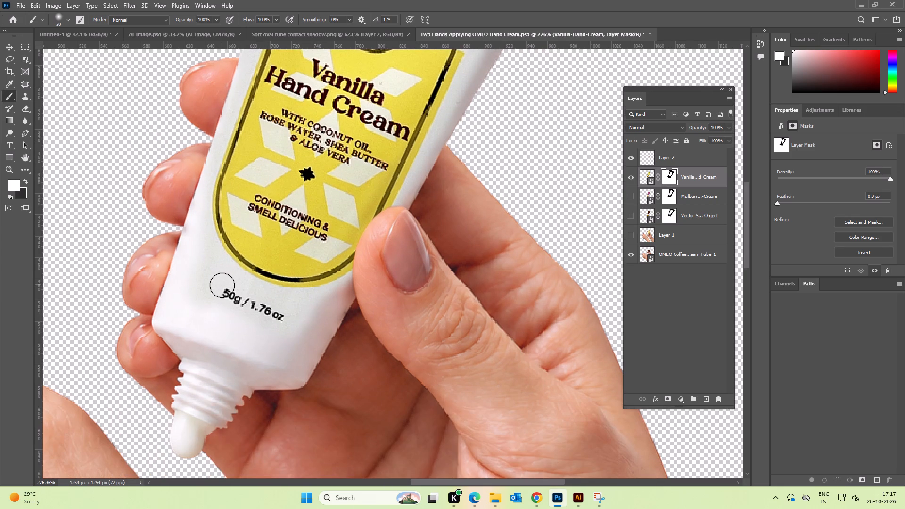
{"action": "left_click_drag", "start_coordinate": [222, 285], "coordinate": [287, 320]}
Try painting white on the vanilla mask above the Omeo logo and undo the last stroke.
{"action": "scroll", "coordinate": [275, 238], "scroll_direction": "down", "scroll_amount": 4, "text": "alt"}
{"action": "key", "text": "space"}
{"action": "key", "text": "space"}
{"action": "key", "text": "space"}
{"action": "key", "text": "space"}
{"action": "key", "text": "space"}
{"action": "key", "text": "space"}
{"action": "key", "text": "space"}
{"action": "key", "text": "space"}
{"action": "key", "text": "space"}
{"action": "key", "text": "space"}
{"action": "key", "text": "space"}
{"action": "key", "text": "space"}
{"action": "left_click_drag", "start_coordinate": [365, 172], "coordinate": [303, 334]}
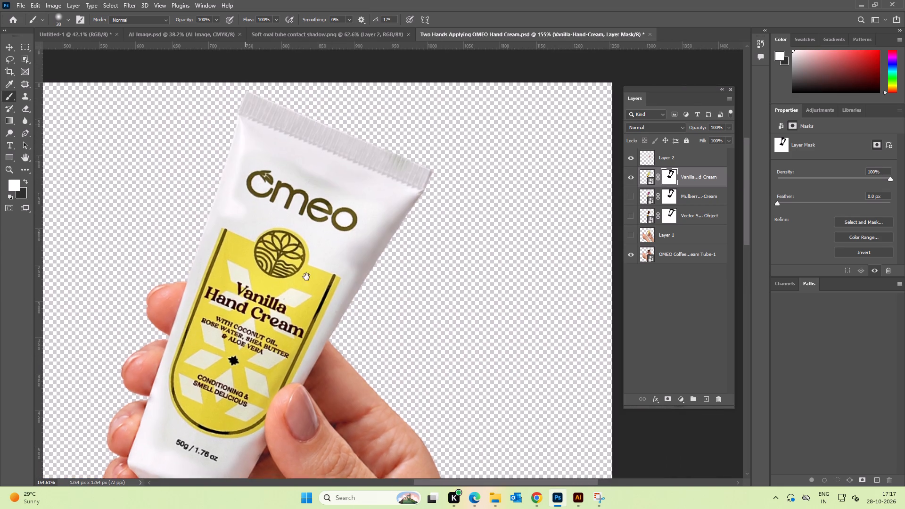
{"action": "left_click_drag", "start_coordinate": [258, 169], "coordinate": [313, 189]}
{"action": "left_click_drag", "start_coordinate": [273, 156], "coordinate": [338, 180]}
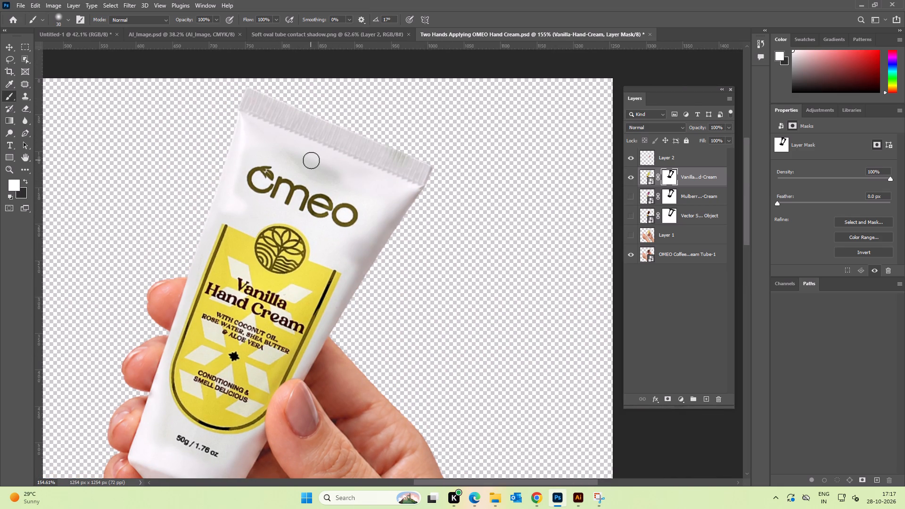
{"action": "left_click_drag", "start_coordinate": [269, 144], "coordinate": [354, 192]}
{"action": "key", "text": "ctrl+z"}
Paint black on the vanilla mask above the Omeo logo and down the tube surface left of it.
{"action": "key", "text": "x"}
{"action": "left_click_drag", "start_coordinate": [278, 145], "coordinate": [326, 165]}
{"action": "left_click_drag", "start_coordinate": [301, 152], "coordinate": [344, 177]}
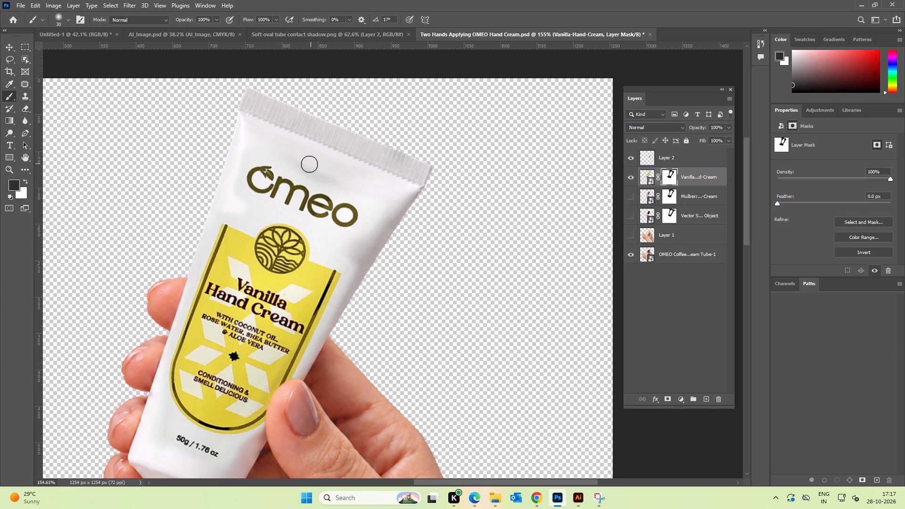
{"action": "left_click_drag", "start_coordinate": [310, 164], "coordinate": [351, 186]}
{"action": "left_click_drag", "start_coordinate": [291, 152], "coordinate": [263, 147]}
{"action": "left_click_drag", "start_coordinate": [272, 144], "coordinate": [321, 179]}
{"action": "left_click_drag", "start_coordinate": [312, 169], "coordinate": [352, 192]}
{"action": "left_click_drag", "start_coordinate": [358, 189], "coordinate": [382, 195]}
{"action": "left_click_drag", "start_coordinate": [252, 146], "coordinate": [236, 158]}
{"action": "left_click_drag", "start_coordinate": [239, 155], "coordinate": [237, 164]}
{"action": "left_click_drag", "start_coordinate": [237, 163], "coordinate": [233, 173]}
{"action": "left_click_drag", "start_coordinate": [233, 175], "coordinate": [230, 192]}
{"action": "left_click_drag", "start_coordinate": [233, 192], "coordinate": [239, 198]}
{"action": "left_click_drag", "start_coordinate": [239, 198], "coordinate": [243, 204]}
{"action": "left_click_drag", "start_coordinate": [240, 198], "coordinate": [257, 212]}
Paint black on the vanilla mask along the tube's right side beside and below the Omeo logo.
{"action": "key", "text": "space"}
{"action": "key", "text": "space"}
{"action": "key", "text": "space"}
{"action": "left_click_drag", "start_coordinate": [357, 239], "coordinate": [303, 208]}
{"action": "left_click_drag", "start_coordinate": [354, 182], "coordinate": [325, 211]}
{"action": "left_click_drag", "start_coordinate": [350, 184], "coordinate": [320, 215]}
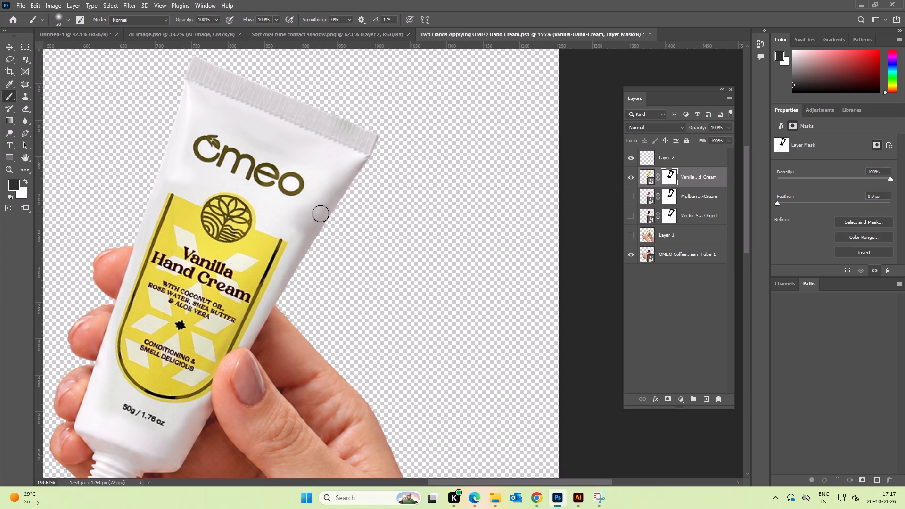
{"action": "left_click_drag", "start_coordinate": [320, 216], "coordinate": [304, 247]}
{"action": "left_click_drag", "start_coordinate": [323, 239], "coordinate": [309, 261]}
{"action": "left_click_drag", "start_coordinate": [319, 232], "coordinate": [313, 249]}
Examine the vanilla tube within the full two-hands composition.
{"action": "scroll", "coordinate": [321, 213], "scroll_direction": "down", "scroll_amount": 7, "text": "alt"}
{"action": "left_click_drag", "start_coordinate": [280, 278], "coordinate": [315, 231]}
{"action": "key", "text": "space"}
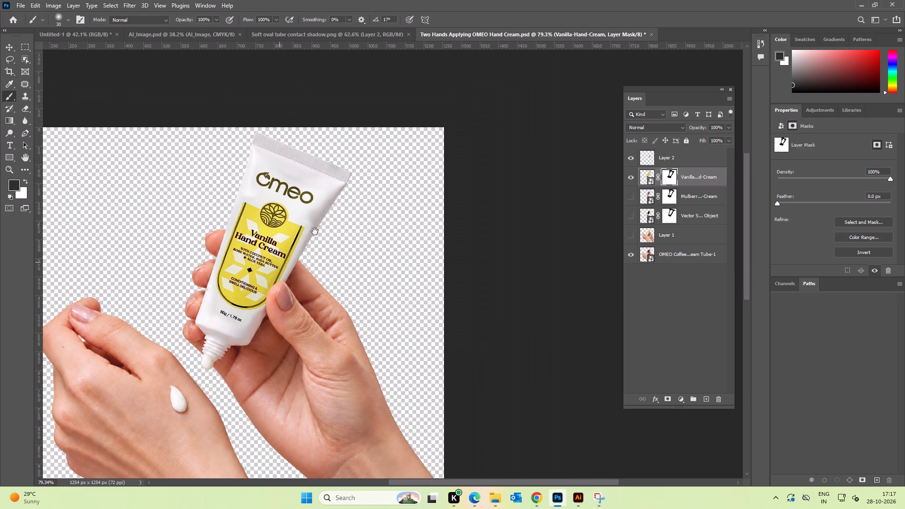
{"action": "left_click_drag", "start_coordinate": [315, 231], "coordinate": [321, 222]}
{"action": "scroll", "coordinate": [280, 257], "scroll_direction": "down", "scroll_amount": 5, "text": "alt"}
{"action": "key", "text": "space"}
{"action": "key", "text": "space"}
{"action": "left_click_drag", "start_coordinate": [283, 311], "coordinate": [297, 266]}
{"action": "scroll", "coordinate": [287, 189], "scroll_direction": "up", "scroll_amount": 3, "text": "alt"}
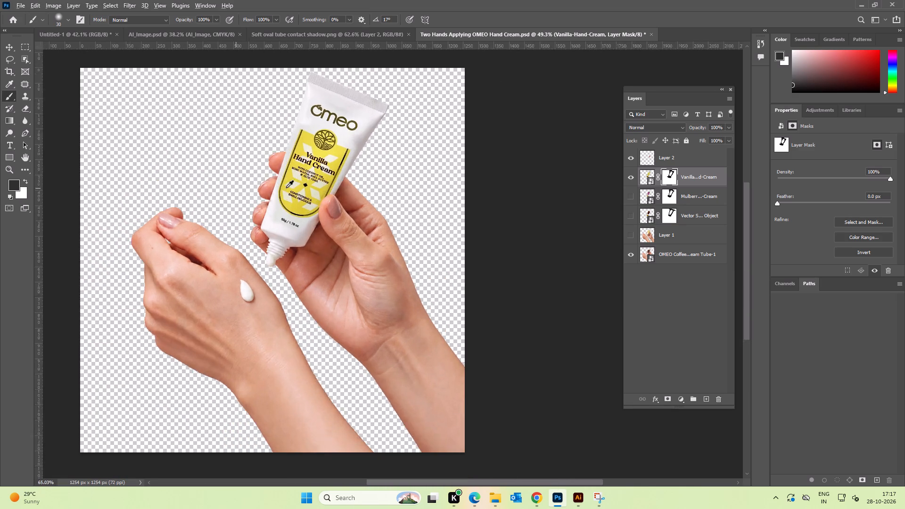
{"action": "scroll", "coordinate": [286, 188], "scroll_direction": "up", "scroll_amount": 12, "text": "alt"}
{"action": "scroll", "coordinate": [292, 182], "scroll_direction": "down", "scroll_amount": 11, "text": "alt"}
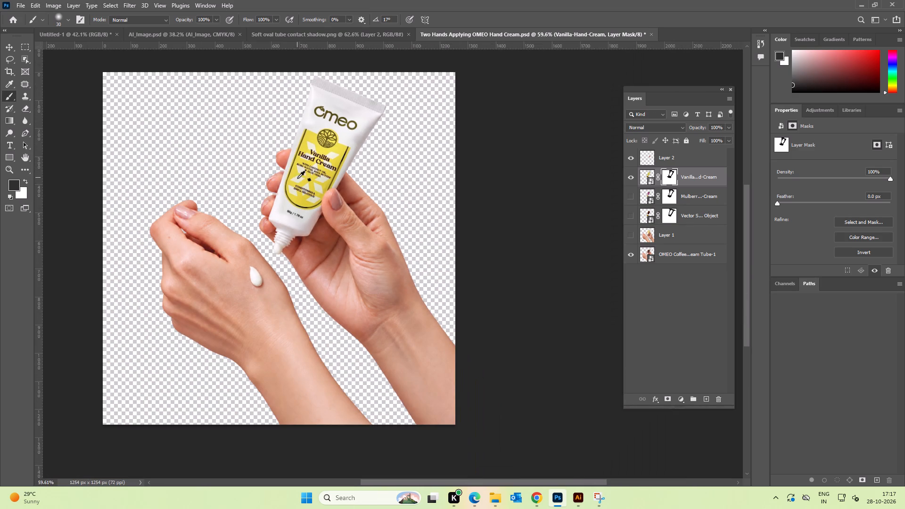
Export the vanilla mockup for web as a transparent PNG-24 in Downloads, using the existing file name Vanilla hand cream with a soft dab.
{"action": "left_click", "coordinate": [10, 47]}
{"action": "left_click", "coordinate": [503, 172]}
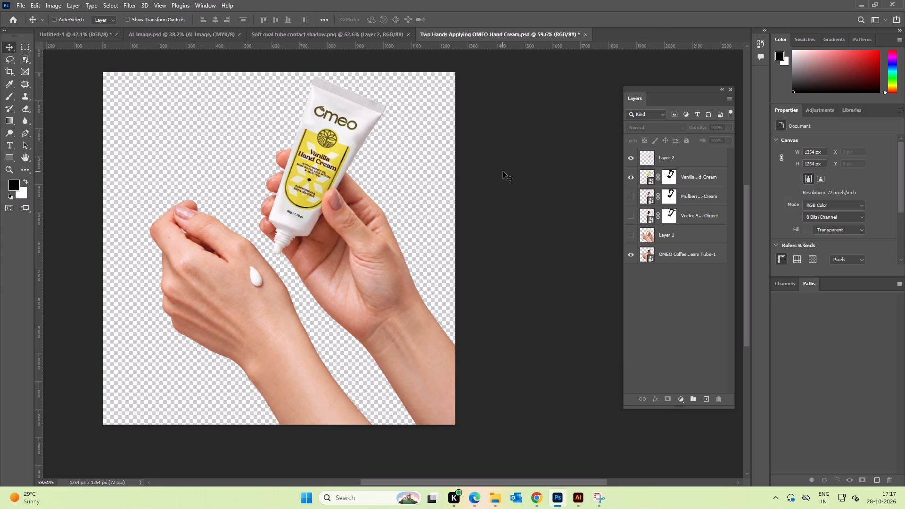
{"action": "key", "text": "ctrl+alt+shift+s"}
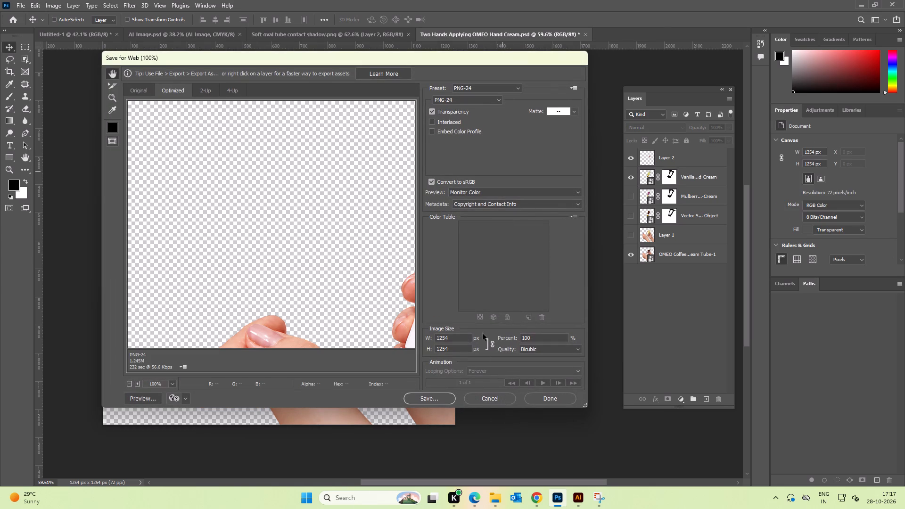
{"action": "left_click", "coordinate": [436, 396]}
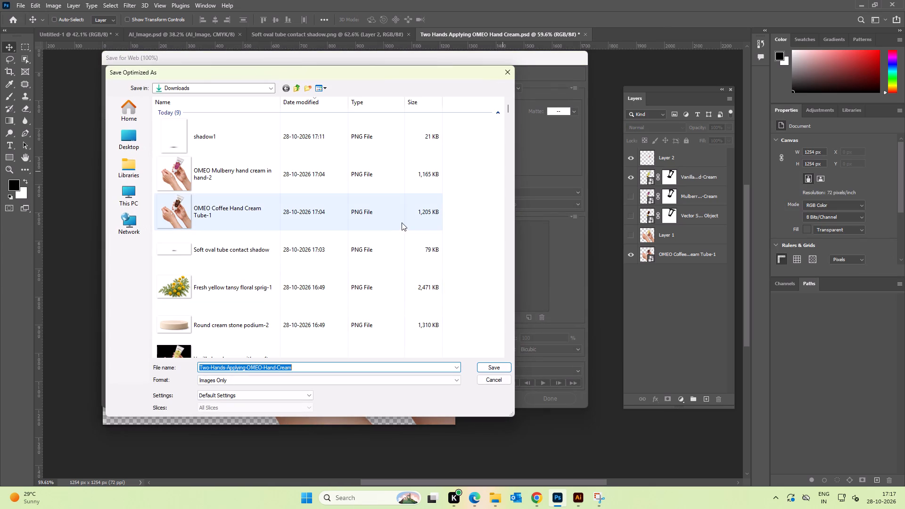
{"action": "scroll", "coordinate": [337, 203], "scroll_direction": "down", "scroll_amount": 1}
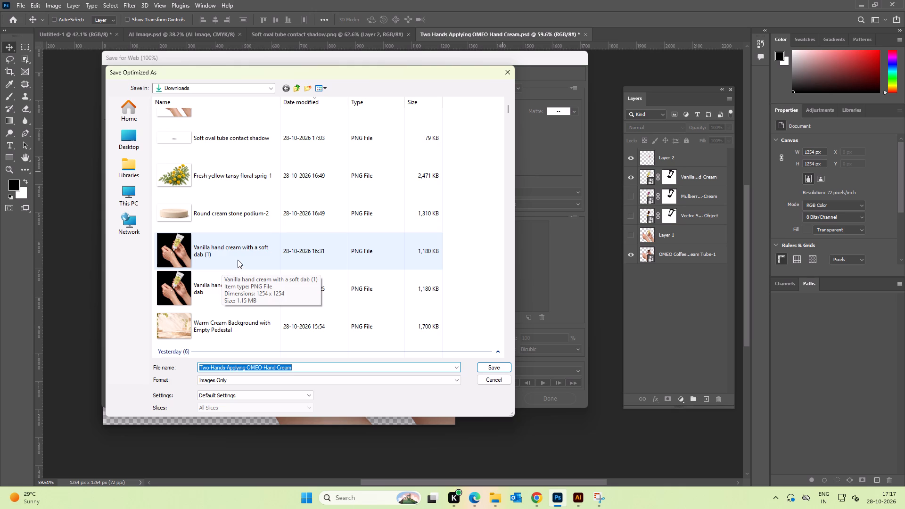
{"action": "left_click", "coordinate": [189, 287]}
{"action": "double_click", "coordinate": [270, 290]}
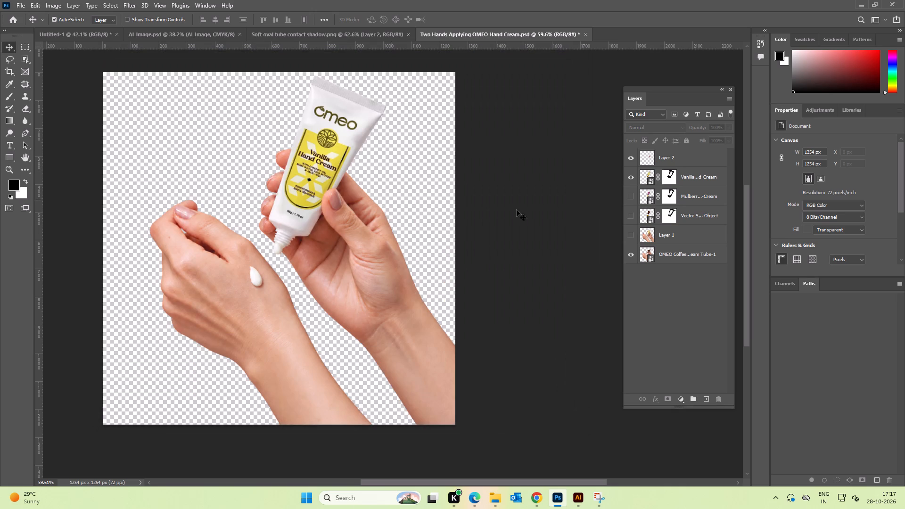
Hide the Vanilla Hand Cream layer and show the Mulberry Hand Cream layer.
{"action": "left_click", "coordinate": [628, 178]}
{"action": "left_click", "coordinate": [631, 197]}
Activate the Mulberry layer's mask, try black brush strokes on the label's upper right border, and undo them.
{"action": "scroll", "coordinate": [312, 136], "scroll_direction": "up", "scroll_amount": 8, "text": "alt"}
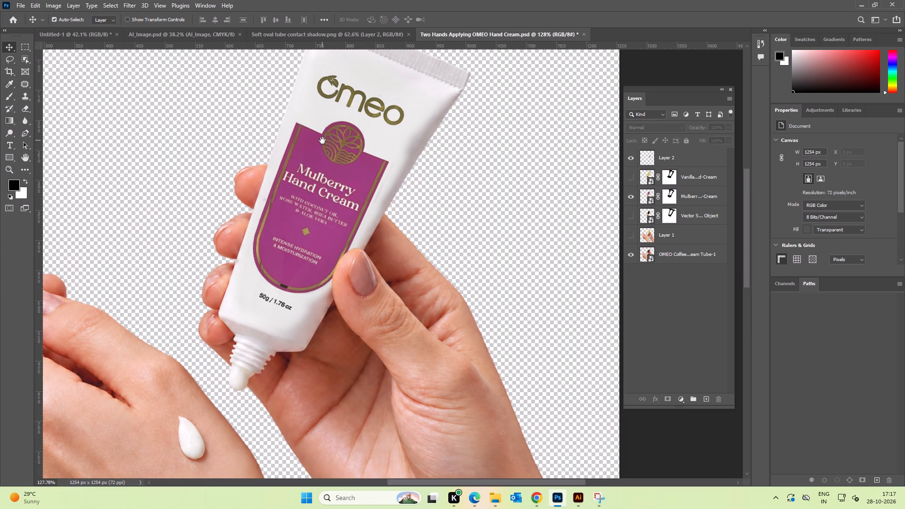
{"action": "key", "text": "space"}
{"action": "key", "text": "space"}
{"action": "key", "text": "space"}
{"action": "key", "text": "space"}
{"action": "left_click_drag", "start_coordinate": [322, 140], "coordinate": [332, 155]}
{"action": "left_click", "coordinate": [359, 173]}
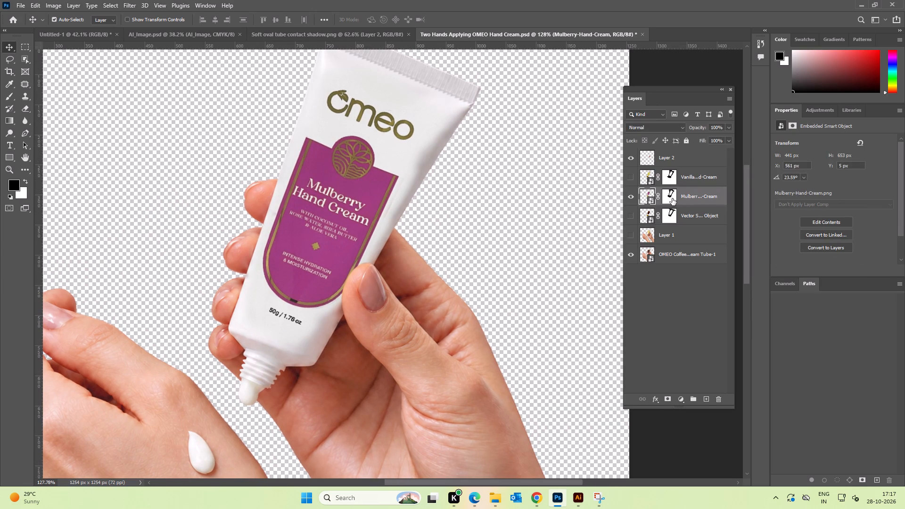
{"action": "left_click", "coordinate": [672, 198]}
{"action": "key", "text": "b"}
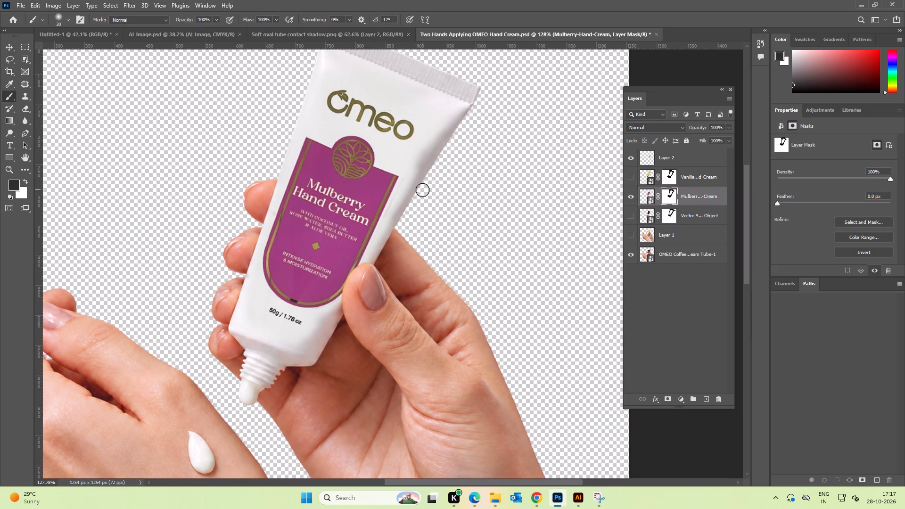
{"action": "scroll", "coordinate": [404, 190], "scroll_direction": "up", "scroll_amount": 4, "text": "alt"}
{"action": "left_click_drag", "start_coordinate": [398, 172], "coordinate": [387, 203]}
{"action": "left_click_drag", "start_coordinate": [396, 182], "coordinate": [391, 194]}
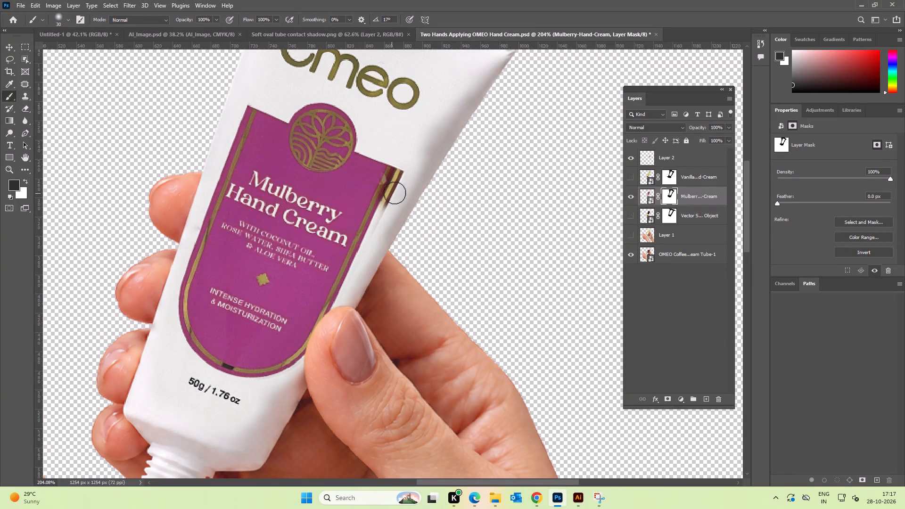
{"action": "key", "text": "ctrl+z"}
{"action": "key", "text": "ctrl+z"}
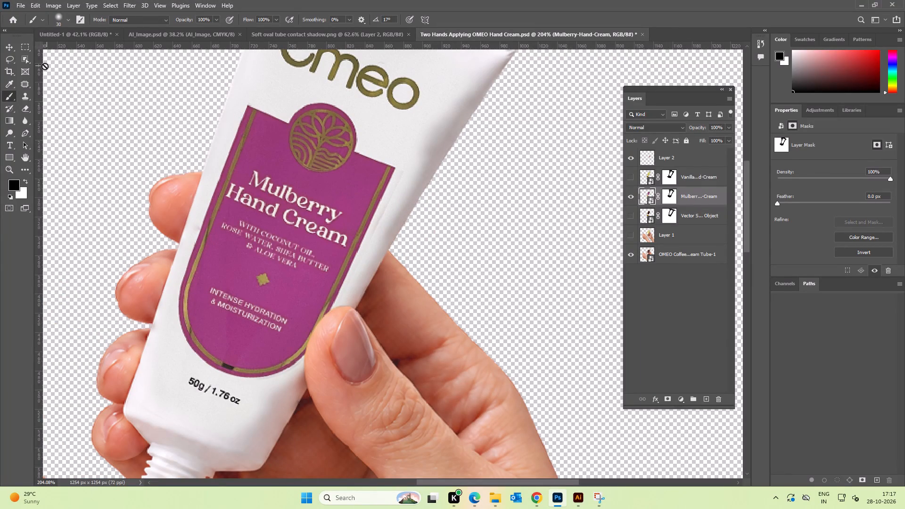
Shift the Mulberry label a few pixels to the right on the tube.
{"action": "left_click", "coordinate": [11, 45]}
{"action": "left_click_drag", "start_coordinate": [279, 183], "coordinate": [285, 184]}
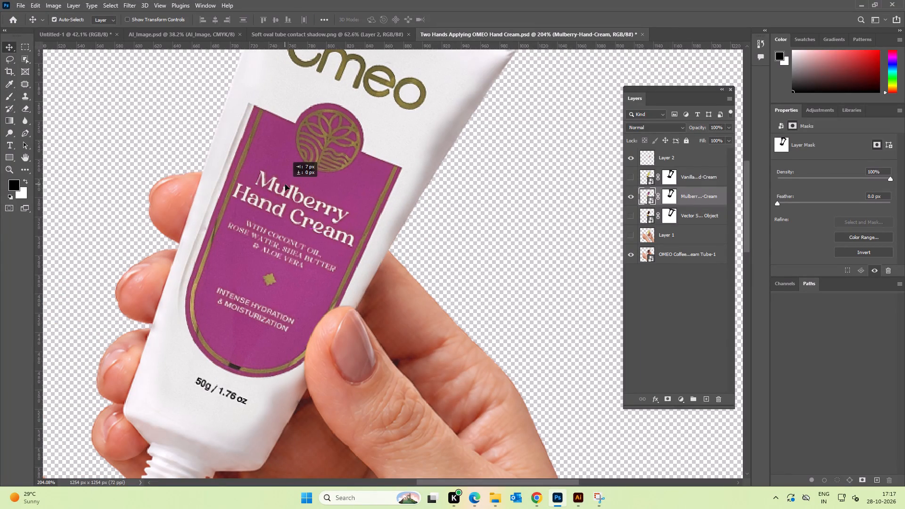
{"action": "left_click_drag", "start_coordinate": [285, 184], "coordinate": [283, 185]}
Paint white with the size 30 brush on the Mulberry layer's mask along the label's left border and bottom curve.
{"action": "scroll", "coordinate": [283, 185], "scroll_direction": "down", "scroll_amount": 1, "text": "alt"}
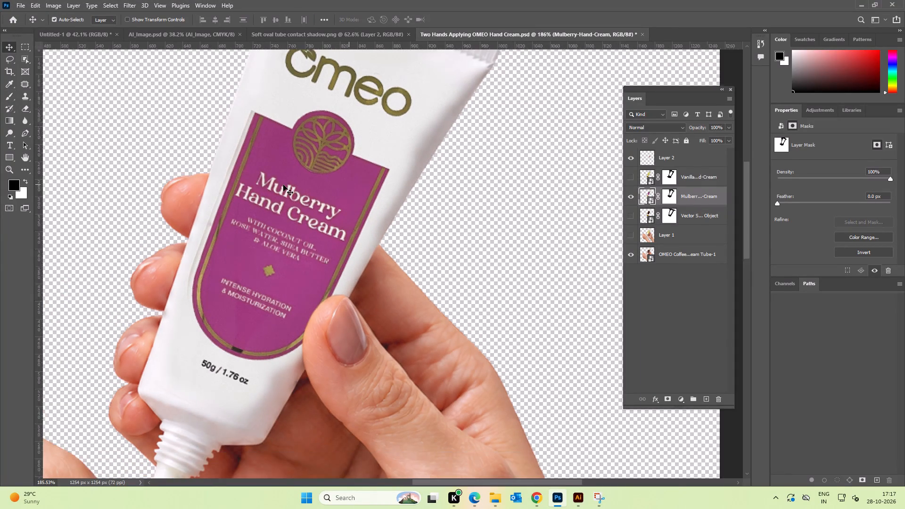
{"action": "scroll", "coordinate": [283, 185], "scroll_direction": "down", "scroll_amount": 1, "text": "alt"}
{"action": "key", "text": "space"}
{"action": "left_click", "coordinate": [674, 199]}
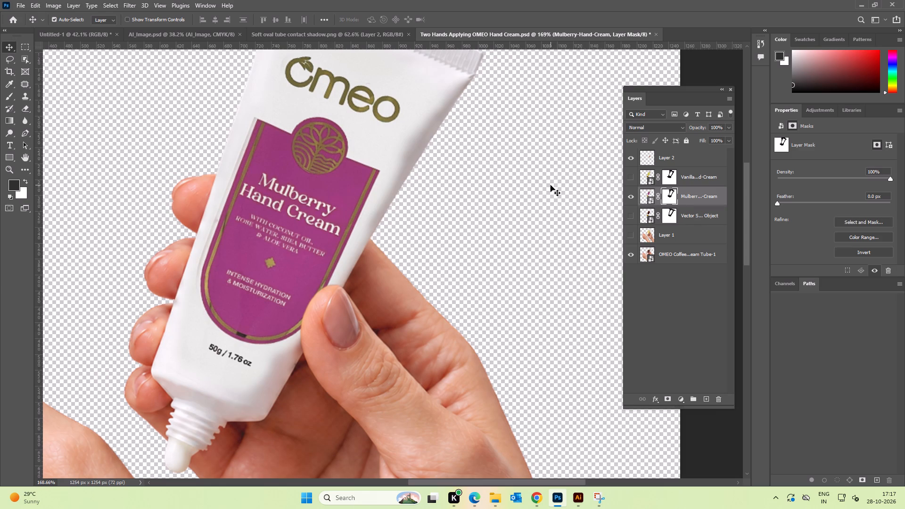
{"action": "type", "text": "bx"}
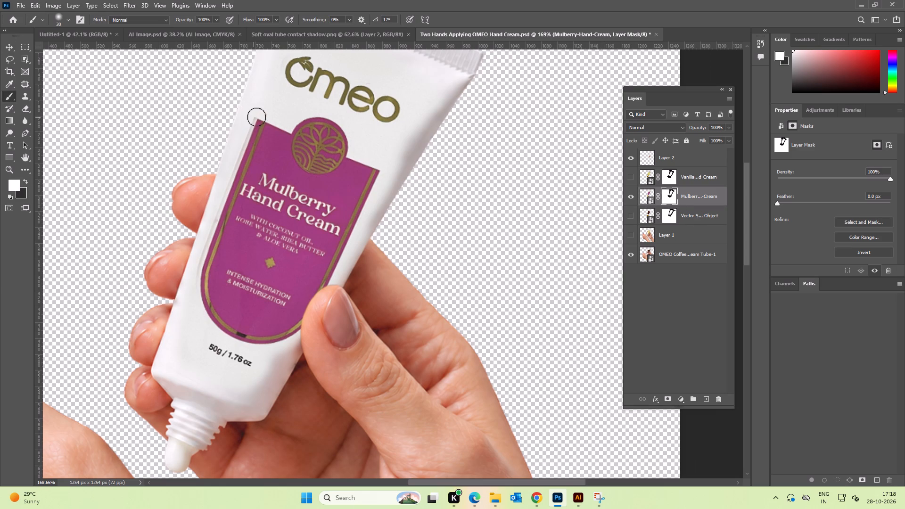
{"action": "left_click_drag", "start_coordinate": [256, 117], "coordinate": [245, 150]}
{"action": "left_click_drag", "start_coordinate": [257, 132], "coordinate": [233, 181]}
{"action": "left_click_drag", "start_coordinate": [241, 175], "coordinate": [217, 224]}
{"action": "left_click_drag", "start_coordinate": [222, 216], "coordinate": [209, 252]}
{"action": "left_click_drag", "start_coordinate": [210, 253], "coordinate": [195, 294]}
{"action": "left_click_drag", "start_coordinate": [208, 280], "coordinate": [214, 346]}
{"action": "left_click_drag", "start_coordinate": [217, 338], "coordinate": [228, 351]}
{"action": "left_click_drag", "start_coordinate": [232, 343], "coordinate": [242, 355]}
{"action": "left_click_drag", "start_coordinate": [252, 351], "coordinate": [251, 357]}
{"action": "left_click_drag", "start_coordinate": [259, 355], "coordinate": [258, 368]}
{"action": "left_click_drag", "start_coordinate": [267, 361], "coordinate": [264, 367]}
Paint white on the Mulberry mask along the label's right border, from its top corner down past the thumb.
{"action": "key", "text": "space"}
{"action": "key", "text": "space"}
{"action": "key", "text": "space"}
{"action": "key", "text": "space"}
{"action": "left_click_drag", "start_coordinate": [269, 362], "coordinate": [226, 349]}
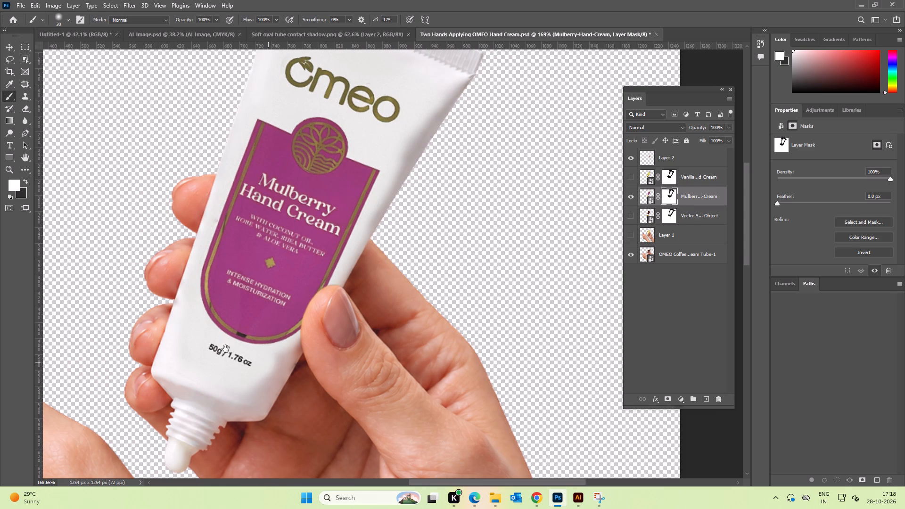
{"action": "left_click_drag", "start_coordinate": [226, 349], "coordinate": [203, 335]}
{"action": "scroll", "coordinate": [206, 312], "scroll_direction": "down", "scroll_amount": 2, "text": "alt"}
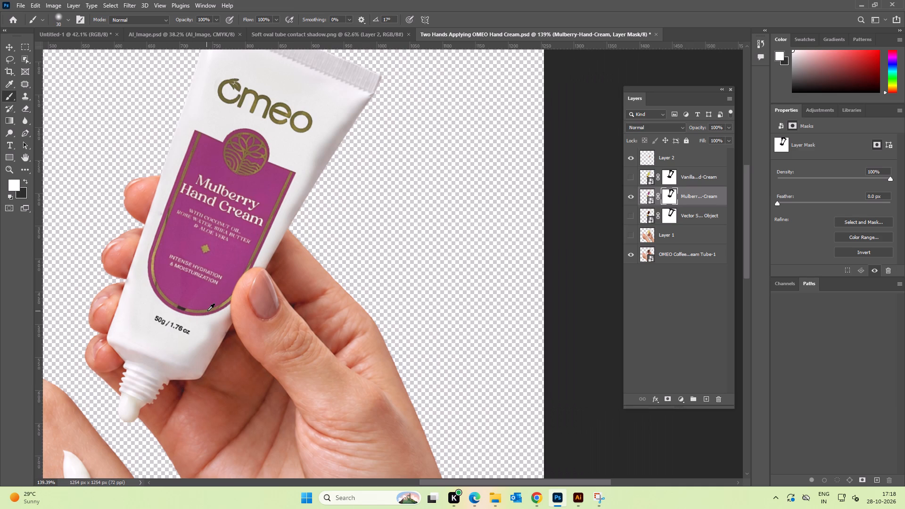
{"action": "key", "text": "space"}
{"action": "left_click_drag", "start_coordinate": [224, 267], "coordinate": [219, 273]}
{"action": "scroll", "coordinate": [240, 277], "scroll_direction": "up", "scroll_amount": 3, "text": "alt"}
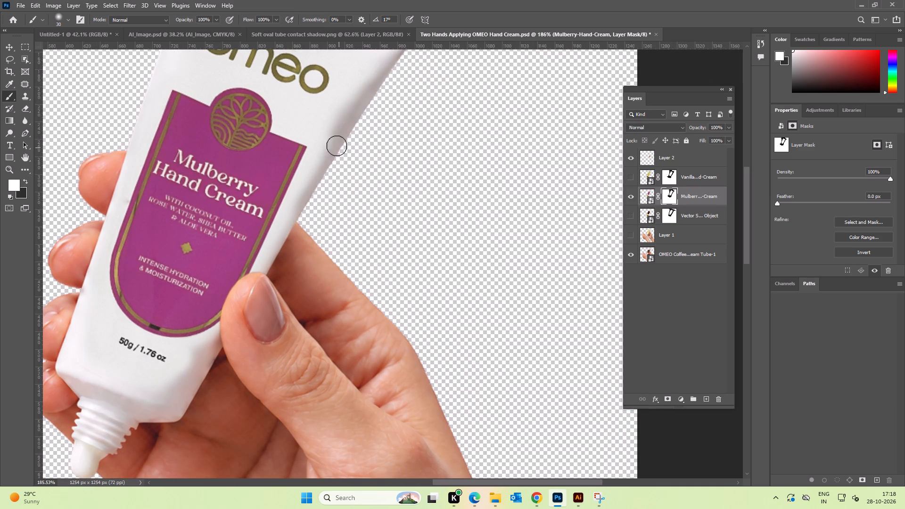
{"action": "left_click_drag", "start_coordinate": [305, 152], "coordinate": [290, 189]}
{"action": "left_click_drag", "start_coordinate": [287, 194], "coordinate": [264, 236]}
{"action": "left_click_drag", "start_coordinate": [263, 242], "coordinate": [240, 281]}
{"action": "left_click_drag", "start_coordinate": [238, 284], "coordinate": [224, 313]}
{"action": "left_click_drag", "start_coordinate": [223, 314], "coordinate": [214, 331]}
{"action": "left_click_drag", "start_coordinate": [216, 330], "coordinate": [208, 339]}
{"action": "left_click_drag", "start_coordinate": [208, 339], "coordinate": [208, 338]}
Undo a test stroke below the Mulberry label and repaint white on the mask between the thumb and the weight text.
{"action": "left_click_drag", "start_coordinate": [213, 333], "coordinate": [185, 345]}
{"action": "key", "text": "ctrl+z"}
{"action": "key", "text": "space"}
{"action": "left_click_drag", "start_coordinate": [182, 365], "coordinate": [189, 356]}
{"action": "scroll", "coordinate": [208, 341], "scroll_direction": "up", "scroll_amount": 3, "text": "alt"}
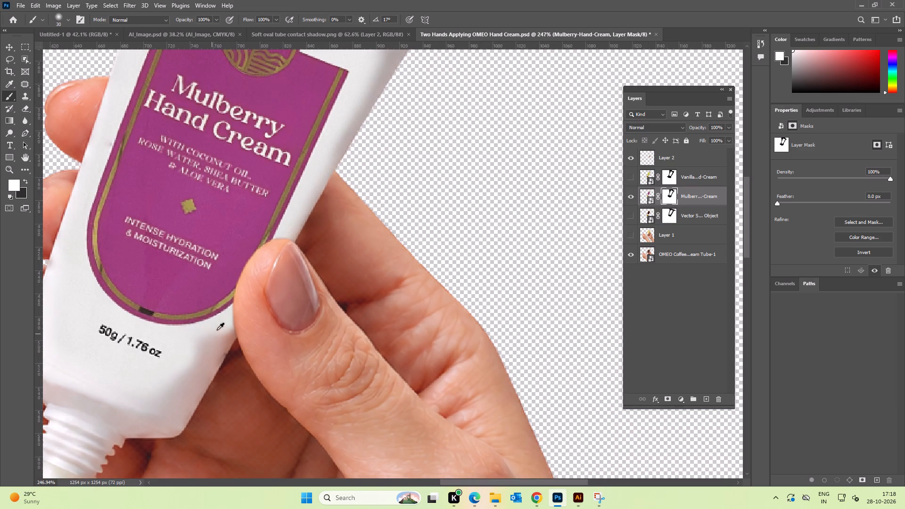
{"action": "key", "text": "space"}
{"action": "left_click_drag", "start_coordinate": [204, 344], "coordinate": [226, 329]}
{"action": "left_click_drag", "start_coordinate": [224, 315], "coordinate": [195, 349]}
{"action": "left_click_drag", "start_coordinate": [218, 332], "coordinate": [202, 355]}
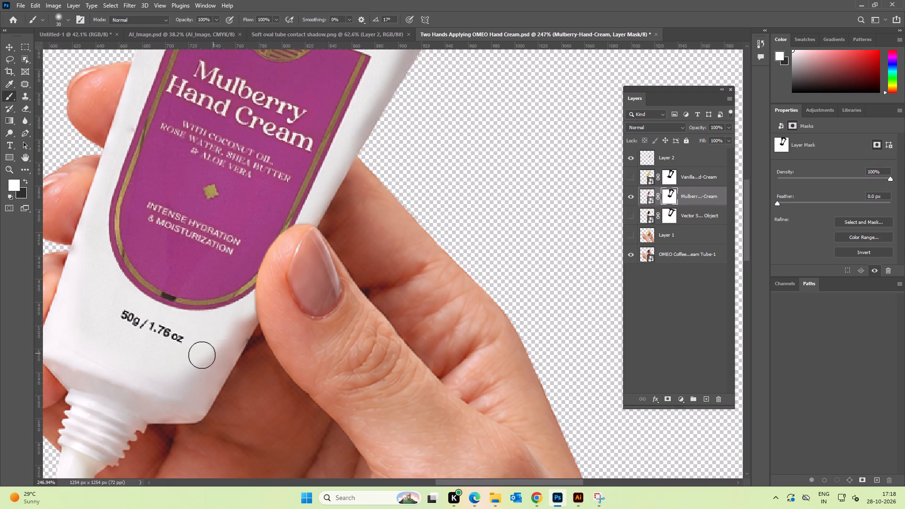
Paint white on the Mulberry mask around the 50g / 1.76 oz weight text, continuing up to the label's lower left curve.
{"action": "left_click_drag", "start_coordinate": [202, 355], "coordinate": [203, 353]}
{"action": "left_click_drag", "start_coordinate": [207, 348], "coordinate": [182, 368]}
{"action": "left_click_drag", "start_coordinate": [202, 364], "coordinate": [155, 345]}
{"action": "left_click_drag", "start_coordinate": [180, 341], "coordinate": [132, 312]}
{"action": "left_click_drag", "start_coordinate": [136, 319], "coordinate": [109, 304]}
{"action": "left_click_drag", "start_coordinate": [113, 309], "coordinate": [103, 294]}
Export the mulberry version for web as a PNG-24 named after "OMEO Mulberry hand cream in hand-2" in Downloads.
{"action": "scroll", "coordinate": [106, 291], "scroll_direction": "down", "scroll_amount": 4, "text": "alt"}
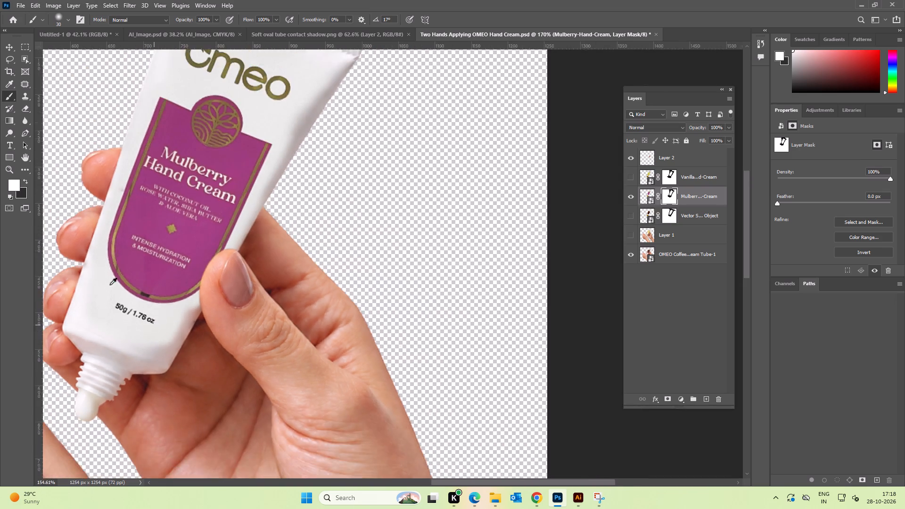
{"action": "scroll", "coordinate": [110, 285], "scroll_direction": "down", "scroll_amount": 5, "text": "alt"}
{"action": "key", "text": "space"}
{"action": "key", "text": "space"}
{"action": "left_click_drag", "start_coordinate": [159, 198], "coordinate": [176, 219]}
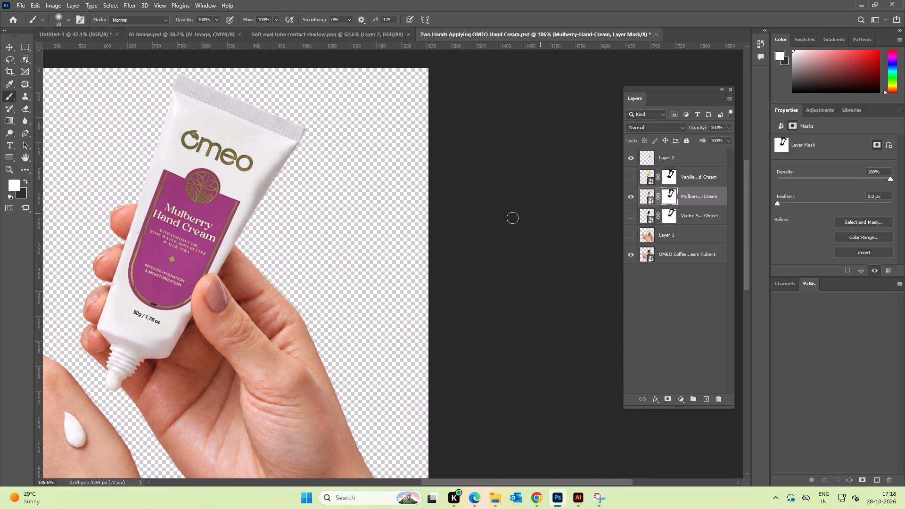
{"action": "key", "text": "ctrl+alt+shift+s"}
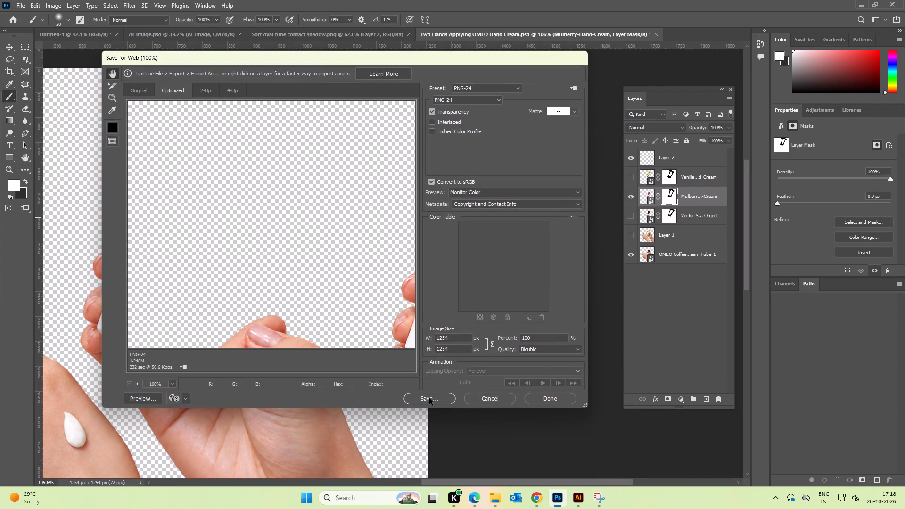
{"action": "left_click", "coordinate": [430, 396]}
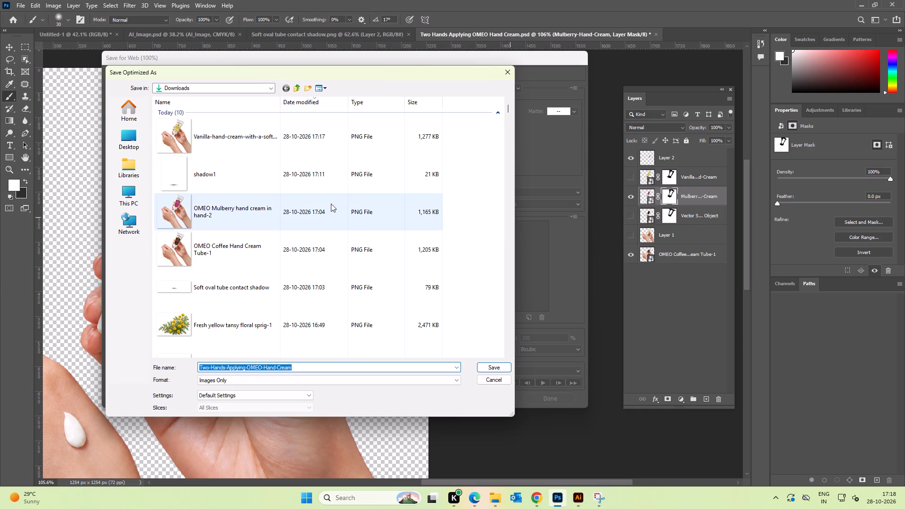
{"action": "double_click", "coordinate": [260, 216]}
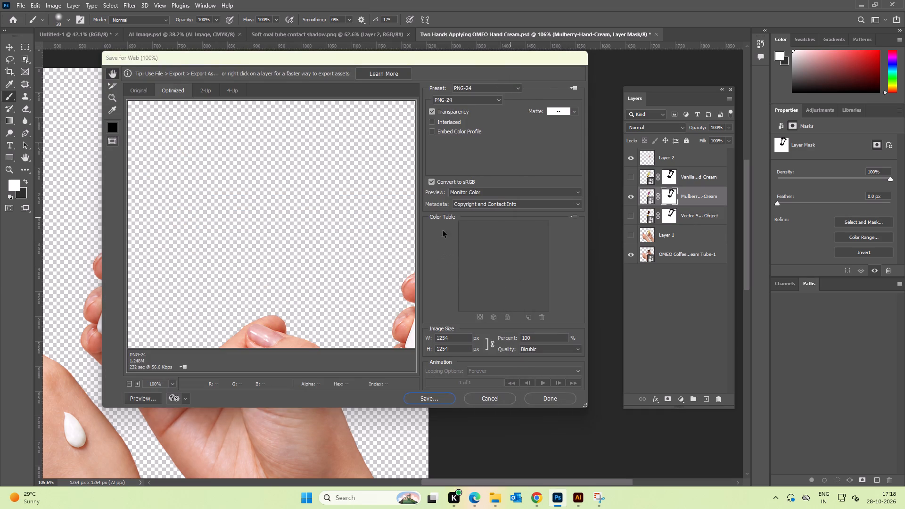
Hide the Mulberry layer and show the Vector Smart Object layer holding the coffee label.
{"action": "scroll", "coordinate": [559, 186], "scroll_direction": "down", "scroll_amount": 5, "text": "alt"}
{"action": "left_click", "coordinate": [631, 197]}
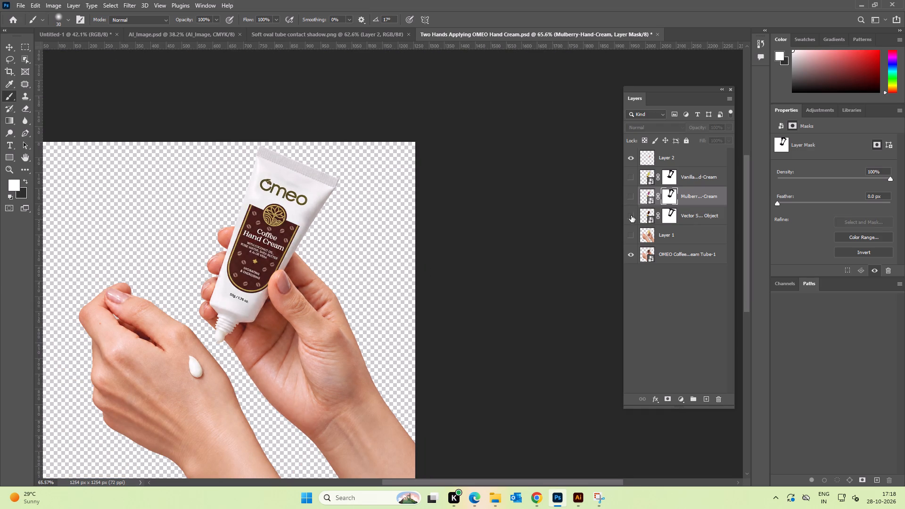
{"action": "left_click", "coordinate": [631, 215]}
Paint white with the size 30 brush on the Vector Smart Object mask along the coffee label's right border and bottom curve.
{"action": "key", "text": "space"}
{"action": "key", "text": "space"}
{"action": "key", "text": "space"}
{"action": "key", "text": "space"}
{"action": "left_click_drag", "start_coordinate": [417, 239], "coordinate": [428, 191]}
{"action": "scroll", "coordinate": [284, 199], "scroll_direction": "up", "scroll_amount": 7, "text": "alt"}
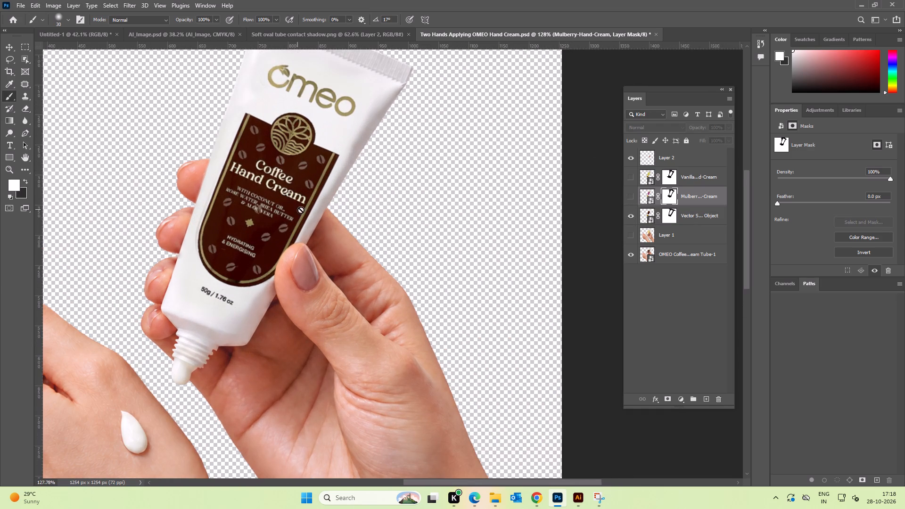
{"action": "left_click", "coordinate": [7, 45]}
{"action": "scroll", "coordinate": [294, 182], "scroll_direction": "up", "scroll_amount": 3, "text": "alt"}
{"action": "key", "text": "space"}
{"action": "key", "text": "space"}
{"action": "key", "text": "space"}
{"action": "key", "text": "space"}
{"action": "left_click_drag", "start_coordinate": [275, 165], "coordinate": [295, 192]}
{"action": "left_click", "coordinate": [301, 200]}
{"action": "key", "text": "ctrl+z"}
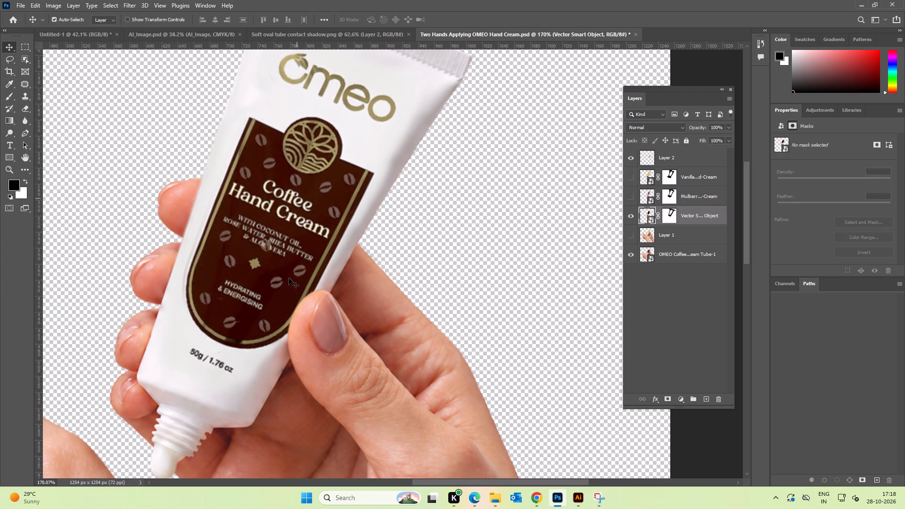
{"action": "left_click", "coordinate": [280, 246]}
{"action": "left_click", "coordinate": [672, 214]}
{"action": "key", "text": "v"}
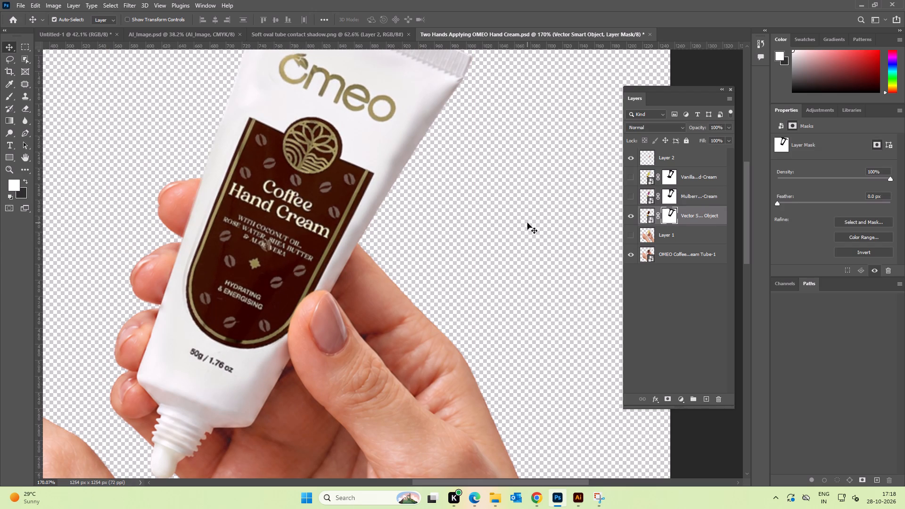
{"action": "key", "text": "b"}
{"action": "left_click_drag", "start_coordinate": [377, 176], "coordinate": [353, 219]}
{"action": "key", "text": "ctrl+z"}
{"action": "key", "text": "space"}
{"action": "left_click_drag", "start_coordinate": [337, 257], "coordinate": [346, 230]}
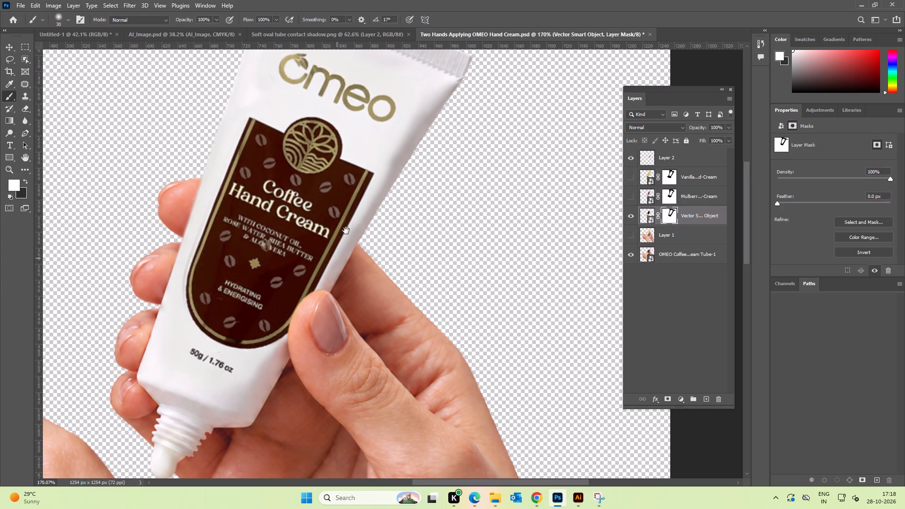
{"action": "left_click_drag", "start_coordinate": [346, 230], "coordinate": [350, 212]}
{"action": "scroll", "coordinate": [341, 229], "scroll_direction": "up", "scroll_amount": 2, "text": "alt"}
{"action": "left_click_drag", "start_coordinate": [394, 110], "coordinate": [356, 180]}
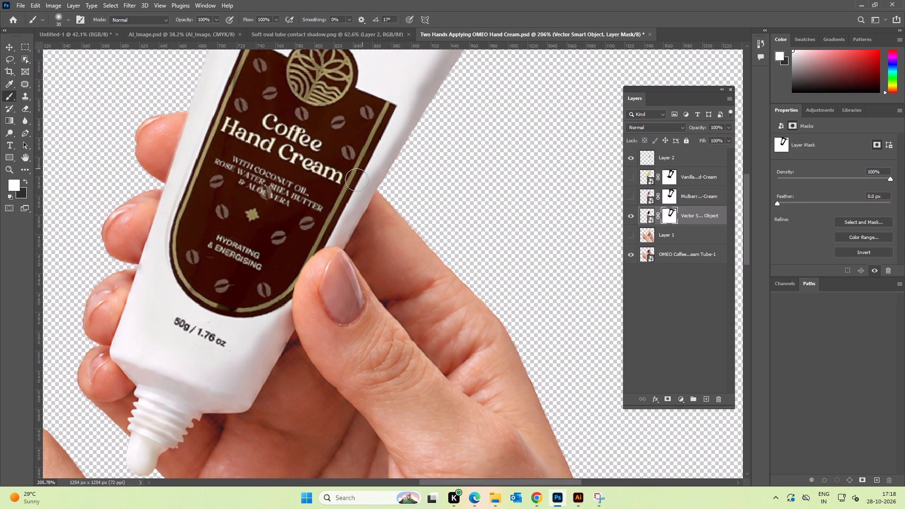
{"action": "left_click_drag", "start_coordinate": [356, 180], "coordinate": [189, 282]}
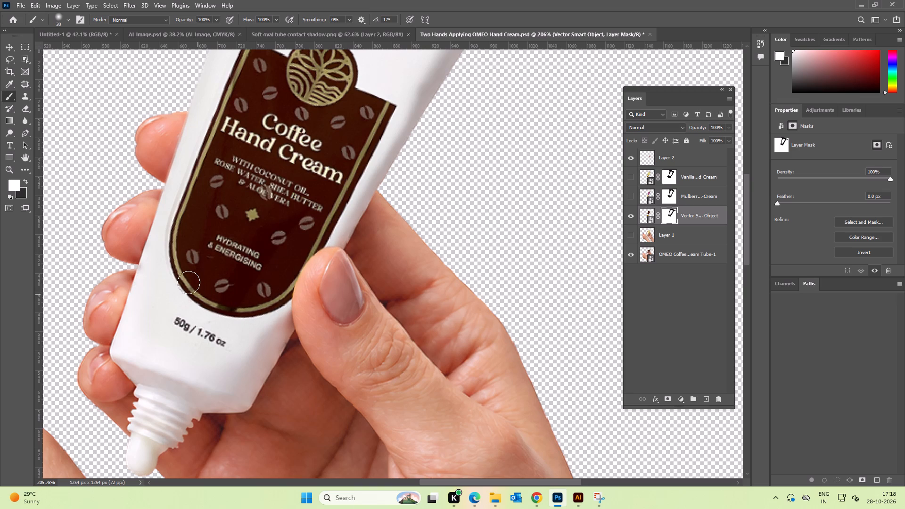
{"action": "left_click_drag", "start_coordinate": [189, 282], "coordinate": [173, 222]}
Paint white on the coffee label's mask down its left border, from the top corner to the lower curve.
{"action": "key", "text": "space"}
{"action": "key", "text": "space"}
{"action": "key", "text": "space"}
{"action": "left_click_drag", "start_coordinate": [194, 203], "coordinate": [184, 239]}
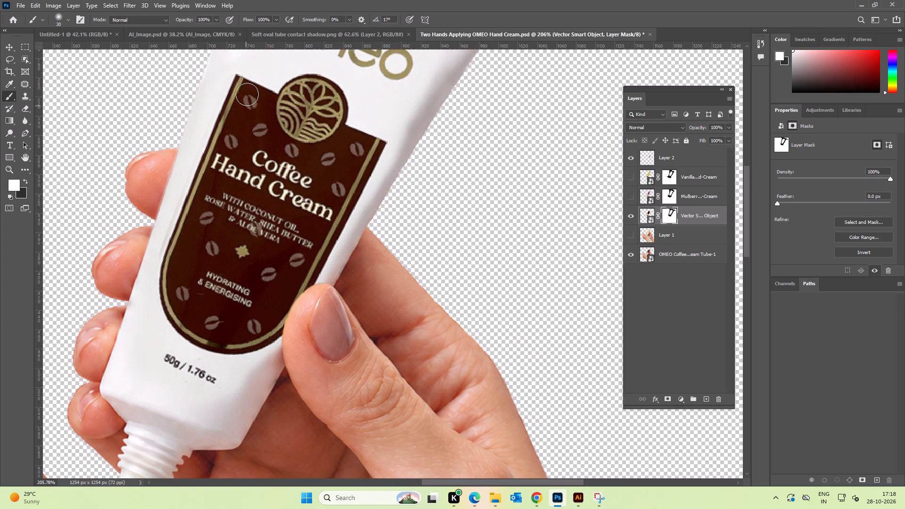
{"action": "left_click_drag", "start_coordinate": [240, 79], "coordinate": [155, 313]}
{"action": "left_click_drag", "start_coordinate": [155, 313], "coordinate": [158, 321]}
Paint white on the Vector Smart Object mask over the Omeo logo on the coffee tube.
{"action": "scroll", "coordinate": [173, 277], "scroll_direction": "down", "scroll_amount": 3, "text": "alt"}
{"action": "key", "text": "space"}
{"action": "key", "text": "space"}
{"action": "key", "text": "space"}
{"action": "key", "text": "space"}
{"action": "key", "text": "space"}
{"action": "key", "text": "space"}
{"action": "key", "text": "space"}
{"action": "key", "text": "space"}
{"action": "key", "text": "space"}
{"action": "key", "text": "space"}
{"action": "key", "text": "space"}
{"action": "left_click_drag", "start_coordinate": [326, 94], "coordinate": [317, 156]}
{"action": "left_click_drag", "start_coordinate": [248, 124], "coordinate": [322, 153]}
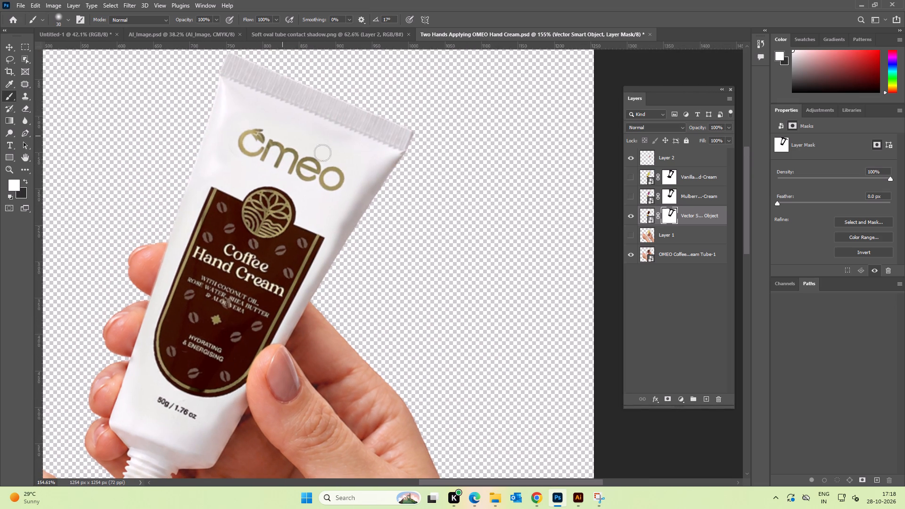
{"action": "left_click_drag", "start_coordinate": [322, 153], "coordinate": [329, 190]}
{"action": "left_click_drag", "start_coordinate": [329, 190], "coordinate": [326, 190]}
Paint white on the Vector Smart Object mask over the 50g / 1.76 oz weight text.
{"action": "key", "text": "space"}
{"action": "key", "text": "space"}
{"action": "key", "text": "space"}
{"action": "key", "text": "space"}
{"action": "left_click_drag", "start_coordinate": [263, 281], "coordinate": [305, 124]}
{"action": "scroll", "coordinate": [219, 253], "scroll_direction": "up", "scroll_amount": 4, "text": "alt"}
{"action": "left_click_drag", "start_coordinate": [189, 235], "coordinate": [231, 258]}
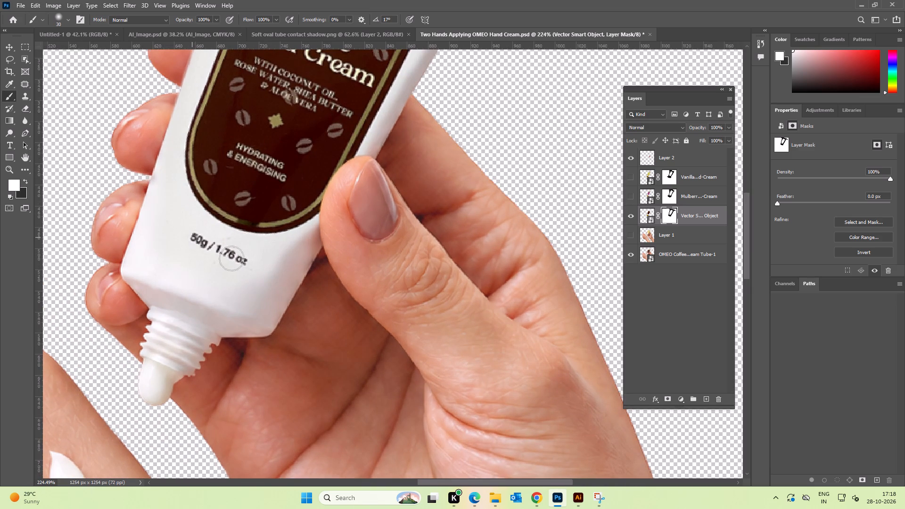
{"action": "left_click_drag", "start_coordinate": [231, 258], "coordinate": [245, 263]}
Export the coffee version for web as a PNG-24 named after "OMEO Coffee Hand Cream Tube-1" in Downloads.
{"action": "scroll", "coordinate": [228, 204], "scroll_direction": "down", "scroll_amount": 5, "text": "alt"}
{"action": "key", "text": "ctrl+alt+shift+s"}
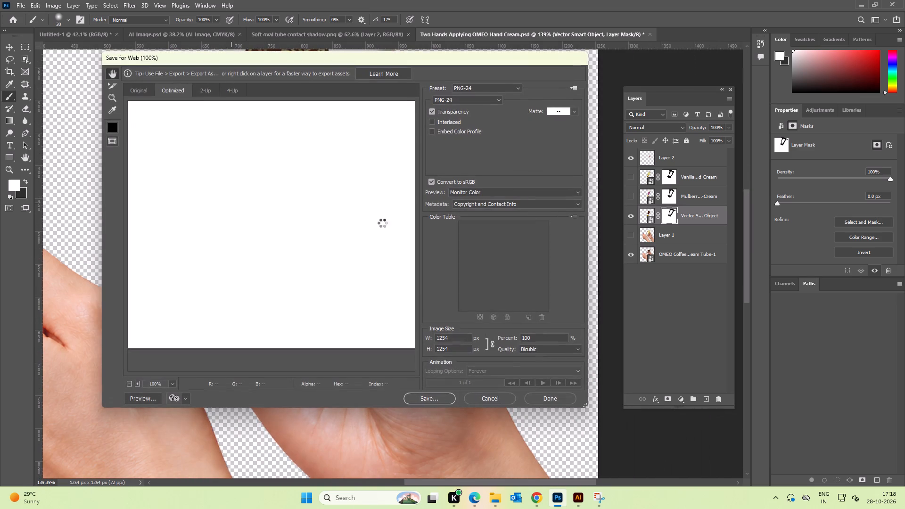
{"action": "left_click", "coordinate": [435, 399]}
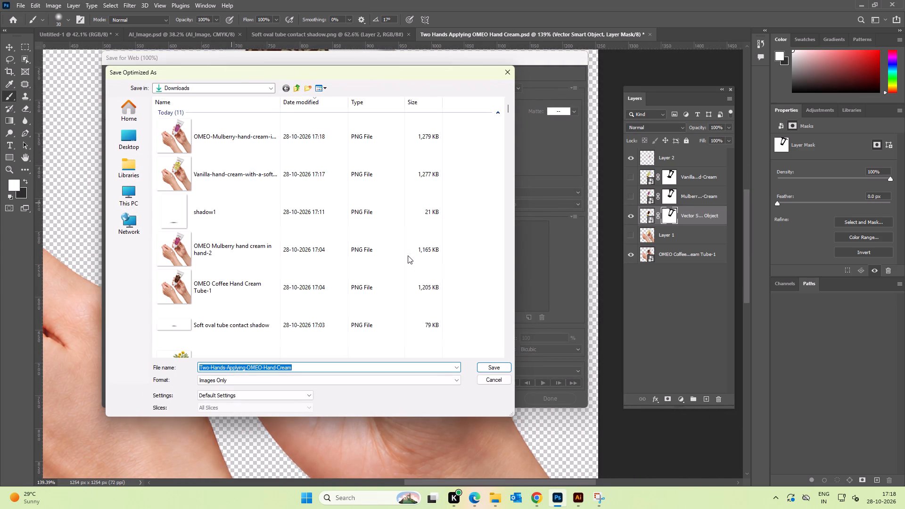
{"action": "left_click_drag", "start_coordinate": [343, 69], "coordinate": [222, 347]}
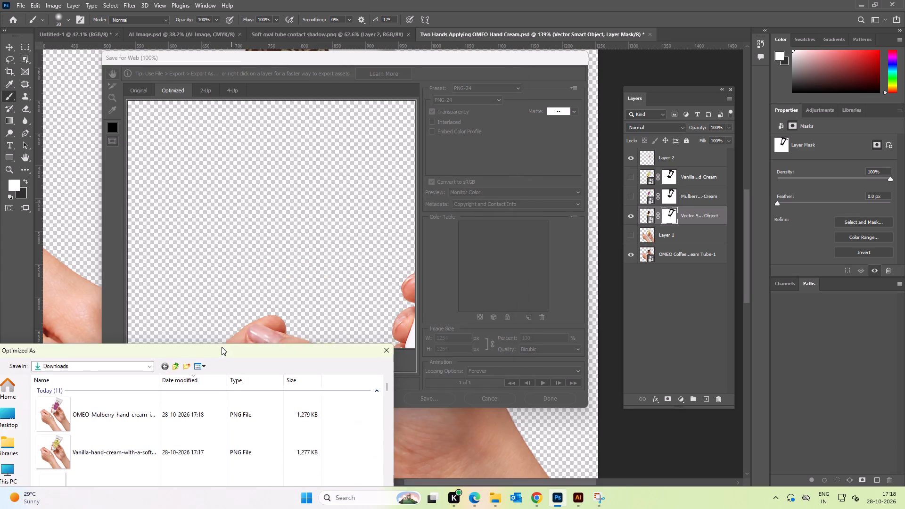
{"action": "left_click_drag", "start_coordinate": [222, 347], "coordinate": [387, 80]}
{"action": "double_click", "coordinate": [263, 291]}
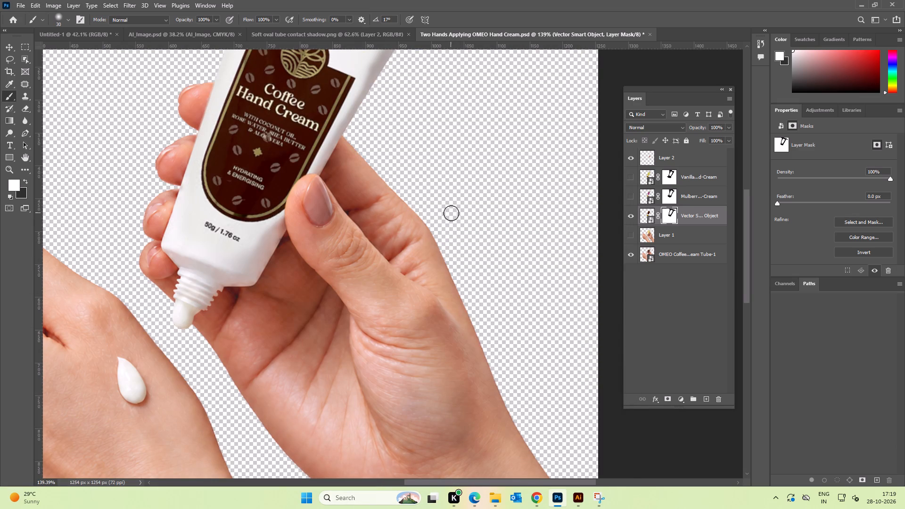
Switch to Illustrator and bring up the 1.ai mulberry hand cream design.
{"action": "key", "text": "alt+Tab"}
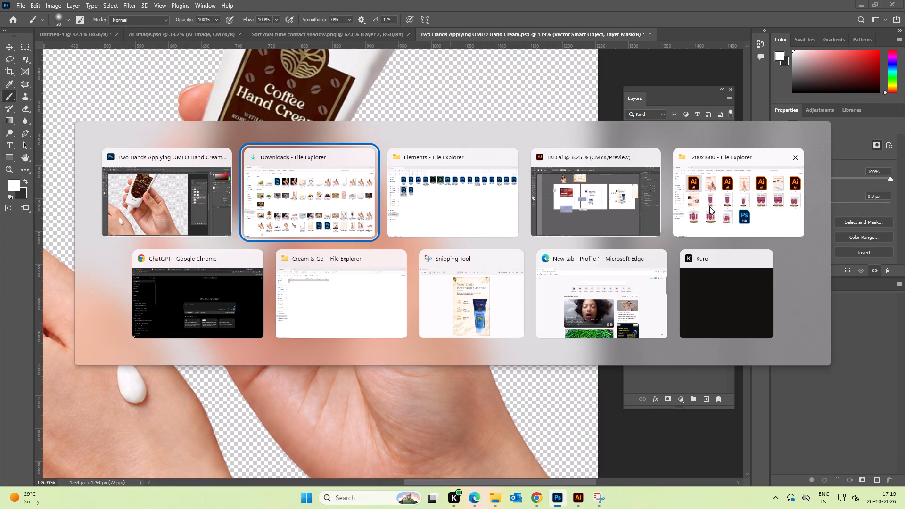
{"action": "left_click", "coordinate": [631, 212], "text": "alt"}
{"action": "left_click", "coordinate": [266, 34]}
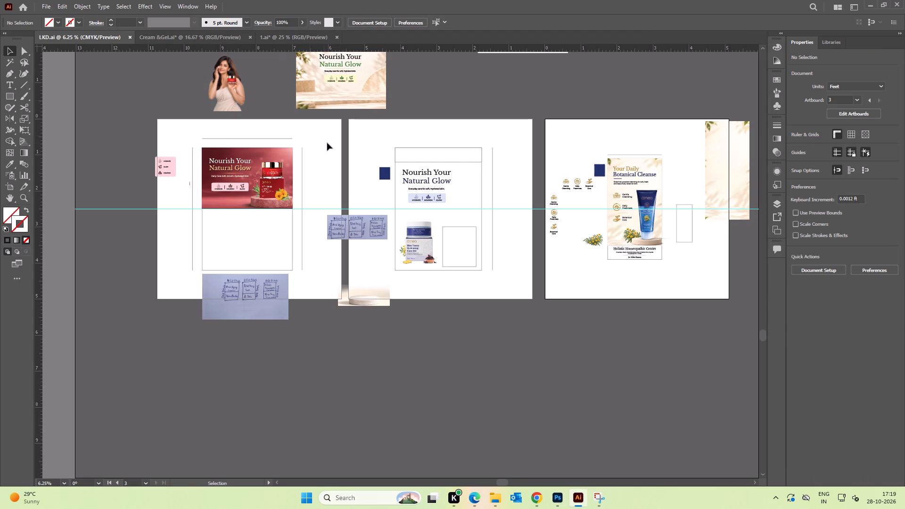
{"action": "left_click", "coordinate": [276, 30]}
{"action": "left_click", "coordinate": [289, 38]}
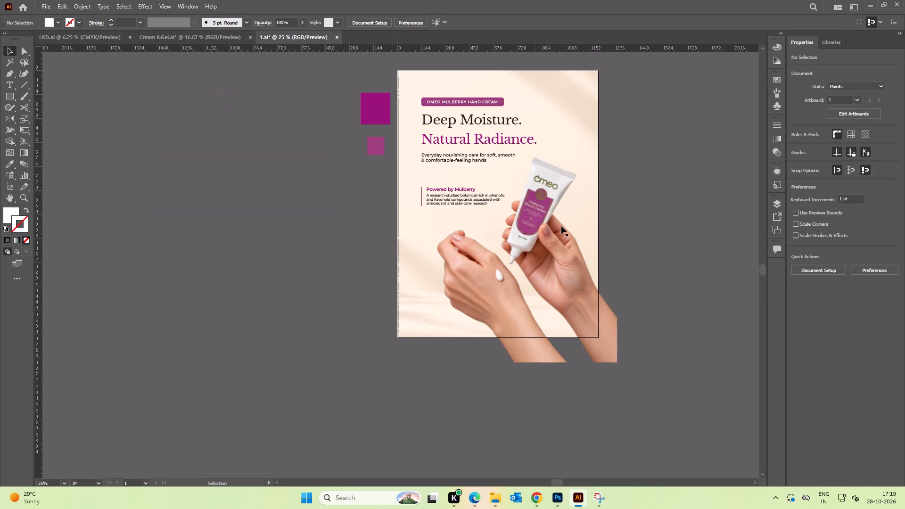
Examine the mulberry tube label and the two-hands image placed in the 1.ai layout.
{"action": "key", "text": "space"}
{"action": "left_click_drag", "start_coordinate": [561, 225], "coordinate": [481, 222]}
{"action": "scroll", "coordinate": [470, 188], "scroll_direction": "up", "scroll_amount": 7, "text": "alt"}
{"action": "scroll", "coordinate": [345, 229], "scroll_direction": "down", "scroll_amount": 4, "text": "alt"}
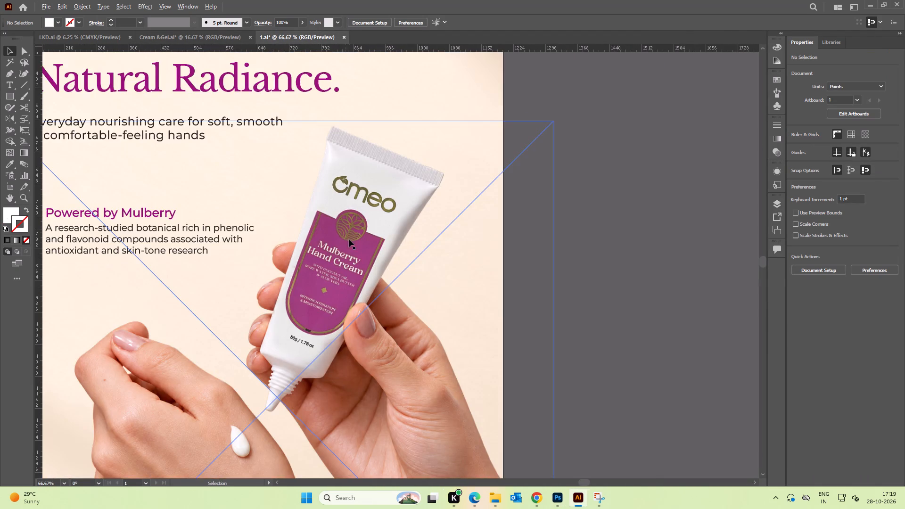
{"action": "key", "text": "space"}
{"action": "left_click_drag", "start_coordinate": [348, 291], "coordinate": [357, 215]}
{"action": "scroll", "coordinate": [356, 214], "scroll_direction": "down", "scroll_amount": 2, "text": "alt"}
{"action": "left_click", "coordinate": [521, 259]}
{"action": "key", "text": "space"}
{"action": "left_click_drag", "start_coordinate": [537, 270], "coordinate": [573, 306]}
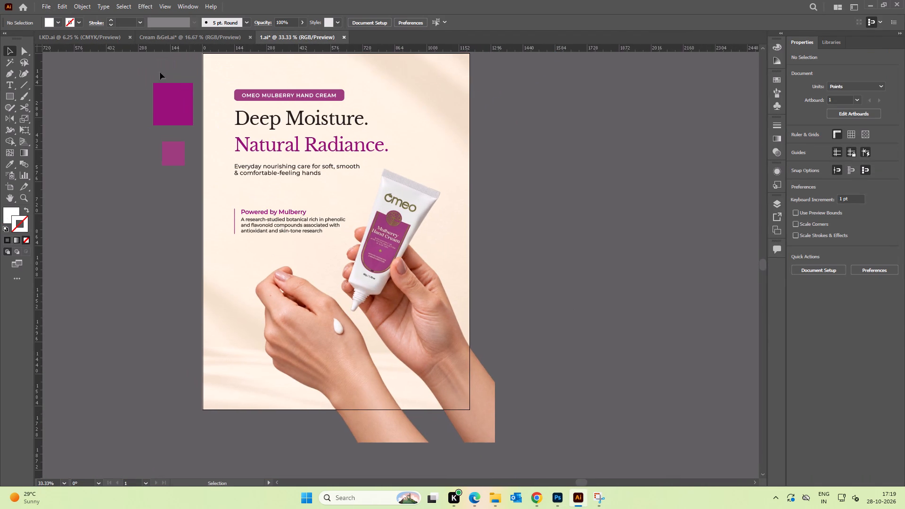
{"action": "left_click", "coordinate": [47, 4]}
{"action": "left_click", "coordinate": [566, 261]}
Switch to the Downloads folder in File Explorer and sort it by date modified in descending order.
{"action": "key", "text": "alt+Tab"}
{"action": "left_click", "coordinate": [446, 189], "text": "alt"}
{"action": "scroll", "coordinate": [495, 231], "scroll_direction": "up", "scroll_amount": 2}
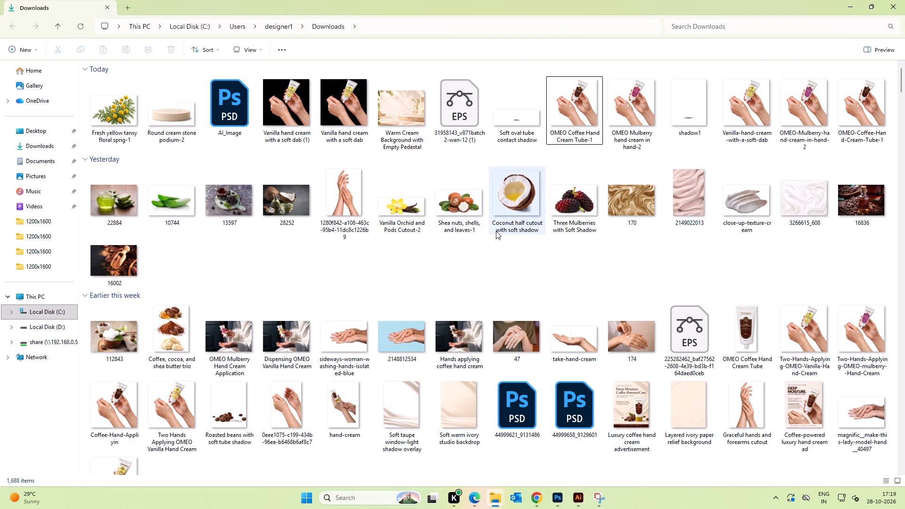
{"action": "scroll", "coordinate": [496, 231], "scroll_direction": "up", "scroll_amount": 1}
{"action": "left_click", "coordinate": [199, 45]}
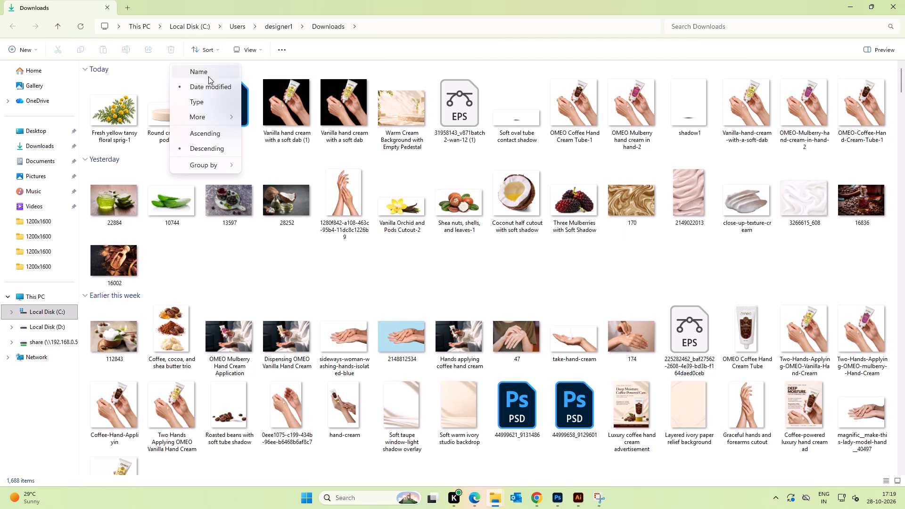
{"action": "left_click", "coordinate": [211, 85]}
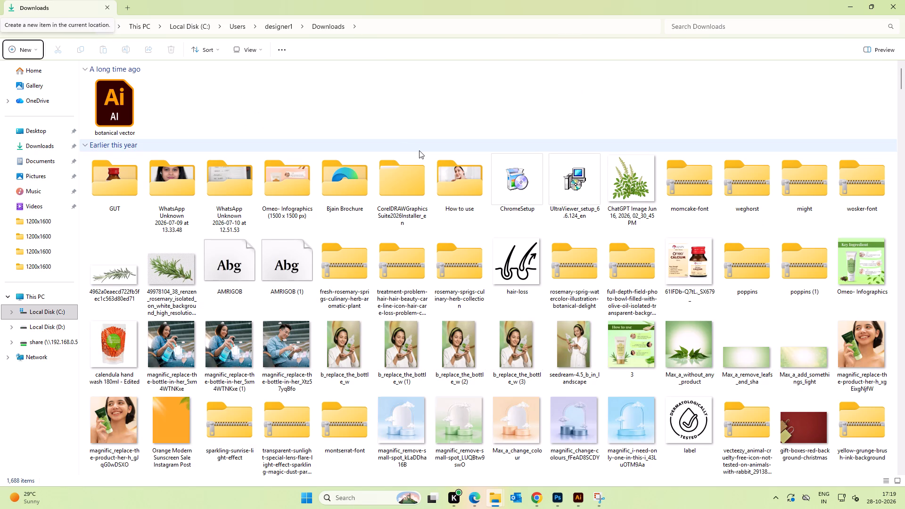
{"action": "scroll", "coordinate": [365, 139], "scroll_direction": "up", "scroll_amount": 3}
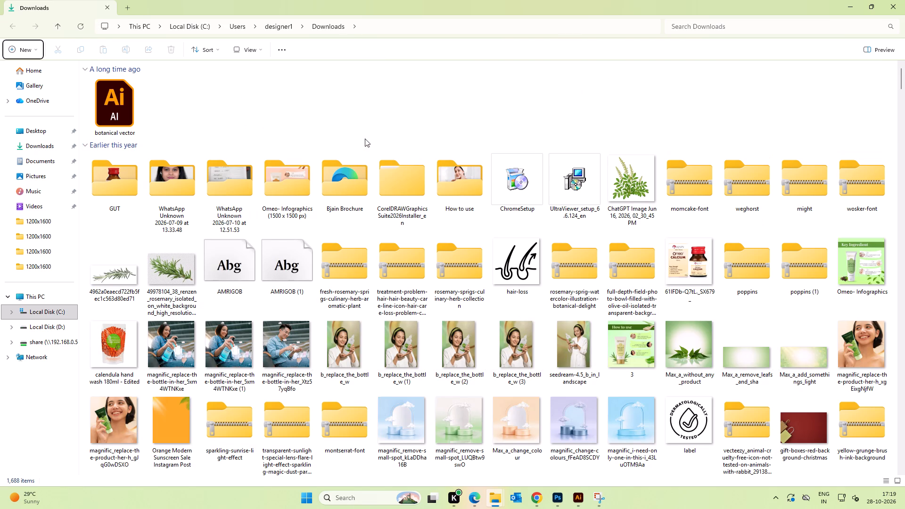
{"action": "left_click", "coordinate": [211, 47]}
{"action": "left_click", "coordinate": [222, 147]}
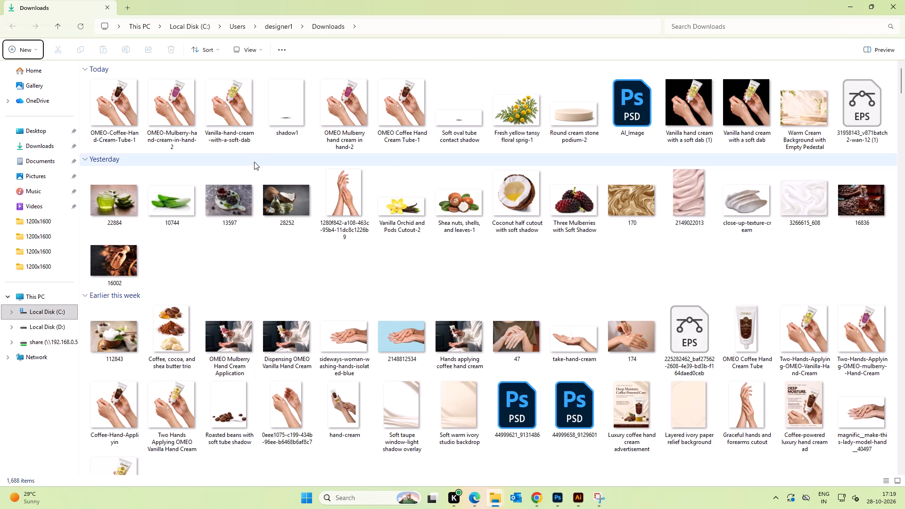
Place the OMEO-Mulberry-hand-cream-in-hand-2 image from Downloads into the 1.ai design in Illustrator.
{"action": "left_click", "coordinate": [190, 115]}
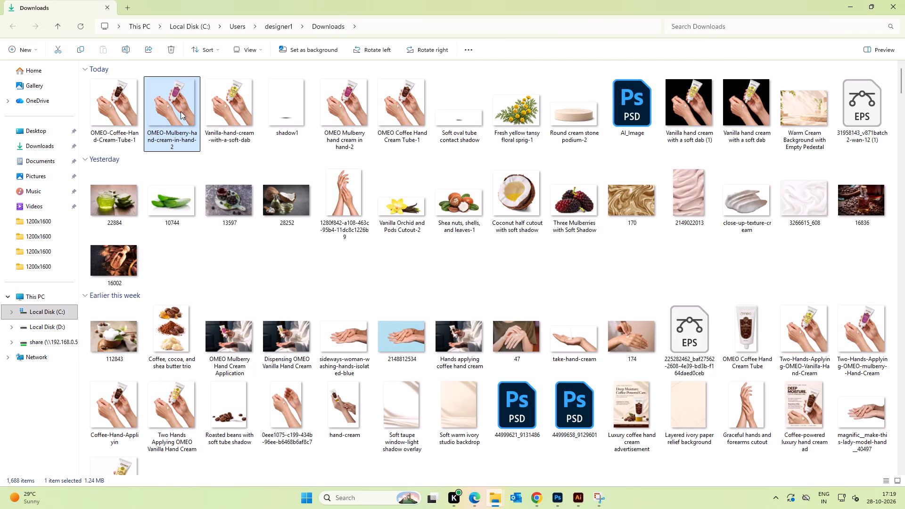
{"action": "left_click_drag", "start_coordinate": [172, 109], "coordinate": [577, 497]}
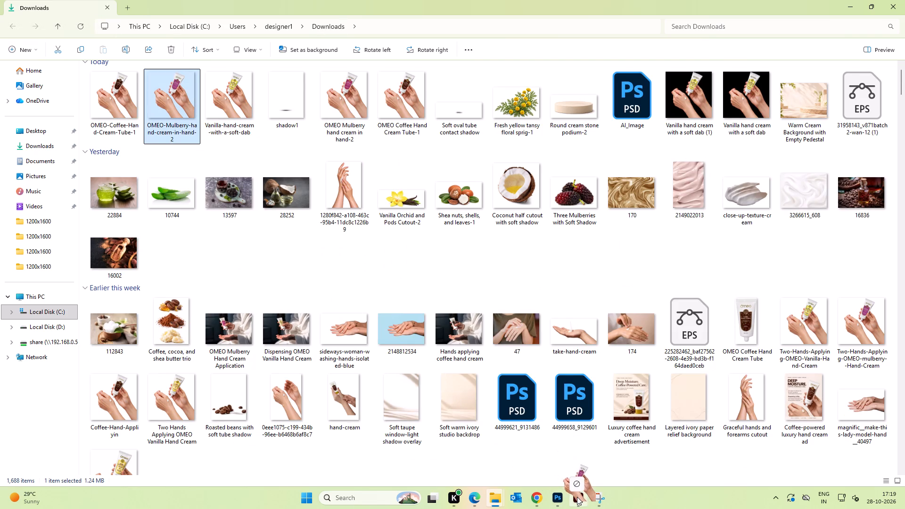
{"action": "left_click_drag", "start_coordinate": [577, 497], "coordinate": [391, 247]}
Move the newly placed mulberry hands image down over the old two-hands image on the artboard.
{"action": "scroll", "coordinate": [429, 166], "scroll_direction": "up", "scroll_amount": 6, "text": "alt"}
{"action": "scroll", "coordinate": [424, 181], "scroll_direction": "down", "scroll_amount": 2, "text": "alt"}
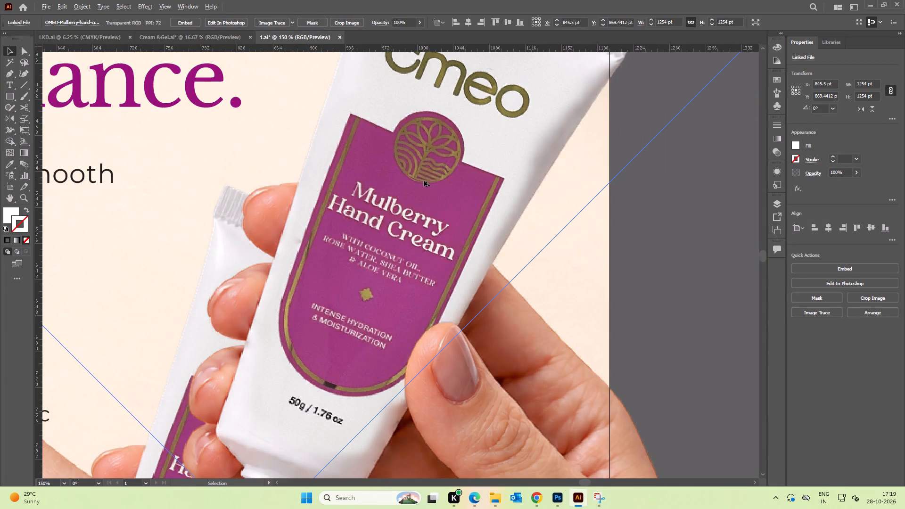
{"action": "scroll", "coordinate": [424, 181], "scroll_direction": "down", "scroll_amount": 1, "text": "alt"}
{"action": "key", "text": "space"}
{"action": "left_click_drag", "start_coordinate": [625, 263], "coordinate": [498, 233]}
{"action": "scroll", "coordinate": [619, 229], "scroll_direction": "down", "scroll_amount": 1, "text": "alt"}
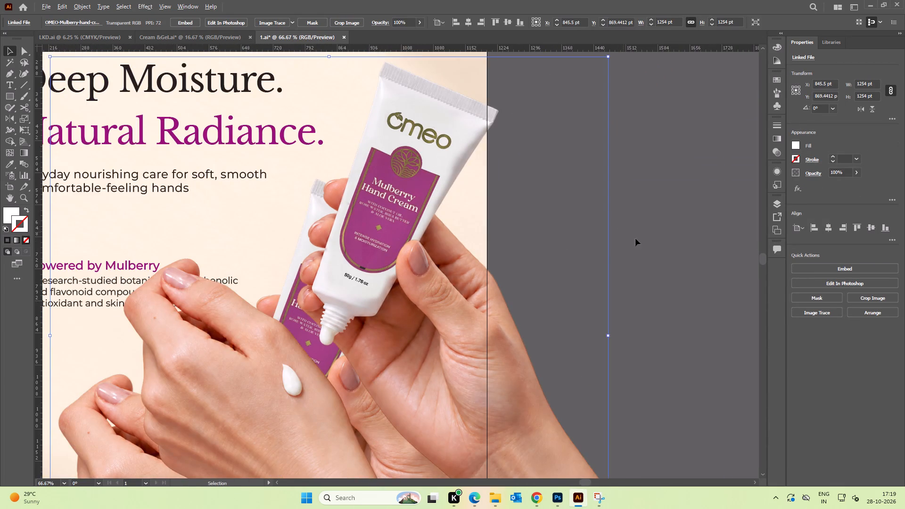
{"action": "left_click", "coordinate": [675, 252]}
{"action": "scroll", "coordinate": [631, 242], "scroll_direction": "down", "scroll_amount": 2, "text": "alt"}
{"action": "key", "text": "space"}
{"action": "left_click_drag", "start_coordinate": [647, 286], "coordinate": [576, 165]}
{"action": "left_click_drag", "start_coordinate": [489, 203], "coordinate": [454, 266]}
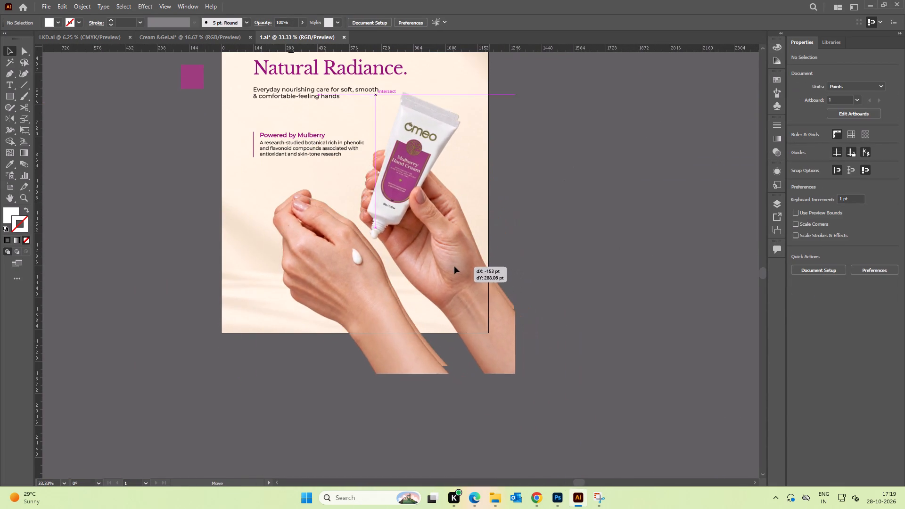
{"action": "left_click_drag", "start_coordinate": [454, 266], "coordinate": [454, 261]}
{"action": "key", "text": "space"}
{"action": "left_click_drag", "start_coordinate": [471, 294], "coordinate": [464, 229]}
{"action": "left_click", "coordinate": [581, 233]}
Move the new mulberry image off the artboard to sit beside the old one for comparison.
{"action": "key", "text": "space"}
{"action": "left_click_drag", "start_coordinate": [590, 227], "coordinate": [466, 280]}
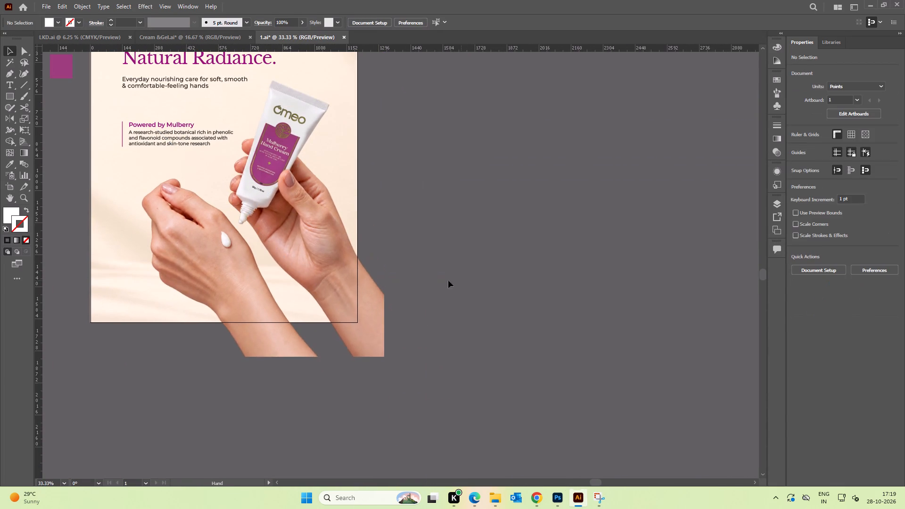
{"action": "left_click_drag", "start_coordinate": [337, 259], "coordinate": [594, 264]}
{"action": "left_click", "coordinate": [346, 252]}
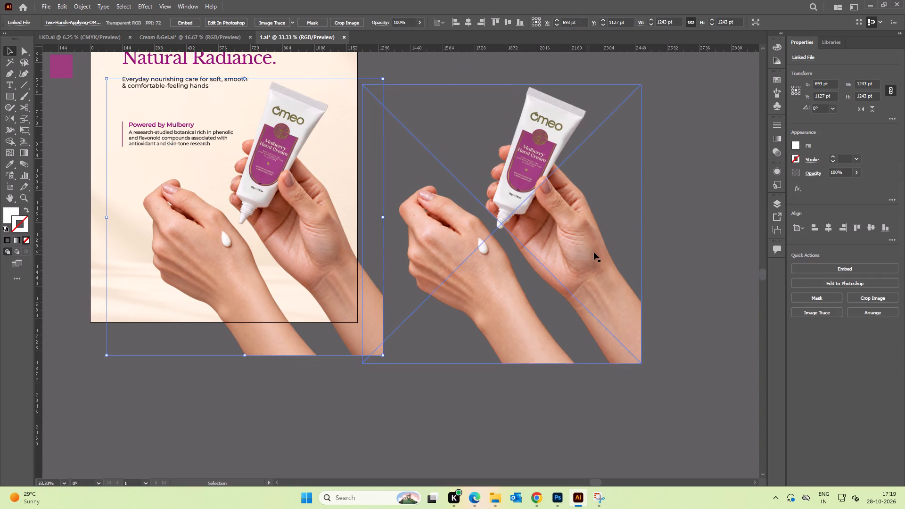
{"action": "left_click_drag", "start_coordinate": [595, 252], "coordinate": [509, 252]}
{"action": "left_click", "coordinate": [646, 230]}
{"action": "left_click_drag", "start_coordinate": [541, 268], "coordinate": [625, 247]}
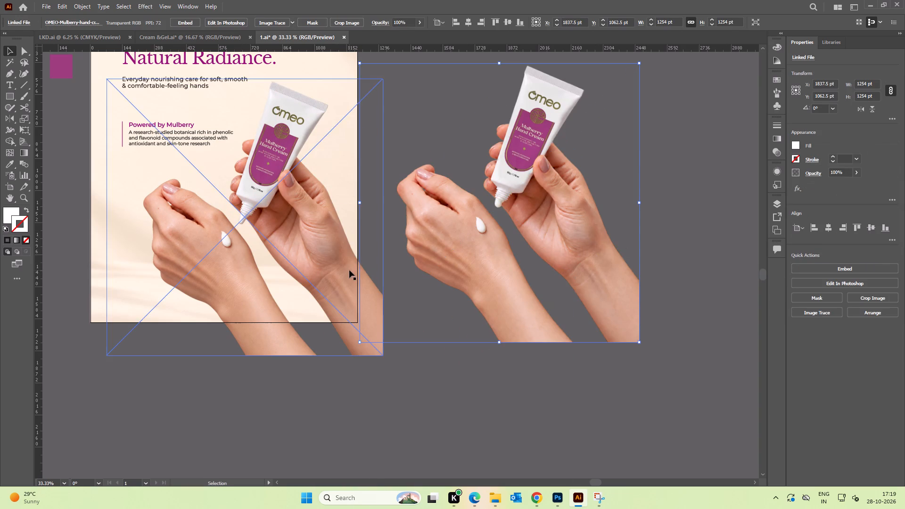
Align the new mulberry image over the old two-hands image at X 688.5 pt, Y 1130.5 pt.
{"action": "left_click_drag", "start_coordinate": [595, 261], "coordinate": [341, 260]}
{"action": "scroll", "coordinate": [325, 171], "scroll_direction": "up", "scroll_amount": 2, "text": "alt"}
{"action": "key", "text": "space"}
{"action": "left_click_drag", "start_coordinate": [291, 126], "coordinate": [340, 279]}
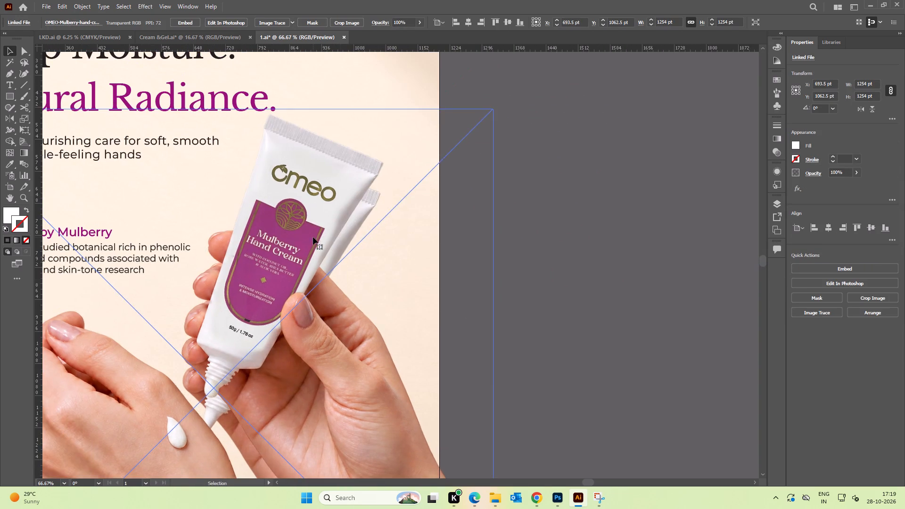
{"action": "left_click_drag", "start_coordinate": [311, 236], "coordinate": [309, 267]}
{"action": "scroll", "coordinate": [327, 228], "scroll_direction": "up", "scroll_amount": 4, "text": "alt"}
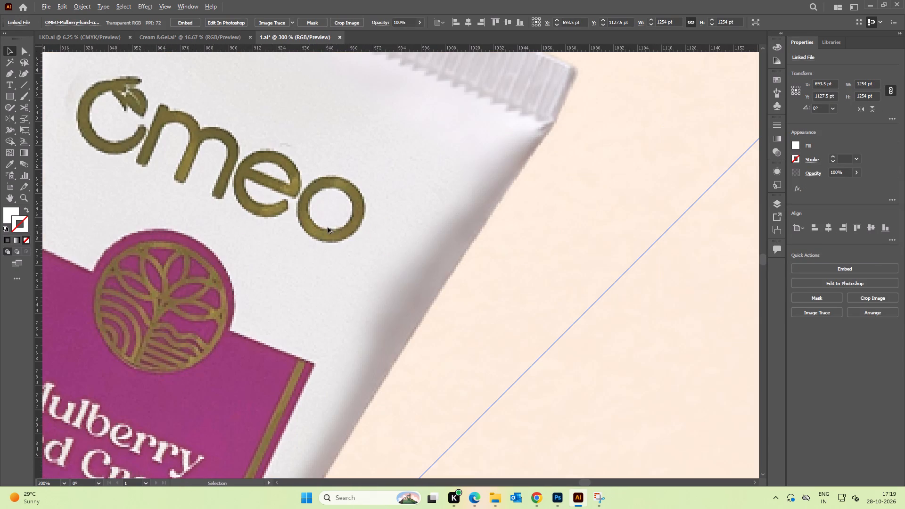
{"action": "key", "text": "space"}
{"action": "left_click_drag", "start_coordinate": [394, 186], "coordinate": [385, 337]}
{"action": "left_click_drag", "start_coordinate": [399, 324], "coordinate": [382, 332]}
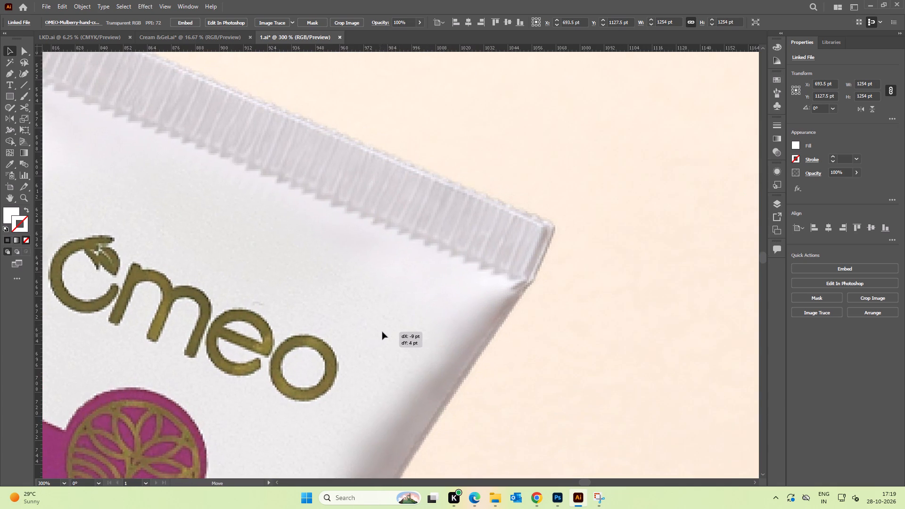
{"action": "left_click_drag", "start_coordinate": [382, 332], "coordinate": [389, 330]}
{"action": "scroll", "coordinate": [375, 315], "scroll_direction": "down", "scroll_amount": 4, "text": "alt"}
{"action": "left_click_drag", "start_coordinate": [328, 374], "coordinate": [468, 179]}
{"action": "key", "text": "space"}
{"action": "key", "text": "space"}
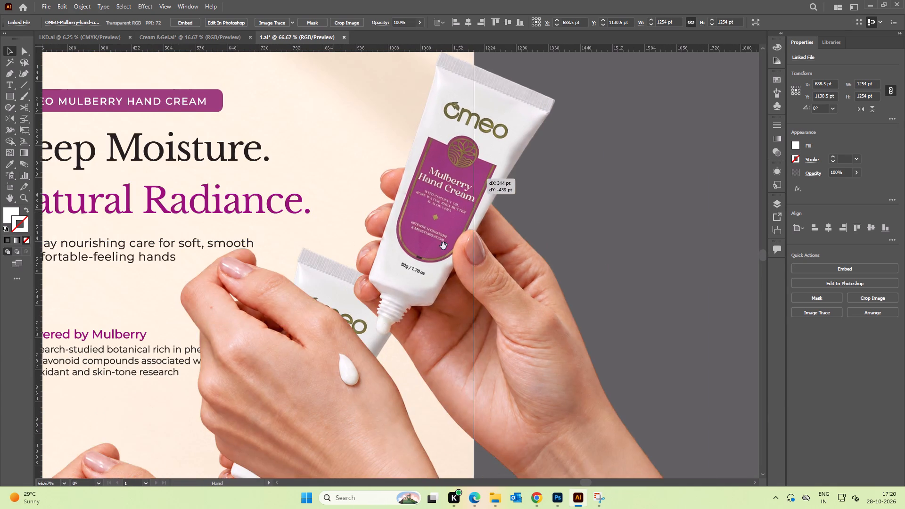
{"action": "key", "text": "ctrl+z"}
Duplicate the new mulberry image onto the empty canvas beside the artboard, at X 2252.5 pt, Y 1076.5 pt.
{"action": "key", "text": "space"}
{"action": "left_click_drag", "start_coordinate": [344, 357], "coordinate": [565, 35]}
{"action": "scroll", "coordinate": [556, 176], "scroll_direction": "down", "scroll_amount": 3, "text": "alt"}
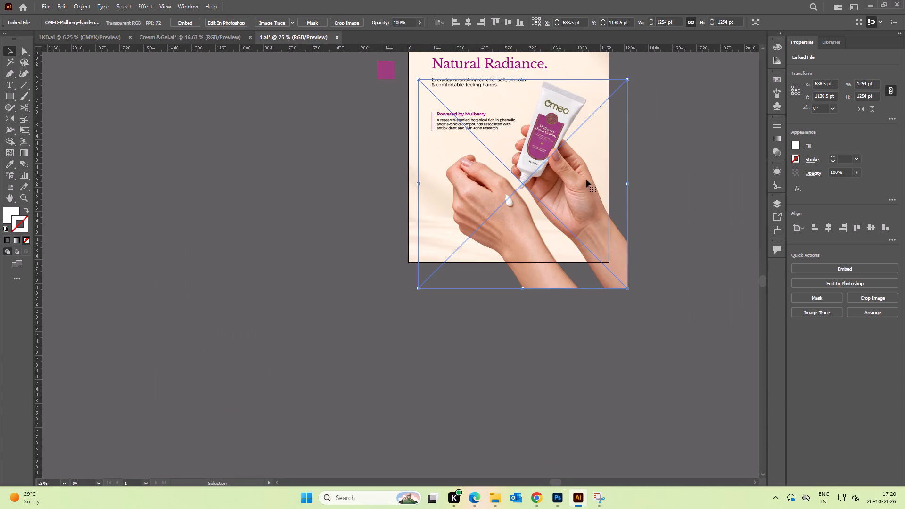
{"action": "key", "text": "space"}
{"action": "left_click_drag", "start_coordinate": [586, 180], "coordinate": [443, 190]}
{"action": "left_click_drag", "start_coordinate": [428, 200], "coordinate": [689, 193], "text": "alt"}
Cut the new mulberry image, delete the old two-hands image beneath it, and paste the cut image in front in place.
{"action": "left_click", "coordinate": [427, 203]}
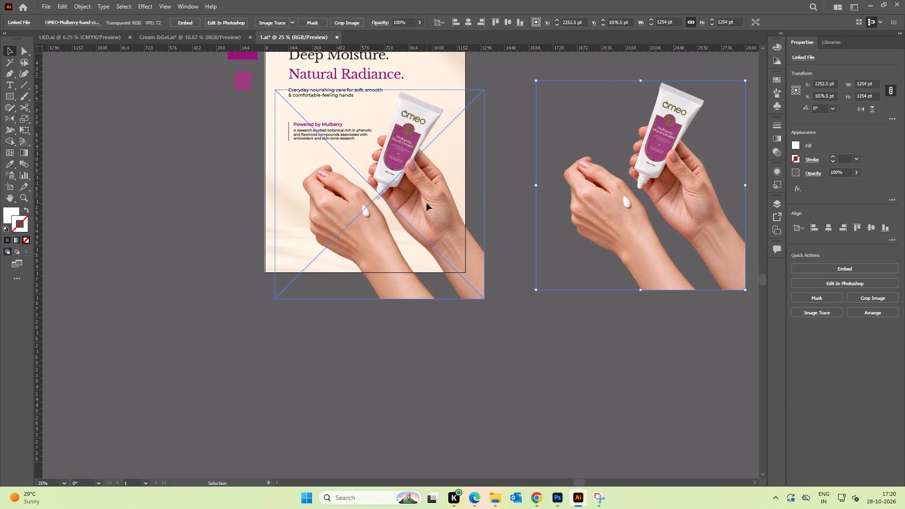
{"action": "key", "text": "ctrl+x"}
{"action": "left_click", "coordinate": [427, 203]}
{"action": "key", "text": "Delete"}
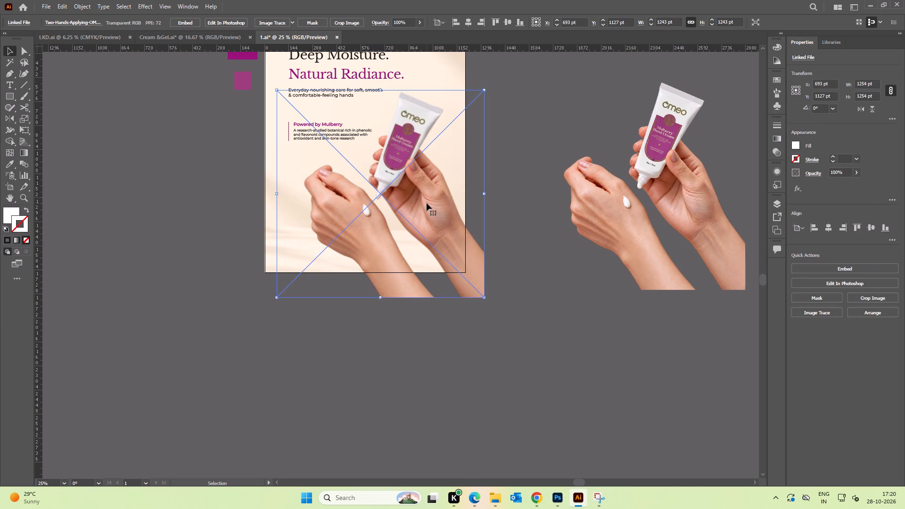
{"action": "key", "text": "ctrl+f"}
{"action": "left_click", "coordinate": [500, 241]}
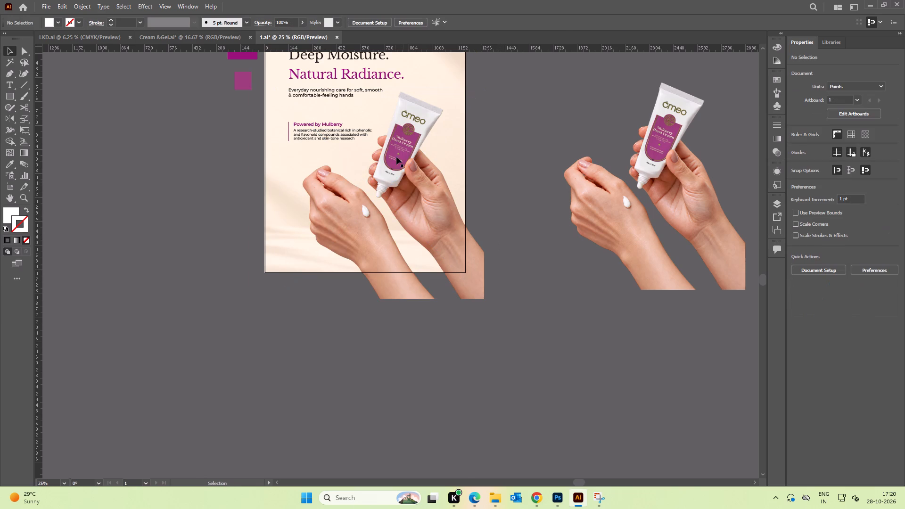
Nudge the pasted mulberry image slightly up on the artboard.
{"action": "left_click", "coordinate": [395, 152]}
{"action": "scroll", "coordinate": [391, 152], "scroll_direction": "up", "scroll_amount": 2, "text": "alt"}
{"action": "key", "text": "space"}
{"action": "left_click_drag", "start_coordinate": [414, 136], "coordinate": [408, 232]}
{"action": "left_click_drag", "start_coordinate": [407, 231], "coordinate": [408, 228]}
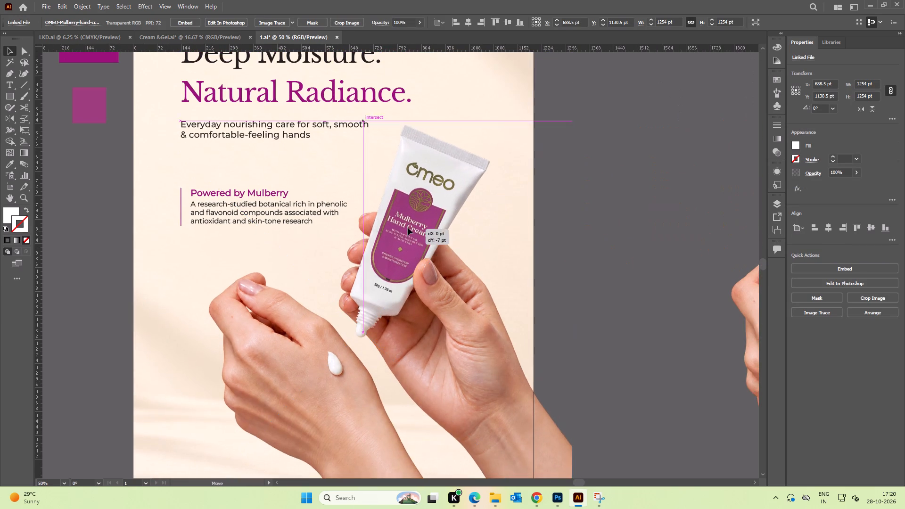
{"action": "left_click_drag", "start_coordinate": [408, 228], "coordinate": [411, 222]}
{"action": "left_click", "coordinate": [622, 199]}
Examine the mulberry label text, tube nozzle and hands in the updated layout for print quality.
{"action": "scroll", "coordinate": [436, 187], "scroll_direction": "up", "scroll_amount": 3, "text": "alt"}
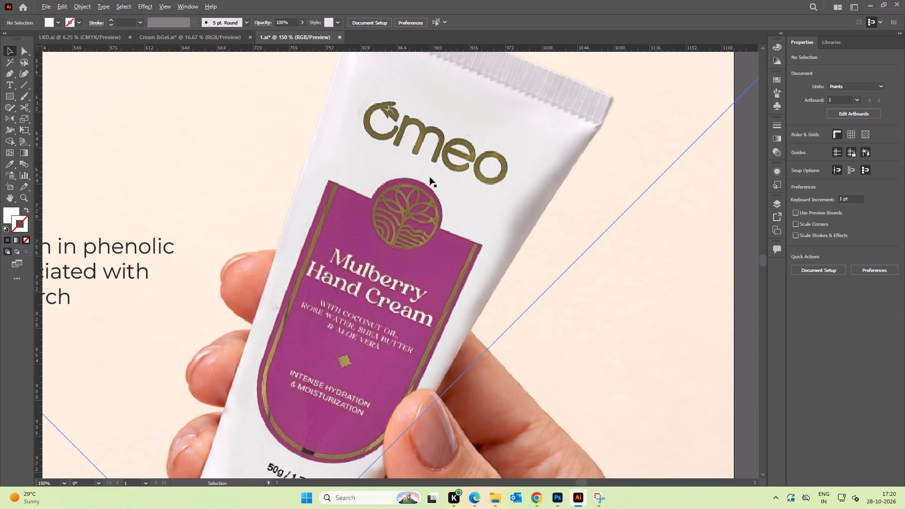
{"action": "scroll", "coordinate": [357, 353], "scroll_direction": "up", "scroll_amount": 3, "text": "alt"}
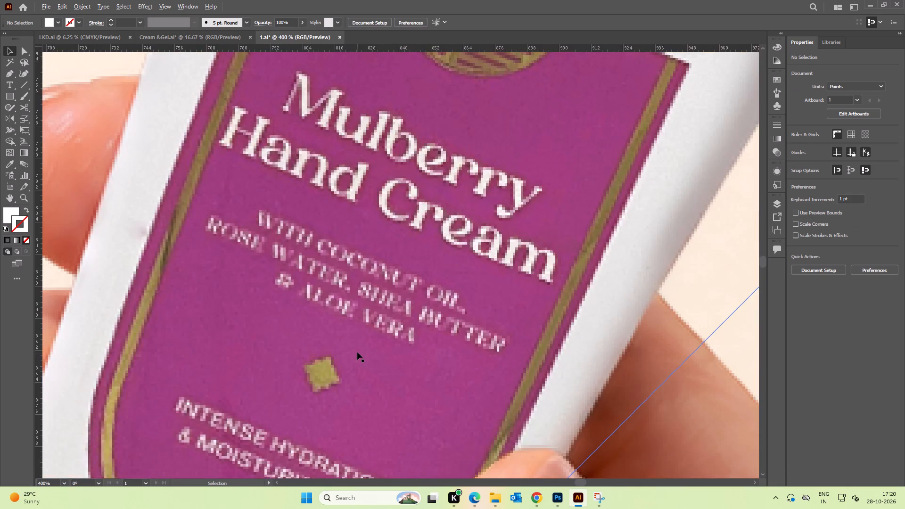
{"action": "scroll", "coordinate": [361, 348], "scroll_direction": "down", "scroll_amount": 3, "text": "alt"}
{"action": "key", "text": "space"}
{"action": "left_click_drag", "start_coordinate": [364, 361], "coordinate": [351, 235]}
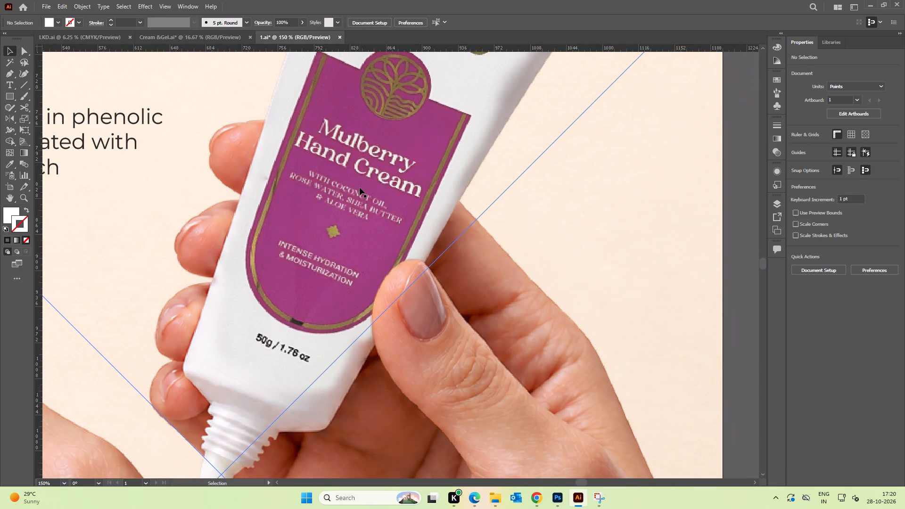
{"action": "scroll", "coordinate": [360, 188], "scroll_direction": "down", "scroll_amount": 2, "text": "alt"}
{"action": "key", "text": "space"}
{"action": "left_click_drag", "start_coordinate": [356, 272], "coordinate": [344, 212]}
{"action": "scroll", "coordinate": [299, 262], "scroll_direction": "up", "scroll_amount": 3, "text": "alt"}
{"action": "scroll", "coordinate": [300, 262], "scroll_direction": "down", "scroll_amount": 3, "text": "alt"}
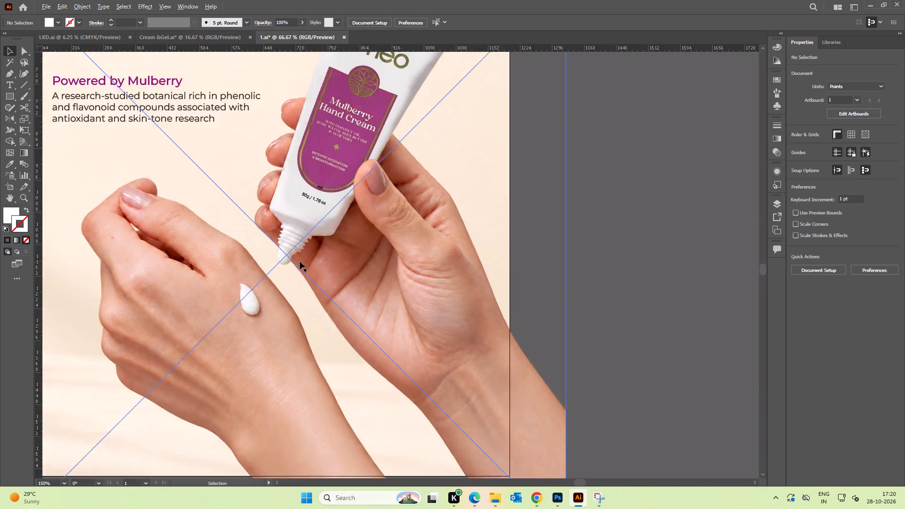
{"action": "scroll", "coordinate": [300, 262], "scroll_direction": "down", "scroll_amount": 1, "text": "alt"}
{"action": "key", "text": "space"}
{"action": "left_click_drag", "start_coordinate": [452, 228], "coordinate": [393, 279]}
{"action": "left_click", "coordinate": [578, 161]}
Switch to Photoshop and examine the coffee tube label in the two-hands mockup for comparison.
{"action": "key", "text": "alt+Tab"}
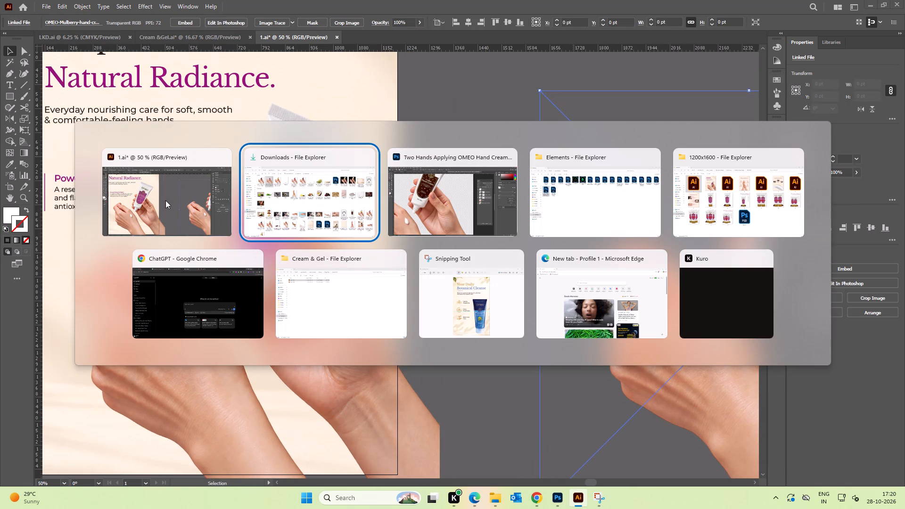
{"action": "left_click", "coordinate": [561, 498], "text": "alt"}
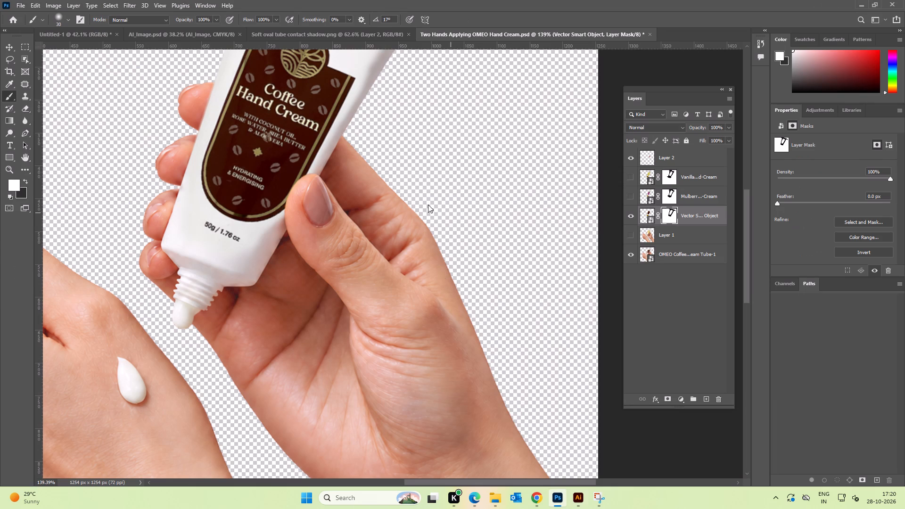
{"action": "key", "text": "space"}
{"action": "left_click_drag", "start_coordinate": [362, 122], "coordinate": [377, 219]}
{"action": "scroll", "coordinate": [286, 211], "scroll_direction": "up", "scroll_amount": 4}
{"action": "key", "text": "space"}
{"action": "left_click_drag", "start_coordinate": [306, 341], "coordinate": [300, 244]}
Return to Illustrator and examine the label on the spare mulberry image beside the artboard.
{"action": "key", "text": "alt+Tab"}
{"action": "scroll", "coordinate": [469, 224], "scroll_direction": "down", "scroll_amount": 3, "text": "alt"}
{"action": "key", "text": "space"}
{"action": "left_click_drag", "start_coordinate": [576, 254], "coordinate": [477, 253]}
{"action": "scroll", "coordinate": [475, 211], "scroll_direction": "up", "scroll_amount": 5, "text": "alt"}
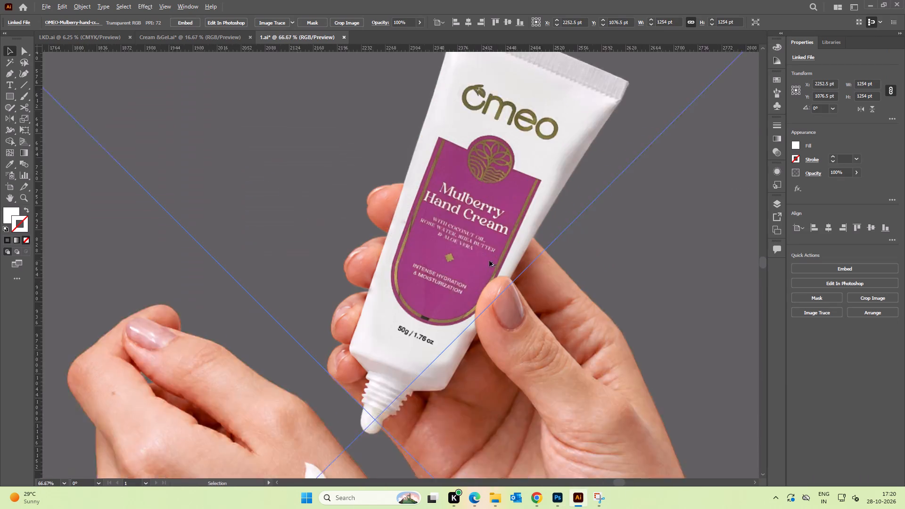
{"action": "scroll", "coordinate": [489, 261], "scroll_direction": "up", "scroll_amount": 2, "text": "alt"}
{"action": "scroll", "coordinate": [453, 233], "scroll_direction": "down", "scroll_amount": 5, "text": "alt"}
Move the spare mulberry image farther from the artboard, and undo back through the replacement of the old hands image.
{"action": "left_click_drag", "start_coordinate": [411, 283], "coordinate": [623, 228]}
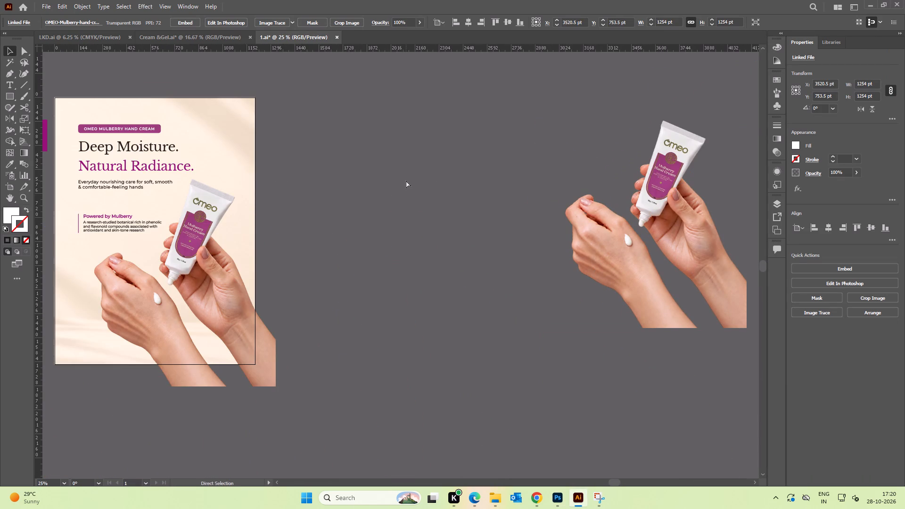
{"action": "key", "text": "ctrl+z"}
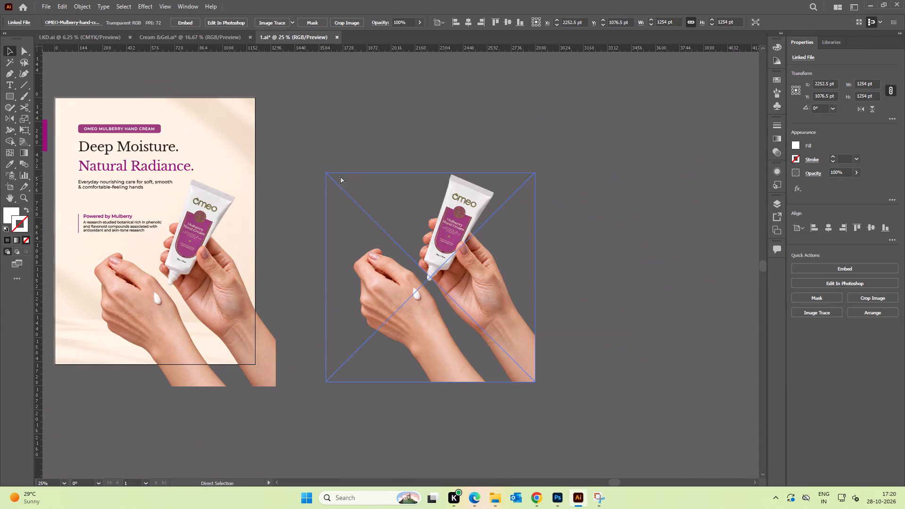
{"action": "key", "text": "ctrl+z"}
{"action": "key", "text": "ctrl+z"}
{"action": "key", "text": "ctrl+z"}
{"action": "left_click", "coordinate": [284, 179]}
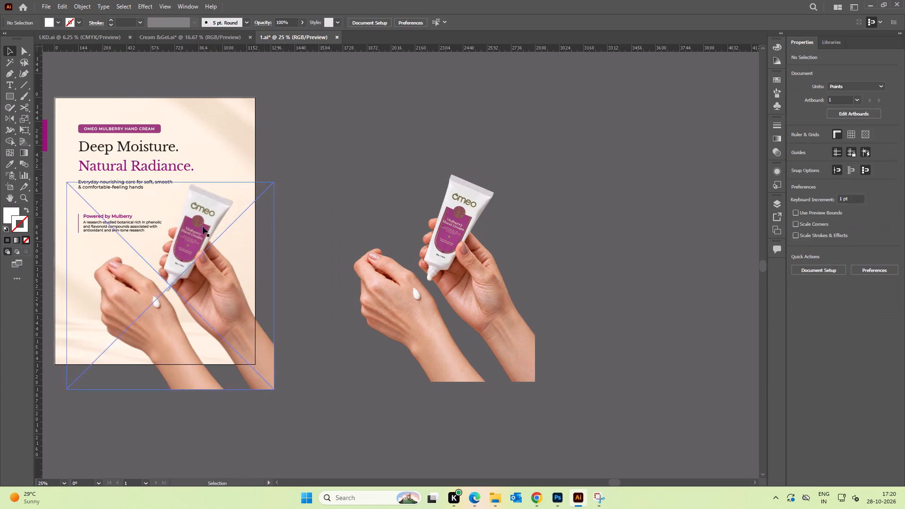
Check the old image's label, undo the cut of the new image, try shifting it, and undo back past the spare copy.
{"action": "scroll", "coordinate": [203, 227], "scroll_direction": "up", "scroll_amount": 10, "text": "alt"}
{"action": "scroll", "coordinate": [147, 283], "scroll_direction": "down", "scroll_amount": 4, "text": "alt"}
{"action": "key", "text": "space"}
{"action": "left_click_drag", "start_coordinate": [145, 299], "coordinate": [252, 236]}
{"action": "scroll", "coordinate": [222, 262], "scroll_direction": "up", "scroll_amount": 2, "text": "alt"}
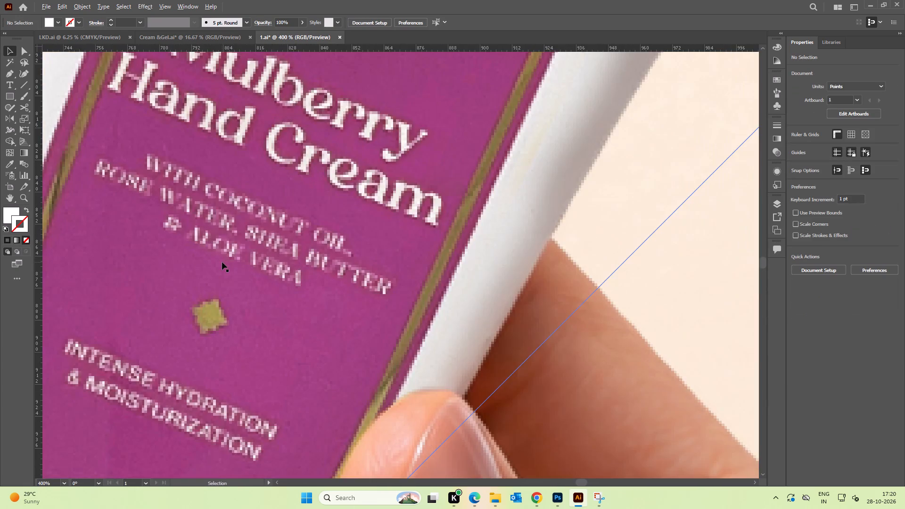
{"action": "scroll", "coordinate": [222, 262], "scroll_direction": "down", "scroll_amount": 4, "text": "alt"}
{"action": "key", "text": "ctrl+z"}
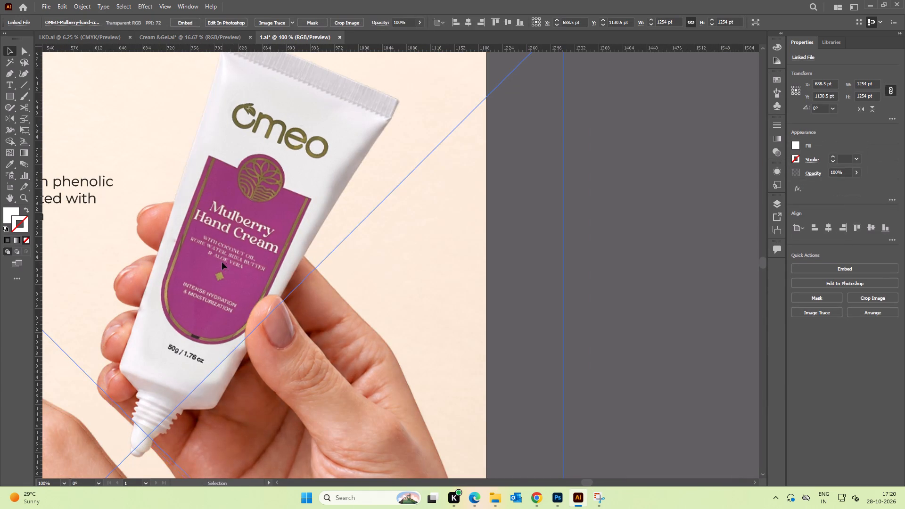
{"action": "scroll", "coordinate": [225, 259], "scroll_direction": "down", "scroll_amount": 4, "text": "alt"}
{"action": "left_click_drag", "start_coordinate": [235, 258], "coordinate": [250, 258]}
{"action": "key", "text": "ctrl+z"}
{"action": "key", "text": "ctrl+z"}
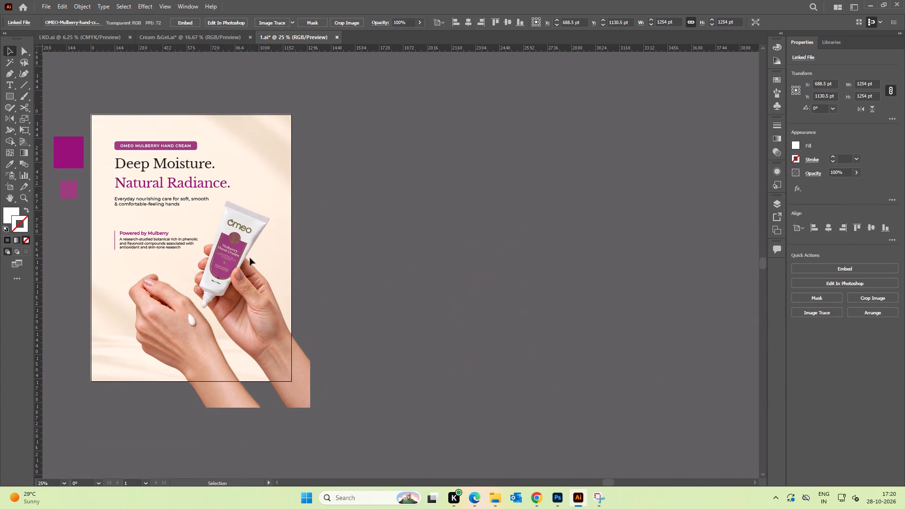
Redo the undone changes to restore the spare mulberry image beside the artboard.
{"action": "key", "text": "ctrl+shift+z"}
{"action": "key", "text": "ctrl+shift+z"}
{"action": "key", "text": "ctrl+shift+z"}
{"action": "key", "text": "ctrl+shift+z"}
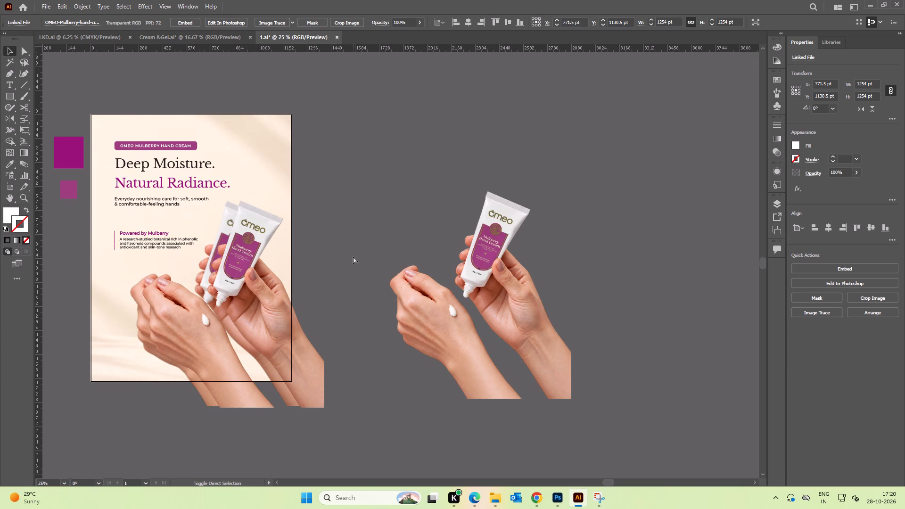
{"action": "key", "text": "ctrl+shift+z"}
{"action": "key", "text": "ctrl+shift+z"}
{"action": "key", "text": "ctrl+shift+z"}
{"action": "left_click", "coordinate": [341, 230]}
Delete both overlapping hands images from the artboard and paste the previously cut mulberry image in front in its place.
{"action": "left_click_drag", "start_coordinate": [244, 271], "coordinate": [274, 271]}
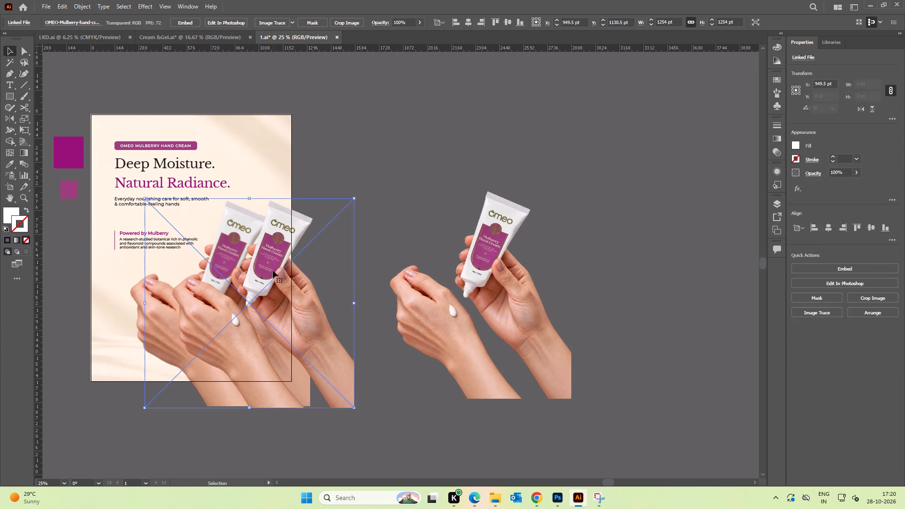
{"action": "key", "text": "Delete"}
{"action": "left_click_drag", "start_coordinate": [227, 278], "coordinate": [248, 278]}
{"action": "key", "text": "Delete"}
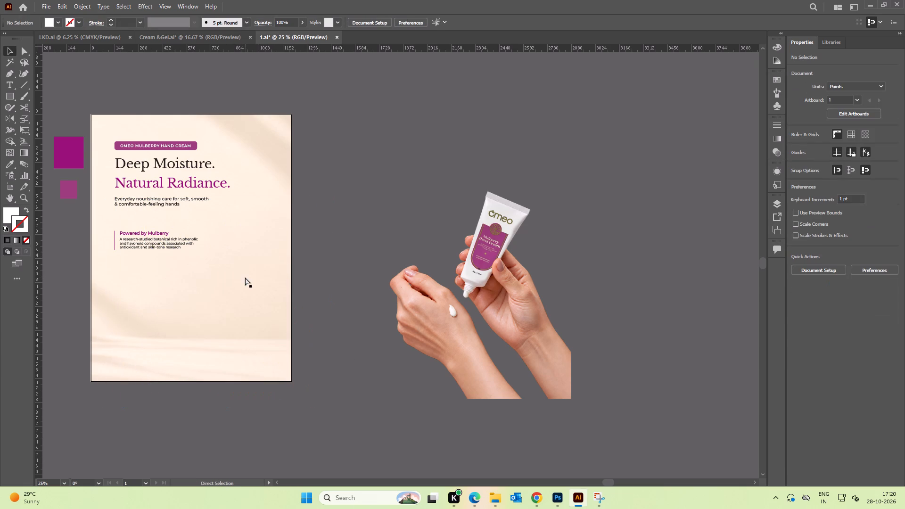
{"action": "key", "text": "ctrl+f"}
{"action": "left_click", "coordinate": [346, 222]}
Nudge the pasted mulberry image slightly up and about 19 pt left on the artboard.
{"action": "scroll", "coordinate": [244, 245], "scroll_direction": "up", "scroll_amount": 2, "text": "alt"}
{"action": "left_click_drag", "start_coordinate": [237, 254], "coordinate": [239, 243]}
{"action": "scroll", "coordinate": [238, 240], "scroll_direction": "down", "scroll_amount": 2, "text": "alt"}
{"action": "left_click", "coordinate": [346, 238]}
{"action": "key", "text": "space"}
{"action": "left_click_drag", "start_coordinate": [341, 243], "coordinate": [433, 228]}
{"action": "scroll", "coordinate": [268, 263], "scroll_direction": "up", "scroll_amount": 1, "text": "alt"}
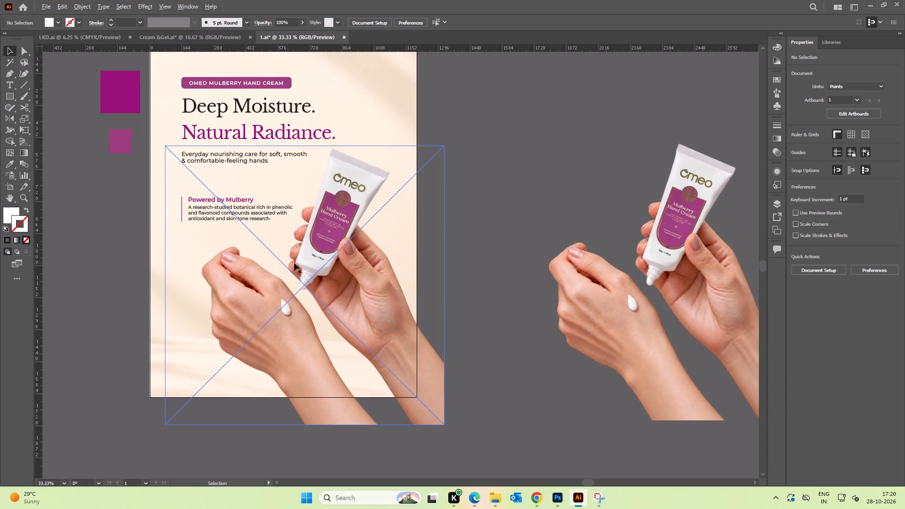
{"action": "left_click_drag", "start_coordinate": [312, 258], "coordinate": [307, 258]}
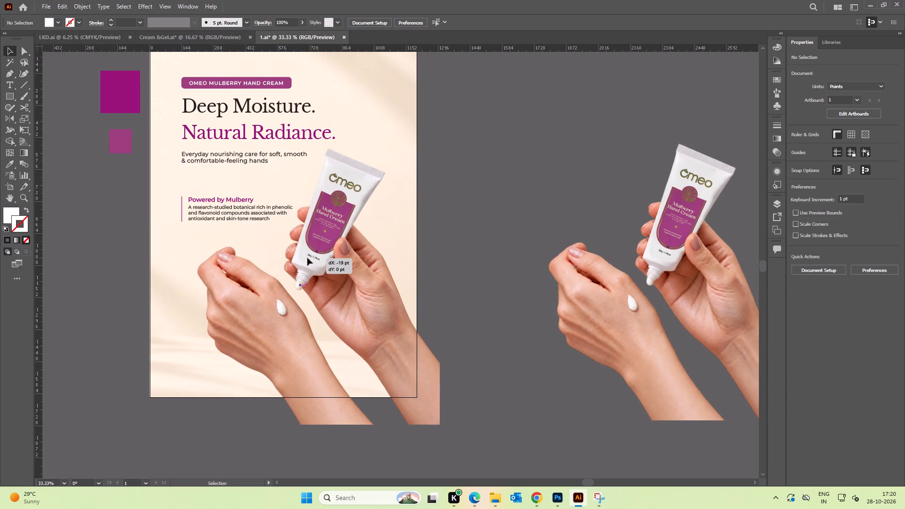
Move the spare mulberry hands image farther away from the artboard.
{"action": "left_click", "coordinate": [497, 217]}
{"action": "left_click", "coordinate": [320, 244]}
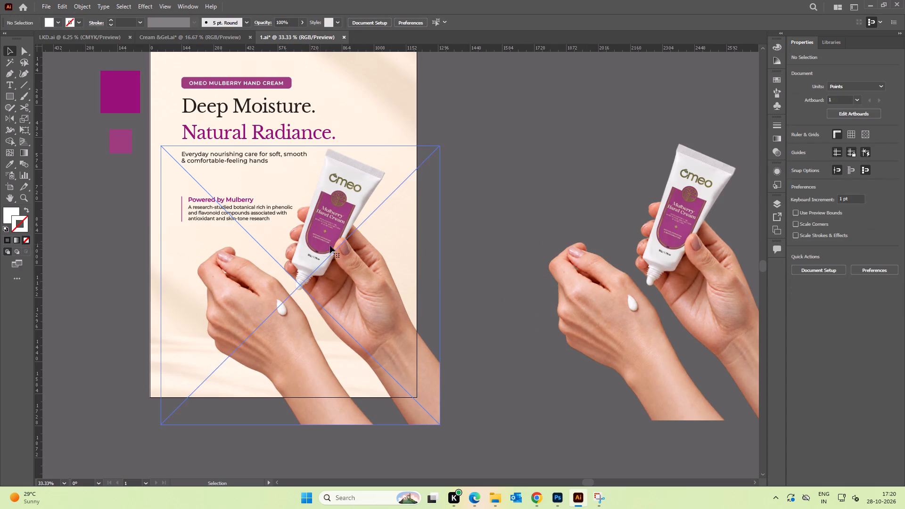
{"action": "left_click", "coordinate": [817, 266]}
{"action": "left_click_drag", "start_coordinate": [640, 233], "coordinate": [685, 233]}
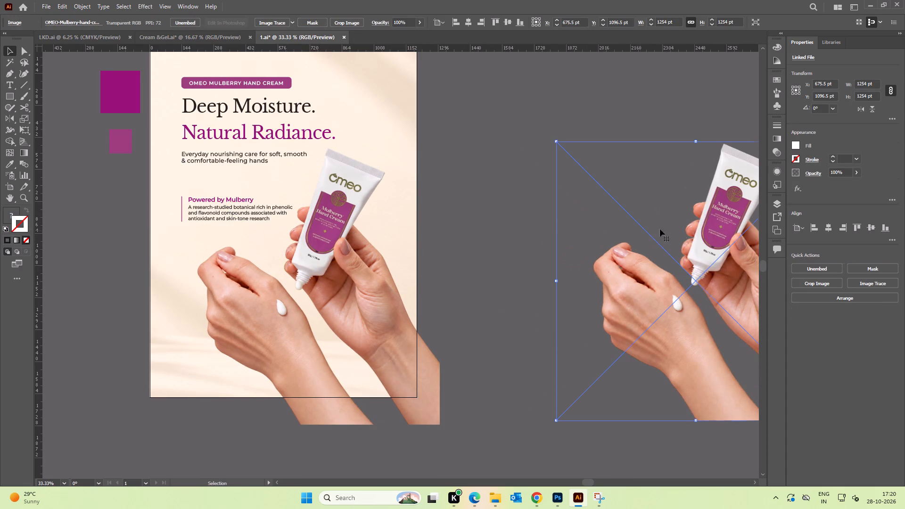
{"action": "left_click", "coordinate": [462, 136]}
Save the 1200x1600 design and export it for web as a maximum-quality JPEG, replacing the existing 1.jpg.
{"action": "key", "text": "ctrl+s"}
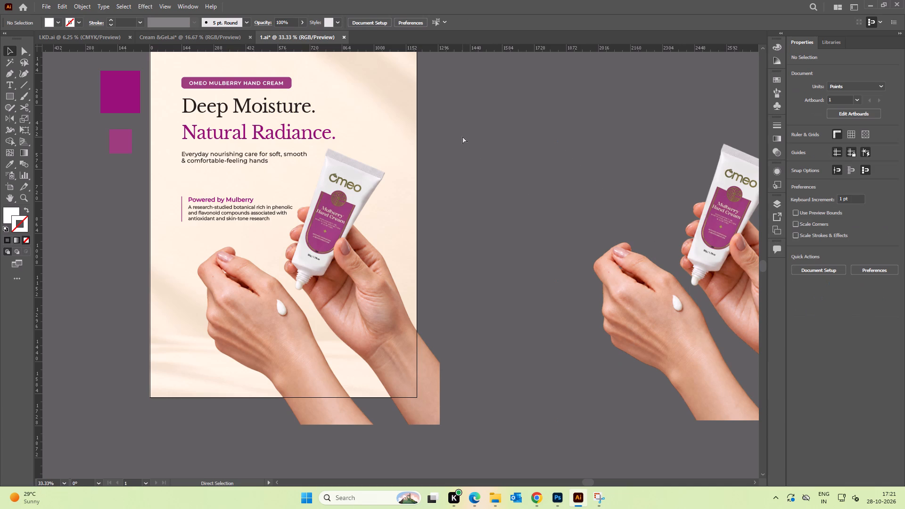
{"action": "key", "text": "ctrl+s"}
{"action": "key", "text": "ctrl+s"}
{"action": "key", "text": "ctrl+s"}
{"action": "key", "text": "ctrl+alt+shift+s"}
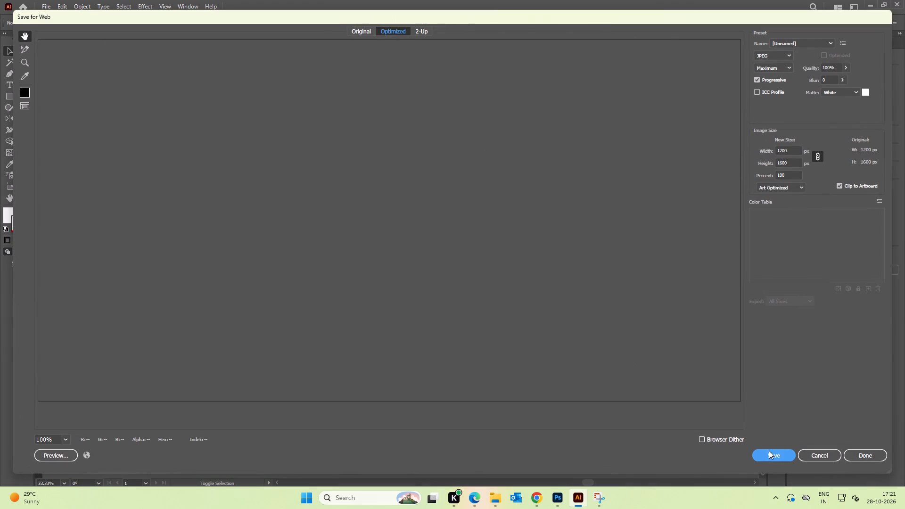
{"action": "left_click", "coordinate": [776, 457]}
{"action": "left_click", "coordinate": [496, 328]}
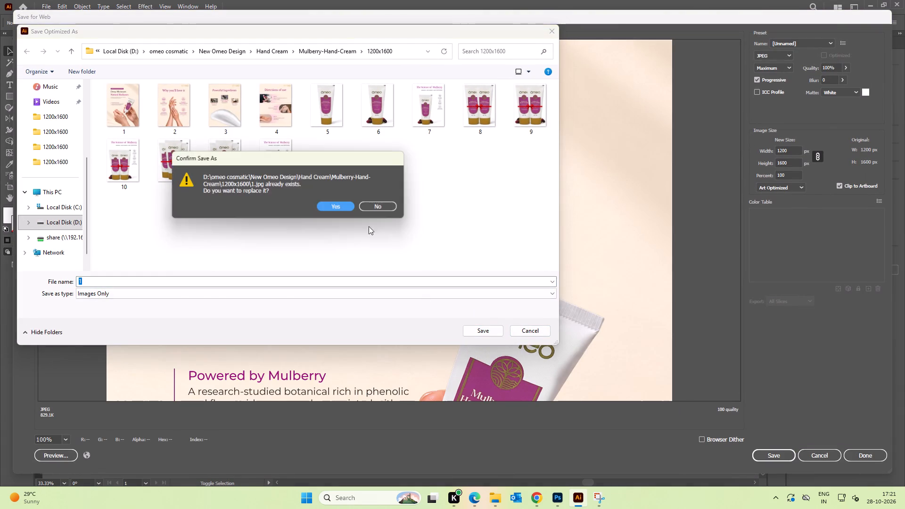
{"action": "left_click", "coordinate": [331, 205]}
{"action": "key", "text": "ctrl+s"}
Switch to File Explorer and open the Illustrator file 1 from the Mulberry-Hand-Cream 1500x1500 folder.
{"action": "key", "text": "alt+Tab"}
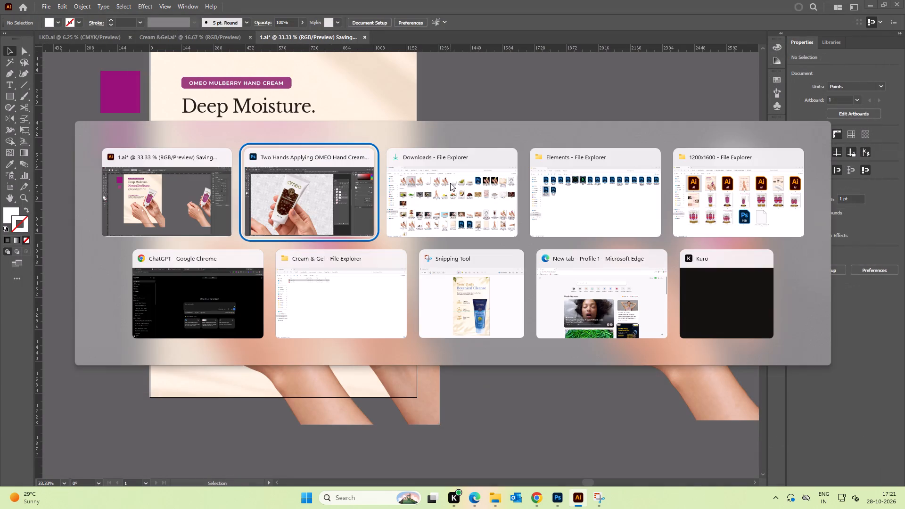
{"action": "left_click", "coordinate": [170, 206], "text": "alt"}
{"action": "key", "text": "alt+Tab"}
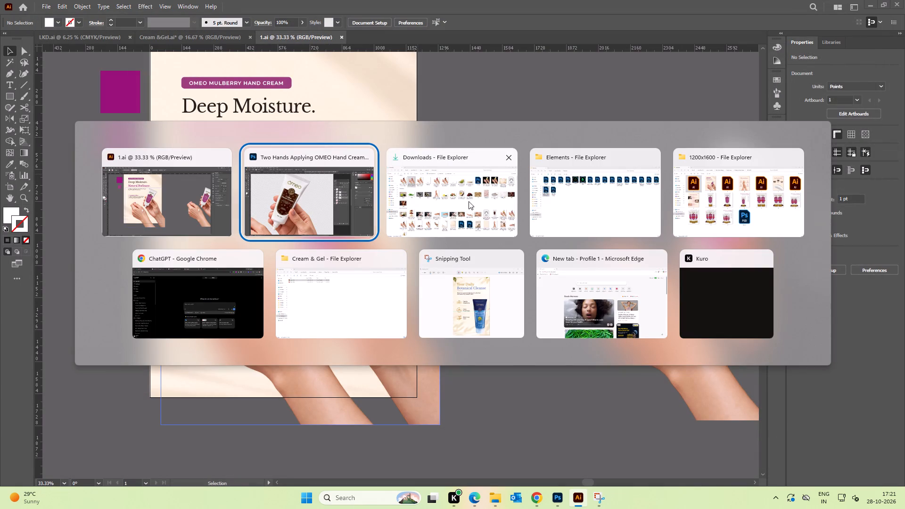
{"action": "left_click", "coordinate": [692, 208], "text": "alt"}
{"action": "key", "text": "BackSpace"}
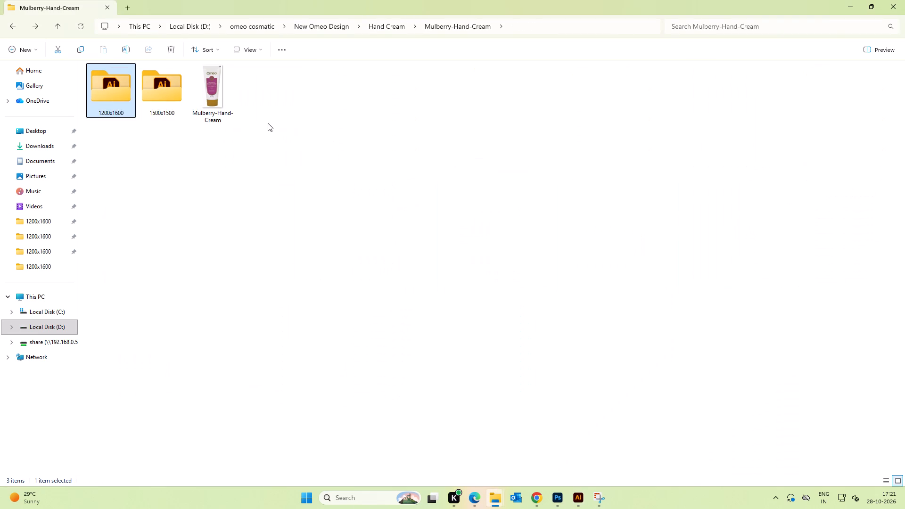
{"action": "double_click", "coordinate": [187, 101]}
{"action": "double_click", "coordinate": [173, 97]}
{"action": "double_click", "coordinate": [102, 92]}
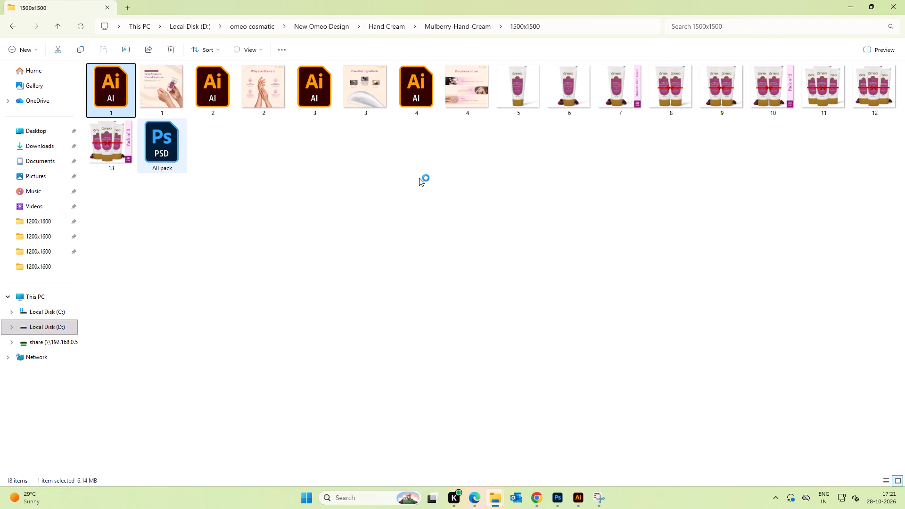
Bring the new mulberry hands image from the 1200x1600 document into the 1500x1500 design.
{"action": "scroll", "coordinate": [414, 231], "scroll_direction": "down", "scroll_amount": 3}
{"action": "key", "text": "space"}
{"action": "left_click_drag", "start_coordinate": [410, 275], "coordinate": [398, 256]}
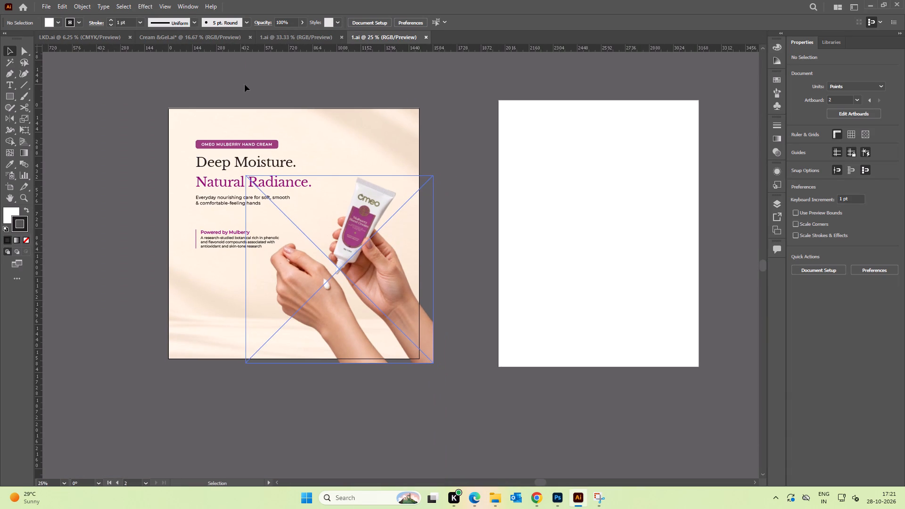
{"action": "left_click", "coordinate": [295, 35]}
{"action": "left_click_drag", "start_coordinate": [356, 280], "coordinate": [384, 66]}
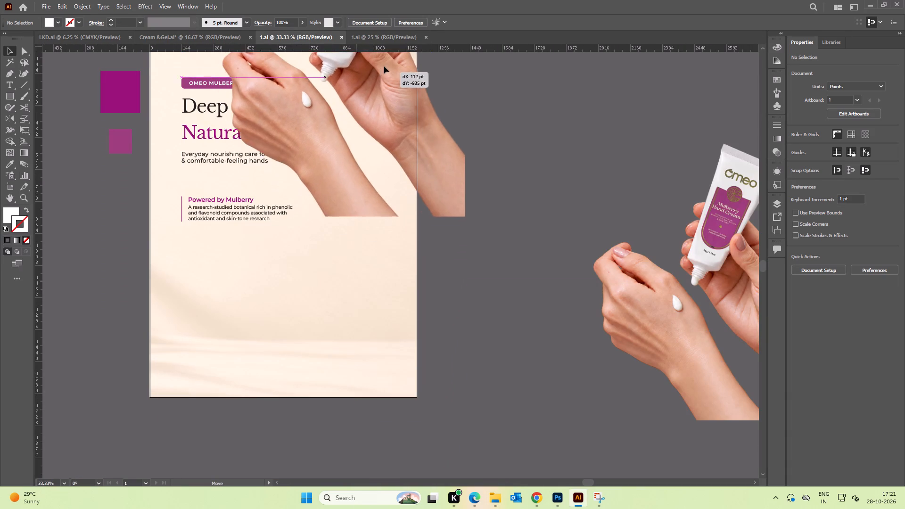
{"action": "left_click_drag", "start_coordinate": [384, 66], "coordinate": [385, 191]}
{"action": "key", "text": "space"}
{"action": "left_click_drag", "start_coordinate": [395, 250], "coordinate": [392, 241]}
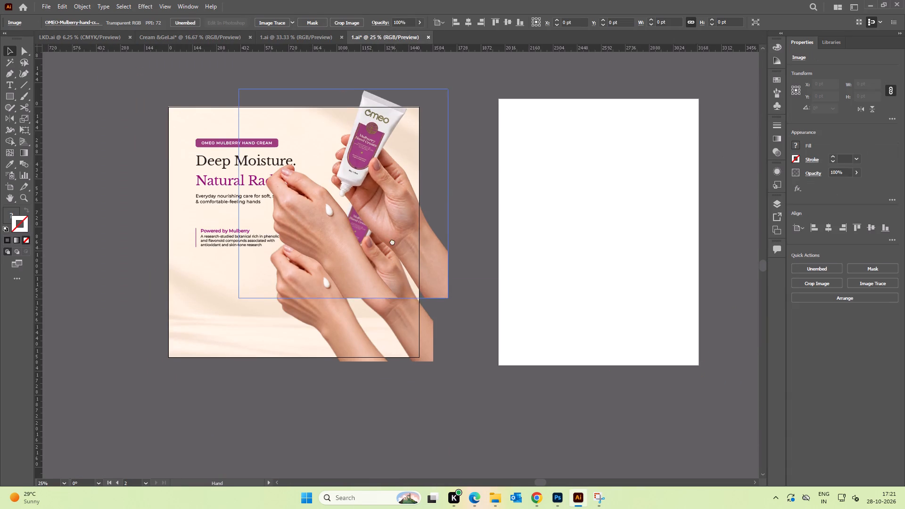
{"action": "left_click_drag", "start_coordinate": [392, 241], "coordinate": [378, 228]}
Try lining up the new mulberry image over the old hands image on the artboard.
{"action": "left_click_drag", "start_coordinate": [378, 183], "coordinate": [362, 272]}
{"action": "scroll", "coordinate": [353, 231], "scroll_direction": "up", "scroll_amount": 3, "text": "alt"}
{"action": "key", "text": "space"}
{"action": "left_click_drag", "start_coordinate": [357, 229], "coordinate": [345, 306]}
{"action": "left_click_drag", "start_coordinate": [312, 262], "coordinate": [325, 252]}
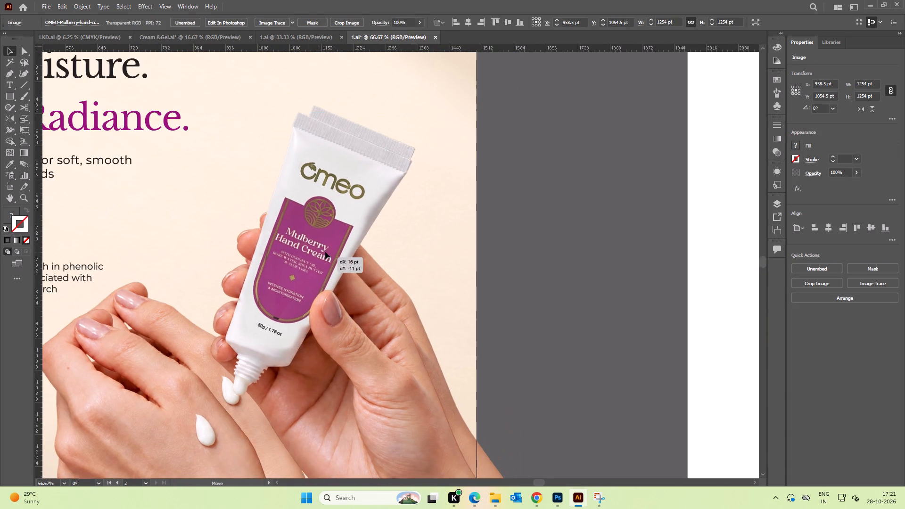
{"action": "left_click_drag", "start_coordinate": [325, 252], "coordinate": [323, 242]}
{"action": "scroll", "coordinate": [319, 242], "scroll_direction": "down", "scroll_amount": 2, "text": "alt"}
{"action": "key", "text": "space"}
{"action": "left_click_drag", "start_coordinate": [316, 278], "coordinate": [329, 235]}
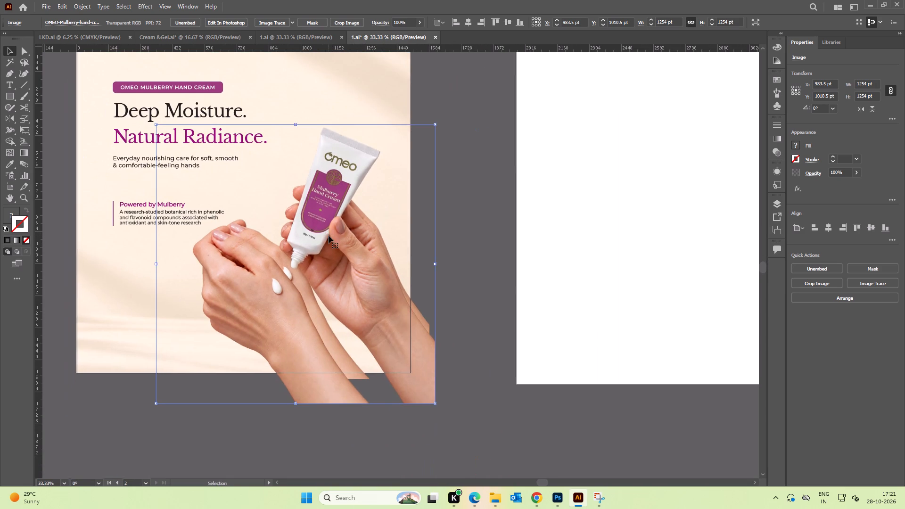
Set the new image aside, delete the old hands image, and put the new one in its place on the artboard.
{"action": "left_click", "coordinate": [324, 229]}
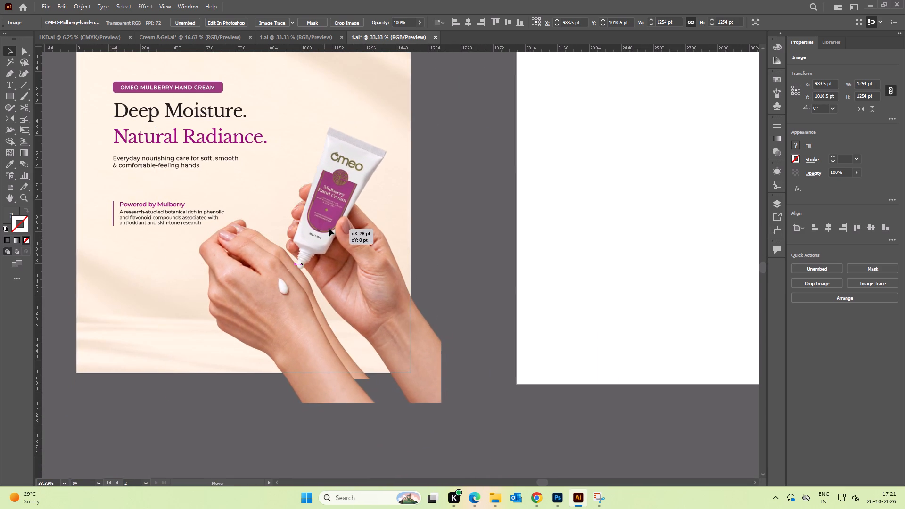
{"action": "left_click_drag", "start_coordinate": [326, 230], "coordinate": [284, 250]}
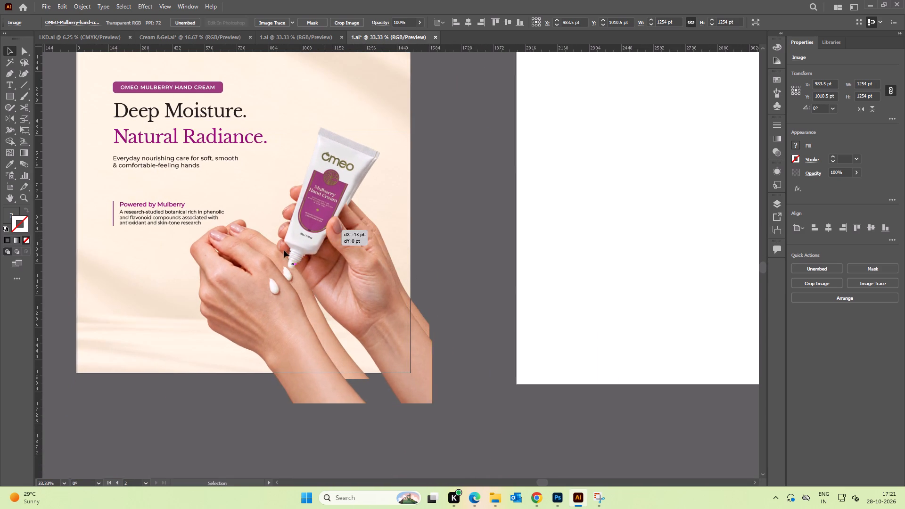
{"action": "left_click_drag", "start_coordinate": [284, 250], "coordinate": [172, 283]}
{"action": "left_click", "coordinate": [386, 279]}
{"action": "key", "text": "Delete"}
{"action": "left_click_drag", "start_coordinate": [174, 343], "coordinate": [332, 282]}
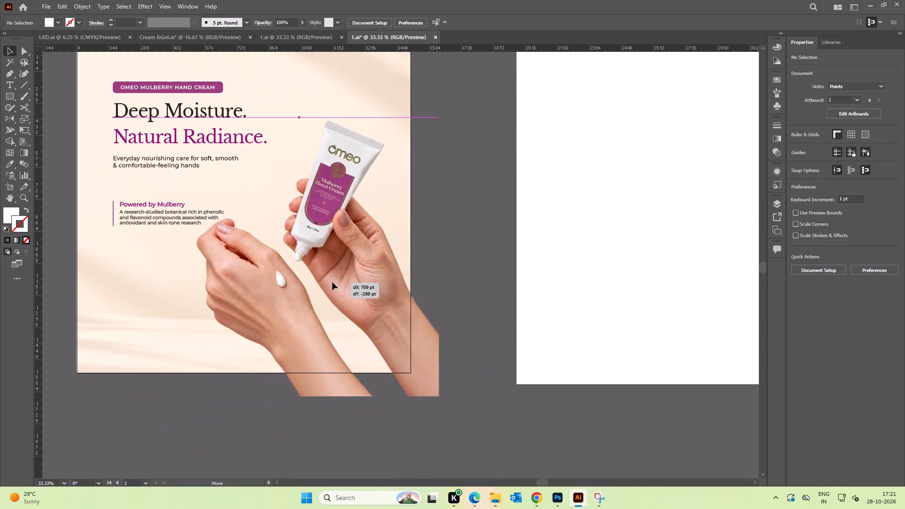
{"action": "left_click_drag", "start_coordinate": [332, 282], "coordinate": [324, 297]}
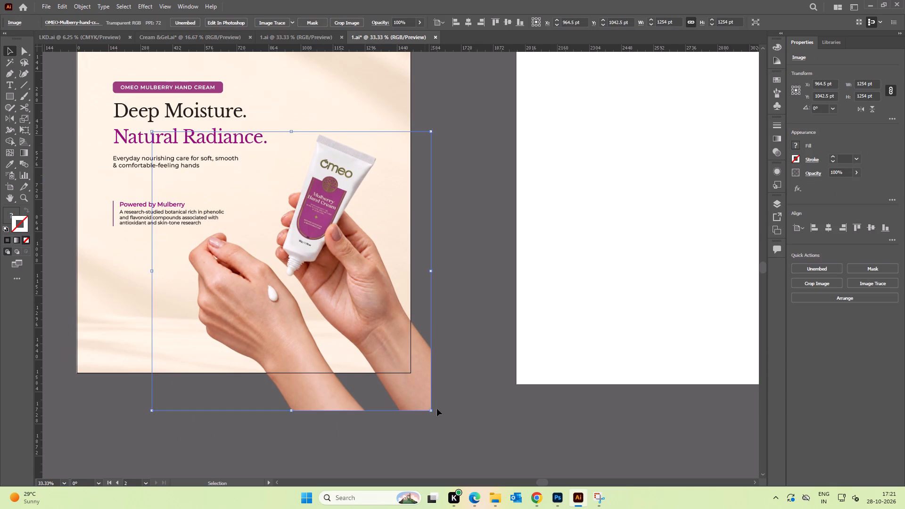
Rotate the mulberry hands image about 7° counterclockwise and move it left to about X 896 pt.
{"action": "left_click_drag", "start_coordinate": [434, 414], "coordinate": [449, 394]}
{"action": "left_click_drag", "start_coordinate": [354, 313], "coordinate": [344, 311]}
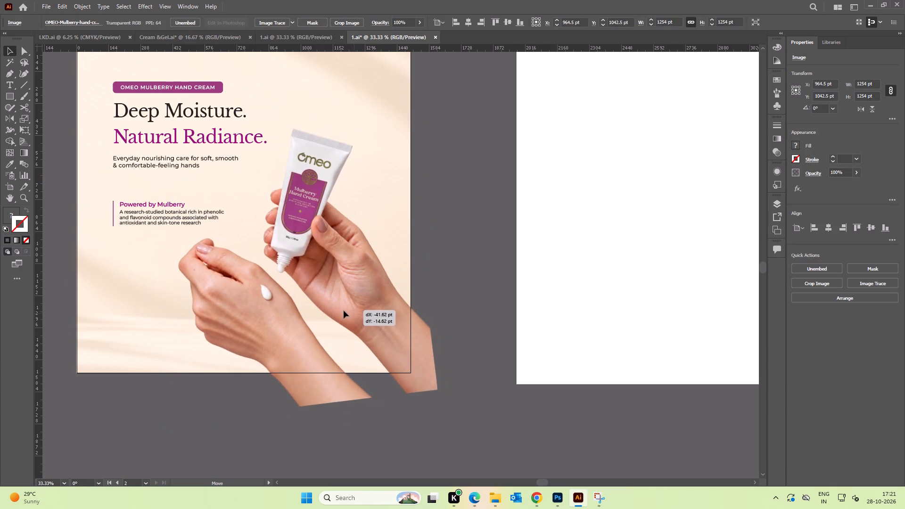
{"action": "left_click_drag", "start_coordinate": [344, 311], "coordinate": [340, 312]}
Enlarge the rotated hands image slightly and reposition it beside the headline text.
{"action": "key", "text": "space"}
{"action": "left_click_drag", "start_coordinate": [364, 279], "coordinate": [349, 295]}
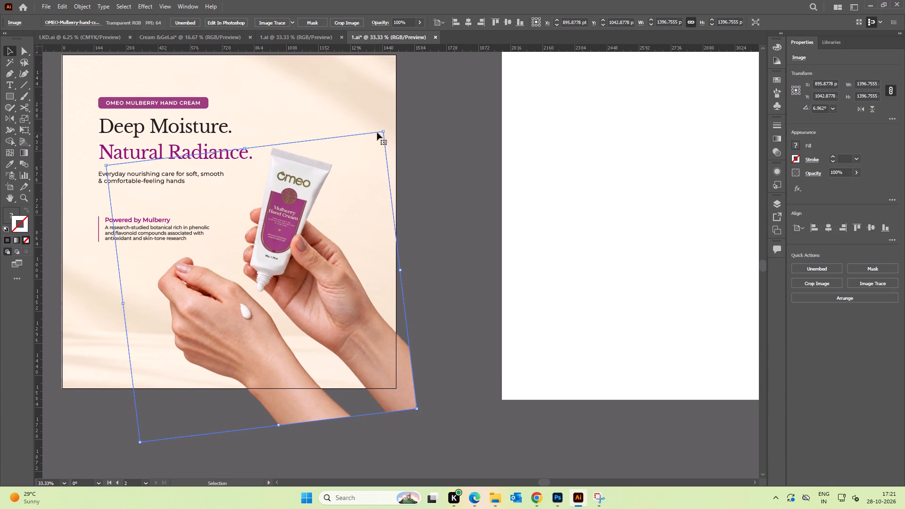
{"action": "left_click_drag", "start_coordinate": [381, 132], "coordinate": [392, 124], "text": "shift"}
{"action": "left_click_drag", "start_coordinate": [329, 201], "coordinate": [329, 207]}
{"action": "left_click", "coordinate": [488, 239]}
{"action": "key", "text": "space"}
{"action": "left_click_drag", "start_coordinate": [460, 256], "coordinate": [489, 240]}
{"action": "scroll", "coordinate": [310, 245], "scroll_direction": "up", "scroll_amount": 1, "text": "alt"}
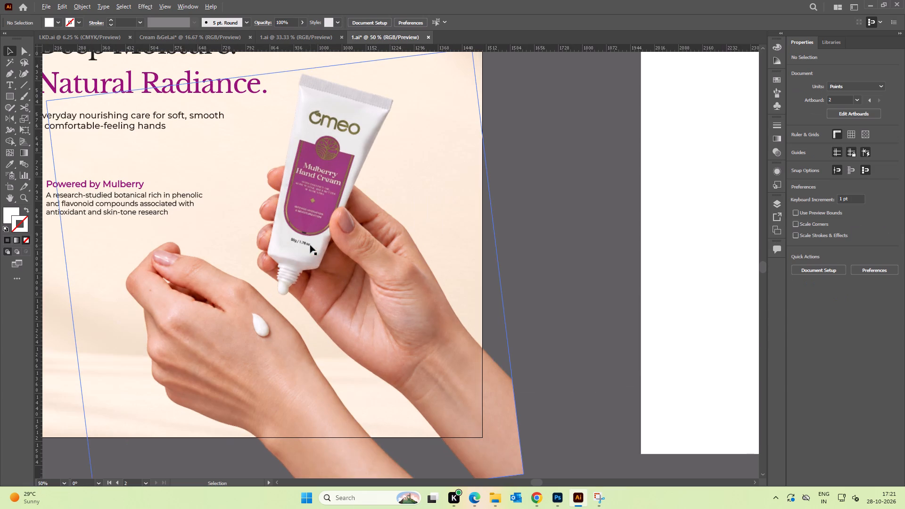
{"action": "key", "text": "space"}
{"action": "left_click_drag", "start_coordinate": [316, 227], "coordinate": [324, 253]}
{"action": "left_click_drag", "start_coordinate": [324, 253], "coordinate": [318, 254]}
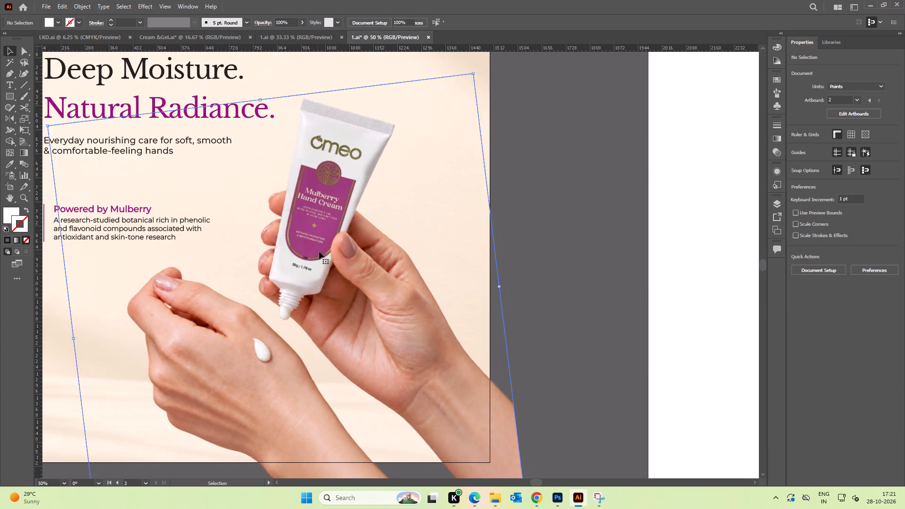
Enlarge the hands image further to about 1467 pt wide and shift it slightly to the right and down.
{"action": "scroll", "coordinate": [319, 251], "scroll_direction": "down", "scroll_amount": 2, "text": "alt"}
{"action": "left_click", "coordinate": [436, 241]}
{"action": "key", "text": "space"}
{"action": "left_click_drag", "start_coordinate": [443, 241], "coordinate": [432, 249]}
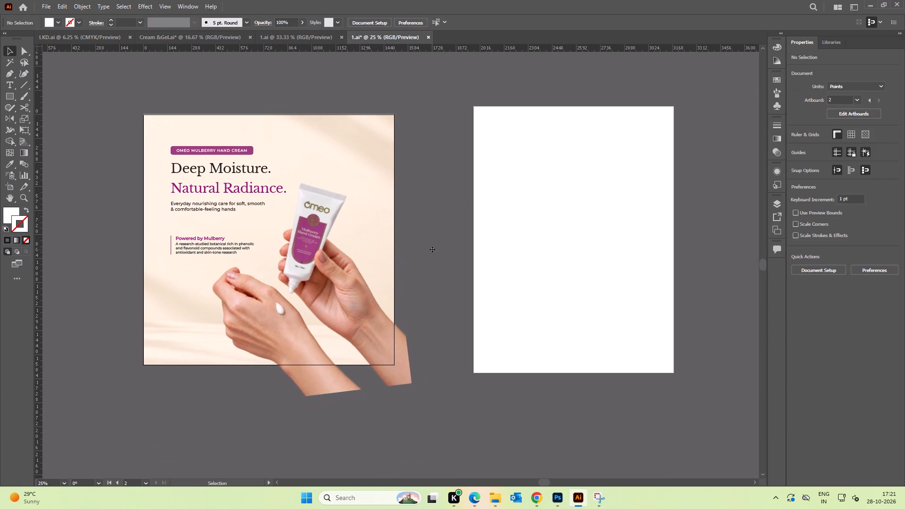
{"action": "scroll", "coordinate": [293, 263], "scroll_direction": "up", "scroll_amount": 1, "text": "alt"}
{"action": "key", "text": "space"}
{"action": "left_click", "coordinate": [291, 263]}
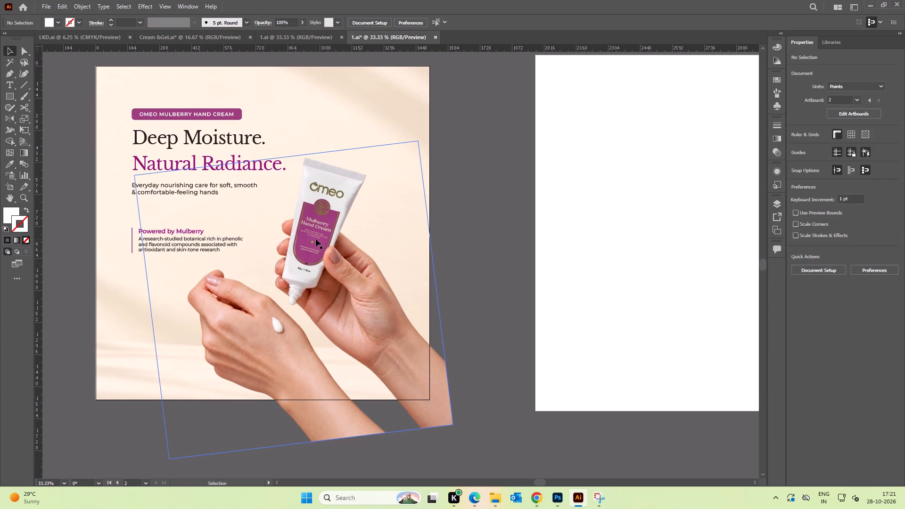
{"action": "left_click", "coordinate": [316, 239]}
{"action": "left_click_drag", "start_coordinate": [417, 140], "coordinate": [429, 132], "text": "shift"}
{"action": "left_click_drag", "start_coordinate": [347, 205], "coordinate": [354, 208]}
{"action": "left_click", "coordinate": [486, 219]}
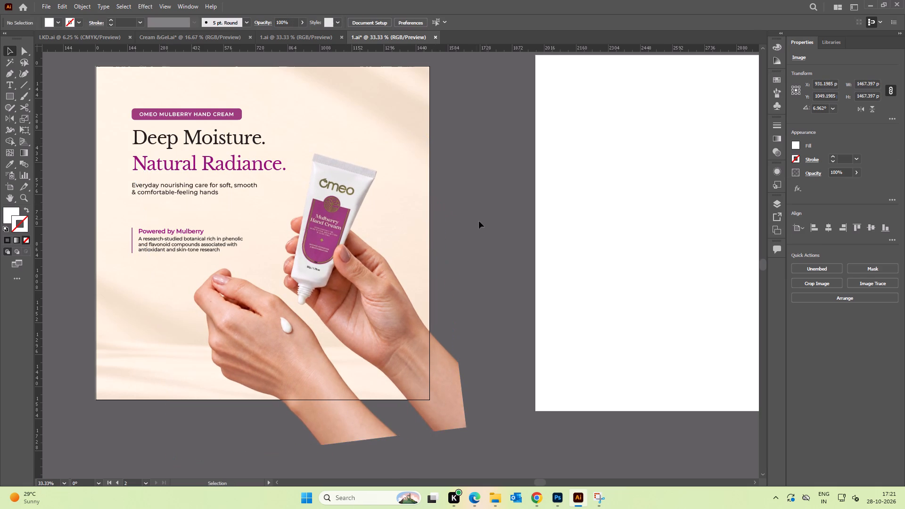
Move the hands image up about 51 pt.
{"action": "key", "text": "space"}
{"action": "left_click_drag", "start_coordinate": [477, 221], "coordinate": [492, 221]}
{"action": "scroll", "coordinate": [314, 360], "scroll_direction": "up", "scroll_amount": 1, "text": "alt"}
{"action": "left_click_drag", "start_coordinate": [307, 368], "coordinate": [307, 351]}
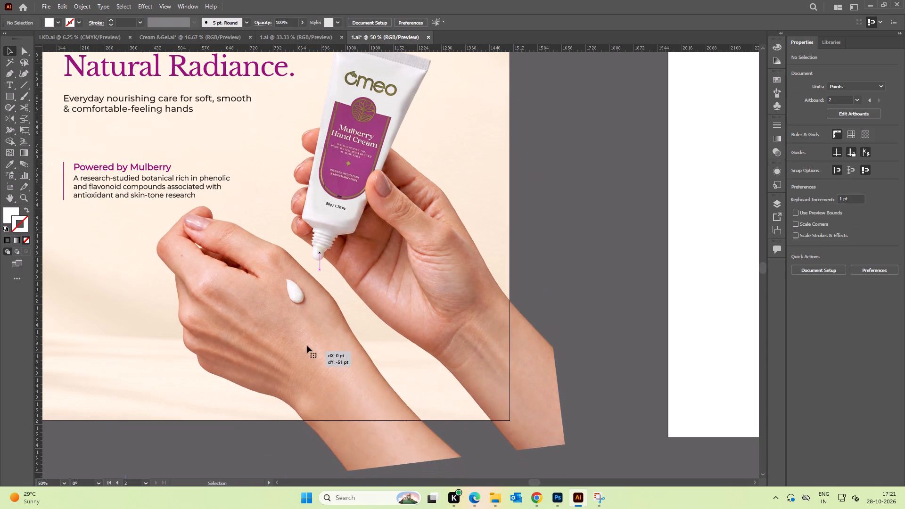
Shrink the hands image to about 1323 pt wide and reposition it, finishing with a shift about 13 pt left and 34 pt up.
{"action": "key", "text": "space"}
{"action": "left_click_drag", "start_coordinate": [331, 197], "coordinate": [331, 271]}
{"action": "scroll", "coordinate": [337, 237], "scroll_direction": "down", "scroll_amount": 2}
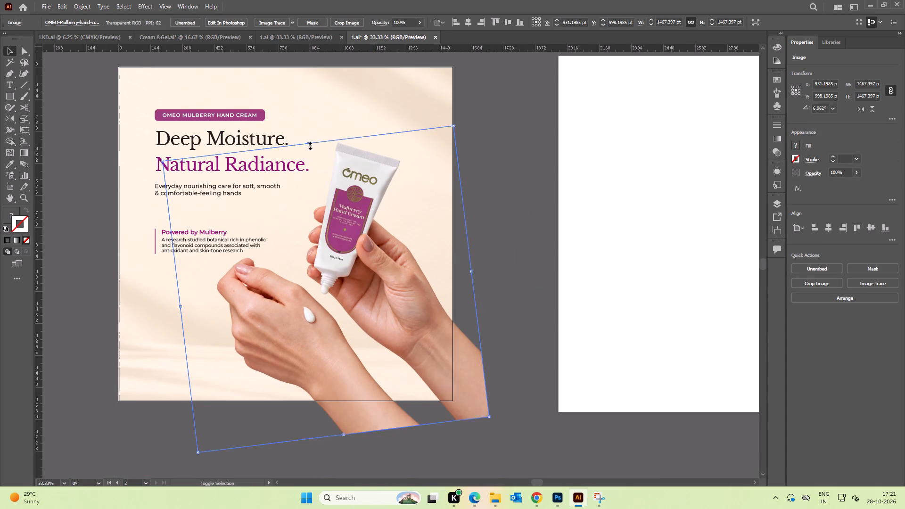
{"action": "left_click_drag", "start_coordinate": [309, 144], "coordinate": [315, 163], "text": "shift"}
{"action": "left_click_drag", "start_coordinate": [355, 258], "coordinate": [359, 250]}
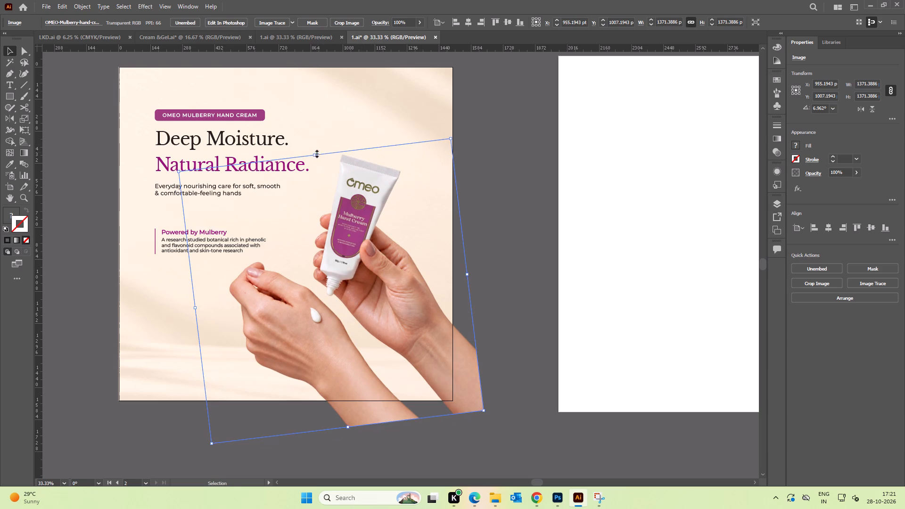
{"action": "left_click_drag", "start_coordinate": [314, 154], "coordinate": [314, 165], "text": "shift"}
{"action": "key", "text": "space"}
{"action": "left_click_drag", "start_coordinate": [354, 269], "coordinate": [331, 238]}
{"action": "scroll", "coordinate": [314, 236], "scroll_direction": "up", "scroll_amount": 1, "text": "alt"}
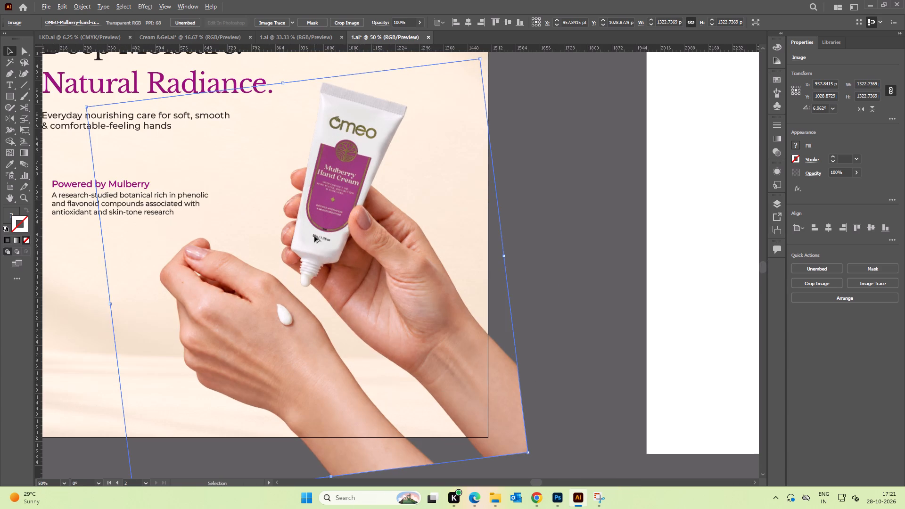
{"action": "key", "text": "space"}
{"action": "left_click_drag", "start_coordinate": [343, 220], "coordinate": [332, 236]}
{"action": "left_click_drag", "start_coordinate": [331, 237], "coordinate": [327, 226]}
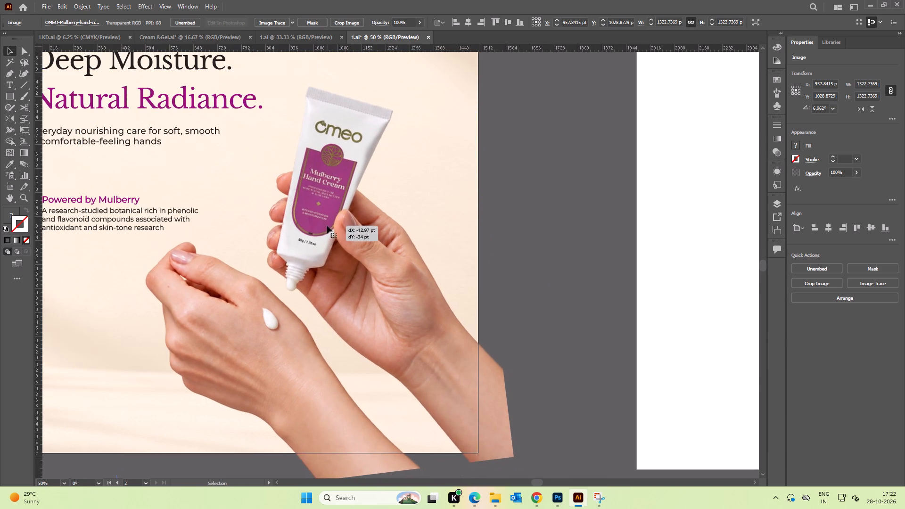
Check the whole 1500x1500 layout and save the file.
{"action": "scroll", "coordinate": [325, 222], "scroll_direction": "down", "scroll_amount": 2, "text": "alt"}
{"action": "left_click", "coordinate": [434, 215]}
{"action": "key", "text": "space"}
{"action": "left_click_drag", "start_coordinate": [438, 203], "coordinate": [451, 223]}
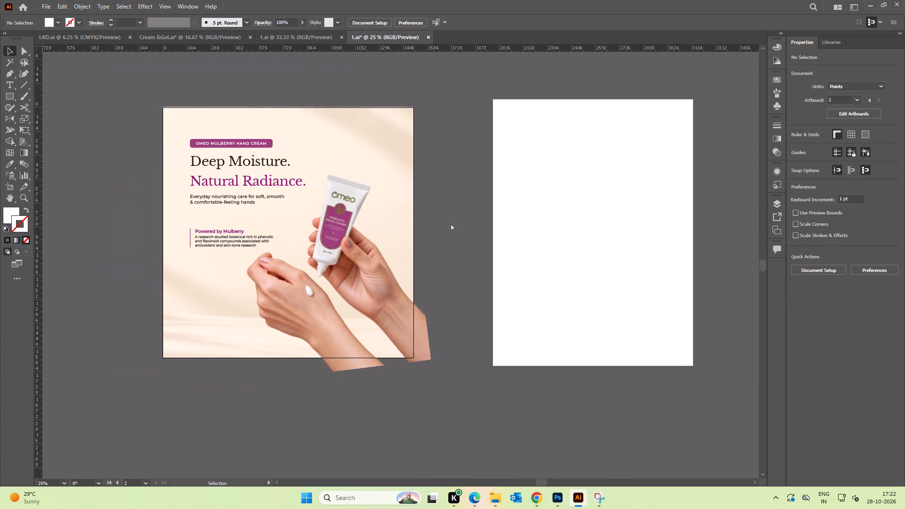
{"action": "key", "text": "ctrl+s"}
{"action": "key", "text": "ctrl+s"}
{"action": "key", "text": "ctrl+s"}
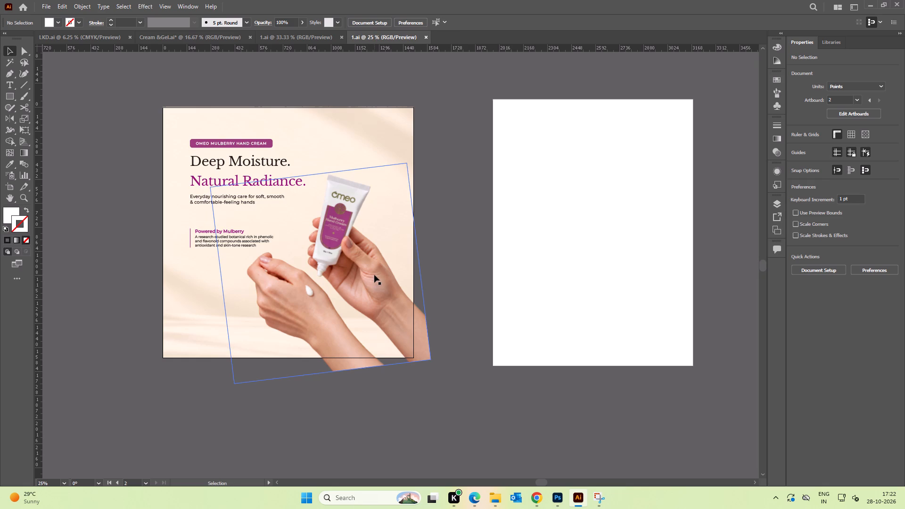
Shift the hands image down and left, enlarge it to about 1362 pt wide, fine-tune its position, and save the design.
{"action": "left_click_drag", "start_coordinate": [374, 275], "coordinate": [369, 281]}
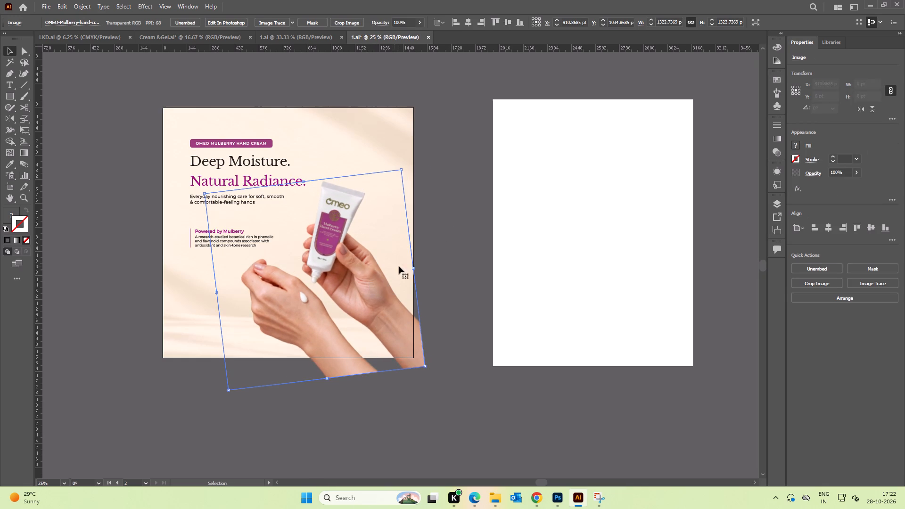
{"action": "left_click_drag", "start_coordinate": [414, 267], "coordinate": [419, 266], "text": "shift"}
{"action": "left_click_drag", "start_coordinate": [391, 273], "coordinate": [389, 273]}
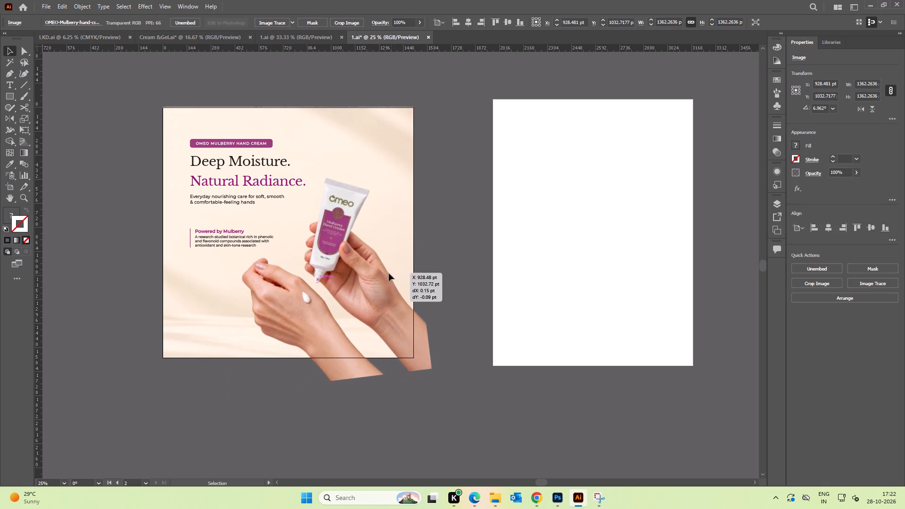
{"action": "left_click_drag", "start_coordinate": [389, 273], "coordinate": [387, 272]}
{"action": "left_click", "coordinate": [455, 243]}
{"action": "key", "text": "ctrl+s"}
{"action": "key", "text": "ctrl+s"}
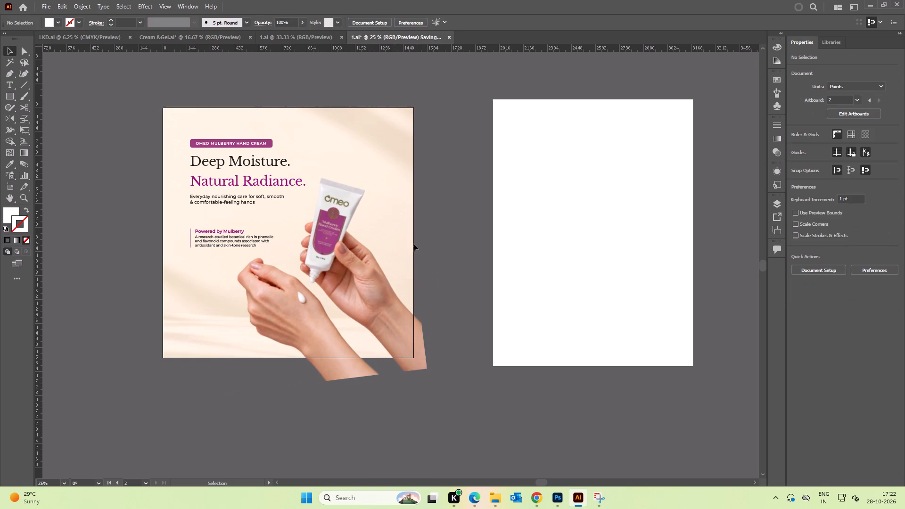
Export the 1500x1500 Mulberry design as a maximum-quality JPEG named 1 in its 1500x1500 folder, replacing the existing file.
{"action": "key", "text": "ctrl+alt+shift+s"}
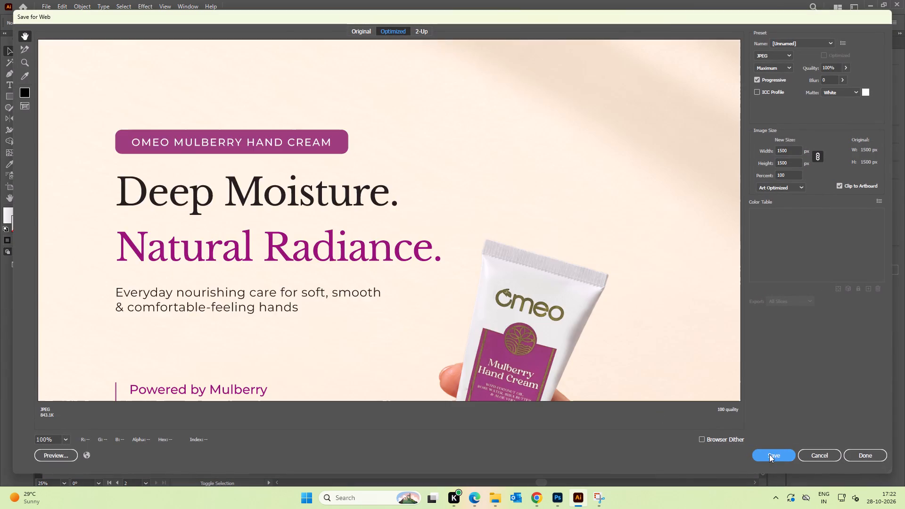
{"action": "left_click", "coordinate": [769, 454]}
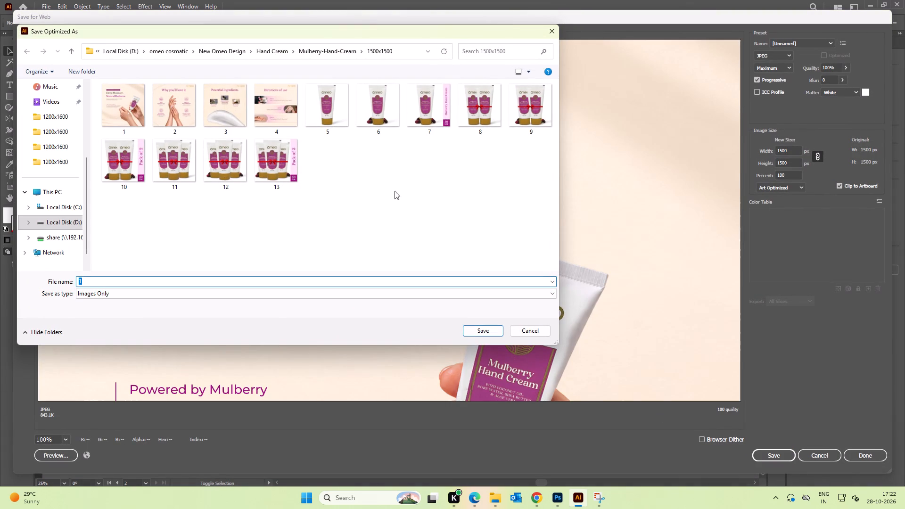
{"action": "left_click", "coordinate": [493, 332]}
{"action": "left_click", "coordinate": [344, 207]}
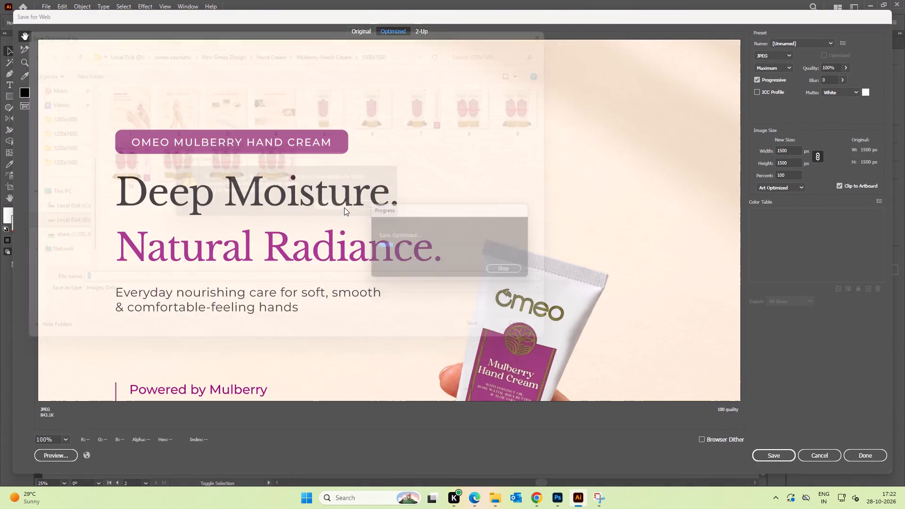
{"action": "key", "text": "ctrl+s"}
{"action": "left_click", "coordinate": [332, 77]}
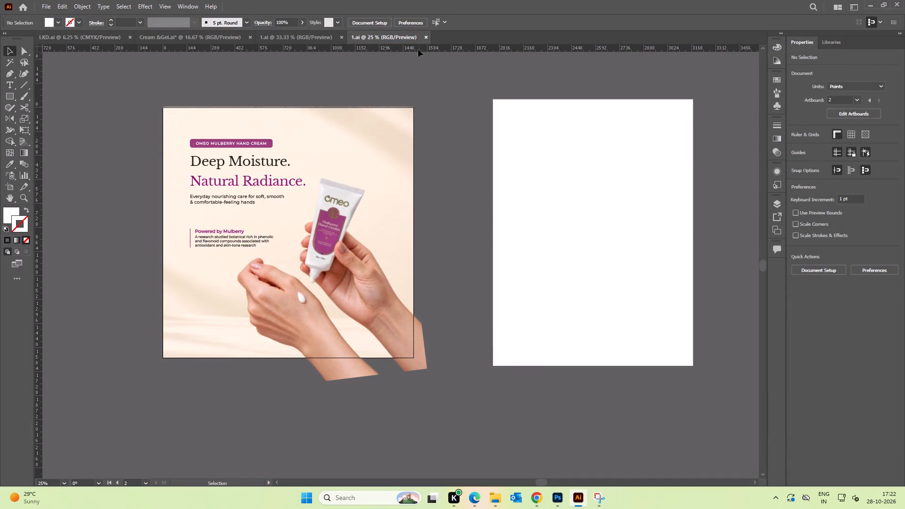
Close both finished Mulberry hand cream 1.ai design files.
{"action": "left_click", "coordinate": [427, 37]}
{"action": "key", "text": "ctrl+s"}
{"action": "left_click", "coordinate": [496, 114]}
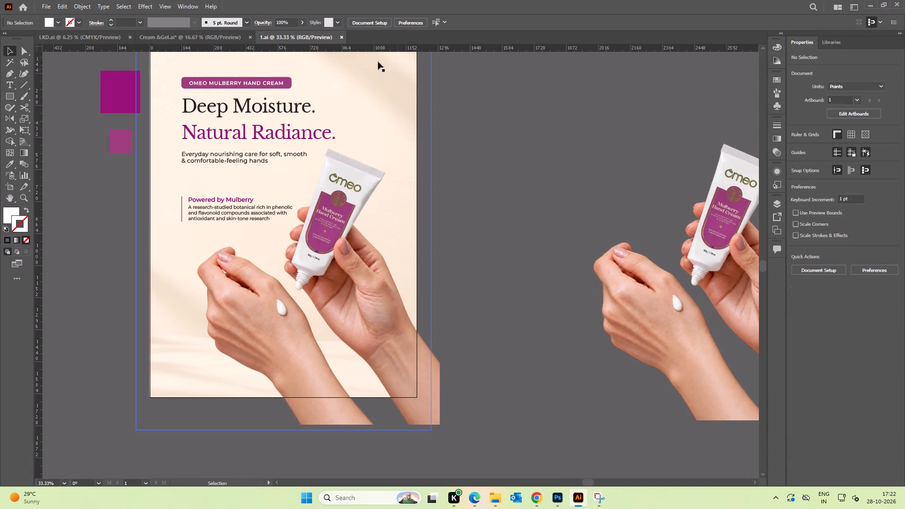
{"action": "left_click", "coordinate": [341, 36]}
Open the 1.ai design from the 1200x1600 folder of Coffee-Hand-Cream.
{"action": "key", "text": "alt+Tab"}
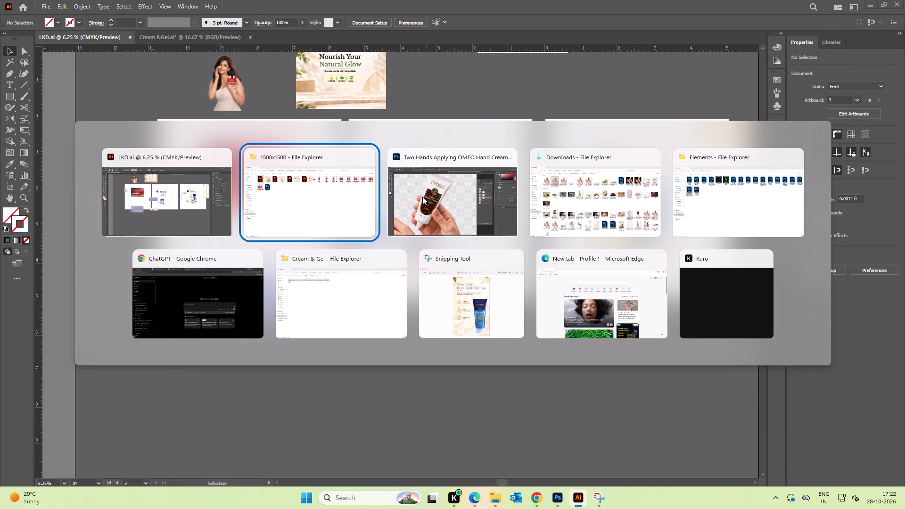
{"action": "left_click", "coordinate": [293, 203], "text": "alt"}
{"action": "key", "text": "BackSpace"}
{"action": "key", "text": "BackSpace"}
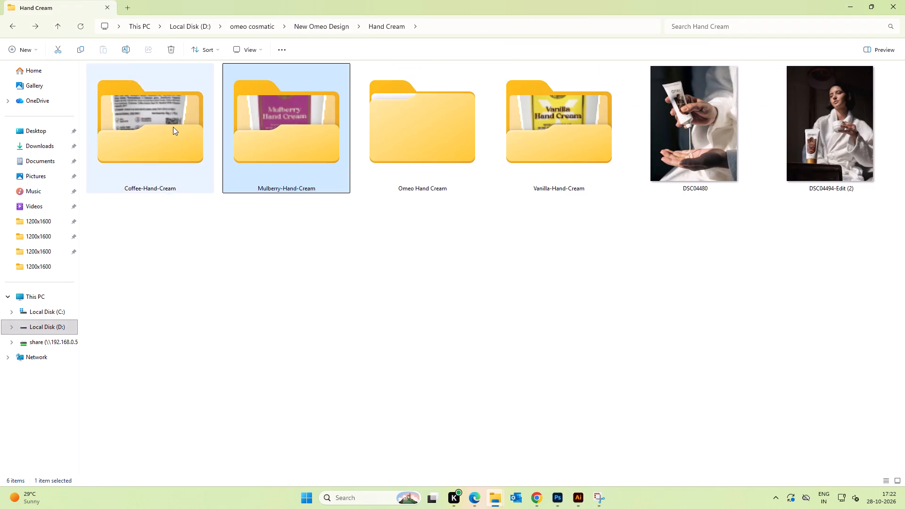
{"action": "double_click", "coordinate": [173, 127]}
{"action": "double_click", "coordinate": [126, 98]}
{"action": "double_click", "coordinate": [136, 113]}
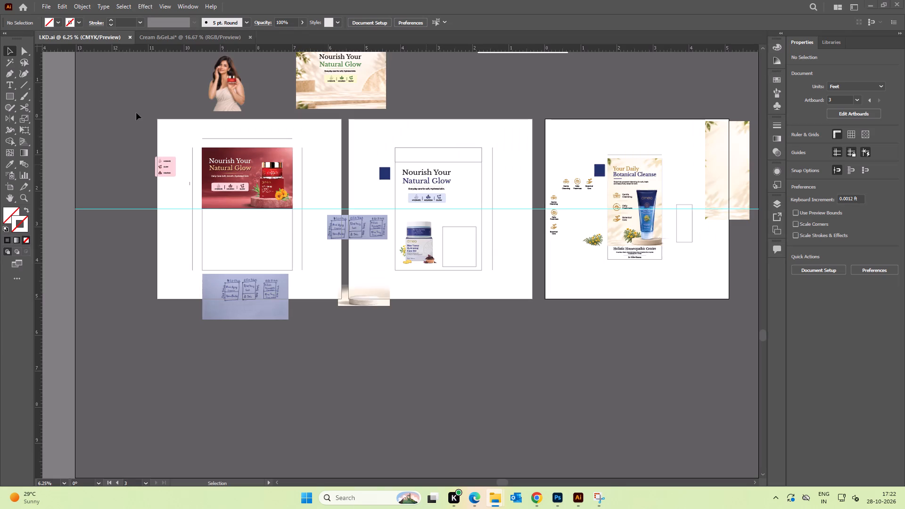
Examine the coffee tube label, the hands image and the overall artboard layout in the opened design.
{"action": "scroll", "coordinate": [388, 319], "scroll_direction": "down", "scroll_amount": 2, "text": "alt"}
{"action": "scroll", "coordinate": [388, 320], "scroll_direction": "up", "scroll_amount": 9, "text": "alt"}
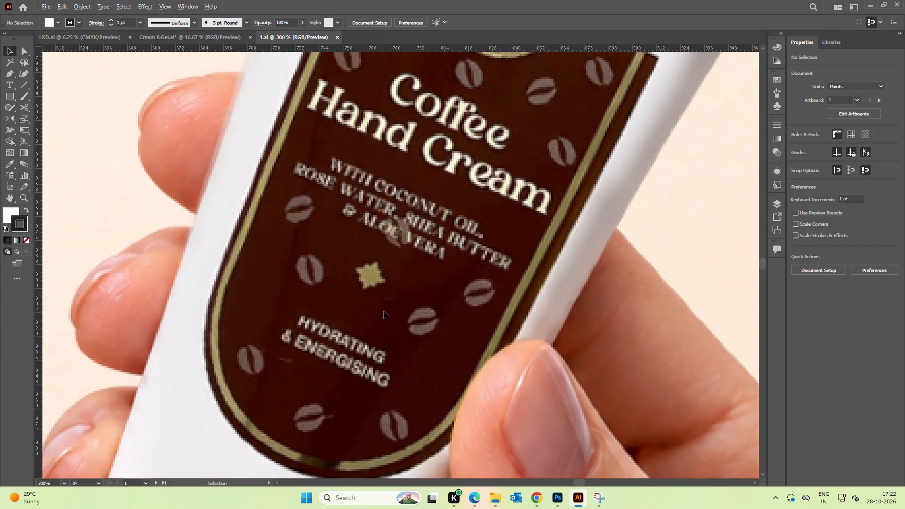
{"action": "scroll", "coordinate": [391, 301], "scroll_direction": "down", "scroll_amount": 2, "text": "alt"}
{"action": "key", "text": "space"}
{"action": "left_click_drag", "start_coordinate": [441, 224], "coordinate": [432, 247]}
{"action": "scroll", "coordinate": [447, 174], "scroll_direction": "up", "scroll_amount": 2, "text": "alt"}
{"action": "scroll", "coordinate": [447, 174], "scroll_direction": "down", "scroll_amount": 5, "text": "alt"}
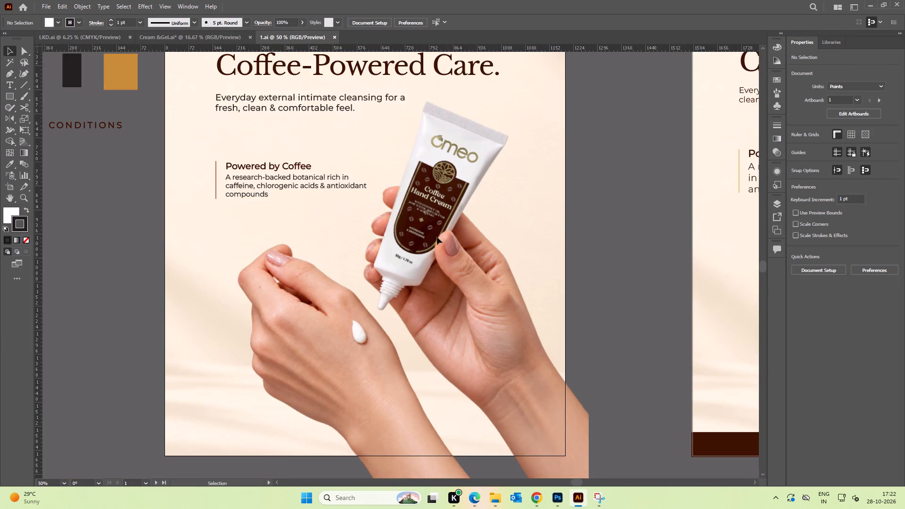
{"action": "key", "text": "space"}
{"action": "left_click_drag", "start_coordinate": [423, 277], "coordinate": [376, 213]}
{"action": "scroll", "coordinate": [383, 212], "scroll_direction": "down", "scroll_amount": 3, "text": "alt"}
{"action": "key", "text": "space"}
{"action": "left_click_drag", "start_coordinate": [441, 205], "coordinate": [427, 236]}
{"action": "left_click", "coordinate": [441, 220]}
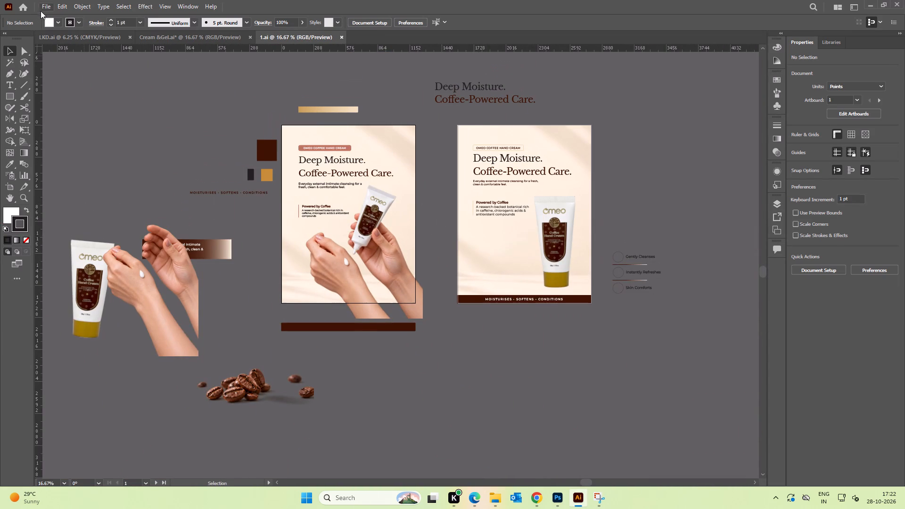
Place the OMEO-Coffee-Hand-Cream-Tube-1 image from Downloads into the Coffee 1200x1600 design.
{"action": "key", "text": "alt+Tab"}
{"action": "left_click", "coordinate": [588, 212], "text": "alt"}
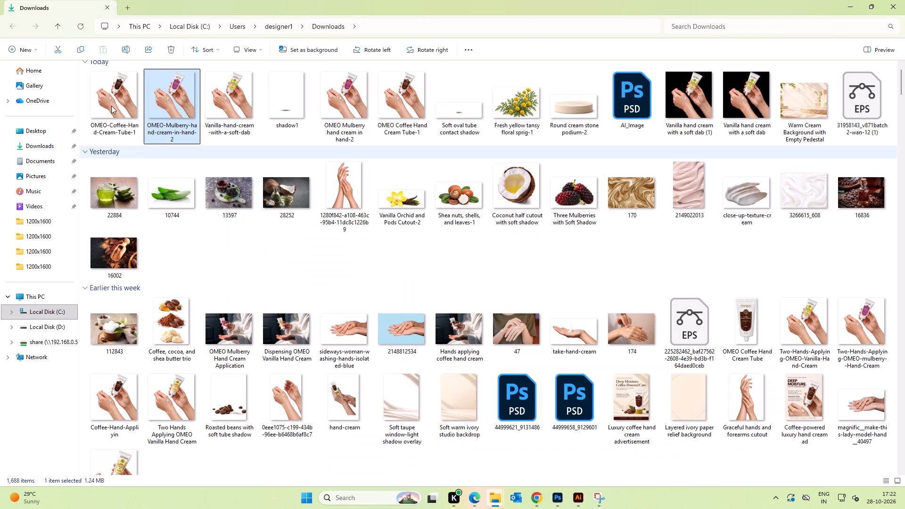
{"action": "left_click", "coordinate": [107, 97]}
{"action": "left_click_drag", "start_coordinate": [115, 97], "coordinate": [572, 495]}
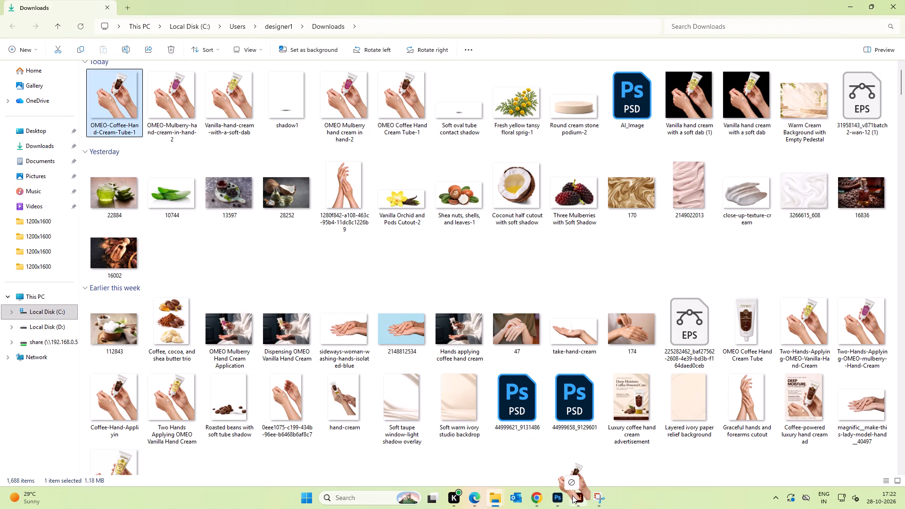
{"action": "left_click_drag", "start_coordinate": [572, 495], "coordinate": [310, 258]}
Position the new hands image over the old hands on the first artboard and shrink it to about 1226 pt wide.
{"action": "left_click_drag", "start_coordinate": [337, 234], "coordinate": [402, 246]}
{"action": "scroll", "coordinate": [389, 239], "scroll_direction": "up", "scroll_amount": 3, "text": "alt"}
{"action": "key", "text": "space"}
{"action": "left_click_drag", "start_coordinate": [367, 206], "coordinate": [377, 225]}
{"action": "key", "text": "Delete"}
{"action": "left_click_drag", "start_coordinate": [242, 295], "coordinate": [339, 286]}
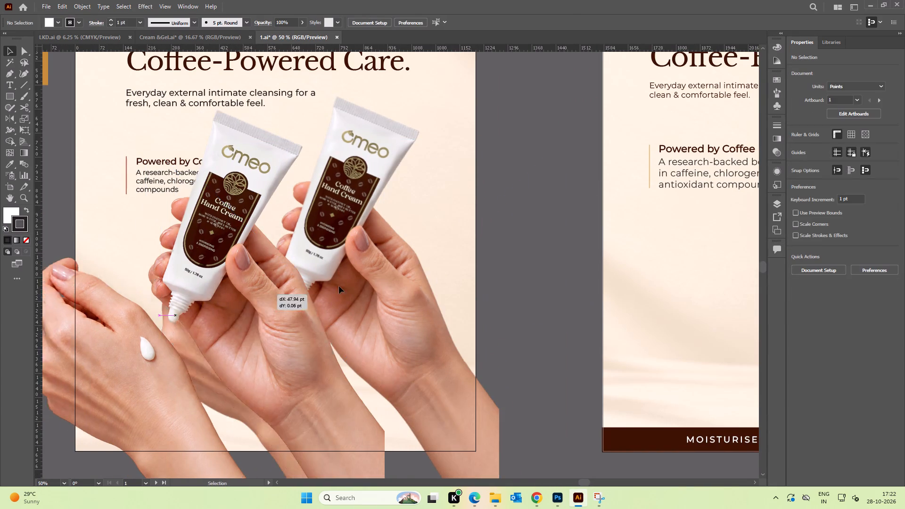
{"action": "left_click_drag", "start_coordinate": [339, 286], "coordinate": [392, 285]}
{"action": "key", "text": "space"}
{"action": "left_click_drag", "start_coordinate": [402, 183], "coordinate": [423, 224]}
{"action": "left_click_drag", "start_coordinate": [421, 224], "coordinate": [407, 219]}
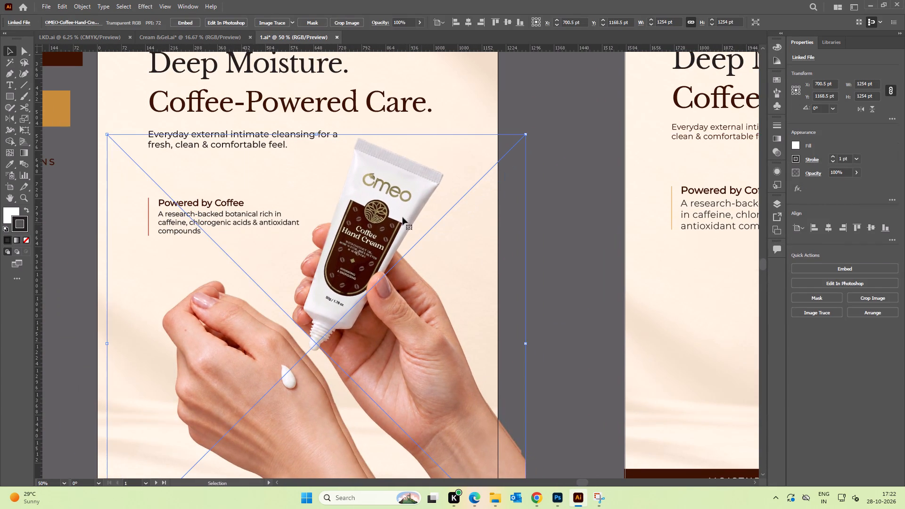
{"action": "key", "text": "space"}
{"action": "left_click_drag", "start_coordinate": [391, 264], "coordinate": [394, 169]}
{"action": "scroll", "coordinate": [387, 200], "scroll_direction": "down", "scroll_amount": 1, "text": "alt"}
{"action": "left_click_drag", "start_coordinate": [203, 371], "coordinate": [204, 369], "text": "shift"}
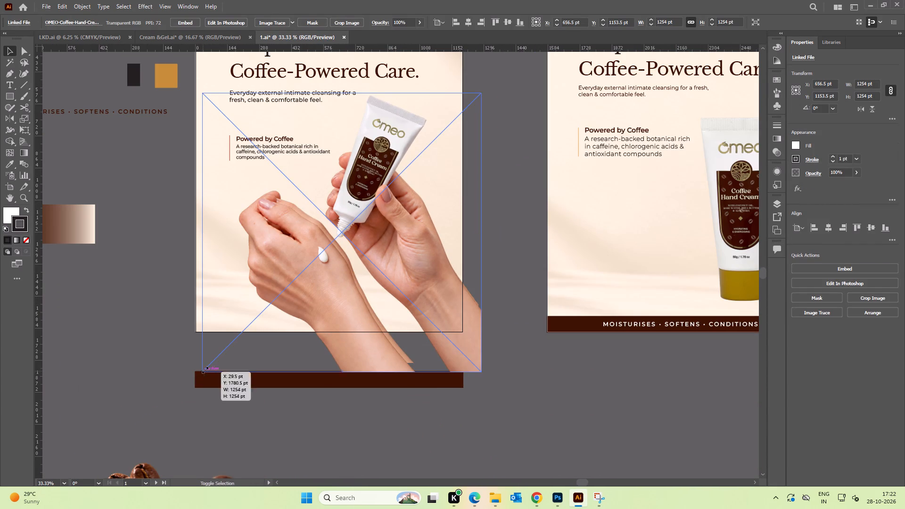
{"action": "left_click_drag", "start_coordinate": [204, 369], "coordinate": [208, 367], "text": "shift"}
Cut the new hands image, unlock all objects, delete the old hands image, and paste the new one in front in place.
{"action": "key", "text": "ctrl+x"}
{"action": "left_click", "coordinate": [392, 175]}
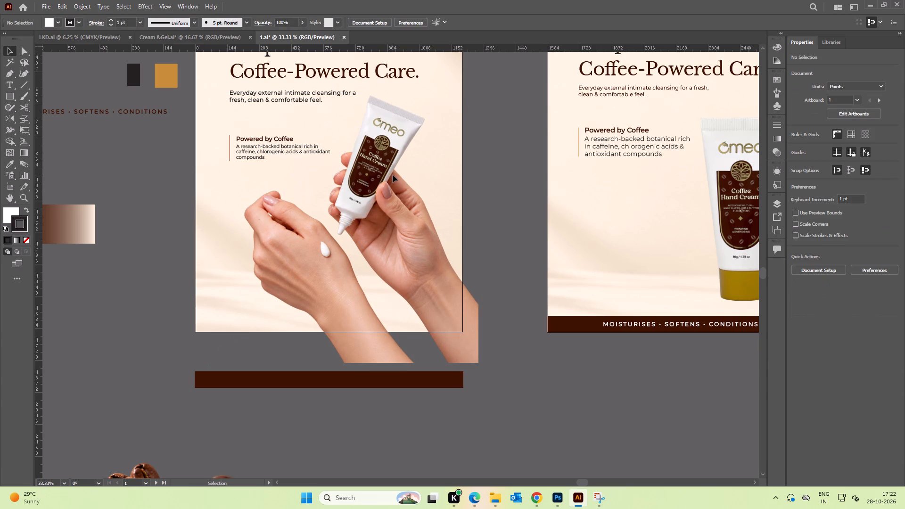
{"action": "key", "text": "ctrl+alt+2"}
{"action": "left_click", "coordinate": [488, 183]}
{"action": "left_click_drag", "start_coordinate": [397, 220], "coordinate": [405, 220]}
{"action": "key", "text": "Delete"}
{"action": "key", "text": "ctrl+f"}
{"action": "left_click", "coordinate": [502, 205]}
{"action": "key", "text": "space"}
{"action": "left_click_drag", "start_coordinate": [504, 197], "coordinate": [503, 221]}
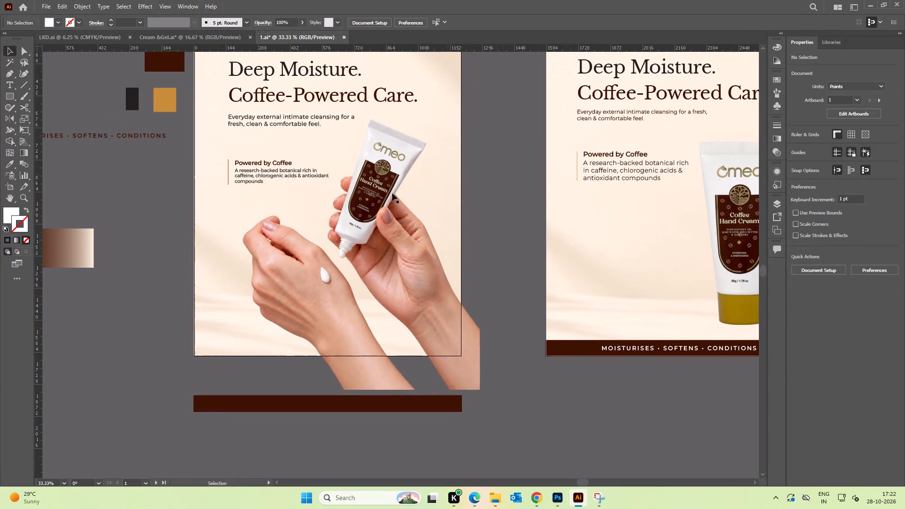
Rotate the new hands image about 3 degrees clockwise.
{"action": "scroll", "coordinate": [361, 189], "scroll_direction": "up", "scroll_amount": 1, "text": "alt"}
{"action": "left_click", "coordinate": [368, 179]}
{"action": "key", "text": "space"}
{"action": "left_click_drag", "start_coordinate": [367, 142], "coordinate": [372, 166]}
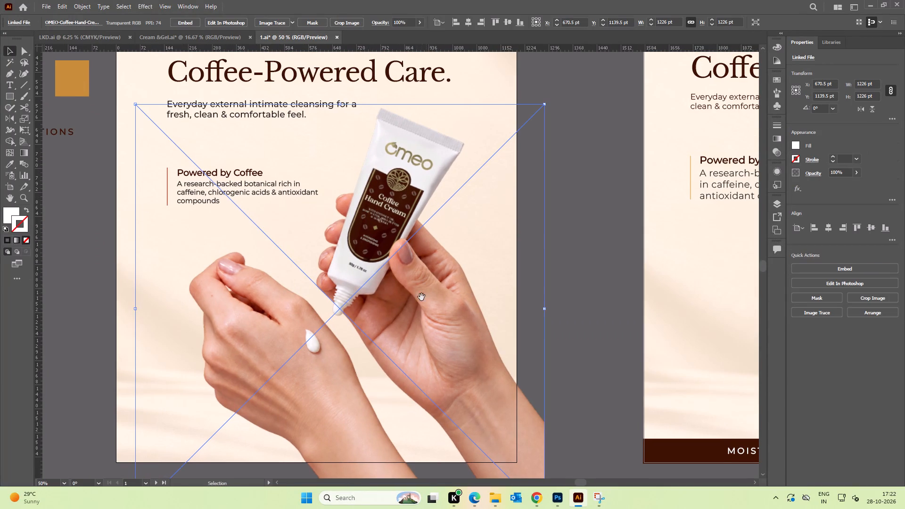
{"action": "key", "text": "space"}
{"action": "left_click_drag", "start_coordinate": [421, 297], "coordinate": [401, 239]}
{"action": "scroll", "coordinate": [429, 268], "scroll_direction": "down", "scroll_amount": 1, "text": "alt"}
{"action": "left_click_drag", "start_coordinate": [496, 115], "coordinate": [497, 115]}
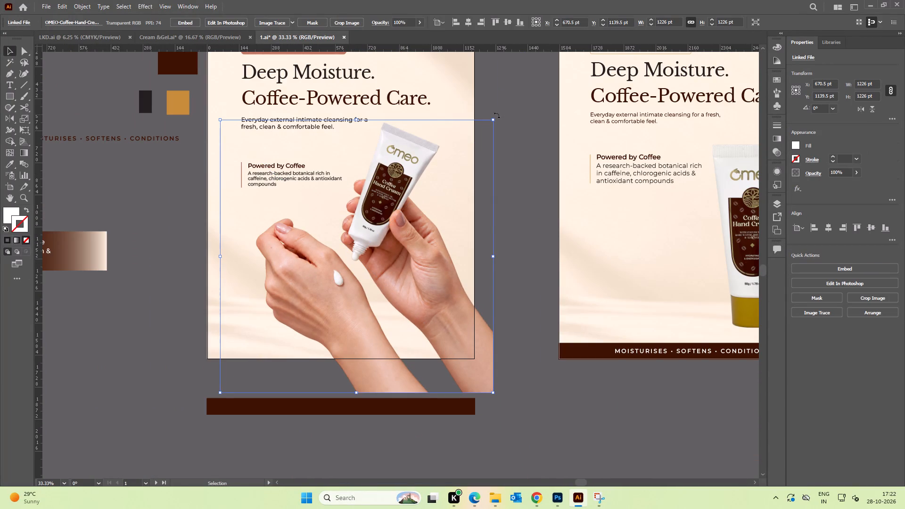
{"action": "left_click_drag", "start_coordinate": [497, 115], "coordinate": [506, 119]}
{"action": "scroll", "coordinate": [383, 168], "scroll_direction": "up", "scroll_amount": 1, "text": "alt"}
{"action": "key", "text": "space"}
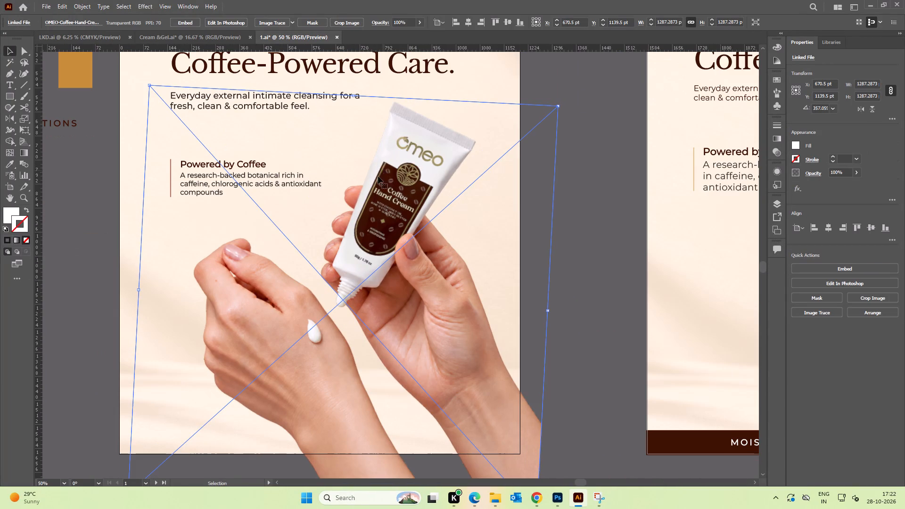
{"action": "scroll", "coordinate": [369, 190], "scroll_direction": "down", "scroll_amount": 1, "text": "alt"}
Move the hands image about 17 pt right and 36 pt up, and shrink it to about 1250 pt wide.
{"action": "left_click_drag", "start_coordinate": [439, 266], "coordinate": [440, 263]}
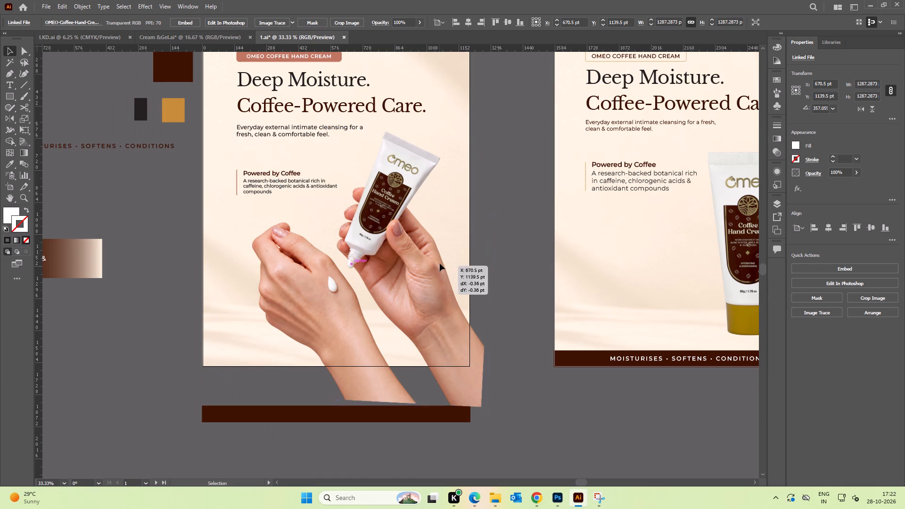
{"action": "left_click_drag", "start_coordinate": [440, 263], "coordinate": [443, 258]}
{"action": "left_click", "coordinate": [524, 234]}
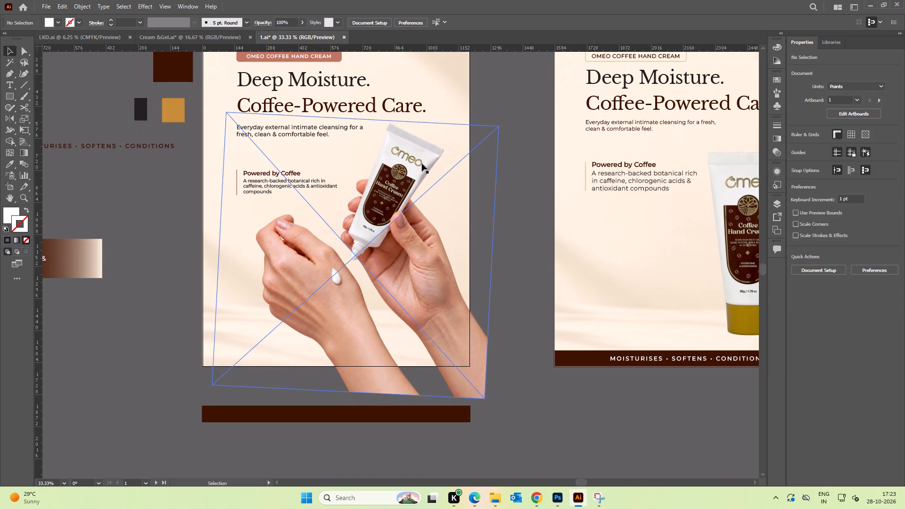
{"action": "left_click", "coordinate": [413, 157]}
{"action": "left_click_drag", "start_coordinate": [361, 118], "coordinate": [361, 124], "text": "shift"}
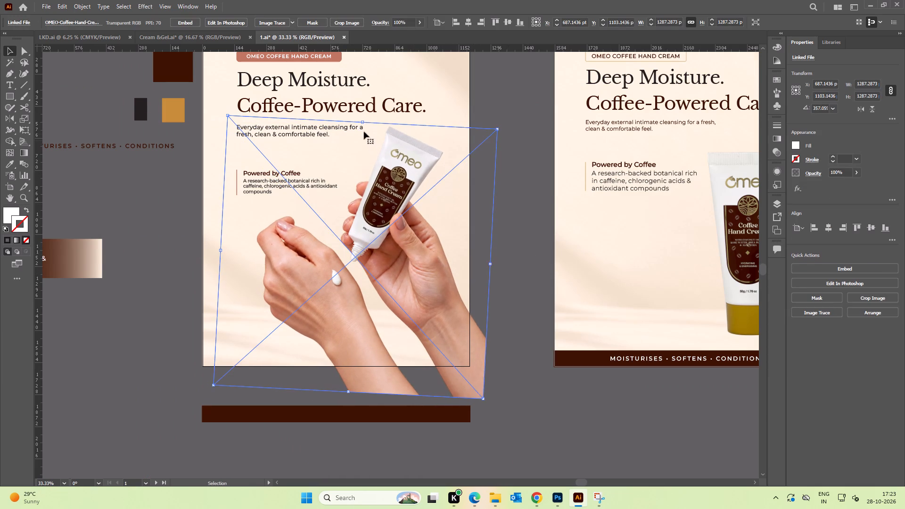
{"action": "left_click_drag", "start_coordinate": [363, 122], "coordinate": [363, 127], "text": "shift"}
{"action": "key", "text": "space"}
{"action": "left_click_drag", "start_coordinate": [401, 210], "coordinate": [355, 191]}
{"action": "left_click", "coordinate": [477, 185]}
Examine the coffee tube label up close and compare the hands artboard with the neighbouring design.
{"action": "scroll", "coordinate": [368, 188], "scroll_direction": "up", "scroll_amount": 2, "text": "alt"}
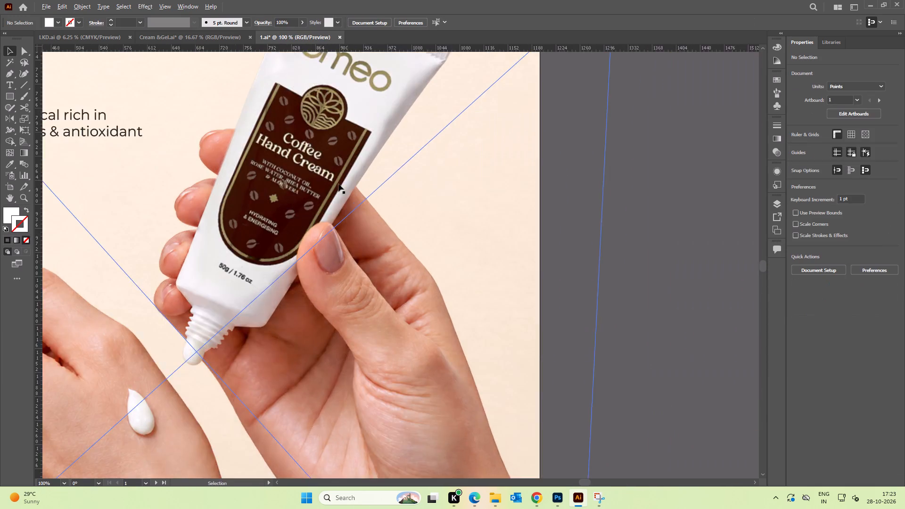
{"action": "scroll", "coordinate": [338, 184], "scroll_direction": "up", "scroll_amount": 3, "text": "alt"}
{"action": "scroll", "coordinate": [278, 187], "scroll_direction": "down", "scroll_amount": 6, "text": "alt"}
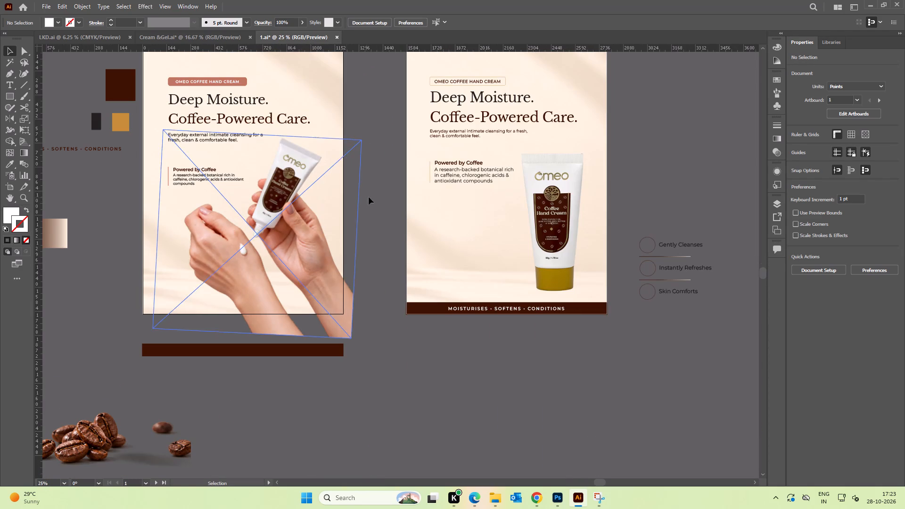
{"action": "left_click", "coordinate": [370, 197]}
{"action": "key", "text": "space"}
{"action": "left_click_drag", "start_coordinate": [370, 196], "coordinate": [395, 197]}
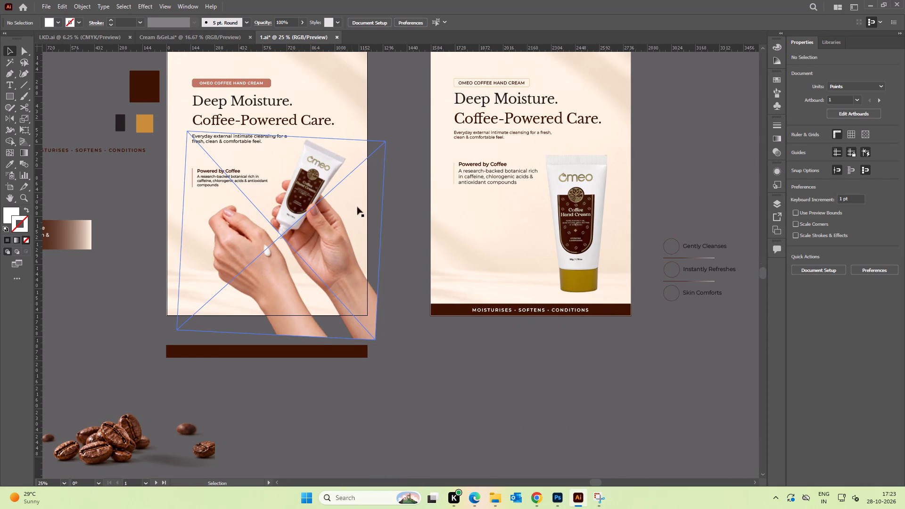
{"action": "key", "text": "space"}
{"action": "left_click_drag", "start_coordinate": [422, 195], "coordinate": [424, 208]}
Shrink the hands image further to about 1195 pt wide.
{"action": "left_click", "coordinate": [301, 215]}
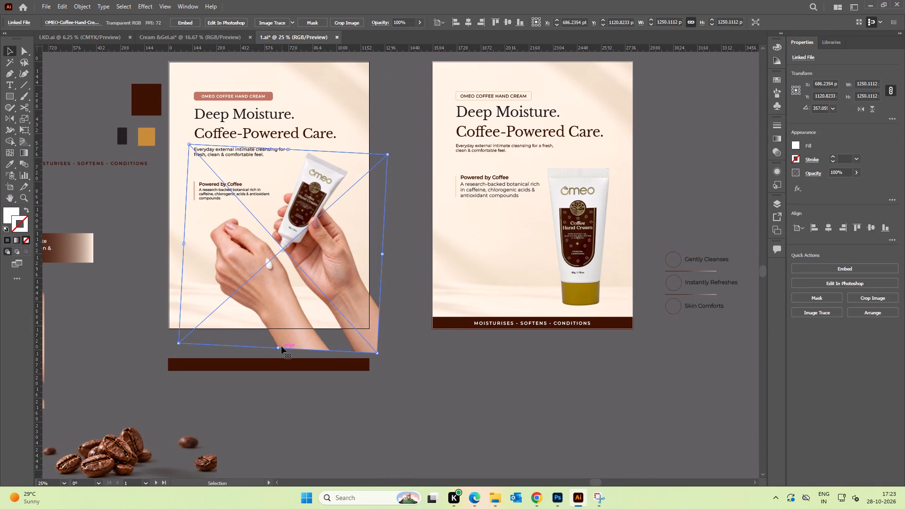
{"action": "left_click_drag", "start_coordinate": [279, 349], "coordinate": [281, 339], "text": "shift"}
{"action": "key", "text": "space"}
{"action": "left_click_drag", "start_coordinate": [277, 231], "coordinate": [295, 253]}
{"action": "left_click", "coordinate": [415, 236]}
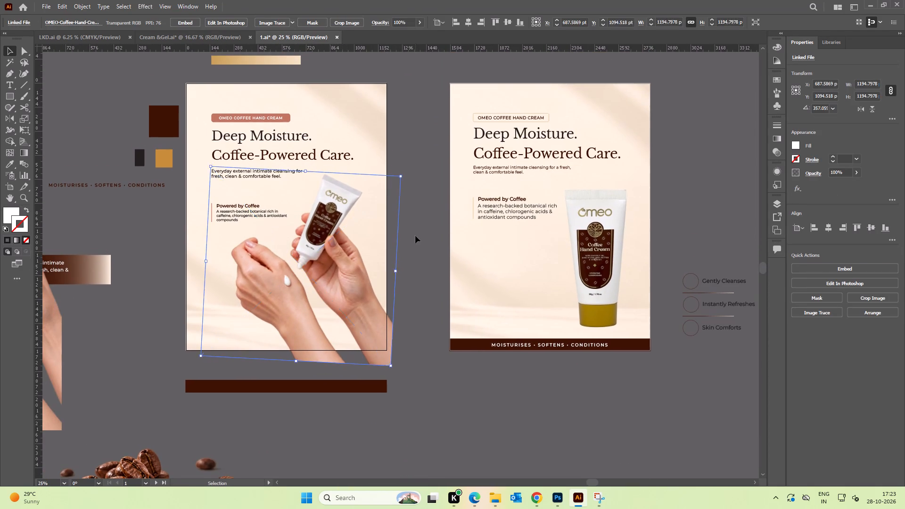
Shift the hands image about 13 pt right and 16 pt up, and enlarge it to about 1226 pt wide.
{"action": "scroll", "coordinate": [328, 221], "scroll_direction": "up", "scroll_amount": 2, "text": "alt"}
{"action": "left_click_drag", "start_coordinate": [322, 234], "coordinate": [327, 229]}
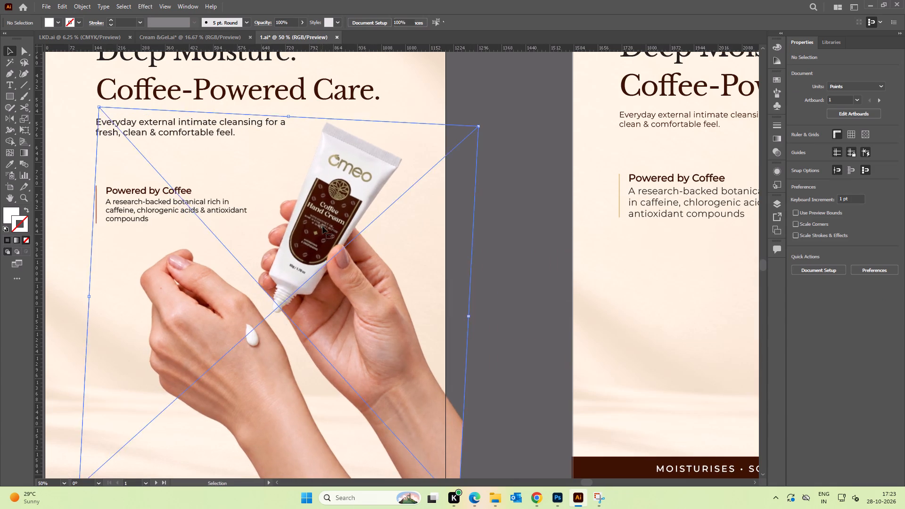
{"action": "scroll", "coordinate": [322, 226], "scroll_direction": "down", "scroll_amount": 2, "text": "alt"}
{"action": "left_click_drag", "start_coordinate": [207, 260], "coordinate": [202, 260], "text": "shift"}
{"action": "scroll", "coordinate": [307, 237], "scroll_direction": "up", "scroll_amount": 1, "text": "alt"}
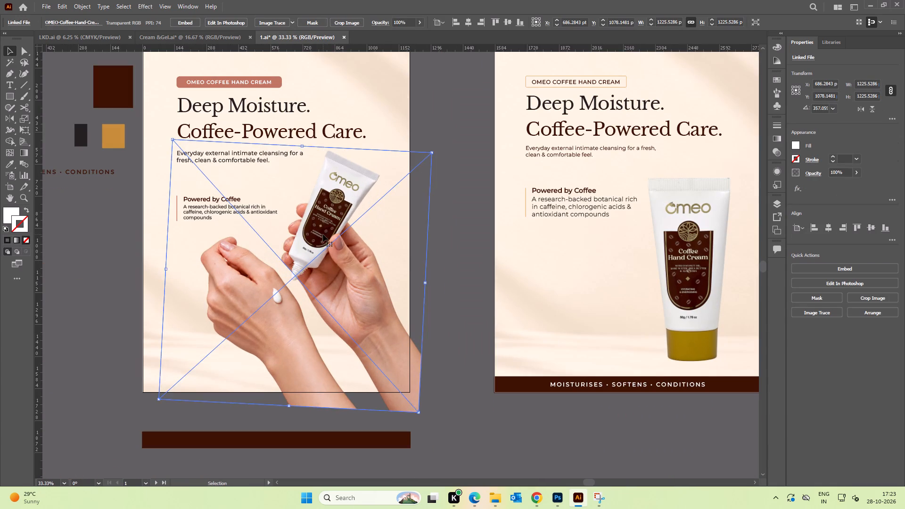
Move the hands image down about 30 pt and save the Coffee 1200x1600 design.
{"action": "left_click", "coordinate": [323, 234]}
{"action": "scroll", "coordinate": [326, 235], "scroll_direction": "down", "scroll_amount": 1, "text": "alt"}
{"action": "left_click", "coordinate": [423, 164]}
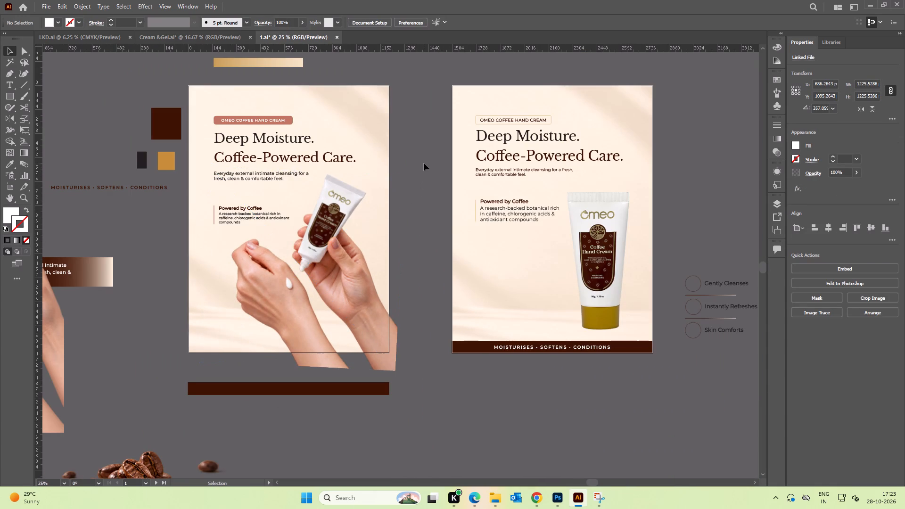
{"action": "scroll", "coordinate": [313, 235], "scroll_direction": "up", "scroll_amount": 3, "text": "alt"}
{"action": "left_click", "coordinate": [337, 211]}
{"action": "scroll", "coordinate": [338, 212], "scroll_direction": "down", "scroll_amount": 4, "text": "alt"}
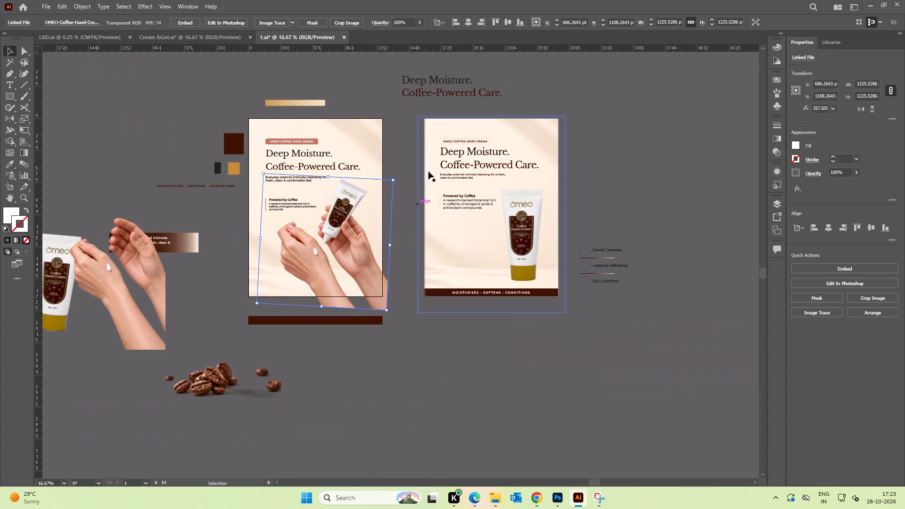
{"action": "left_click", "coordinate": [411, 159]}
{"action": "key", "text": "ctrl+s"}
{"action": "key", "text": "ctrl+s"}
{"action": "key", "text": "ctrl+s"}
{"action": "key", "text": "ctrl+s"}
{"action": "key", "text": "ctrl+s"}
{"action": "key", "text": "ctrl+s"}
{"action": "key", "text": "ctrl+s"}
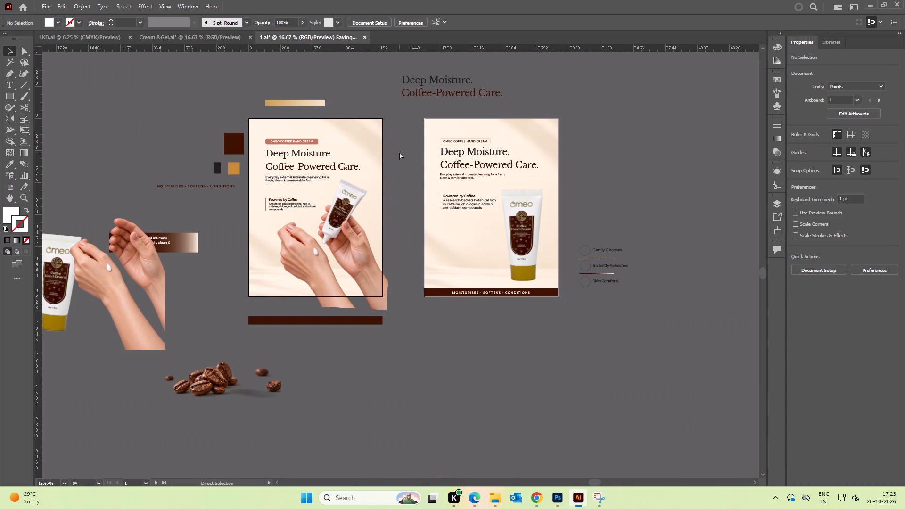
Export the Coffee 1200x1600 artboard as a maximum-quality JPEG over the existing file 1 and save the design.
{"action": "key", "text": "ctrl+alt+shift+s"}
{"action": "left_click", "coordinate": [764, 453]}
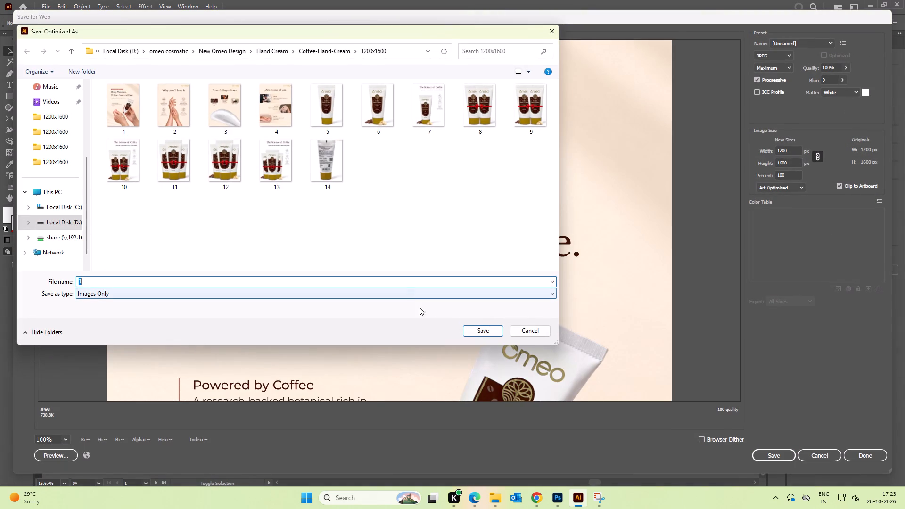
{"action": "left_click", "coordinate": [473, 327]}
{"action": "left_click", "coordinate": [327, 206]}
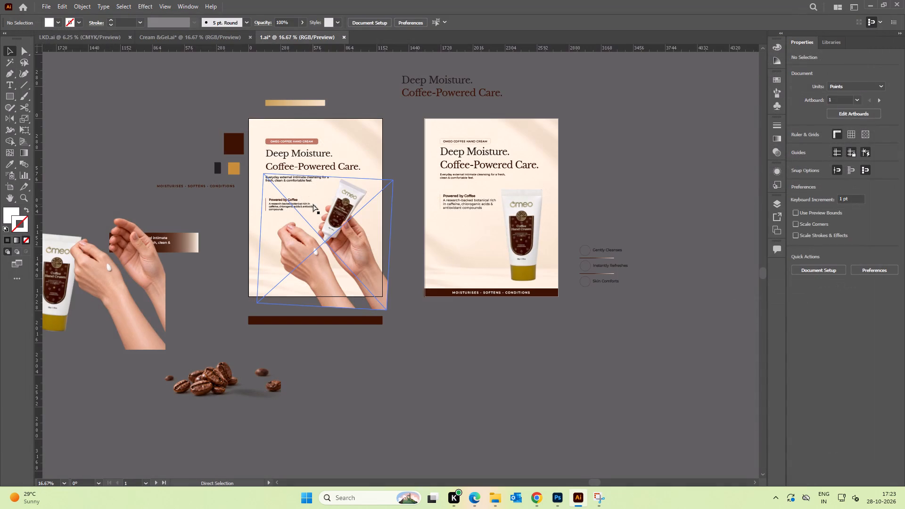
{"action": "key", "text": "ctrl+s"}
Embed the linked hands image in the Coffee 1200x1600 design and save the file.
{"action": "left_click", "coordinate": [336, 254]}
{"action": "left_click", "coordinate": [824, 267]}
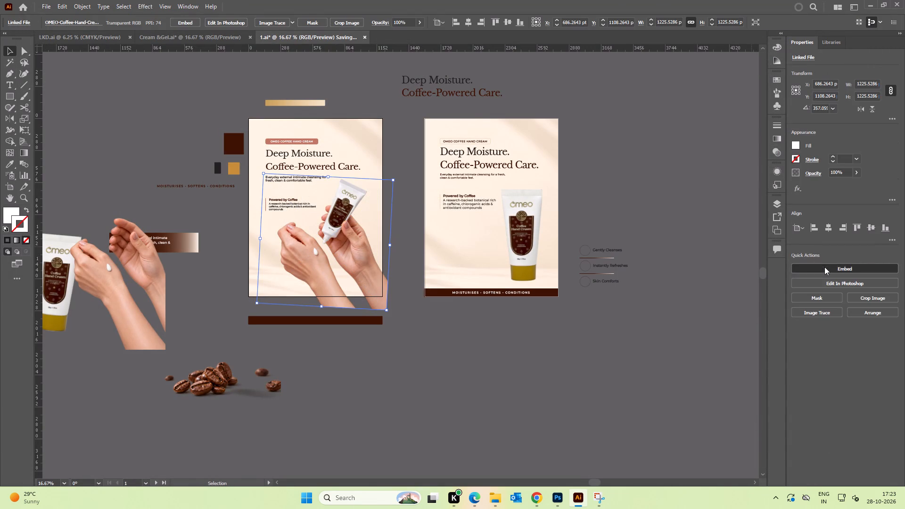
{"action": "left_click", "coordinate": [596, 151]}
{"action": "key", "text": "ctrl+s"}
{"action": "key", "text": "ctrl+s"}
{"action": "key", "text": "ctrl+s"}
{"action": "left_click", "coordinate": [353, 99]}
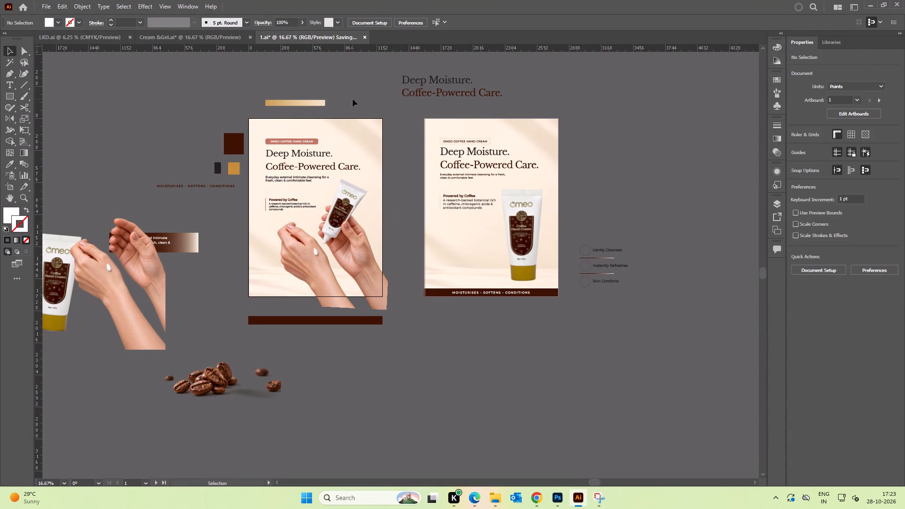
{"action": "key", "text": "ctrl+s"}
Open Illustrator file 1 from the 1500x1500 folder of Coffee-Hand-Cream in File Explorer.
{"action": "key", "text": "alt+Tab"}
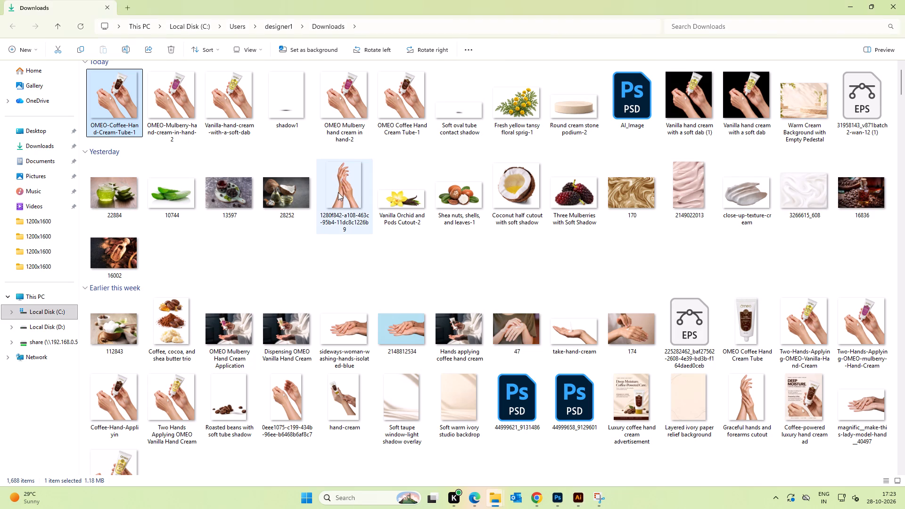
{"action": "key", "text": "alt+Tab"}
{"action": "key", "text": "alt+Tab"}
{"action": "key", "text": "BackSpace"}
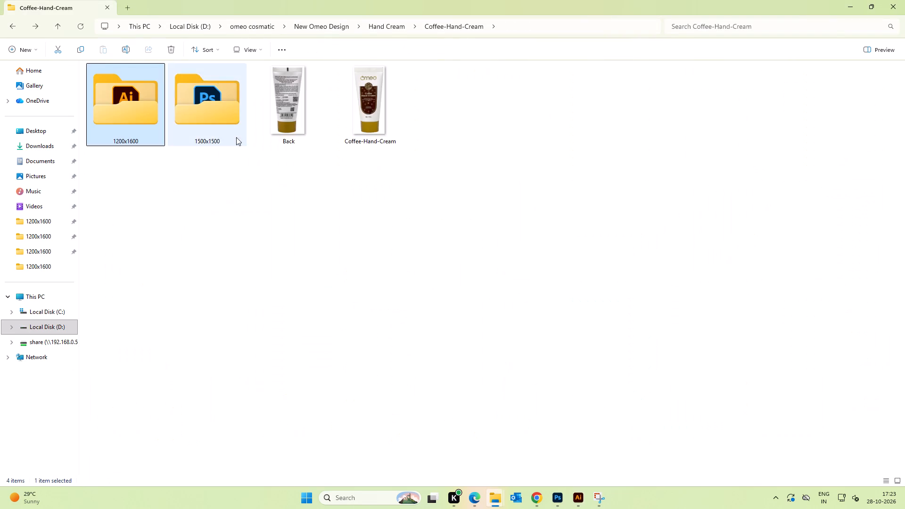
{"action": "double_click", "coordinate": [212, 97]}
{"action": "double_click", "coordinate": [130, 122]}
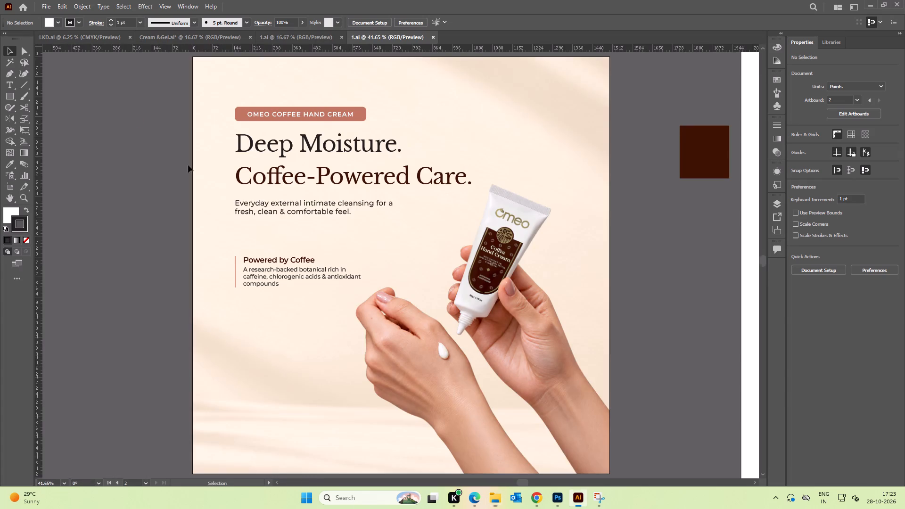
Copy the new hands image from the Coffee 1200x1600 design and paste it into the 1500x1500 design.
{"action": "key", "text": "space"}
{"action": "left_click_drag", "start_coordinate": [468, 291], "coordinate": [324, 232]}
{"action": "left_click", "coordinate": [360, 238]}
{"action": "left_click", "coordinate": [269, 37]}
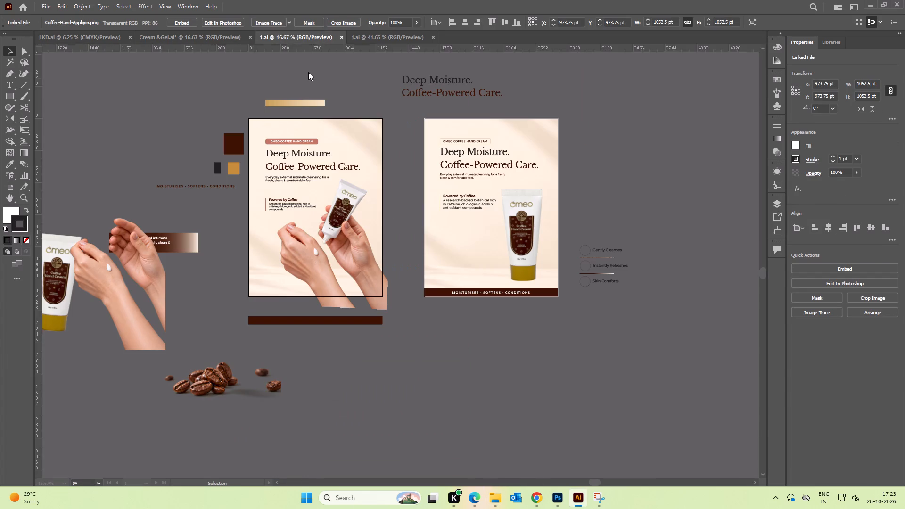
{"action": "left_click", "coordinate": [333, 240]}
{"action": "key", "text": "ctrl+c"}
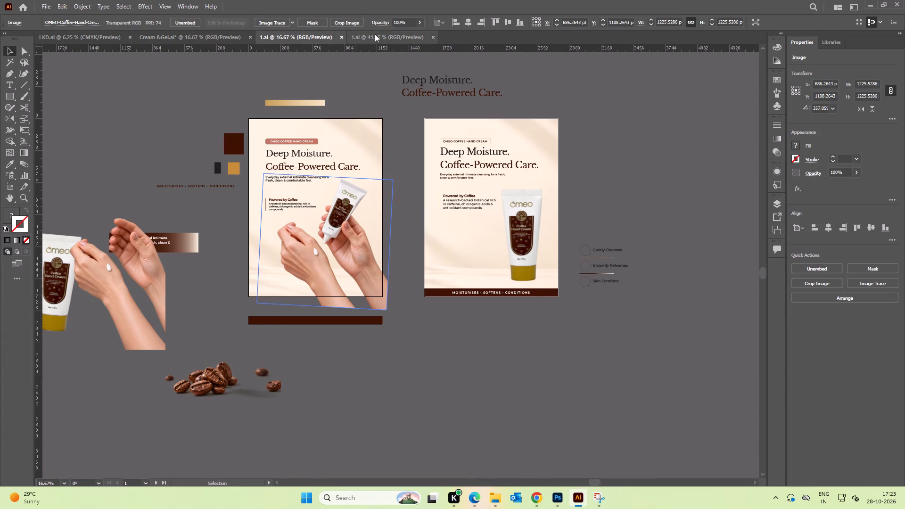
{"action": "left_click", "coordinate": [375, 34]}
{"action": "key", "text": "ctrl+f"}
Compare the pasted hands image with the old one, delete the old image and move the new one onto the artboard.
{"action": "left_click_drag", "start_coordinate": [301, 307], "coordinate": [389, 263]}
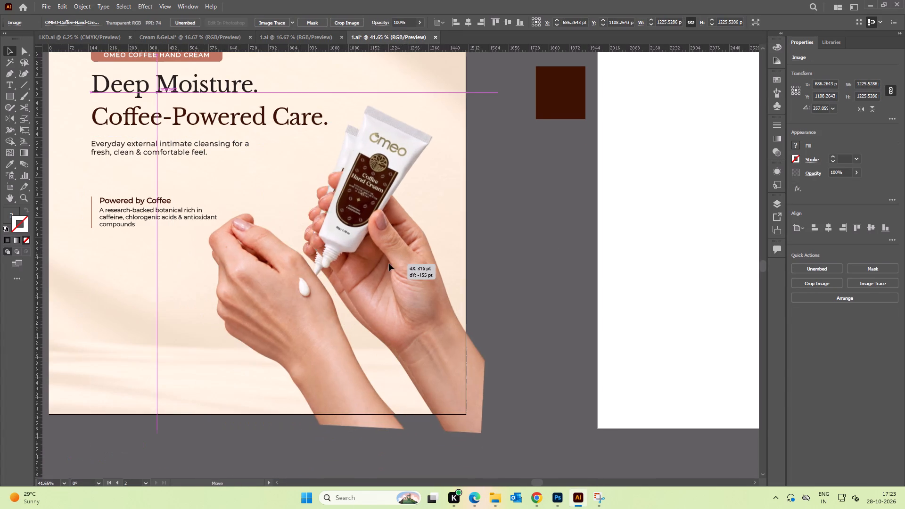
{"action": "left_click_drag", "start_coordinate": [389, 263], "coordinate": [395, 263]}
{"action": "scroll", "coordinate": [366, 246], "scroll_direction": "up", "scroll_amount": 1, "text": "alt"}
{"action": "key", "text": "space"}
{"action": "left_click_drag", "start_coordinate": [375, 203], "coordinate": [377, 238]}
{"action": "left_click_drag", "start_coordinate": [365, 235], "coordinate": [333, 253]}
{"action": "scroll", "coordinate": [335, 246], "scroll_direction": "down", "scroll_amount": 2, "text": "alt"}
{"action": "key", "text": "space"}
{"action": "left_click_drag", "start_coordinate": [338, 285], "coordinate": [348, 271]}
{"action": "left_click_drag", "start_coordinate": [377, 287], "coordinate": [273, 315]}
{"action": "left_click_drag", "start_coordinate": [403, 322], "coordinate": [416, 322]}
{"action": "key", "text": "Delete"}
{"action": "left_click_drag", "start_coordinate": [266, 329], "coordinate": [356, 302]}
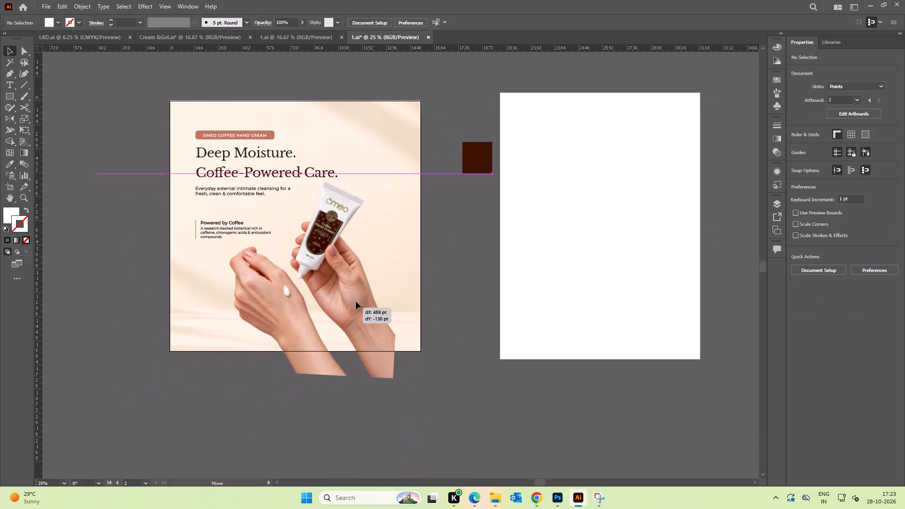
{"action": "left_click_drag", "start_coordinate": [356, 302], "coordinate": [361, 301]}
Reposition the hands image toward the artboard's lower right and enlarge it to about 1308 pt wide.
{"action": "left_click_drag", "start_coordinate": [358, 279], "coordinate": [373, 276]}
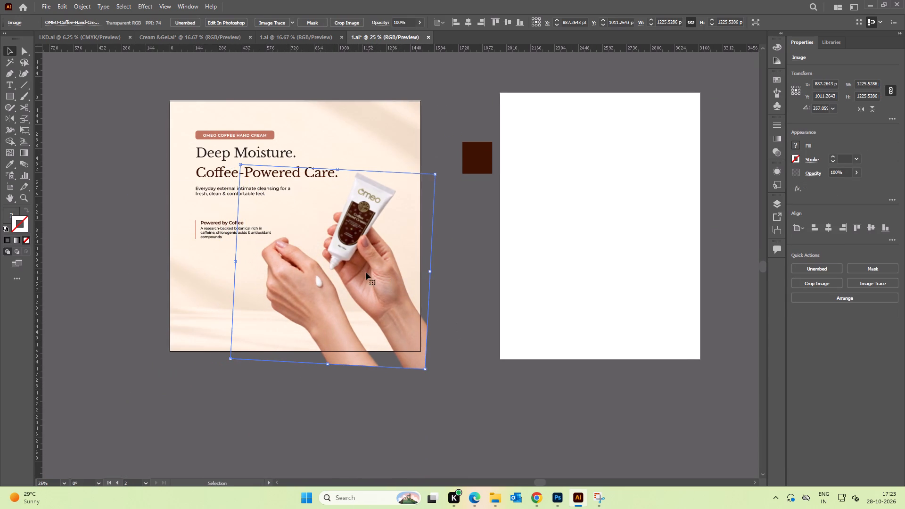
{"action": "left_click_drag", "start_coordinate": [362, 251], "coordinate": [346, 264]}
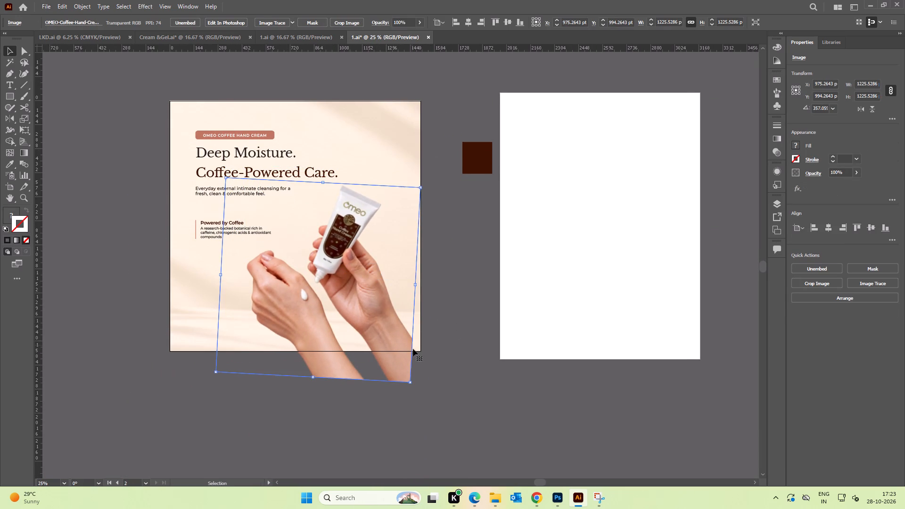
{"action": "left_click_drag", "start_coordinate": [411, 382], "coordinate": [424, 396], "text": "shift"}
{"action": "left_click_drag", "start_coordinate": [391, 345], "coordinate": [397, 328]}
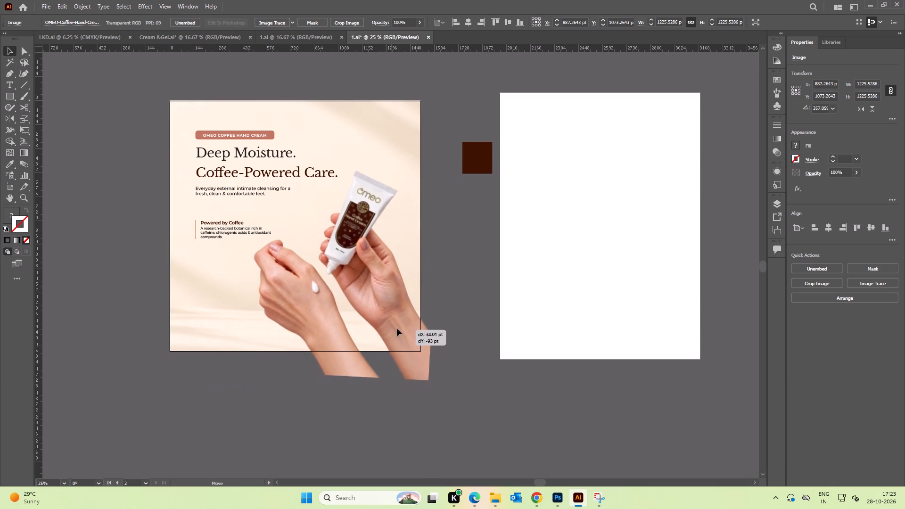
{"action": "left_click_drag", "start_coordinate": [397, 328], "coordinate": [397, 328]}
Rotate the hands image to about 3° and reduce it to about 1220 pt wide, adjusting its position.
{"action": "left_click_drag", "start_coordinate": [432, 383], "coordinate": [446, 374]}
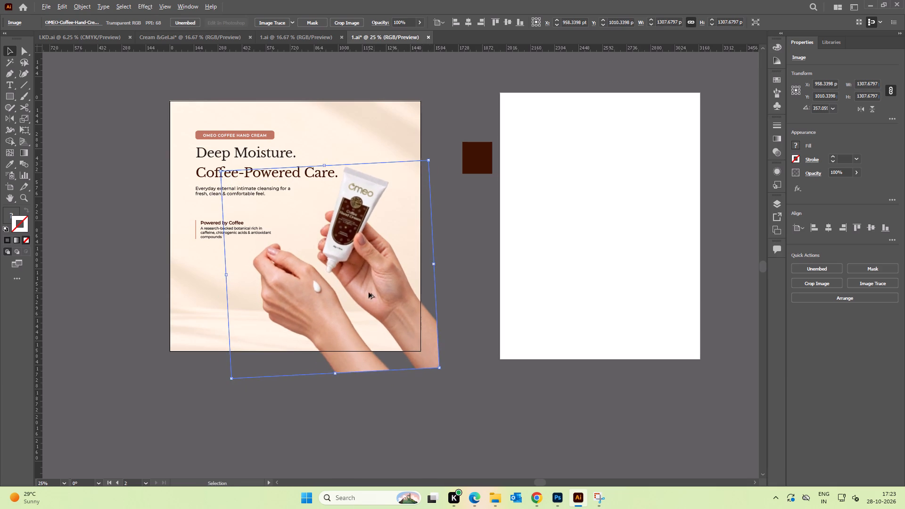
{"action": "scroll", "coordinate": [324, 257], "scroll_direction": "up", "scroll_amount": 1, "text": "alt"}
{"action": "left_click_drag", "start_coordinate": [360, 238], "coordinate": [362, 243]}
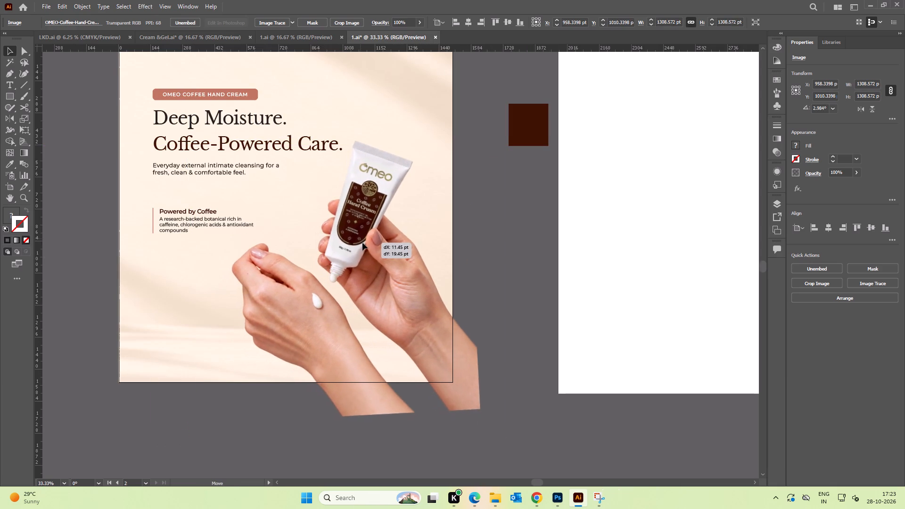
{"action": "left_click_drag", "start_coordinate": [362, 243], "coordinate": [358, 255]}
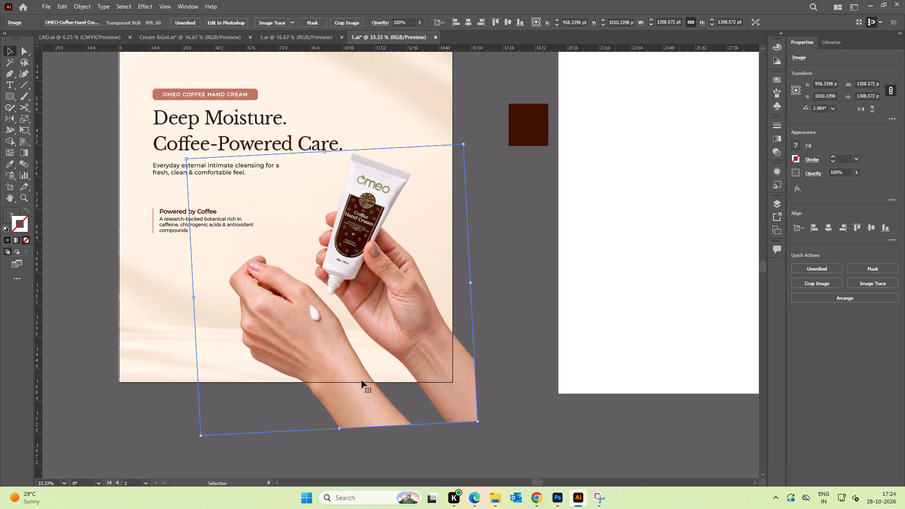
{"action": "left_click_drag", "start_coordinate": [338, 428], "coordinate": [340, 409], "text": "shift"}
{"action": "left_click_drag", "start_coordinate": [374, 349], "coordinate": [365, 333]}
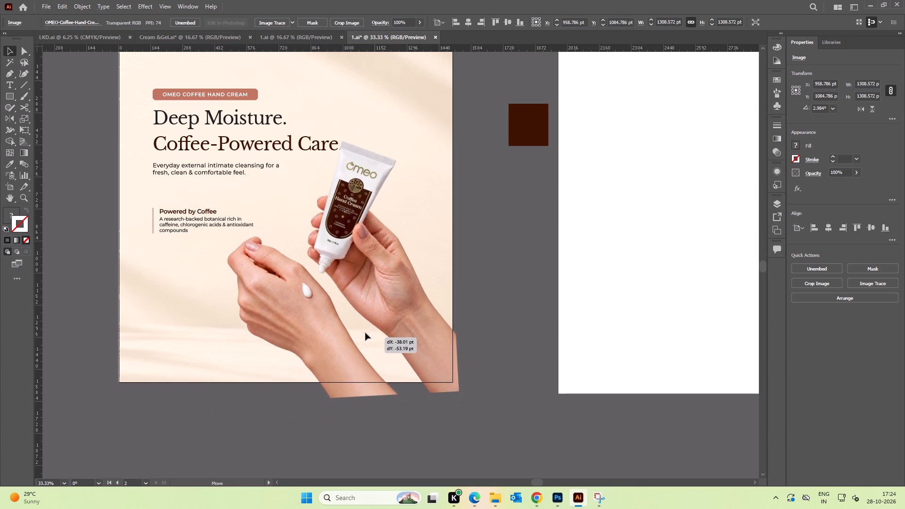
{"action": "left_click_drag", "start_coordinate": [365, 333], "coordinate": [353, 353]}
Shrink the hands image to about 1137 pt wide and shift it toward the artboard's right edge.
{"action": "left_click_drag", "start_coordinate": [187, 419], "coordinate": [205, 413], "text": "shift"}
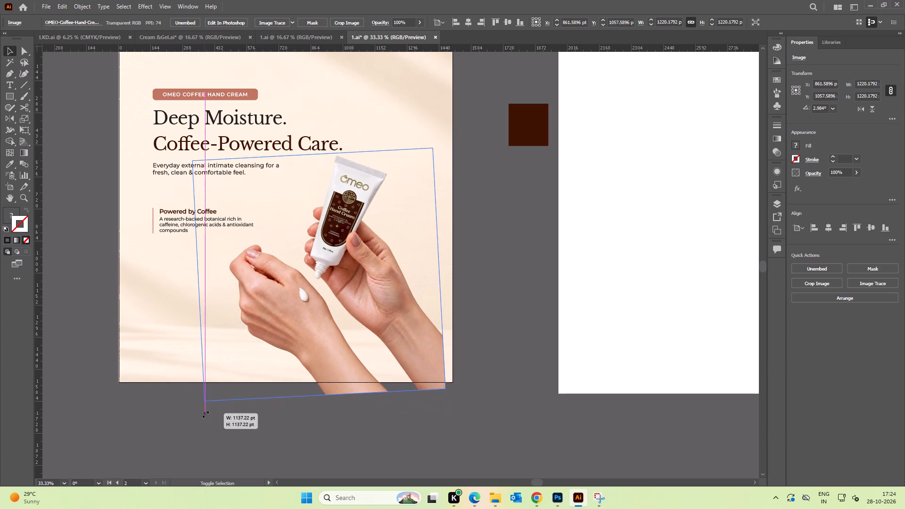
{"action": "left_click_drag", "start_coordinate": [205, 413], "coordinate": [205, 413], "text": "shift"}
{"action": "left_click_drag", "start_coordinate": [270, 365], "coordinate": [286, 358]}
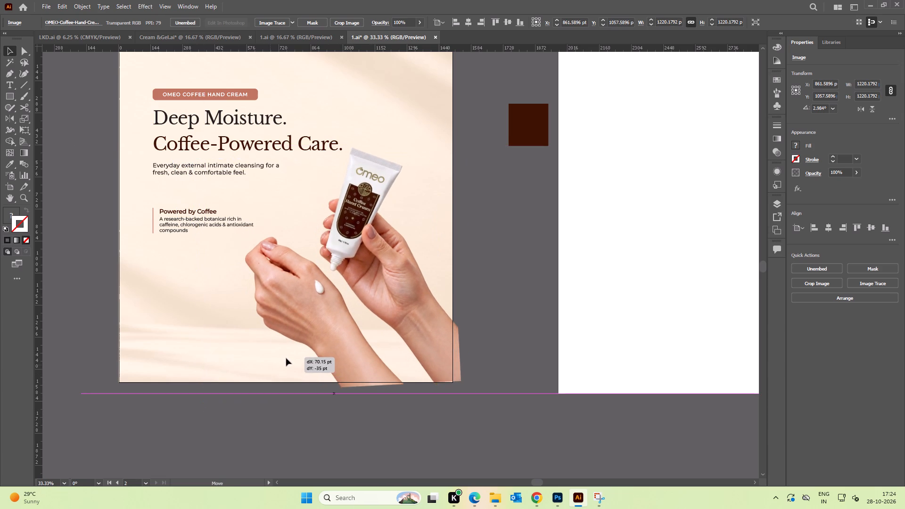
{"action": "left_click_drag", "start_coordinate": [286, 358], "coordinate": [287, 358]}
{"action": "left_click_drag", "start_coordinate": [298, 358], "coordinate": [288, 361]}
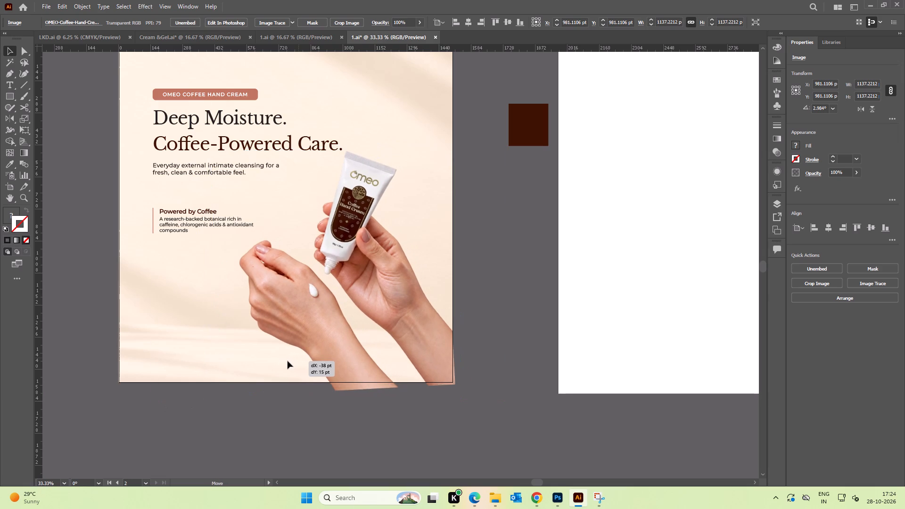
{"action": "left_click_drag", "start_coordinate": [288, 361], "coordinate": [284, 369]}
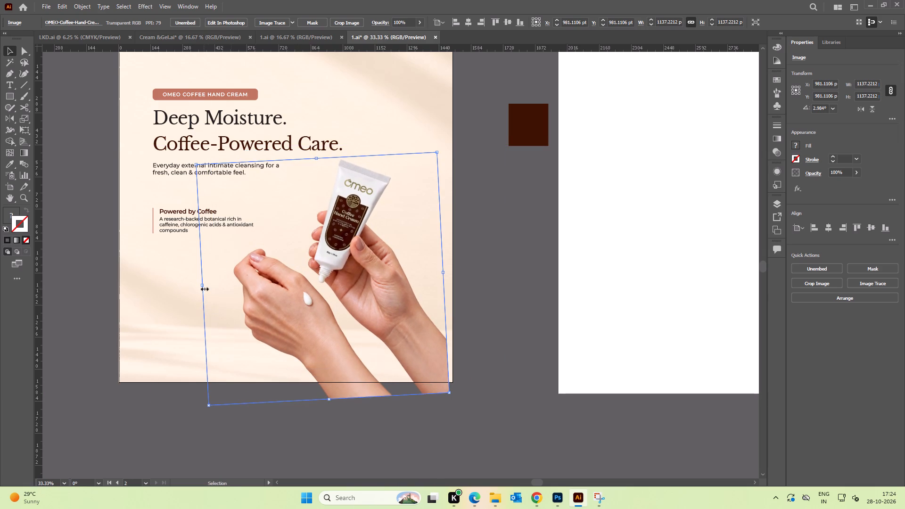
Enlarge the hands image to about 1220 pt wide and place it over the artboard's lower right corner.
{"action": "left_click_drag", "start_coordinate": [202, 287], "coordinate": [191, 287], "text": "shift"}
{"action": "left_click_drag", "start_coordinate": [265, 304], "coordinate": [259, 308]}
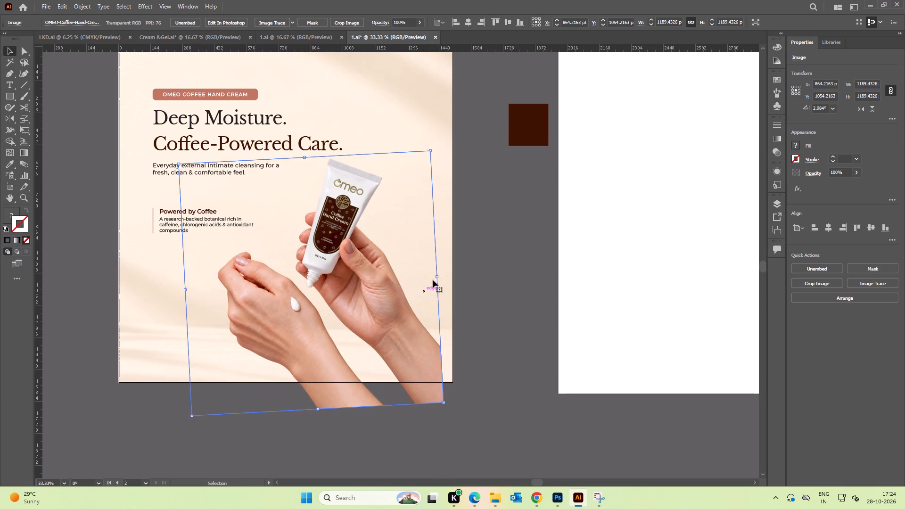
{"action": "left_click_drag", "start_coordinate": [437, 275], "coordinate": [442, 276], "text": "shift"}
{"action": "left_click_drag", "start_coordinate": [389, 288], "coordinate": [395, 291]}
{"action": "left_click", "coordinate": [490, 325]}
Align the hands image to the artboard's right edge and nudge it slightly past it to close the gap.
{"action": "left_click", "coordinate": [425, 353]}
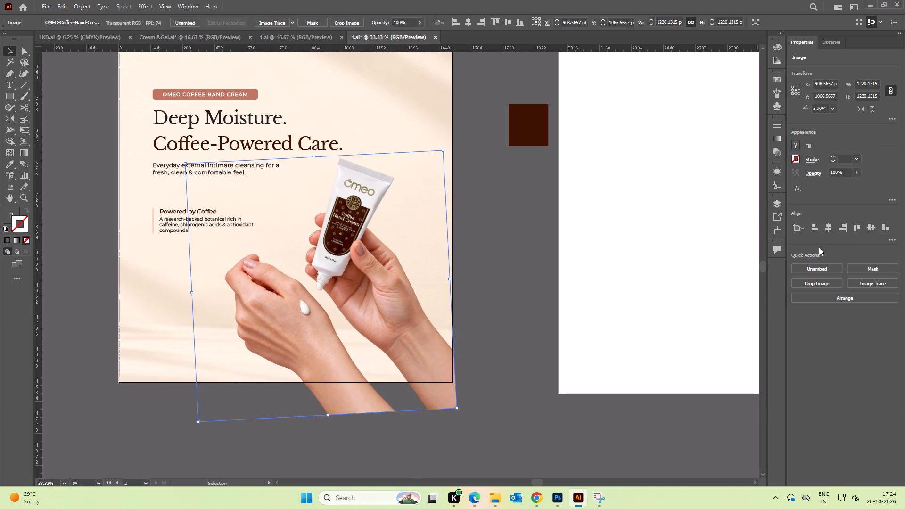
{"action": "left_click", "coordinate": [840, 228]}
{"action": "left_click", "coordinate": [518, 296]}
{"action": "scroll", "coordinate": [447, 352], "scroll_direction": "up", "scroll_amount": 2, "text": "alt"}
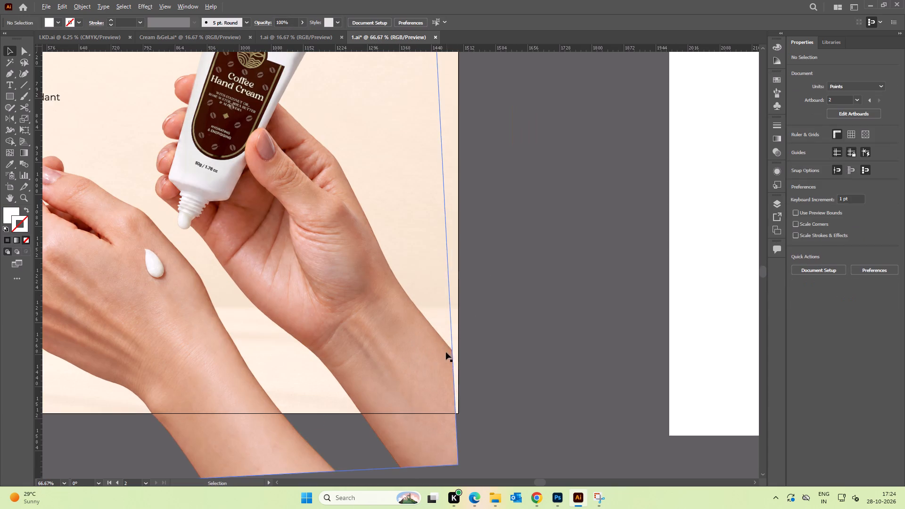
{"action": "left_click_drag", "start_coordinate": [426, 361], "coordinate": [435, 360]}
{"action": "left_click", "coordinate": [534, 318]}
{"action": "scroll", "coordinate": [518, 291], "scroll_direction": "down", "scroll_amount": 2, "text": "alt"}
{"action": "key", "text": "space"}
{"action": "left_click_drag", "start_coordinate": [518, 292], "coordinate": [501, 311]}
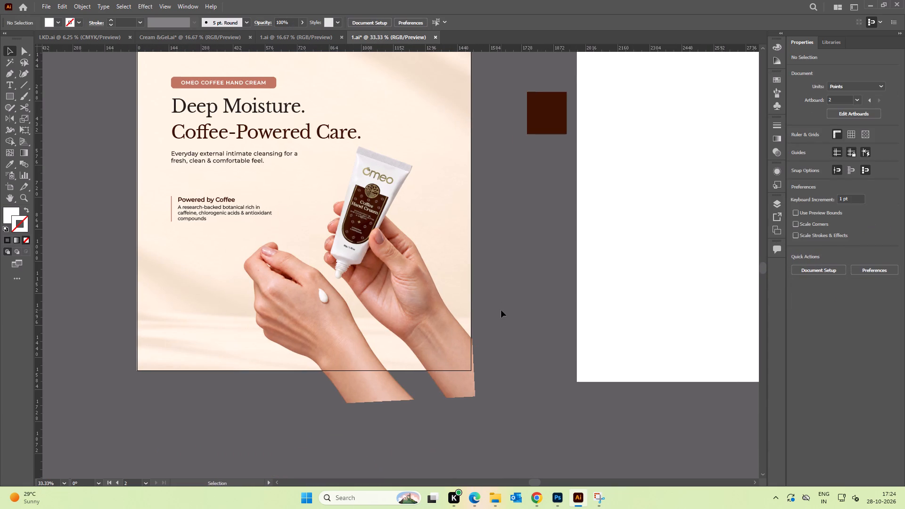
Scale the "Deep Moisture. Coffee-Powered Care." heading down to about 843 pt wide and slightly further, clear of the tube.
{"action": "left_click", "coordinate": [384, 189]}
{"action": "scroll", "coordinate": [323, 148], "scroll_direction": "up", "scroll_amount": 1, "text": "alt"}
{"action": "left_click", "coordinate": [339, 122]}
{"action": "scroll", "coordinate": [345, 123], "scroll_direction": "up", "scroll_amount": 2, "text": "alt"}
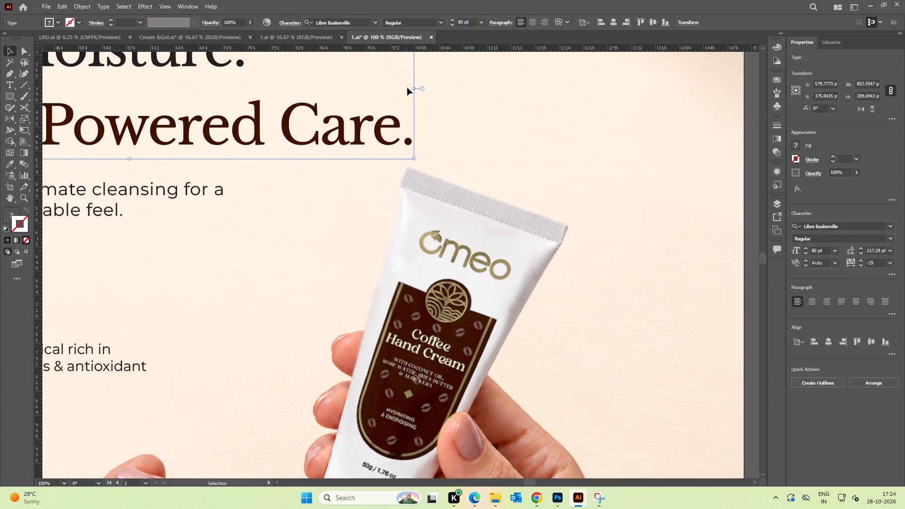
{"action": "left_click_drag", "start_coordinate": [412, 89], "coordinate": [407, 88], "text": "shift"}
{"action": "scroll", "coordinate": [408, 101], "scroll_direction": "down", "scroll_amount": 4, "text": "alt"}
{"action": "scroll", "coordinate": [404, 93], "scroll_direction": "up", "scroll_amount": 2, "text": "alt"}
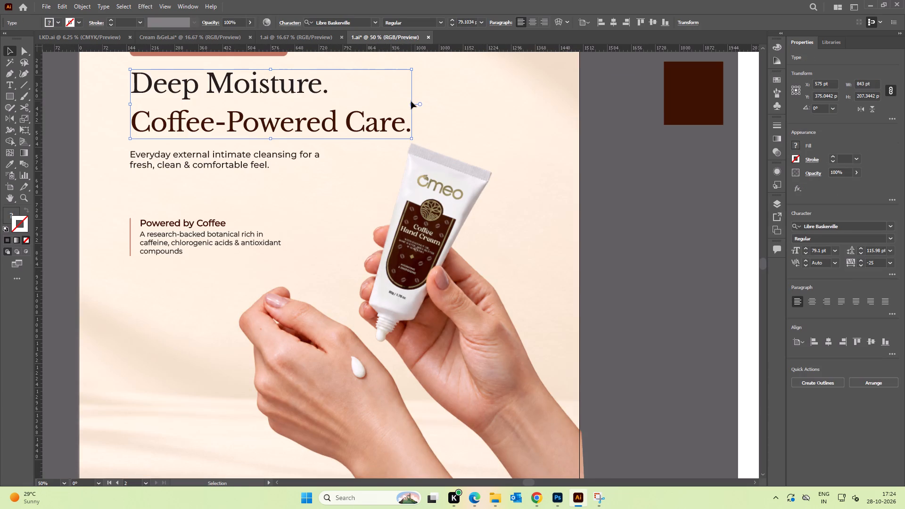
{"action": "left_click_drag", "start_coordinate": [411, 103], "coordinate": [407, 103], "text": "shift"}
{"action": "scroll", "coordinate": [407, 103], "scroll_direction": "down", "scroll_amount": 3, "text": "alt"}
{"action": "left_click", "coordinate": [497, 165]}
{"action": "key", "text": "space"}
{"action": "left_click_drag", "start_coordinate": [496, 175], "coordinate": [487, 178]}
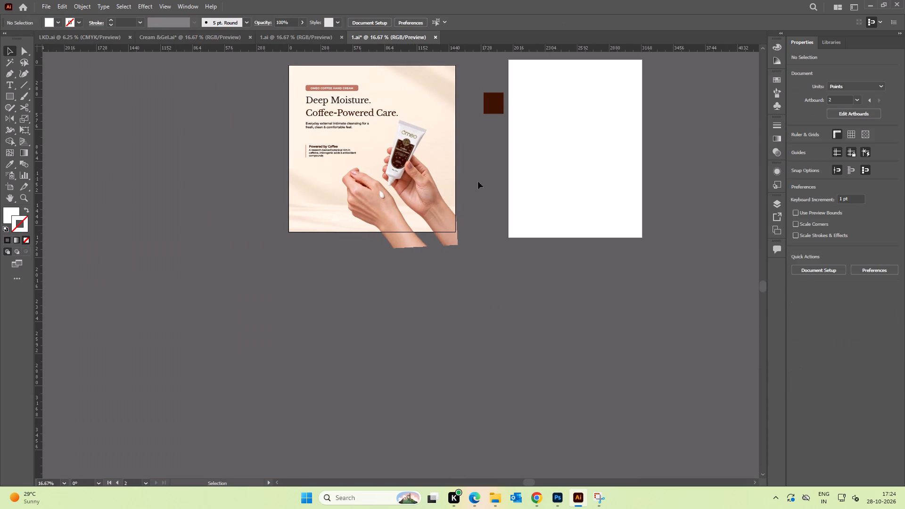
Save the Coffee 1500x1500 design and export it as a maximum-quality JPEG over the existing file 1.
{"action": "key", "text": "ctrl+s"}
{"action": "key", "text": "ctrl+s"}
{"action": "left_click", "coordinate": [494, 168]}
{"action": "key", "text": "ctrl+alt+shift+s"}
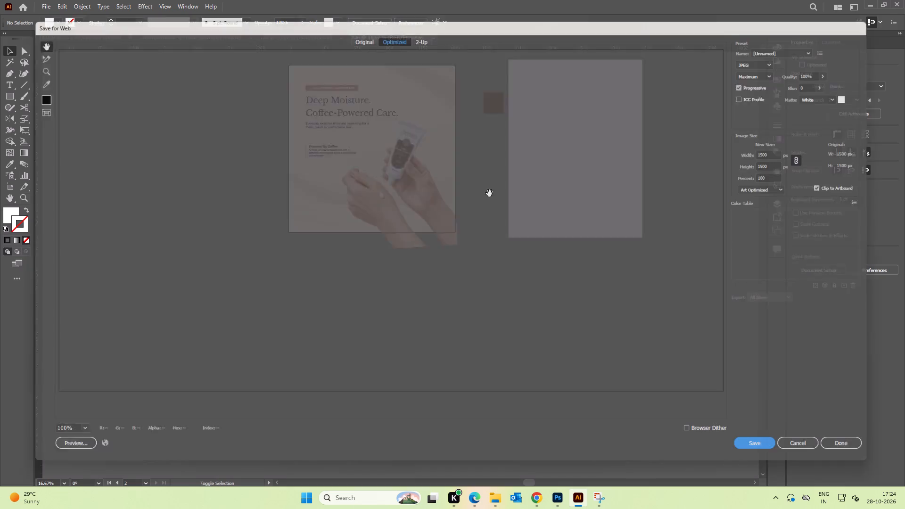
{"action": "left_click", "coordinate": [770, 460]}
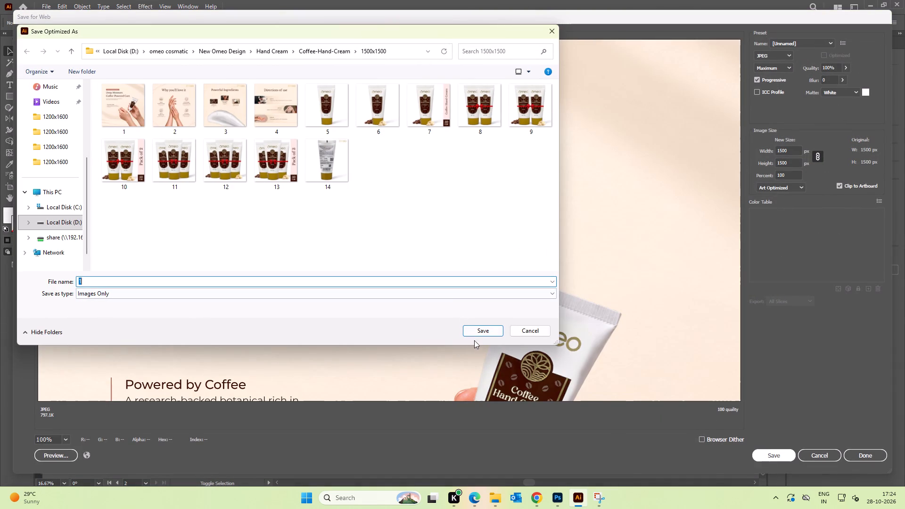
{"action": "left_click", "coordinate": [479, 330]}
{"action": "left_click", "coordinate": [335, 208]}
Save the Coffee 1500x1500 and 1200x1600 designs and close both files.
{"action": "key", "text": "space"}
{"action": "left_click_drag", "start_coordinate": [535, 335], "coordinate": [528, 326]}
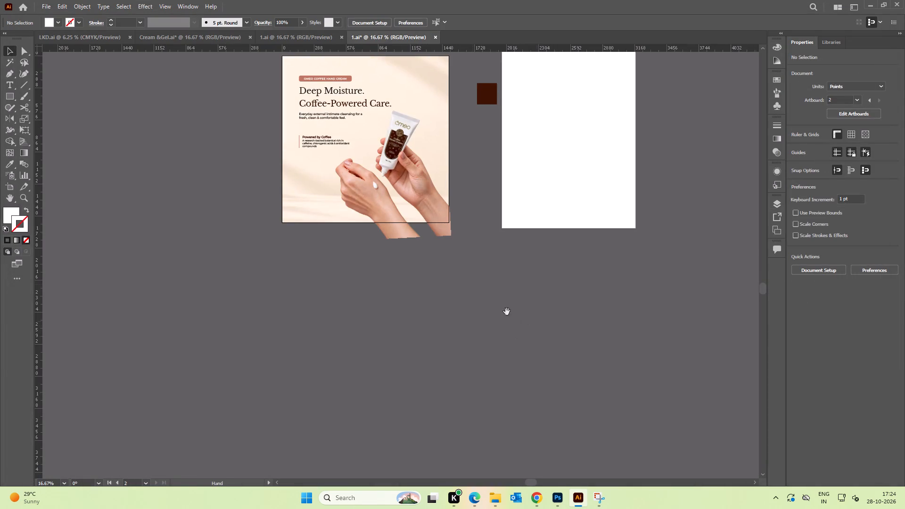
{"action": "scroll", "coordinate": [359, 180], "scroll_direction": "up", "scroll_amount": 4, "text": "alt"}
{"action": "key", "text": "space"}
{"action": "left_click_drag", "start_coordinate": [464, 157], "coordinate": [407, 224]}
{"action": "key", "text": "ctrl+s"}
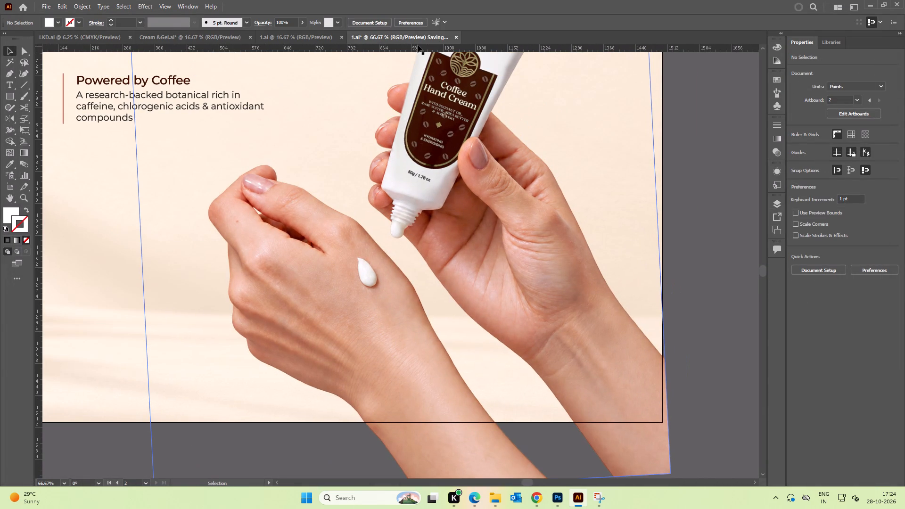
{"action": "left_click", "coordinate": [314, 37]}
{"action": "key", "text": "ctrl+s"}
{"action": "left_click", "coordinate": [432, 36]}
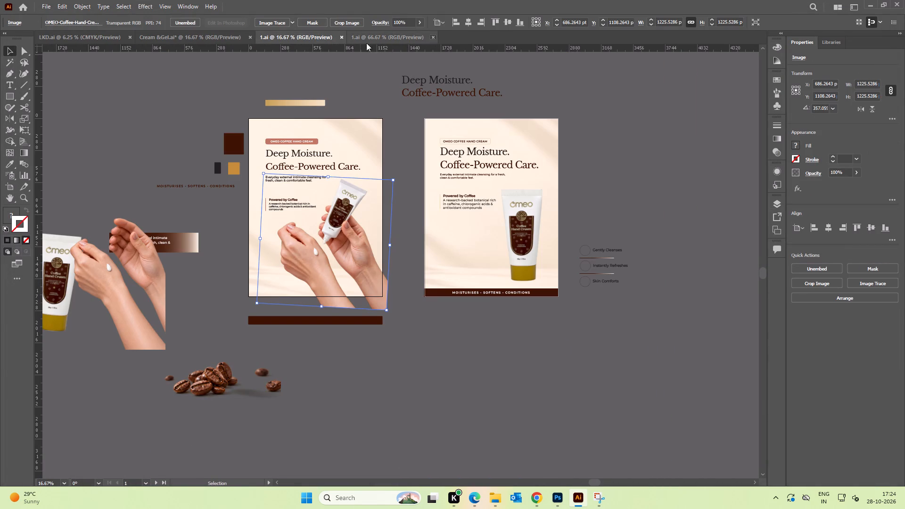
{"action": "left_click", "coordinate": [342, 36]}
Switch to File Explorer and view the Coffee-Hand-Cream 1500x1500 folder.
{"action": "key", "text": "alt+Tab"}
{"action": "left_click", "coordinate": [414, 296]}
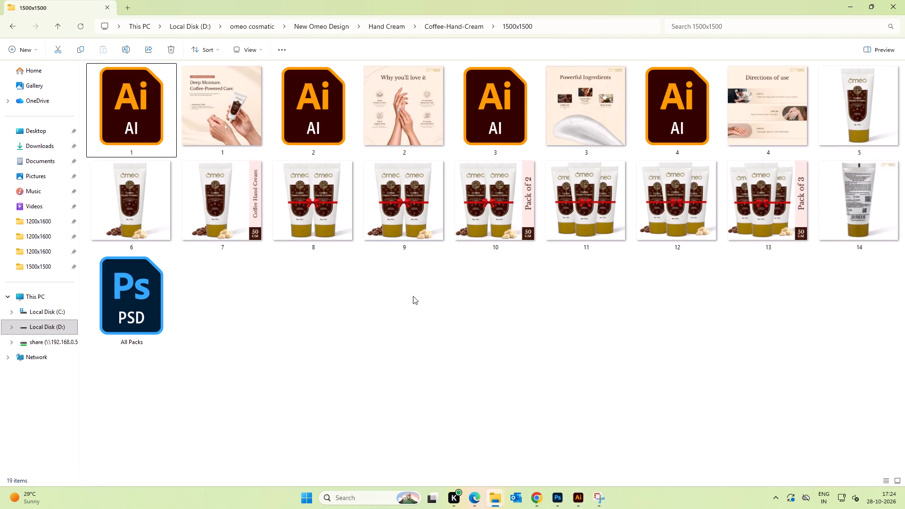
Browse to the Vanilla-Hand-Cream 1200x1600 folder and open the Illustrator design file 1.
{"action": "key", "text": "BackSpace"}
{"action": "key", "text": "BackSpace"}
{"action": "left_click", "coordinate": [431, 139]}
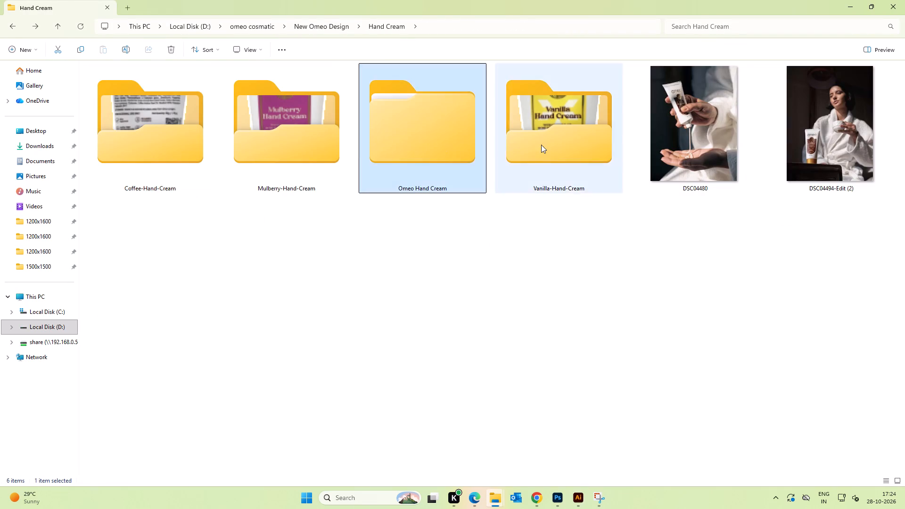
{"action": "double_click", "coordinate": [541, 145]}
{"action": "double_click", "coordinate": [117, 96]}
{"action": "left_click", "coordinate": [157, 101]}
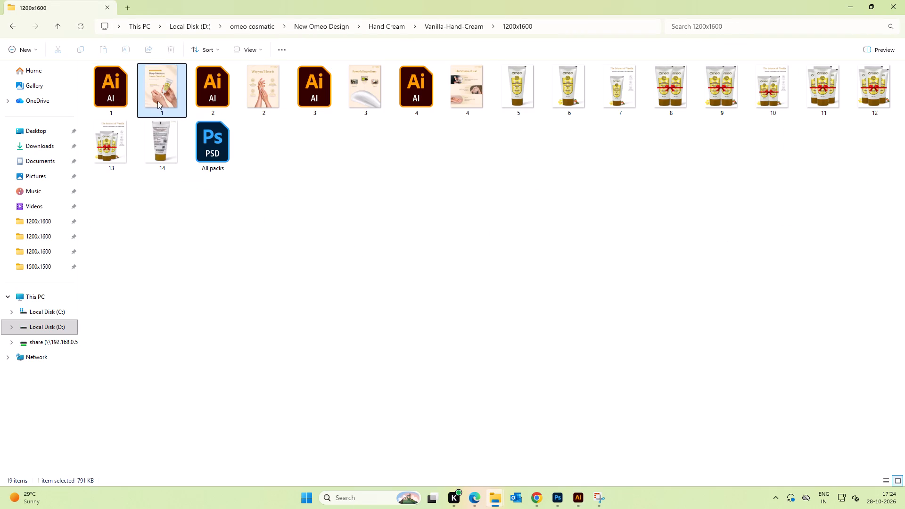
{"action": "double_click", "coordinate": [105, 84]}
Examine the tube's label and logo print up close on the existing Vanilla two-hands image.
{"action": "scroll", "coordinate": [443, 328], "scroll_direction": "up", "scroll_amount": 3, "text": "alt"}
{"action": "key", "text": "space"}
{"action": "left_click_drag", "start_coordinate": [474, 339], "coordinate": [350, 296]}
{"action": "scroll", "coordinate": [355, 276], "scroll_direction": "down", "scroll_amount": 3, "text": "alt"}
{"action": "scroll", "coordinate": [321, 203], "scroll_direction": "up", "scroll_amount": 4, "text": "alt"}
{"action": "key", "text": "space"}
{"action": "left_click_drag", "start_coordinate": [443, 174], "coordinate": [419, 201]}
{"action": "scroll", "coordinate": [458, 110], "scroll_direction": "up", "scroll_amount": 2, "text": "alt"}
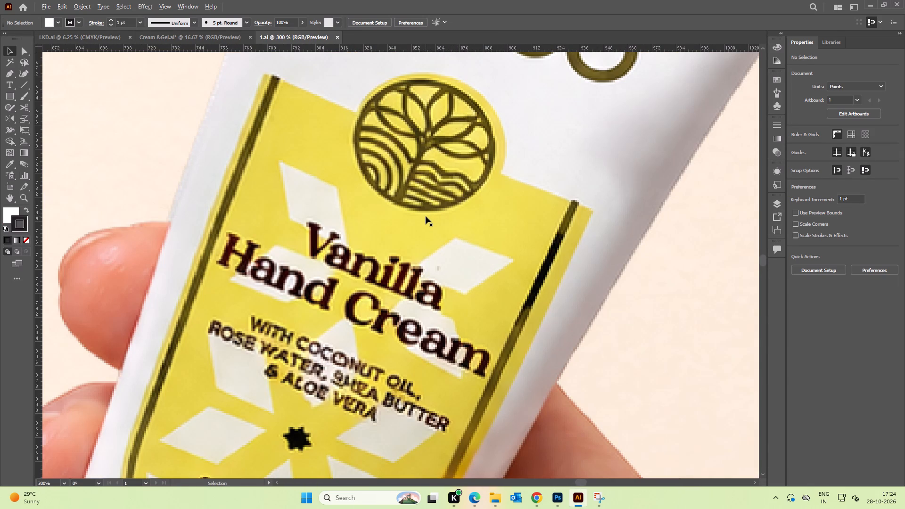
{"action": "scroll", "coordinate": [426, 216], "scroll_direction": "down", "scroll_amount": 2, "text": "alt"}
{"action": "key", "text": "space"}
{"action": "left_click_drag", "start_coordinate": [439, 230], "coordinate": [337, 271]}
{"action": "scroll", "coordinate": [345, 246], "scroll_direction": "down", "scroll_amount": 2, "text": "alt"}
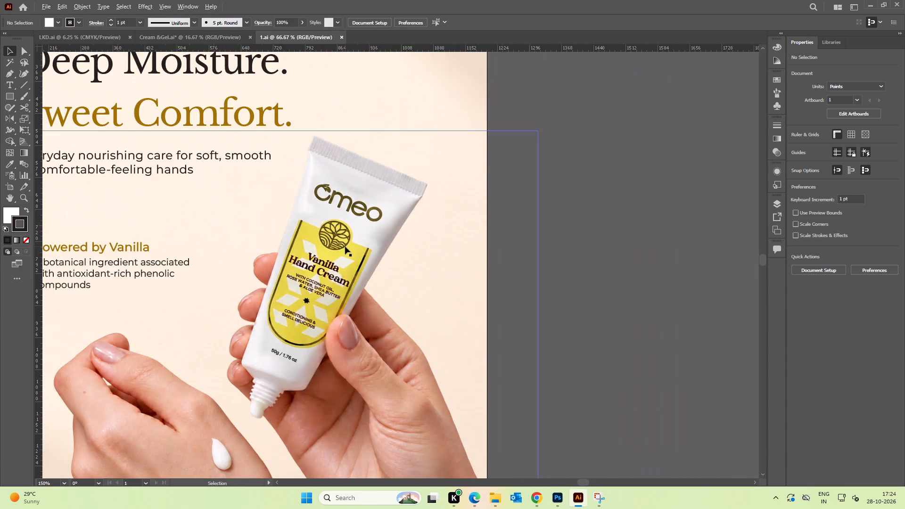
{"action": "scroll", "coordinate": [340, 266], "scroll_direction": "up", "scroll_amount": 4, "text": "alt"}
{"action": "key", "text": "space"}
{"action": "left_click_drag", "start_coordinate": [344, 227], "coordinate": [352, 295]}
{"action": "scroll", "coordinate": [337, 246], "scroll_direction": "down", "scroll_amount": 4, "text": "alt"}
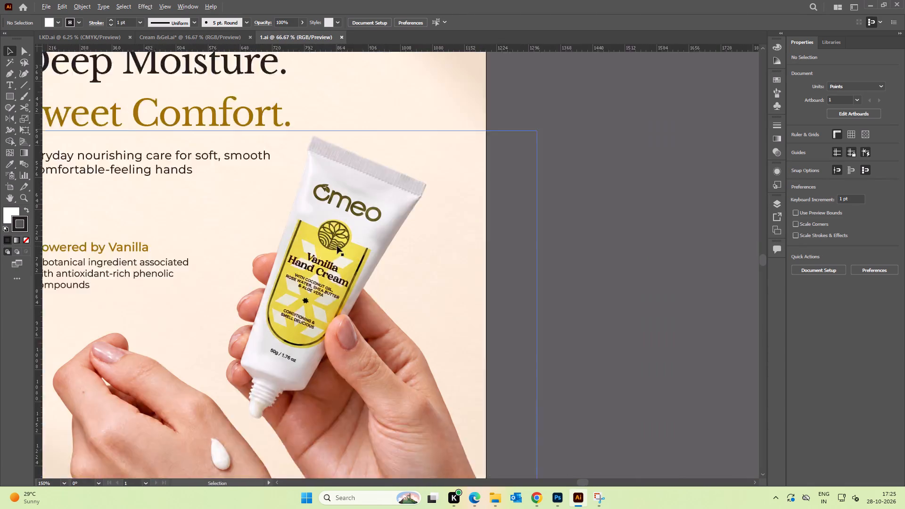
{"action": "scroll", "coordinate": [337, 246], "scroll_direction": "down", "scroll_amount": 1, "text": "alt"}
{"action": "scroll", "coordinate": [340, 205], "scroll_direction": "up", "scroll_amount": 3, "text": "alt"}
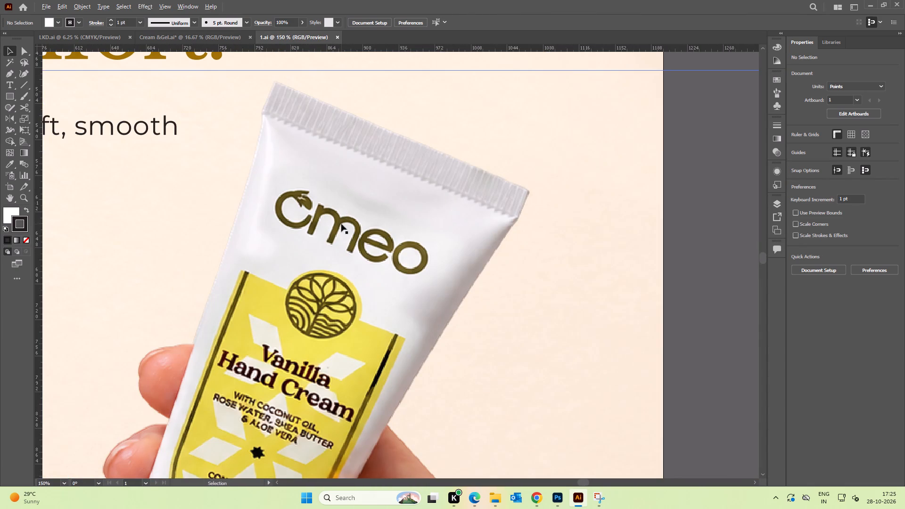
{"action": "scroll", "coordinate": [341, 224], "scroll_direction": "down", "scroll_amount": 4, "text": "alt"}
{"action": "key", "text": "space"}
{"action": "left_click_drag", "start_coordinate": [362, 290], "coordinate": [313, 263]}
{"action": "left_click", "coordinate": [446, 246]}
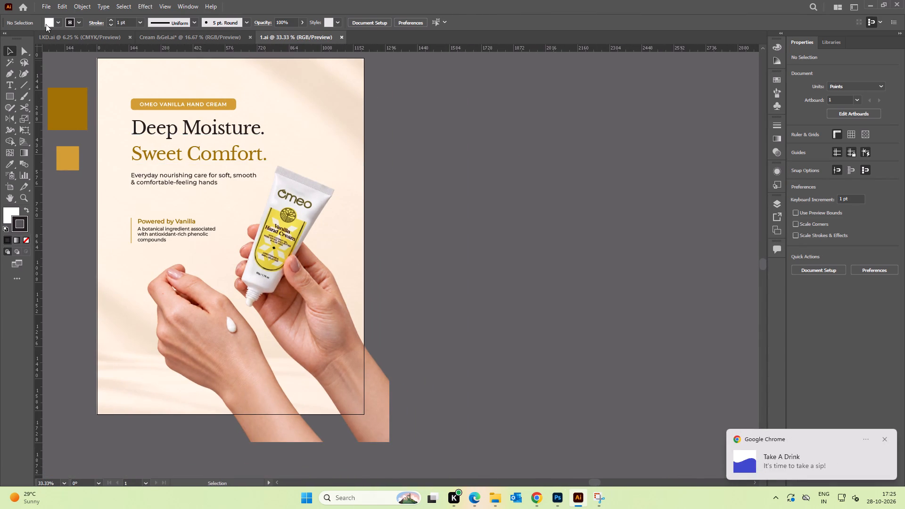
Place the Vanilla-hand-cream-with-a-soft-dab image from the Downloads folder into the Vanilla 1200x1600 design.
{"action": "left_click", "coordinate": [45, 8]}
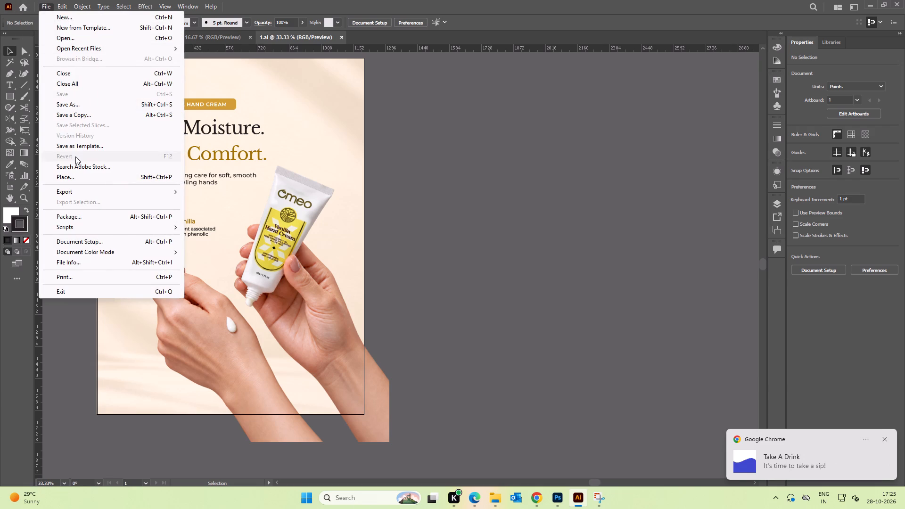
{"action": "key", "text": "alt+Tab"}
{"action": "left_click", "coordinate": [468, 214], "text": "alt"}
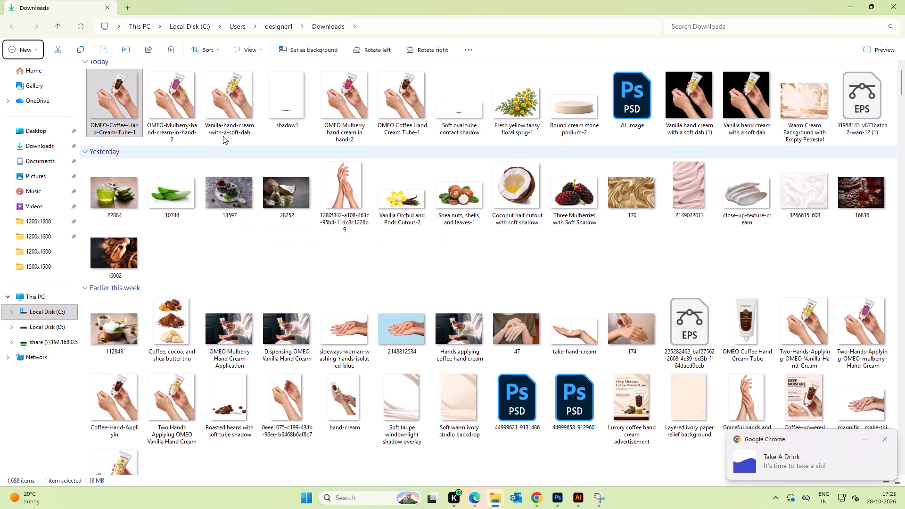
{"action": "left_click_drag", "start_coordinate": [235, 103], "coordinate": [349, 265]}
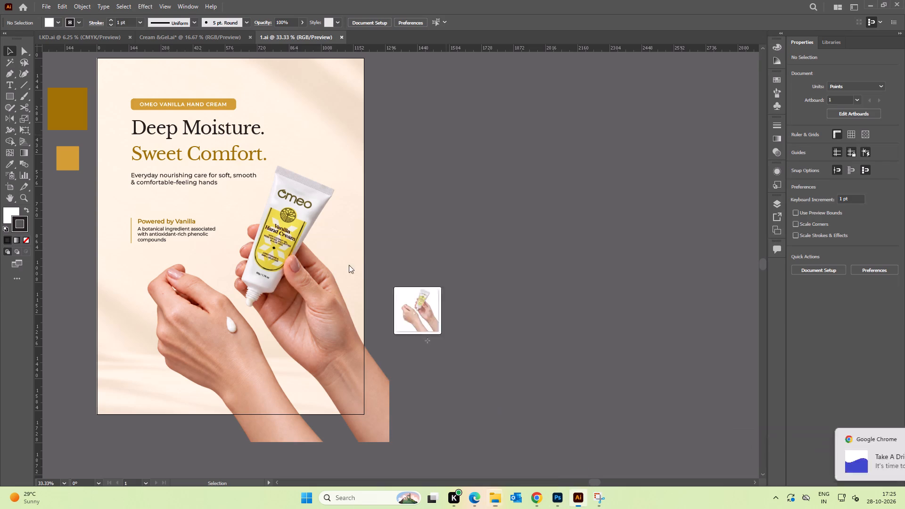
{"action": "left_click_drag", "start_coordinate": [349, 265], "coordinate": [345, 258]}
Move the placed Vanilla image exactly over the old two-hands image, at about X 687.5 pt, Y 1097.5 pt.
{"action": "key", "text": "space"}
{"action": "left_click_drag", "start_coordinate": [384, 291], "coordinate": [398, 246]}
{"action": "left_click_drag", "start_coordinate": [421, 242], "coordinate": [330, 297]}
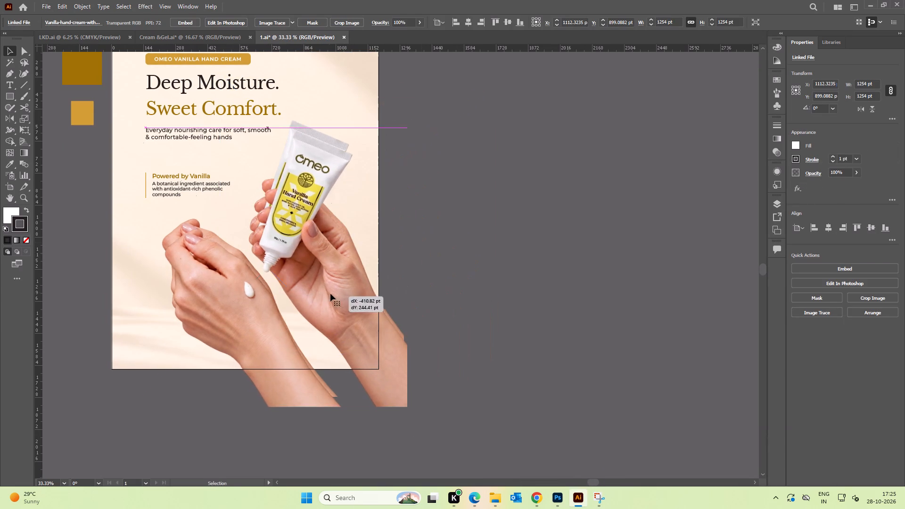
{"action": "scroll", "coordinate": [305, 204], "scroll_direction": "up", "scroll_amount": 2, "text": "alt"}
{"action": "key", "text": "space"}
{"action": "left_click_drag", "start_coordinate": [328, 104], "coordinate": [348, 214]}
{"action": "left_click_drag", "start_coordinate": [333, 236], "coordinate": [325, 215]}
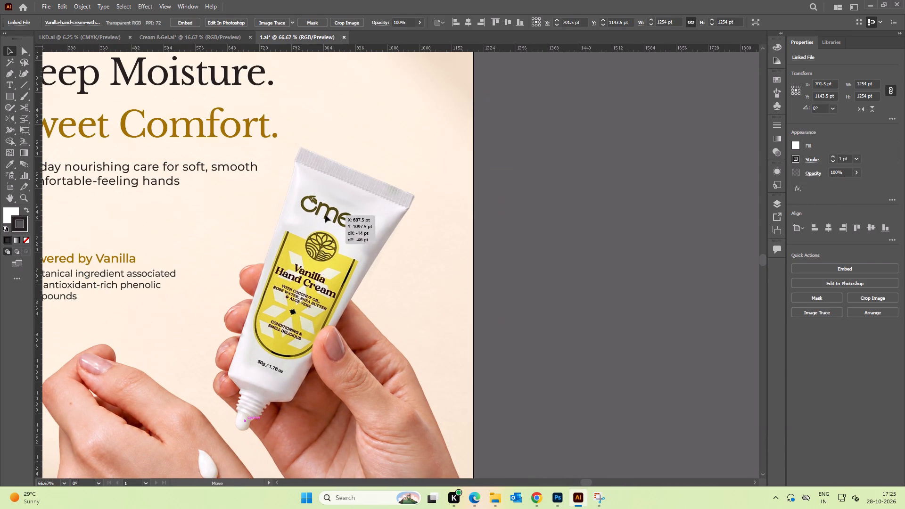
{"action": "left_click_drag", "start_coordinate": [325, 215], "coordinate": [326, 215]}
{"action": "scroll", "coordinate": [325, 205], "scroll_direction": "down", "scroll_amount": 2, "text": "alt"}
{"action": "key", "text": "space"}
{"action": "left_click_drag", "start_coordinate": [315, 268], "coordinate": [325, 190]}
{"action": "left_click", "coordinate": [505, 270]}
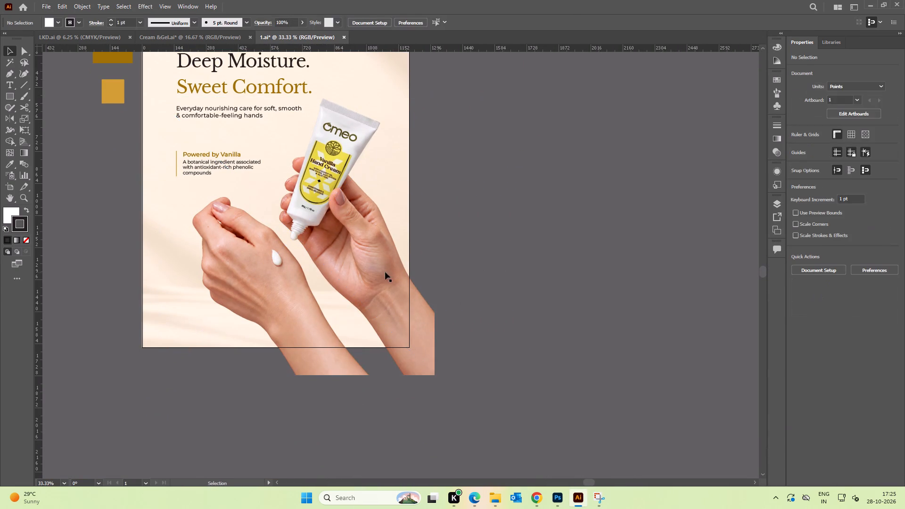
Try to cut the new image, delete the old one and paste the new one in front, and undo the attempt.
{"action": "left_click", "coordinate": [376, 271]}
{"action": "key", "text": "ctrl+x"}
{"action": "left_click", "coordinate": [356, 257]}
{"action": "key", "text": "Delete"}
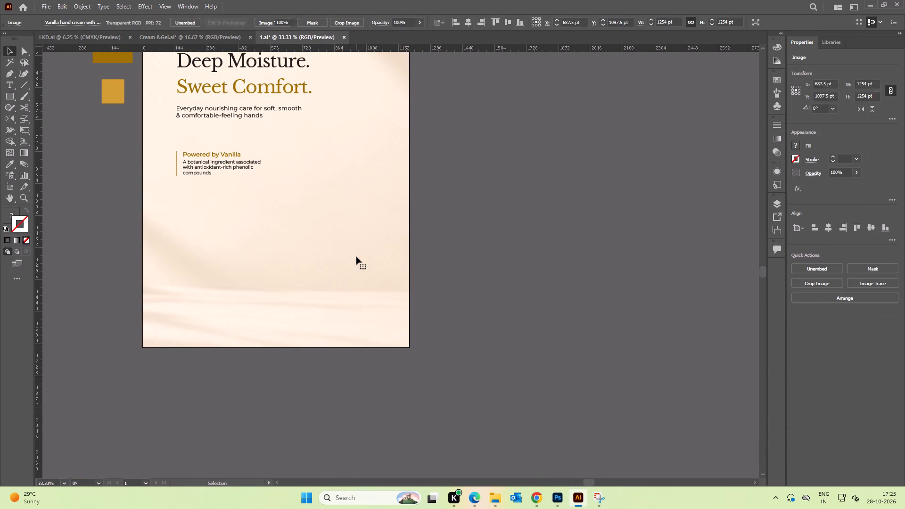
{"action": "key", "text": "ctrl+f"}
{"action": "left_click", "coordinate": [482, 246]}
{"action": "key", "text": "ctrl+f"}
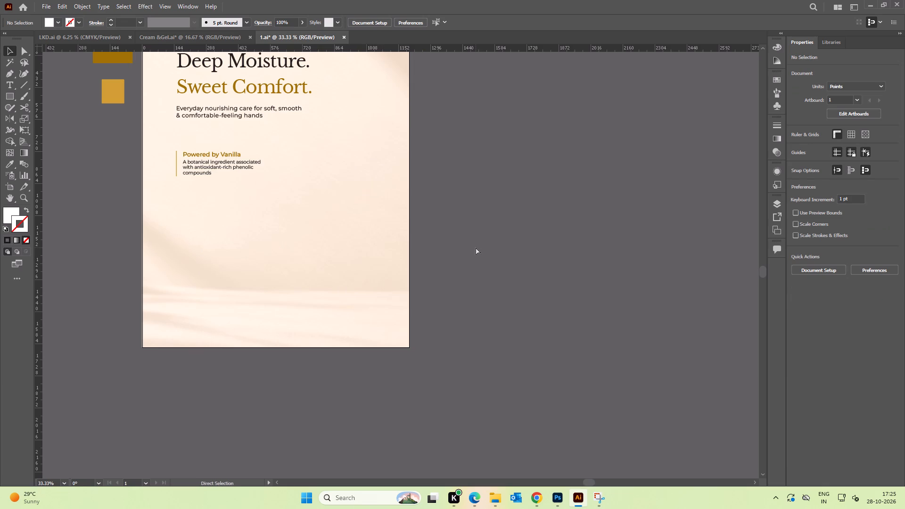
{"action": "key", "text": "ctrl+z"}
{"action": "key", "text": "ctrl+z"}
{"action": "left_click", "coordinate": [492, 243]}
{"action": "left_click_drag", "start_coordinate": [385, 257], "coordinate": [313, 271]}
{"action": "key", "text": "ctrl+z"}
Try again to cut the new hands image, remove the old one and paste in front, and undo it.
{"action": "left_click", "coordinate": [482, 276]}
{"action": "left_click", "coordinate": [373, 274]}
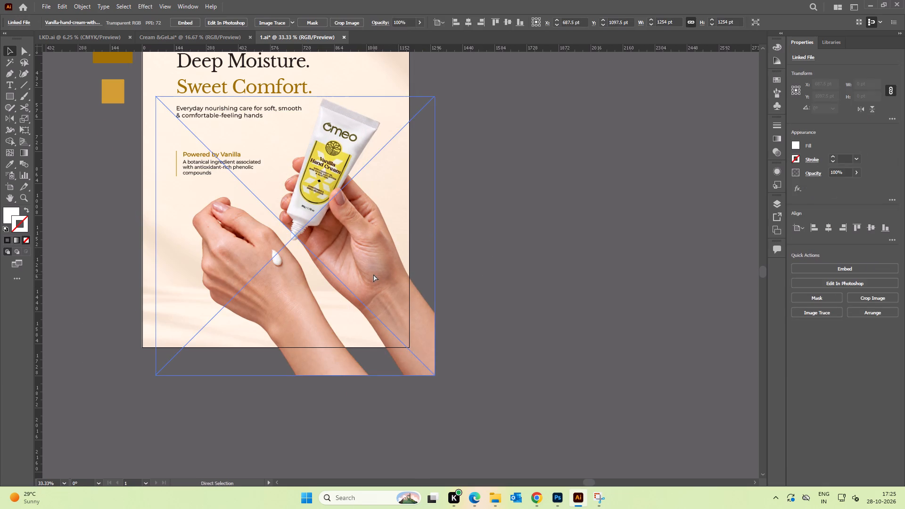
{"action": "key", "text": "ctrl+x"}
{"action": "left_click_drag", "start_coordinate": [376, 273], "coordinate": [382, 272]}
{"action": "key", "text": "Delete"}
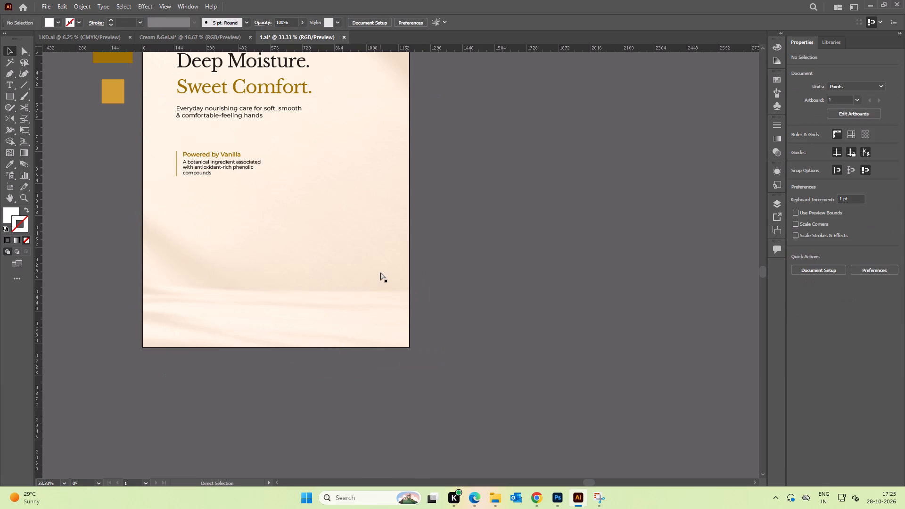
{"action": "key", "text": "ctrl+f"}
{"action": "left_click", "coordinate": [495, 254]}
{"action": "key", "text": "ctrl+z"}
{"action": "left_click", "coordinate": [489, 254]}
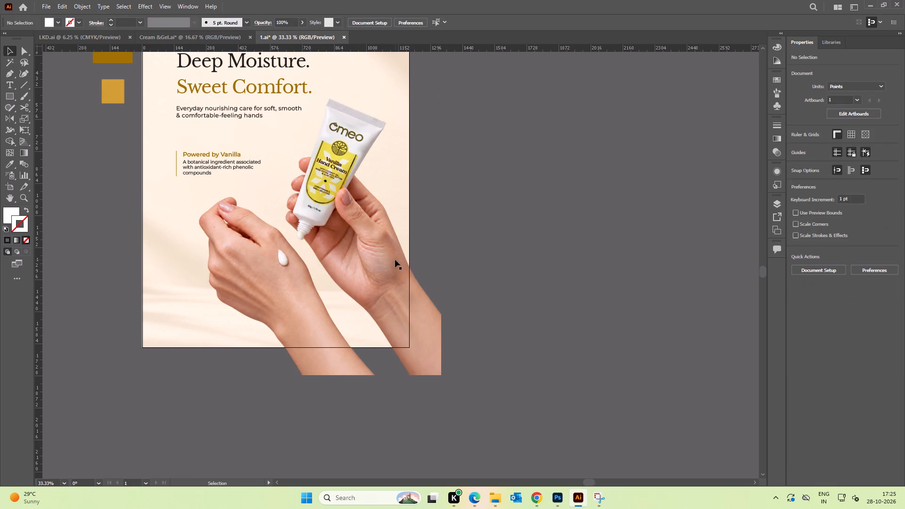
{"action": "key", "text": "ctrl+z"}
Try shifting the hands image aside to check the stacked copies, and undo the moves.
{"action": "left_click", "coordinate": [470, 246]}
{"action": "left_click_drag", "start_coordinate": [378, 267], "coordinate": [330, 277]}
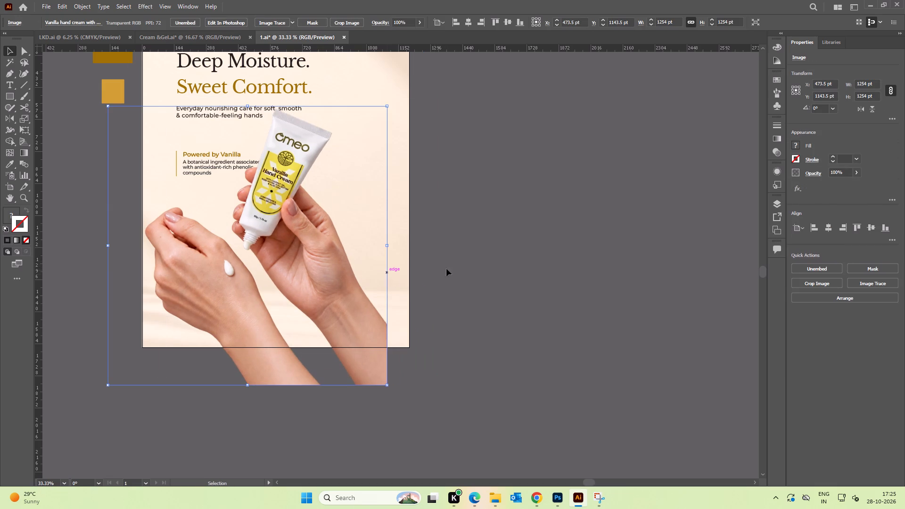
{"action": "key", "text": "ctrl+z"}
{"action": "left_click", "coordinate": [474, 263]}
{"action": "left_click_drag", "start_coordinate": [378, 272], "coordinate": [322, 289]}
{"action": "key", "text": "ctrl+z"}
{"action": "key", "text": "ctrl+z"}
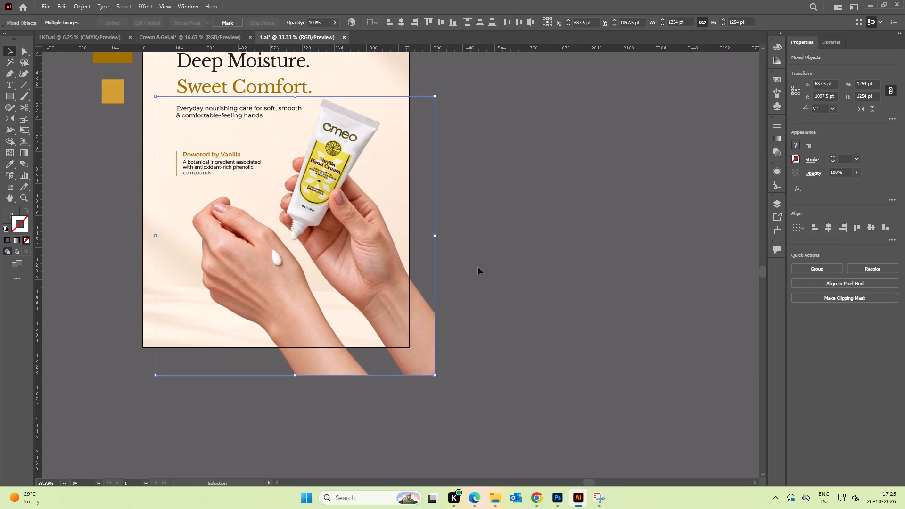
Move the new Vanilla image aside, delete the old two-hands image beneath, and move the new image back.
{"action": "left_click", "coordinate": [490, 262]}
{"action": "left_click_drag", "start_coordinate": [367, 278], "coordinate": [296, 292]}
{"action": "left_click", "coordinate": [384, 279]}
{"action": "key", "text": "Delete"}
{"action": "left_click_drag", "start_coordinate": [311, 286], "coordinate": [390, 278]}
Scale the new hands image down to about 1194 pt and position it below the heading beside the text.
{"action": "scroll", "coordinate": [341, 167], "scroll_direction": "up", "scroll_amount": 3, "text": "alt"}
{"action": "scroll", "coordinate": [325, 205], "scroll_direction": "up", "scroll_amount": 2, "text": "alt"}
{"action": "scroll", "coordinate": [325, 205], "scroll_direction": "down", "scroll_amount": 3, "text": "alt"}
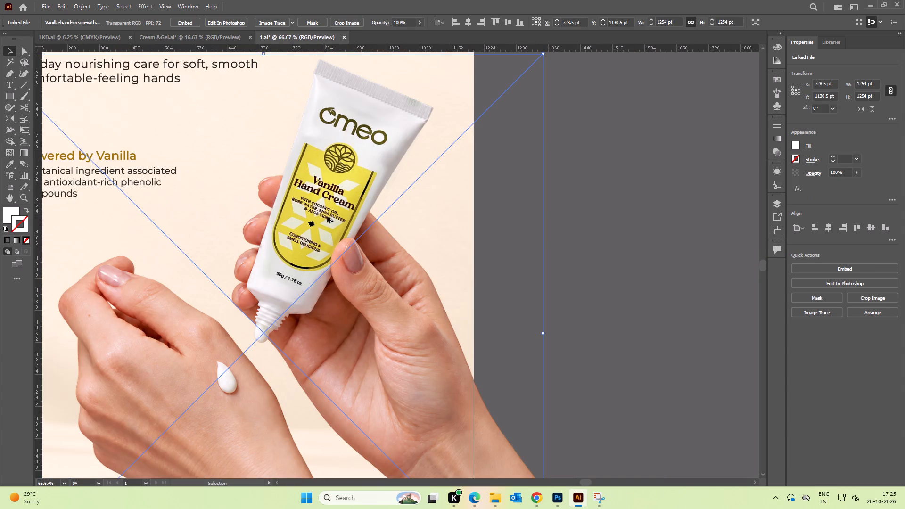
{"action": "scroll", "coordinate": [328, 216], "scroll_direction": "down", "scroll_amount": 2, "text": "alt"}
{"action": "left_click_drag", "start_coordinate": [329, 226], "coordinate": [316, 223]}
{"action": "left_click_drag", "start_coordinate": [281, 131], "coordinate": [286, 144], "text": "shift"}
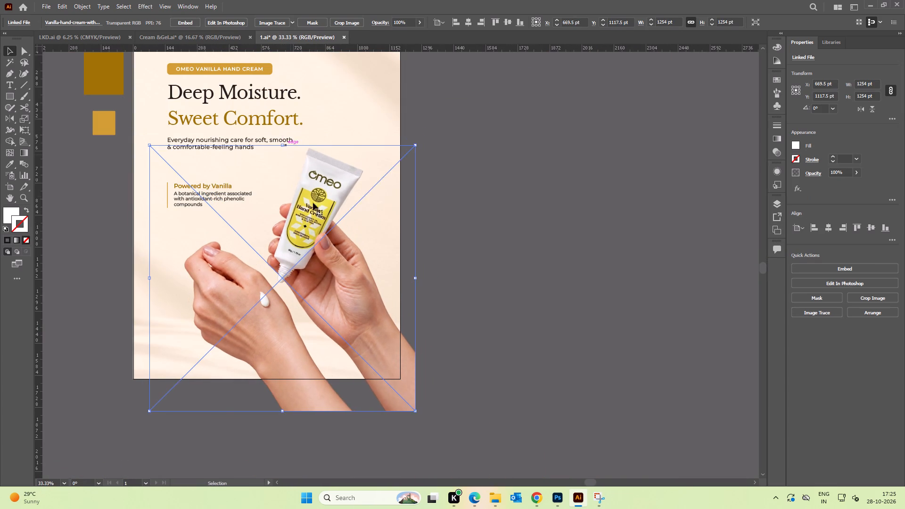
{"action": "left_click_drag", "start_coordinate": [316, 212], "coordinate": [318, 199]}
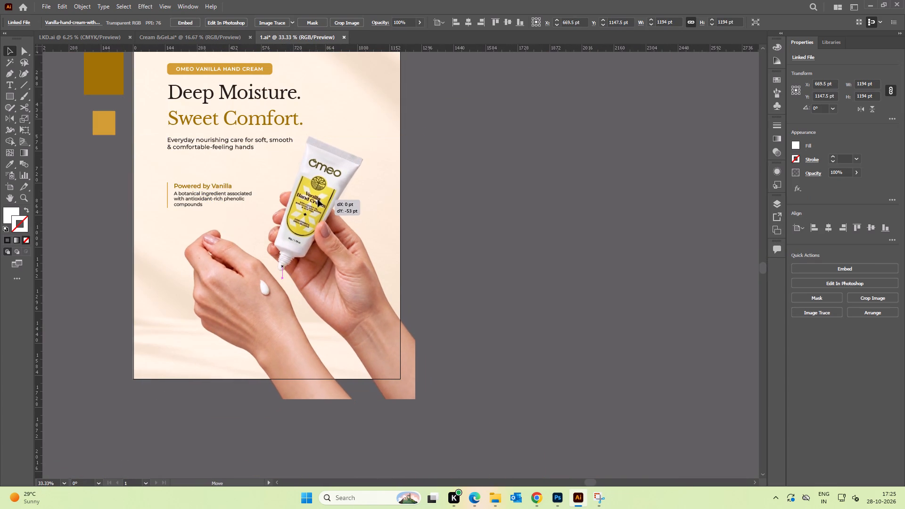
{"action": "left_click_drag", "start_coordinate": [318, 199], "coordinate": [320, 198]}
Review the full Vanilla 1200x1600 layout and save the design.
{"action": "left_click", "coordinate": [485, 200]}
{"action": "key", "text": "space"}
{"action": "left_click_drag", "start_coordinate": [494, 199], "coordinate": [488, 217]}
{"action": "scroll", "coordinate": [479, 210], "scroll_direction": "down", "scroll_amount": 2, "text": "alt"}
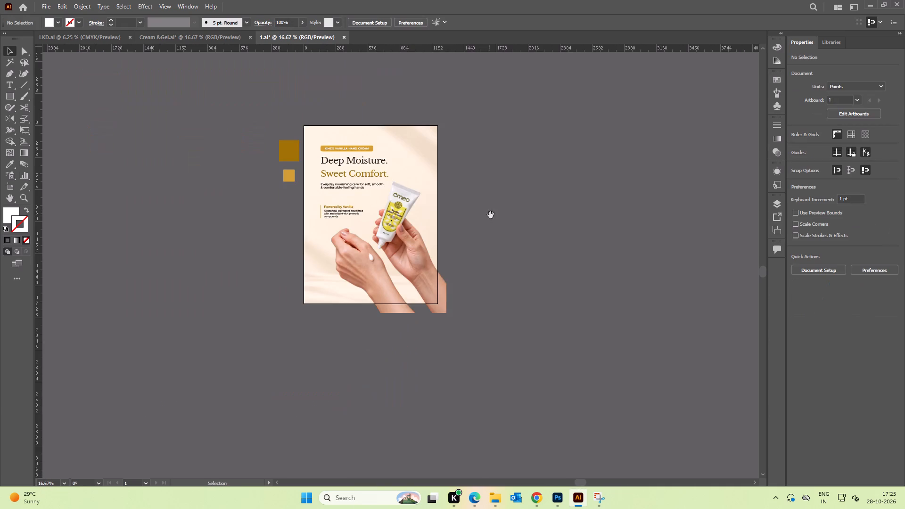
{"action": "key", "text": "space"}
{"action": "left_click_drag", "start_coordinate": [491, 214], "coordinate": [448, 220]}
{"action": "left_click", "coordinate": [451, 218]}
{"action": "scroll", "coordinate": [350, 211], "scroll_direction": "up", "scroll_amount": 3, "text": "alt"}
{"action": "scroll", "coordinate": [351, 210], "scroll_direction": "down", "scroll_amount": 2, "text": "alt"}
{"action": "key", "text": "space"}
{"action": "left_click_drag", "start_coordinate": [480, 211], "coordinate": [425, 227]}
{"action": "left_click", "coordinate": [434, 221]}
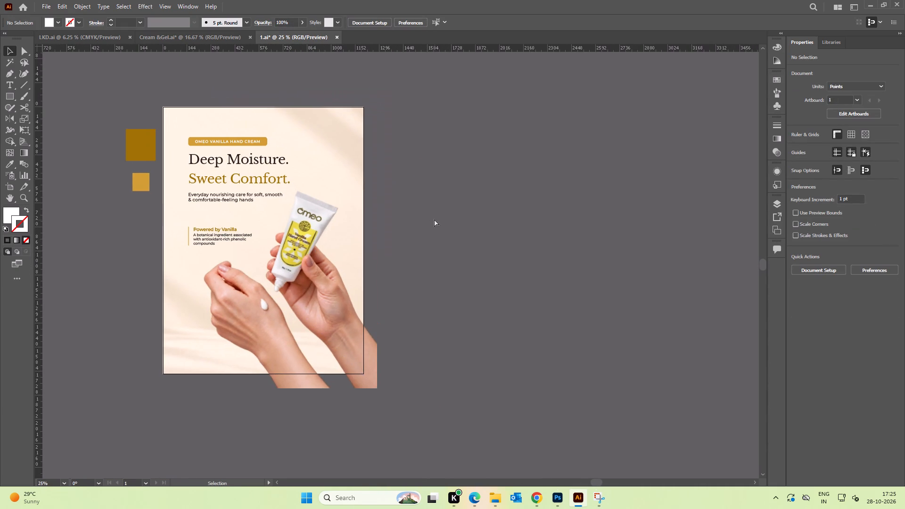
{"action": "key", "text": "ctrl+s"}
Scale the hands image down to about 1152 pt, nudge it into place at the artboard's lower corner, and save.
{"action": "left_click", "coordinate": [350, 314]}
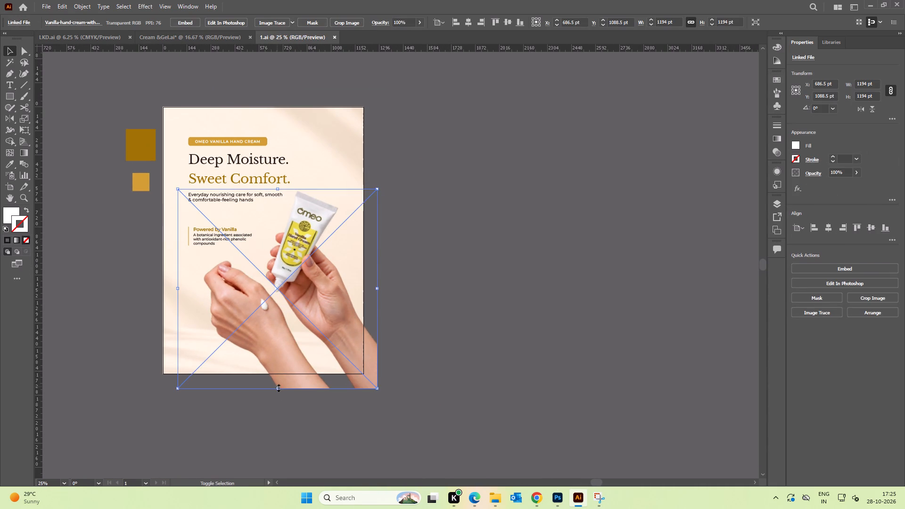
{"action": "left_click_drag", "start_coordinate": [279, 388], "coordinate": [281, 381], "text": "shift"}
{"action": "left_click", "coordinate": [454, 321]}
{"action": "scroll", "coordinate": [289, 244], "scroll_direction": "up", "scroll_amount": 1, "text": "alt"}
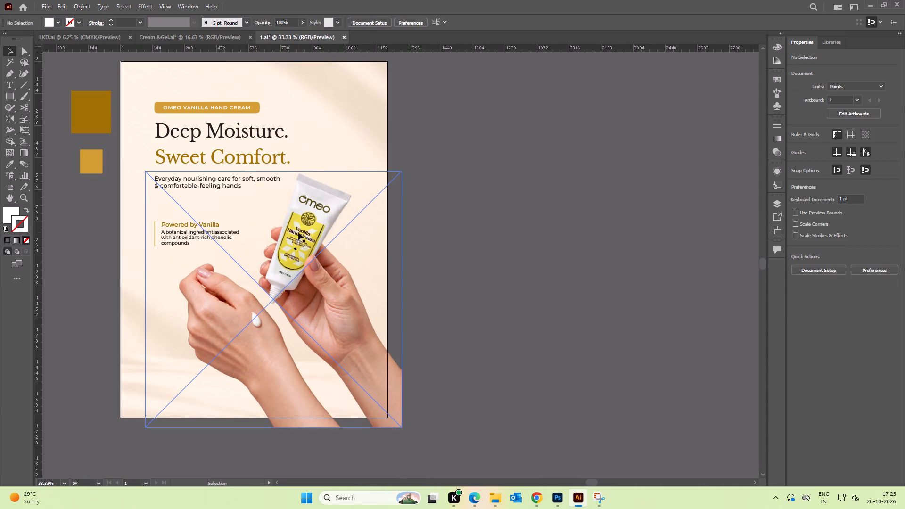
{"action": "left_click", "coordinate": [298, 232]}
{"action": "left_click", "coordinate": [489, 236]}
{"action": "key", "text": "ctrl+s"}
{"action": "key", "text": "ctrl+s"}
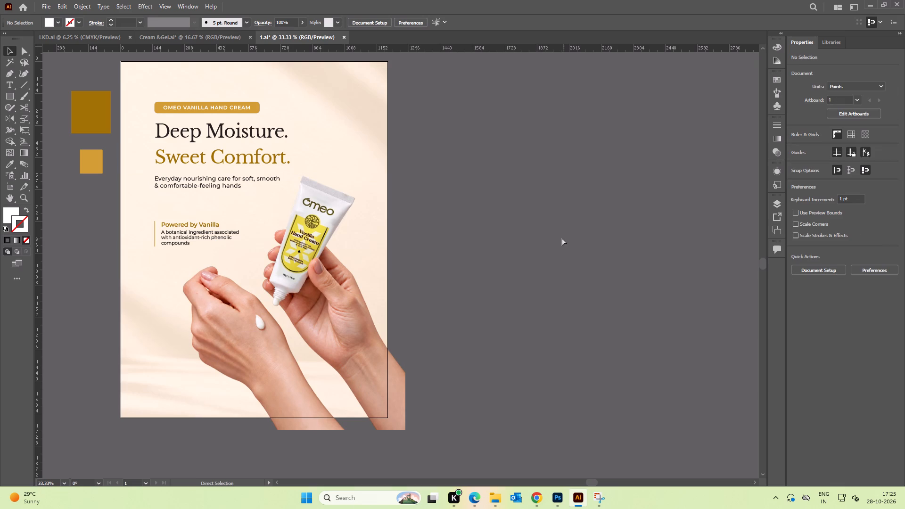
Export the Vanilla 1200x1600 design as a maximum-quality JPEG over the existing file 1.
{"action": "key", "text": "ctrl+alt+shift+s"}
{"action": "left_click", "coordinate": [753, 452]}
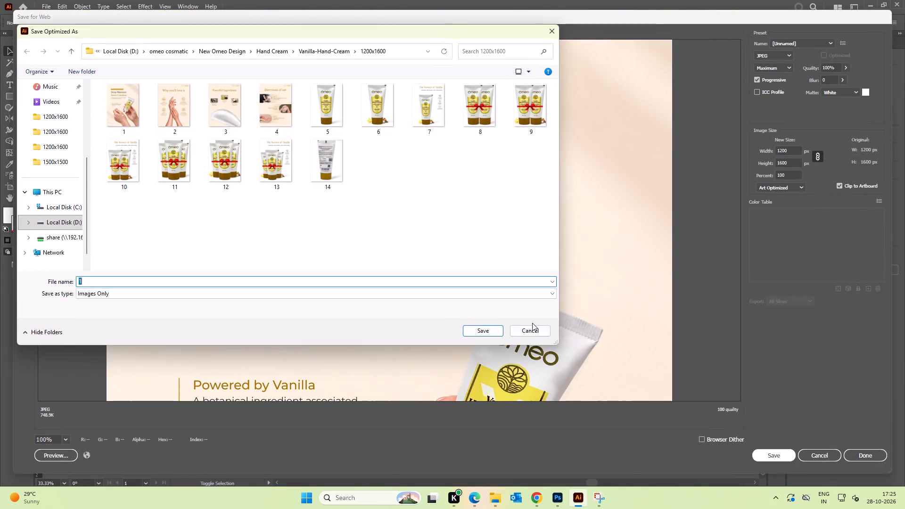
{"action": "left_click", "coordinate": [488, 330]}
{"action": "left_click", "coordinate": [329, 207]}
Open the Illustrator design file 1 from the Vanilla-Hand-Cream 1500x1500 folder.
{"action": "key", "text": "alt+Tab"}
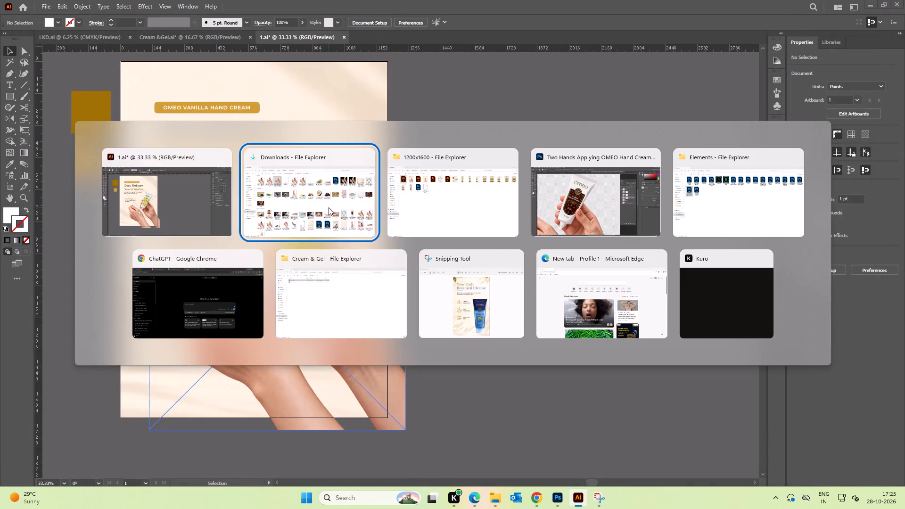
{"action": "key", "text": "alt+Tab"}
{"action": "key", "text": "alt+Tab"}
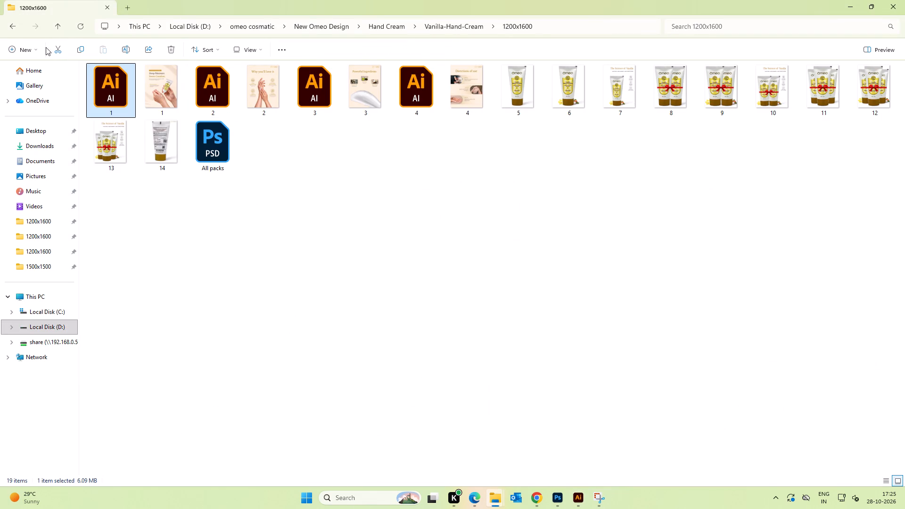
{"action": "left_click", "coordinate": [13, 27]}
{"action": "double_click", "coordinate": [161, 85]}
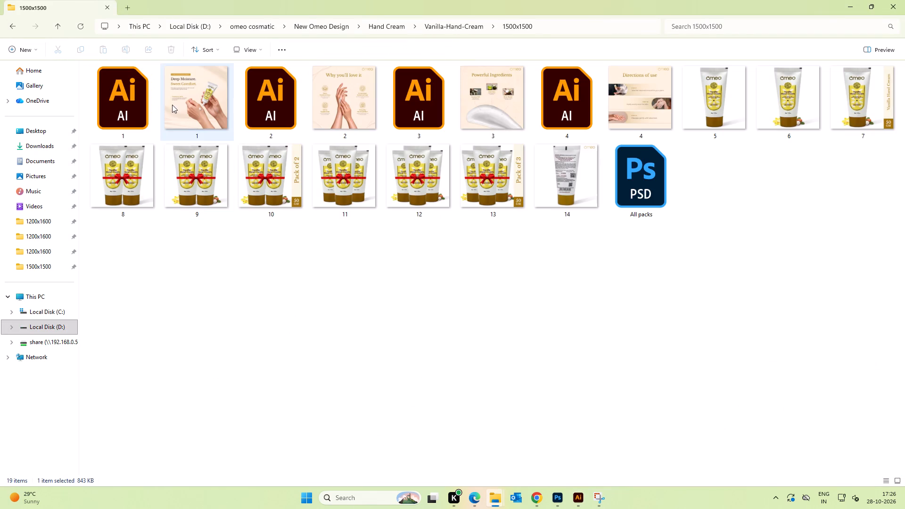
{"action": "left_click", "coordinate": [172, 105]}
{"action": "left_click", "coordinate": [118, 102]}
{"action": "double_click", "coordinate": [133, 99]}
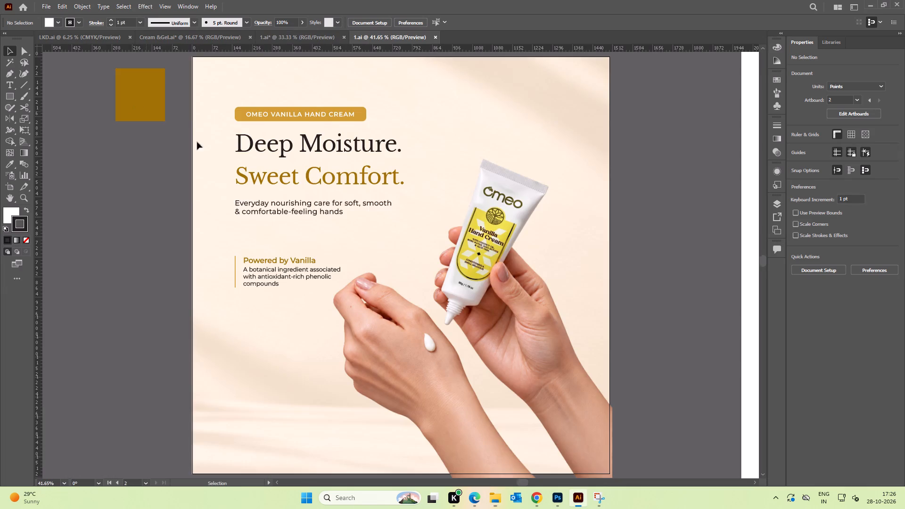
{"action": "scroll", "coordinate": [461, 225], "scroll_direction": "down", "scroll_amount": 1, "text": "alt"}
{"action": "key", "text": "space"}
{"action": "left_click_drag", "start_coordinate": [502, 241], "coordinate": [369, 210]}
{"action": "left_click", "coordinate": [491, 230]}
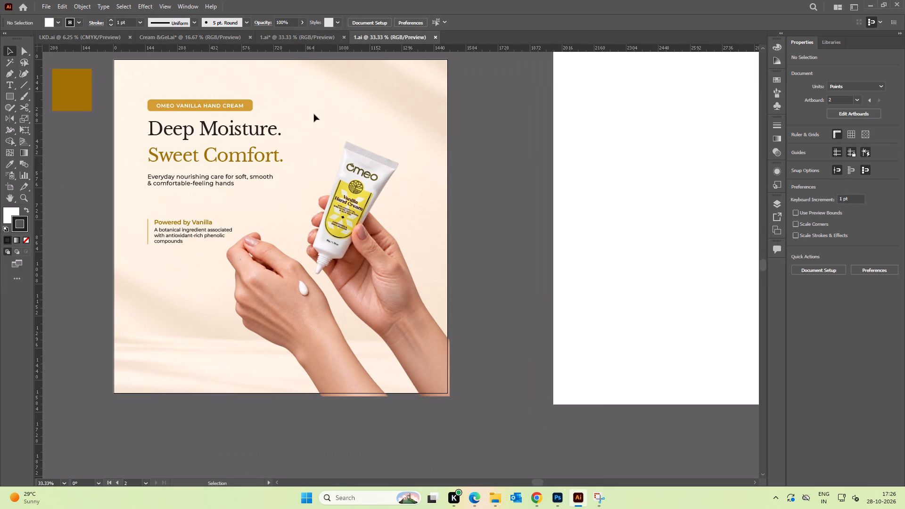
Embed the linked hands image in the Vanilla 1200x1600 design and save the file.
{"action": "left_click", "coordinate": [294, 34]}
{"action": "left_click", "coordinate": [311, 237]}
{"action": "key", "text": "ctrl+c"}
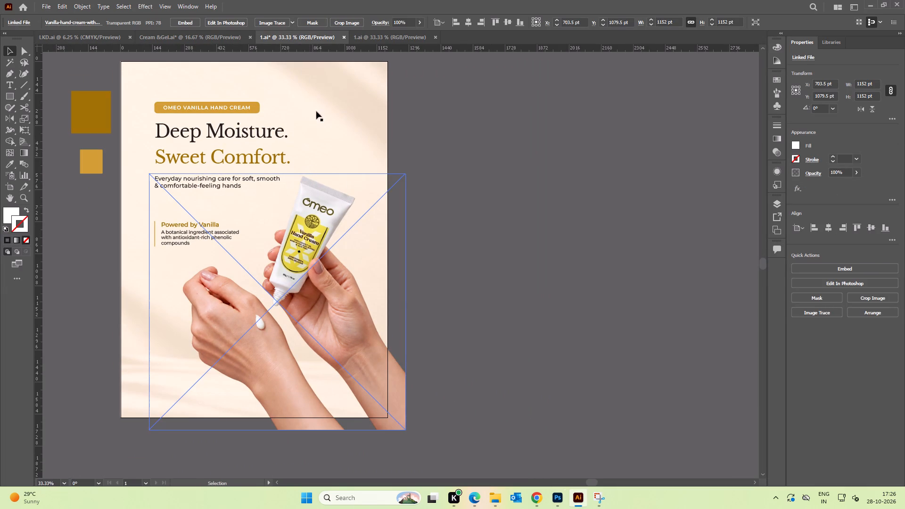
{"action": "left_click", "coordinate": [852, 262]}
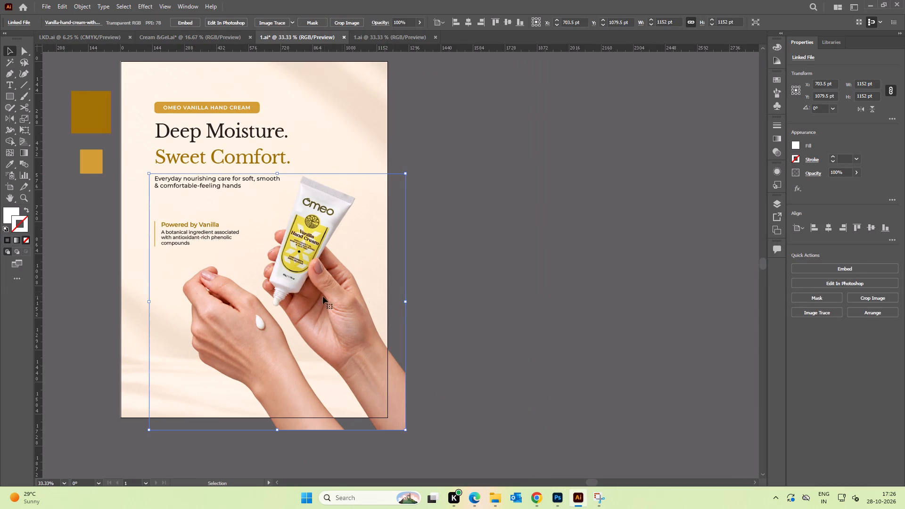
{"action": "left_click", "coordinate": [326, 296]}
{"action": "left_click", "coordinate": [818, 270]}
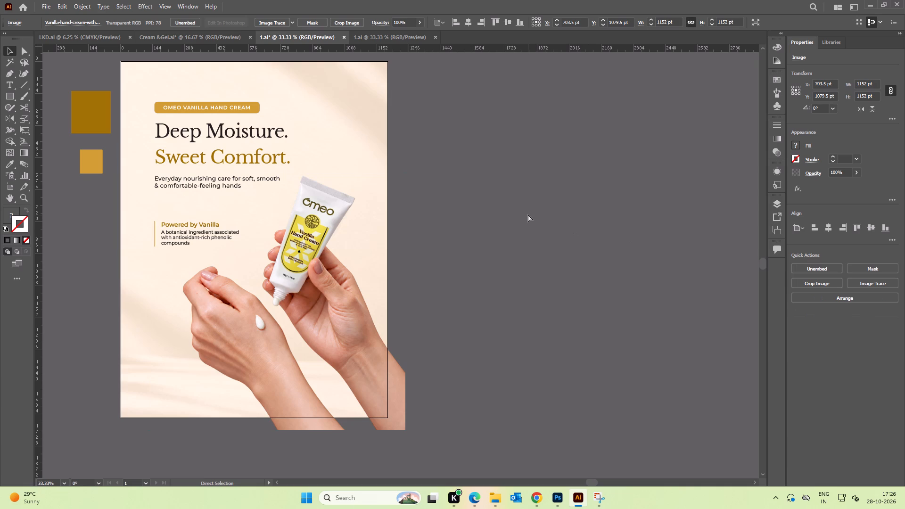
{"action": "key", "text": "ctrl+s"}
{"action": "key", "text": "ctrl+s"}
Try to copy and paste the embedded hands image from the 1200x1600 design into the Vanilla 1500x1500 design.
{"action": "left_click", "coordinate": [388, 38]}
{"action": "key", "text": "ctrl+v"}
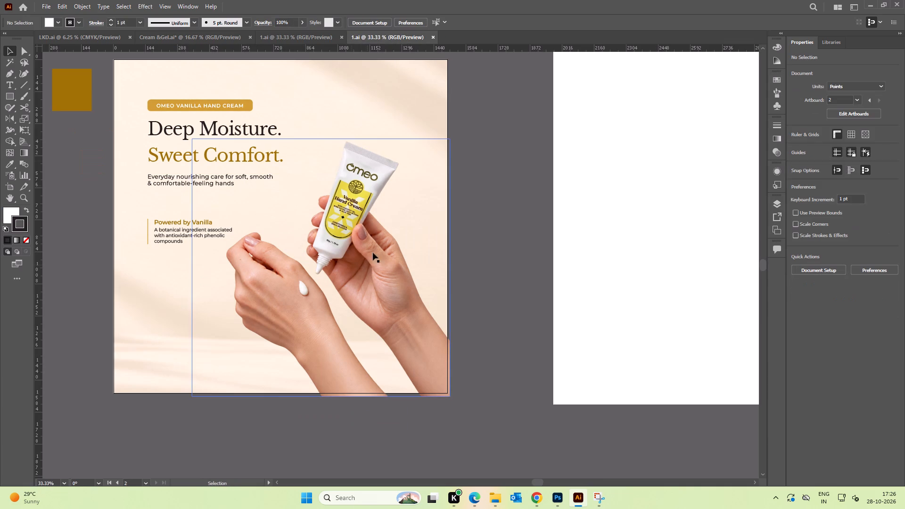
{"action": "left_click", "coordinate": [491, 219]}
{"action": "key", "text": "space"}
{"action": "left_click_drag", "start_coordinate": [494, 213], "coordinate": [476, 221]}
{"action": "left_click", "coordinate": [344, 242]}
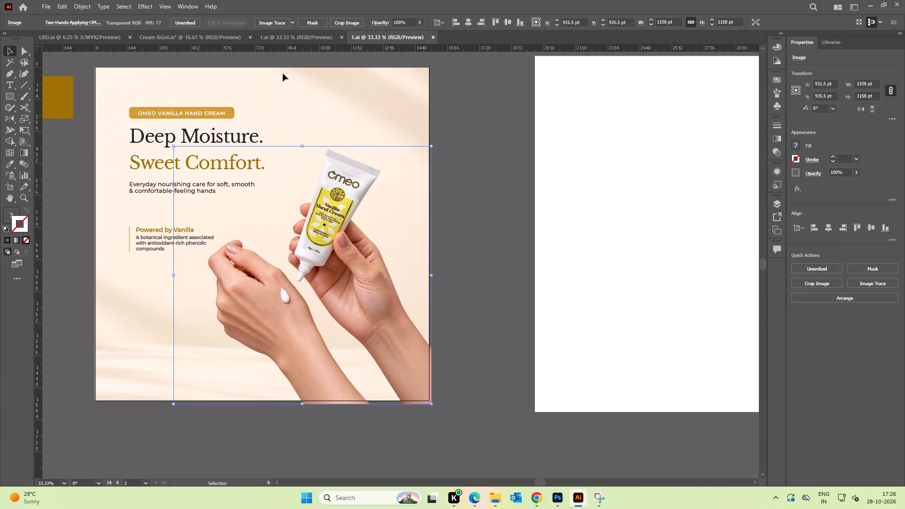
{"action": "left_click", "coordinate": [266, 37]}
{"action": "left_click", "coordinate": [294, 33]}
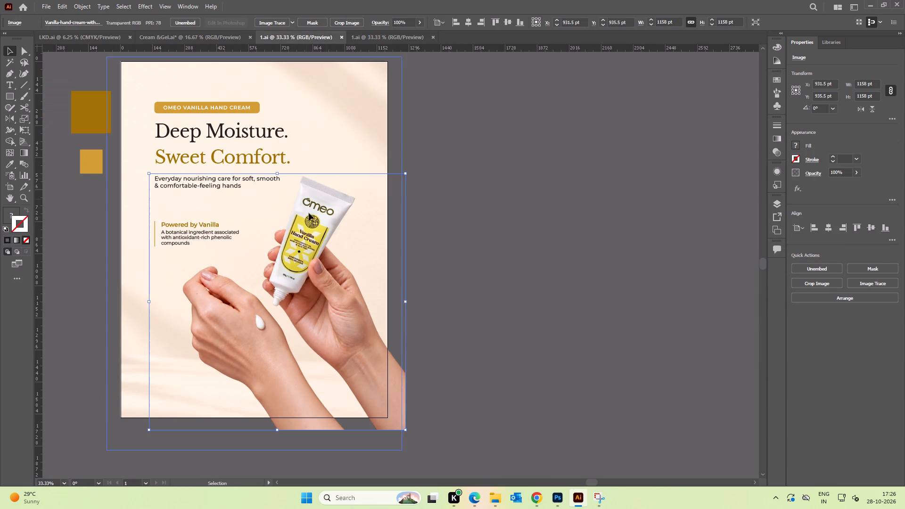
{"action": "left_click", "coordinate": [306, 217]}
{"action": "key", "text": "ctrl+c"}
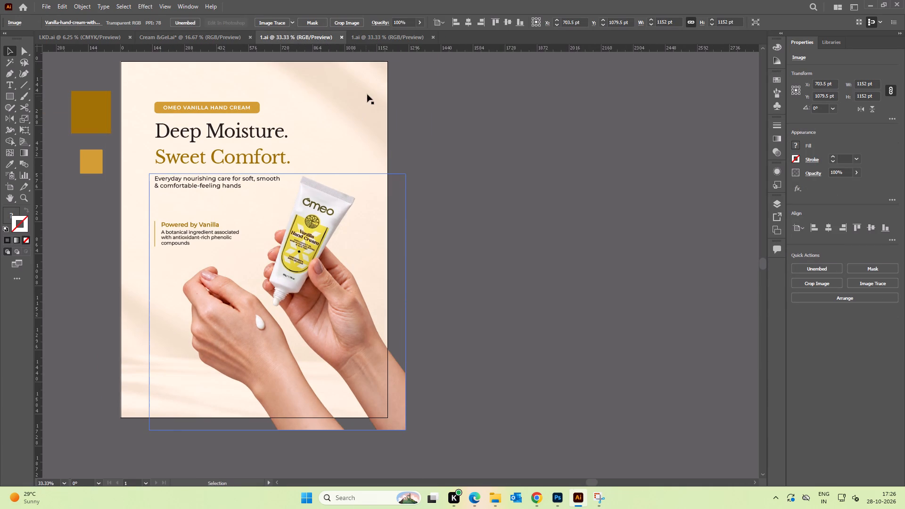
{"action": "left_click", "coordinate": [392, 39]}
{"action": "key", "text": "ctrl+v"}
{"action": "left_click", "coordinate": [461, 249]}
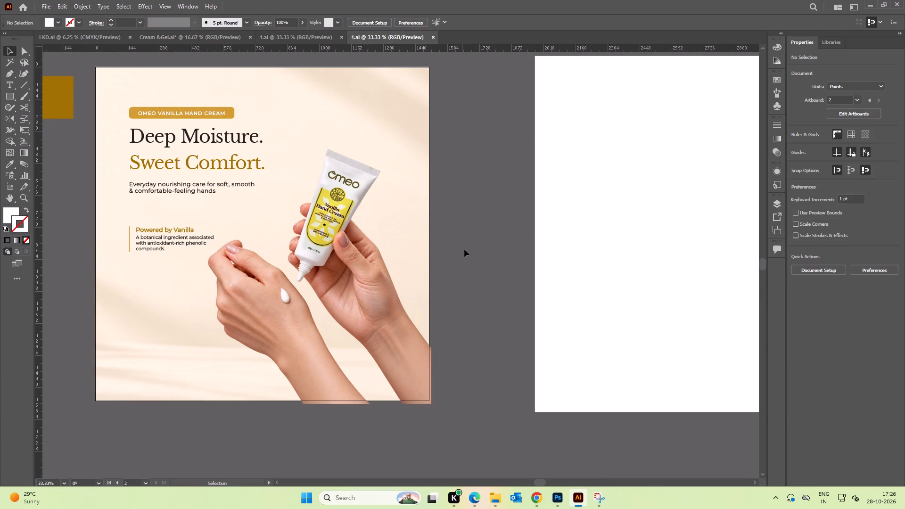
Transfer the embedded hands image directly from the 1200x1600 document onto the Vanilla 1500x1500 artboard.
{"action": "scroll", "coordinate": [466, 248], "scroll_direction": "down", "scroll_amount": 2, "text": "alt"}
{"action": "key", "text": "space"}
{"action": "left_click_drag", "start_coordinate": [477, 239], "coordinate": [447, 249]}
{"action": "left_click", "coordinate": [304, 37]}
{"action": "left_click_drag", "start_coordinate": [302, 258], "coordinate": [316, 144]}
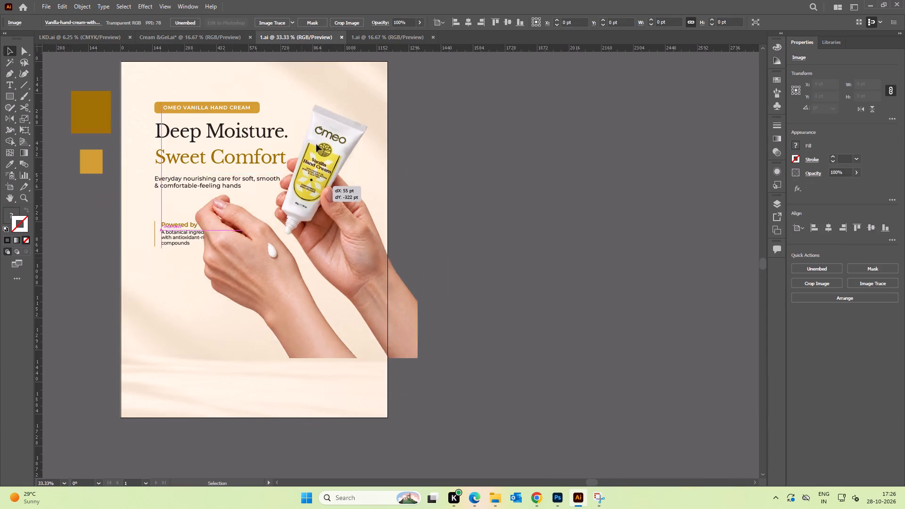
{"action": "left_click_drag", "start_coordinate": [316, 144], "coordinate": [362, 248]}
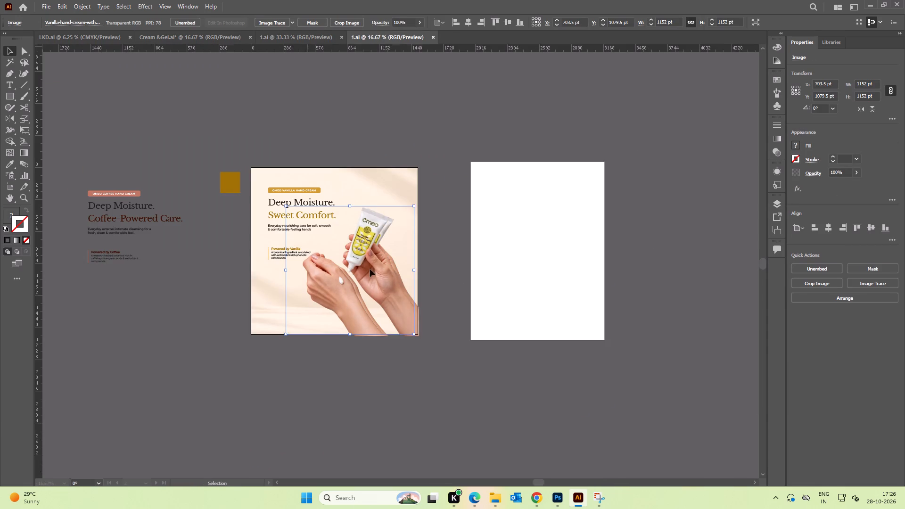
{"action": "key", "text": "space"}
{"action": "left_click_drag", "start_coordinate": [411, 308], "coordinate": [362, 265]}
{"action": "scroll", "coordinate": [316, 246], "scroll_direction": "up", "scroll_amount": 3}
Separate the new hands image from the old Two-Hands image on the 1500x1500 artboard and delete the old one.
{"action": "left_click_drag", "start_coordinate": [330, 249], "coordinate": [284, 252]}
{"action": "left_click_drag", "start_coordinate": [398, 325], "coordinate": [425, 324]}
{"action": "key", "text": "Delete"}
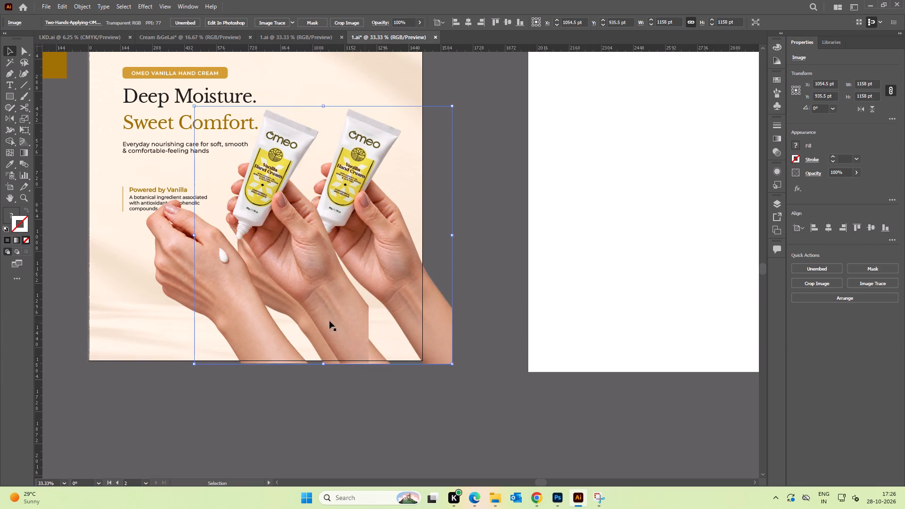
Align the new hands image to the right and bottom edges of the 1500x1500 artboard.
{"action": "left_click", "coordinate": [316, 320]}
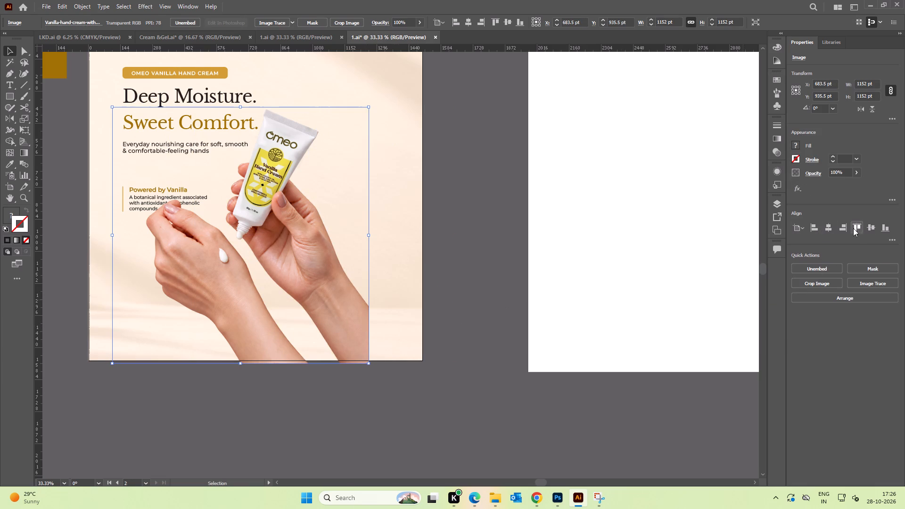
{"action": "left_click", "coordinate": [845, 227]}
{"action": "left_click", "coordinate": [881, 229]}
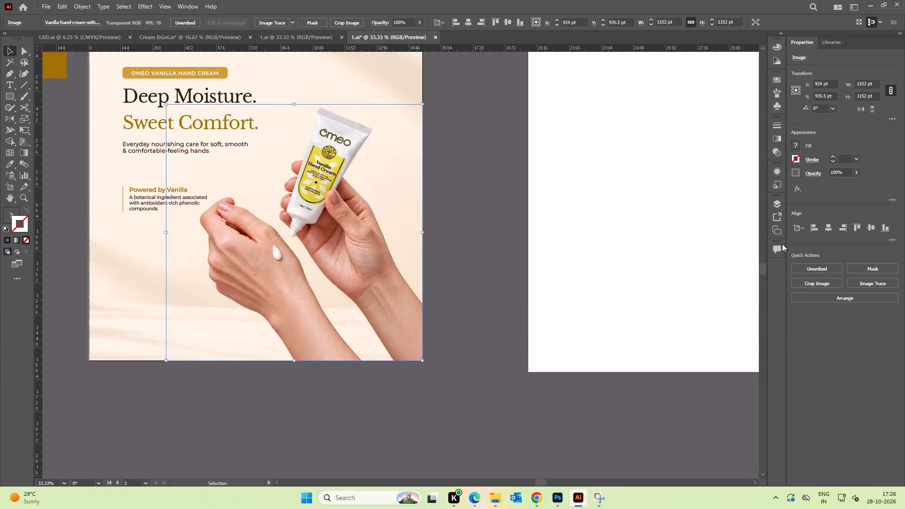
Rotate the hands image about 5°, enlarge it to about 1337 pt overall, and reposition it past the artboard's lower-right corner.
{"action": "key", "text": "space"}
{"action": "left_click_drag", "start_coordinate": [482, 226], "coordinate": [518, 256]}
{"action": "left_click", "coordinate": [325, 244]}
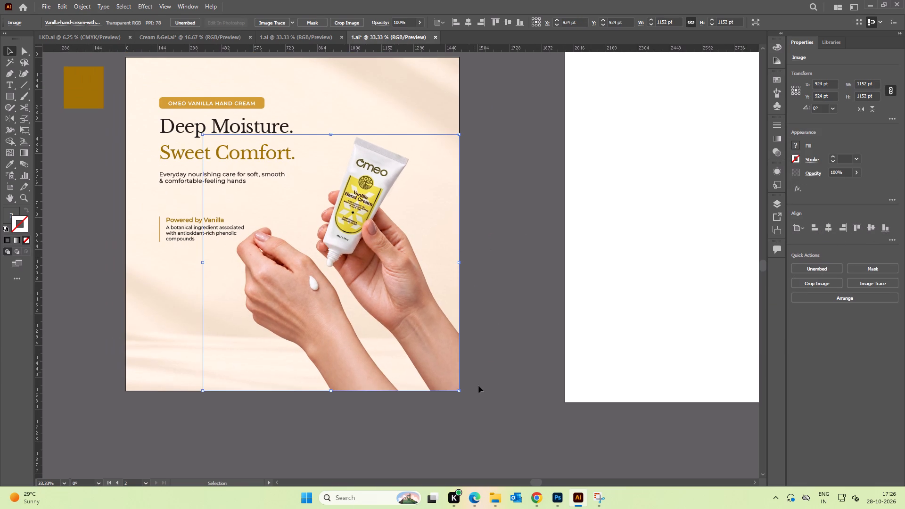
{"action": "left_click_drag", "start_coordinate": [464, 396], "coordinate": [479, 386]}
{"action": "left_click_drag", "start_coordinate": [398, 316], "coordinate": [413, 336]}
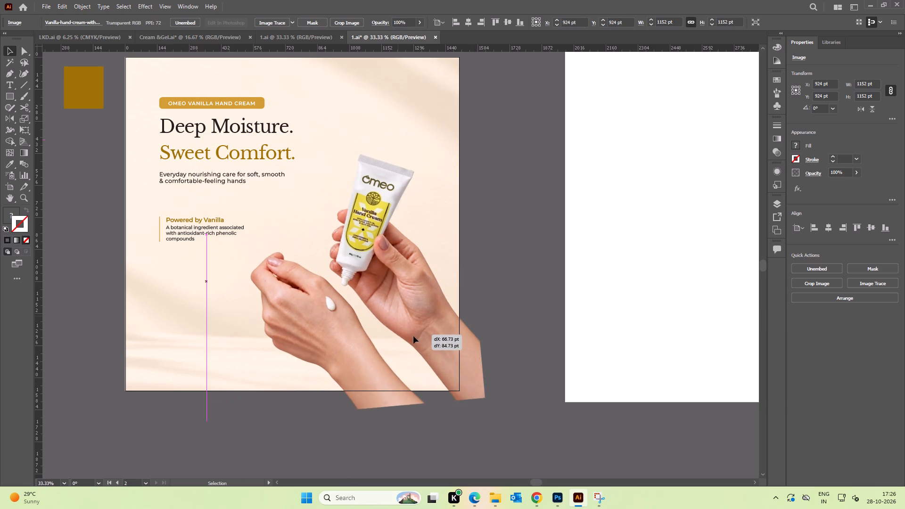
{"action": "left_click_drag", "start_coordinate": [413, 336], "coordinate": [415, 331]}
{"action": "left_click_drag", "start_coordinate": [212, 160], "coordinate": [188, 147], "text": "shift"}
{"action": "left_click_drag", "start_coordinate": [355, 219], "coordinate": [340, 225]}
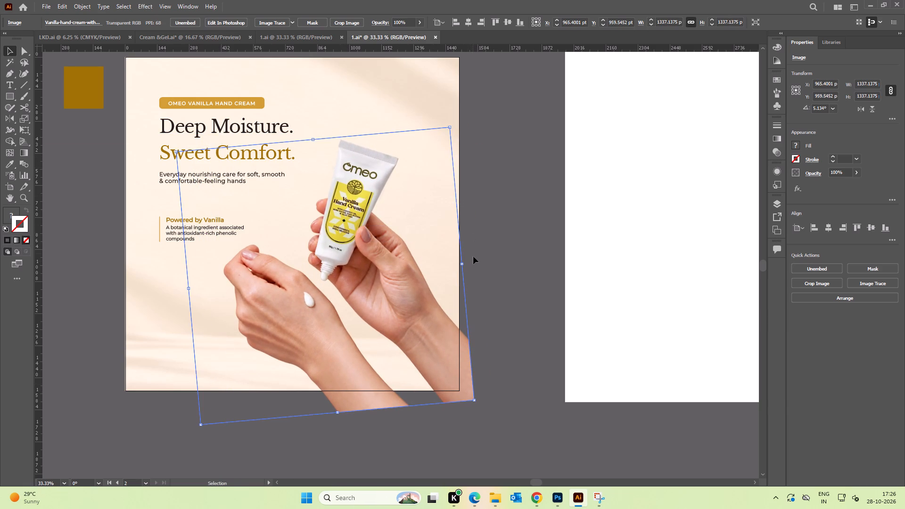
Rotate the hands image to about 8.4°, resize it and reposition it so the wrists run past the artboard's lower-right corner.
{"action": "left_click_drag", "start_coordinate": [463, 264], "coordinate": [469, 263], "text": "shift"}
{"action": "left_click", "coordinate": [396, 273]}
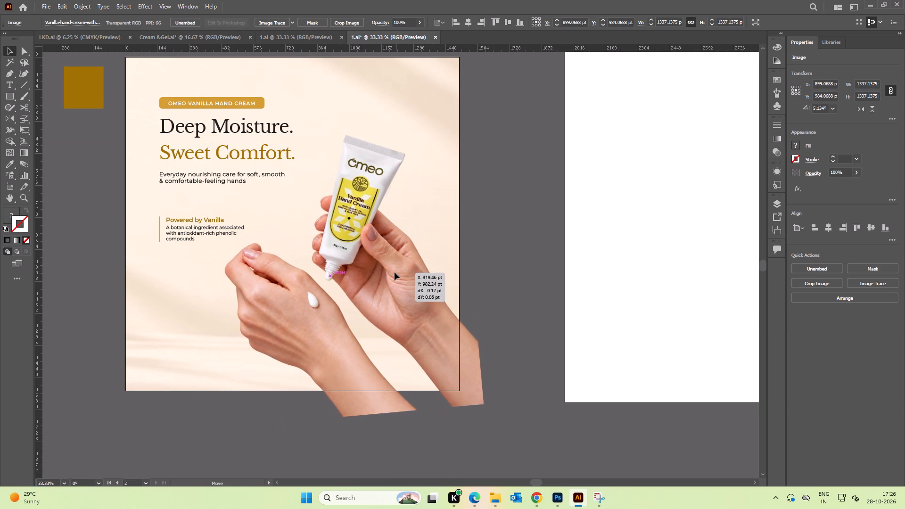
{"action": "left_click_drag", "start_coordinate": [487, 408], "coordinate": [498, 400]}
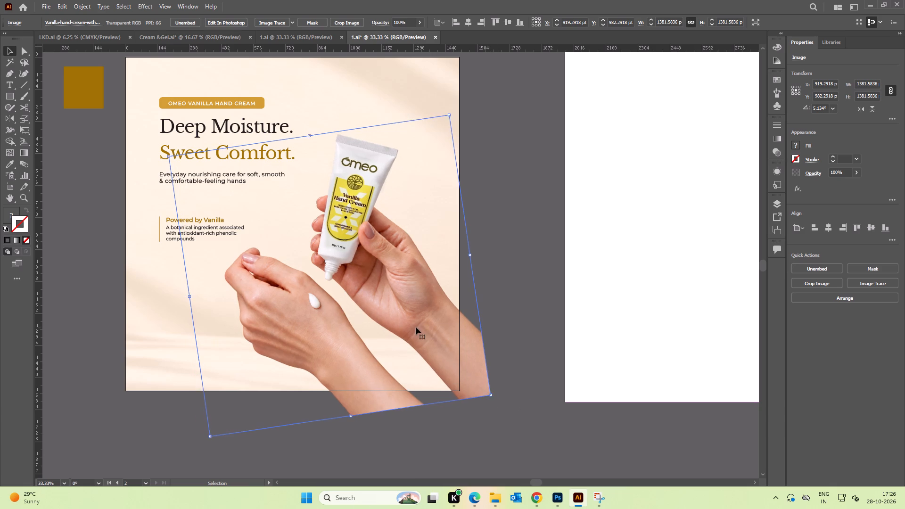
{"action": "left_click_drag", "start_coordinate": [416, 327], "coordinate": [419, 322]}
{"action": "left_click_drag", "start_coordinate": [313, 132], "coordinate": [312, 114], "text": "shift"}
{"action": "left_click_drag", "start_coordinate": [349, 171], "coordinate": [351, 188]}
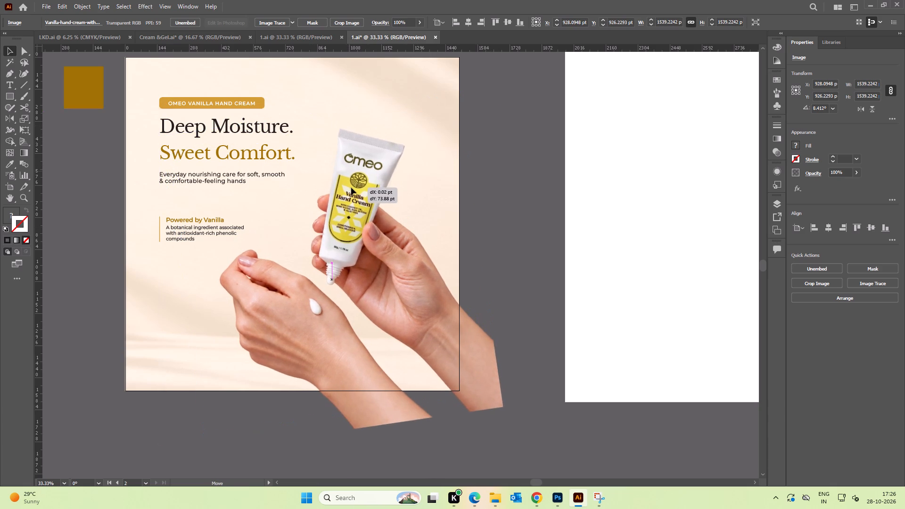
{"action": "left_click_drag", "start_coordinate": [351, 188], "coordinate": [352, 188]}
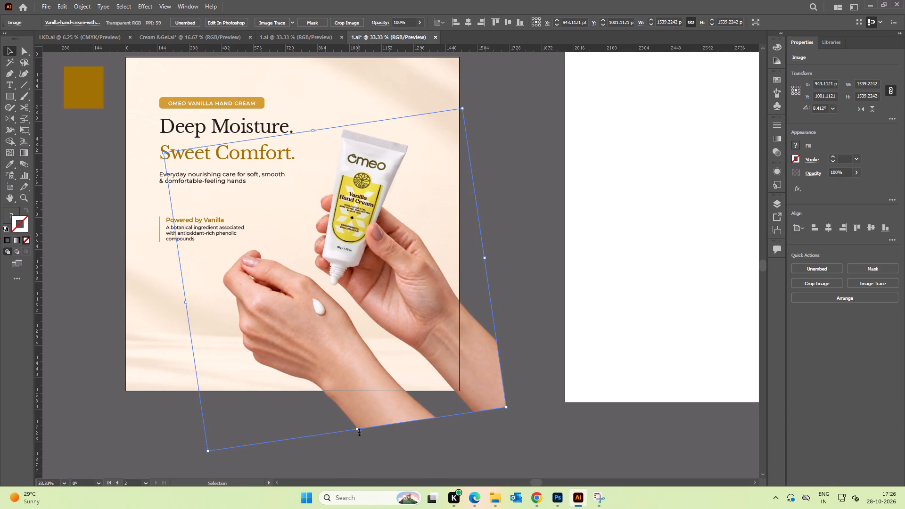
{"action": "left_click_drag", "start_coordinate": [358, 431], "coordinate": [354, 411], "text": "shift"}
{"action": "left_click", "coordinate": [504, 237]}
Save the Vanilla 1500x1500 document with the adjusted hands image.
{"action": "left_click_drag", "start_coordinate": [507, 218], "coordinate": [518, 221]}
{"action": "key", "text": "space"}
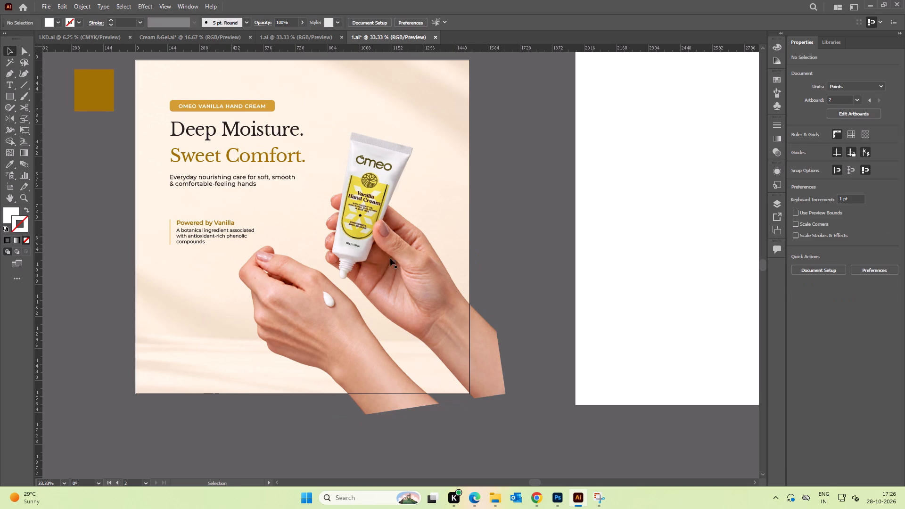
{"action": "key", "text": "ctrl+s"}
{"action": "key", "text": "ctrl+s"}
{"action": "left_click", "coordinate": [528, 211]}
Export the artboard for web as a maximum-quality 1500 x 1500 px JPEG, overwriting image 1 in the Vanilla-Hand-Cream 1500x1500 folder.
{"action": "key", "text": "ctrl+alt+shift+s"}
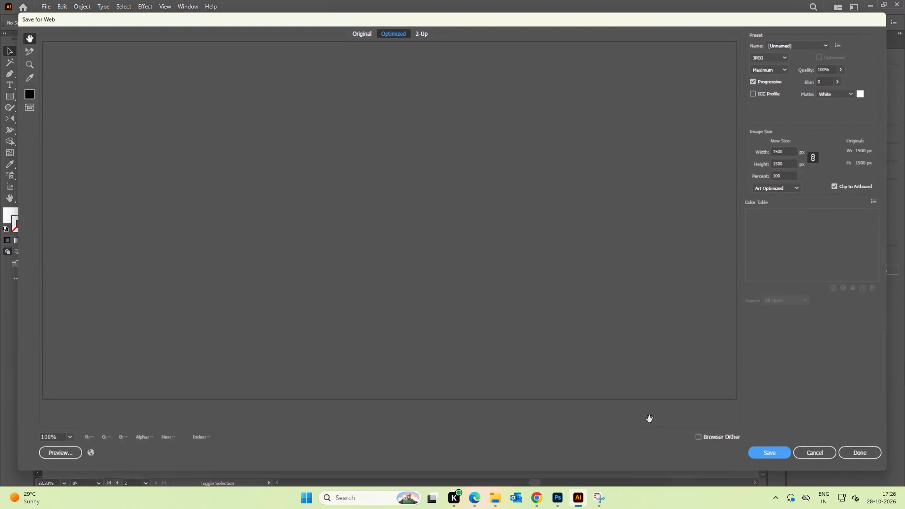
{"action": "left_click", "coordinate": [763, 457]}
{"action": "left_click", "coordinate": [482, 324]}
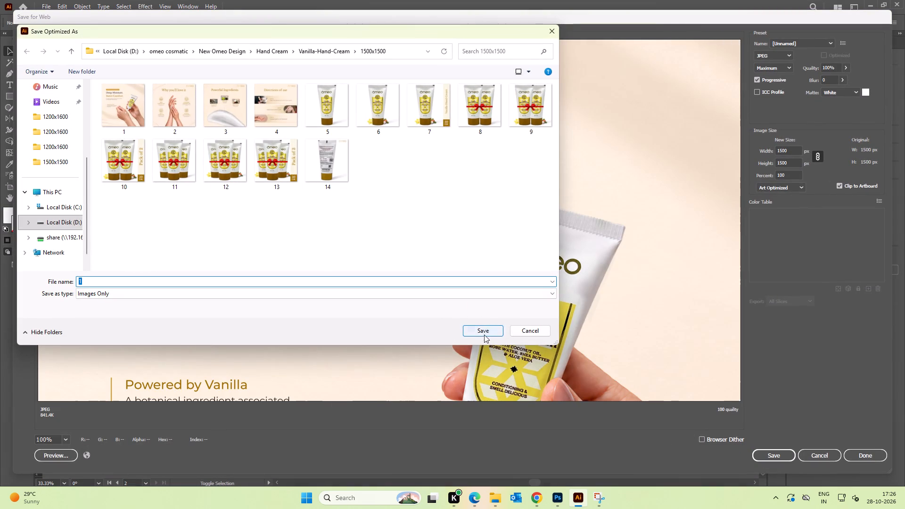
{"action": "left_click", "coordinate": [483, 330]}
{"action": "left_click", "coordinate": [338, 212]}
{"action": "left_click", "coordinate": [335, 203]}
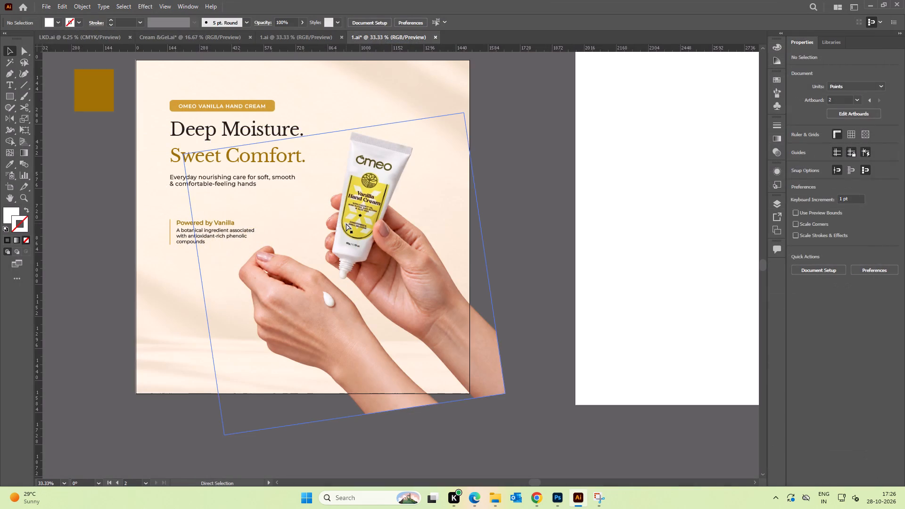
Save and close both Vanilla 1.ai documents, the 1500x1500 version and the 1200x1600 version.
{"action": "key", "text": "ctrl+s"}
{"action": "left_click", "coordinate": [102, 166]}
{"action": "left_click", "coordinate": [510, 101]}
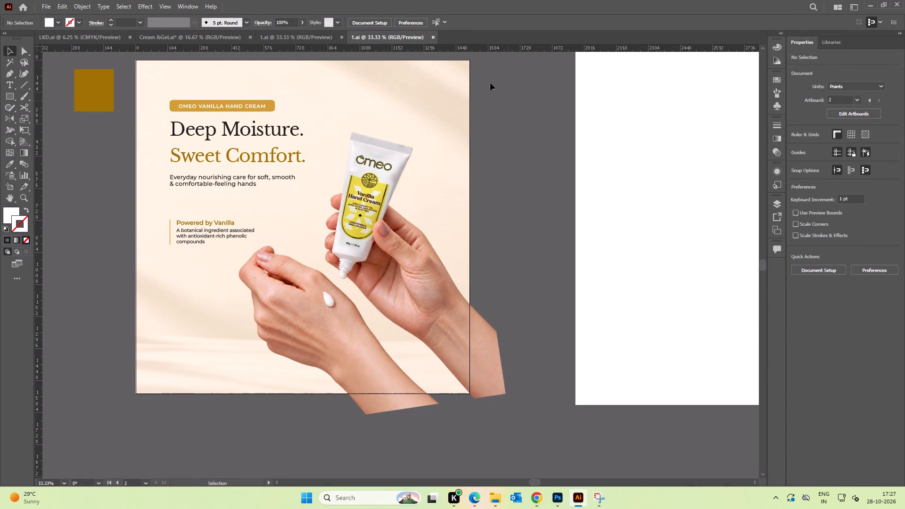
{"action": "left_click", "coordinate": [432, 38]}
{"action": "key", "text": "ctrl+s"}
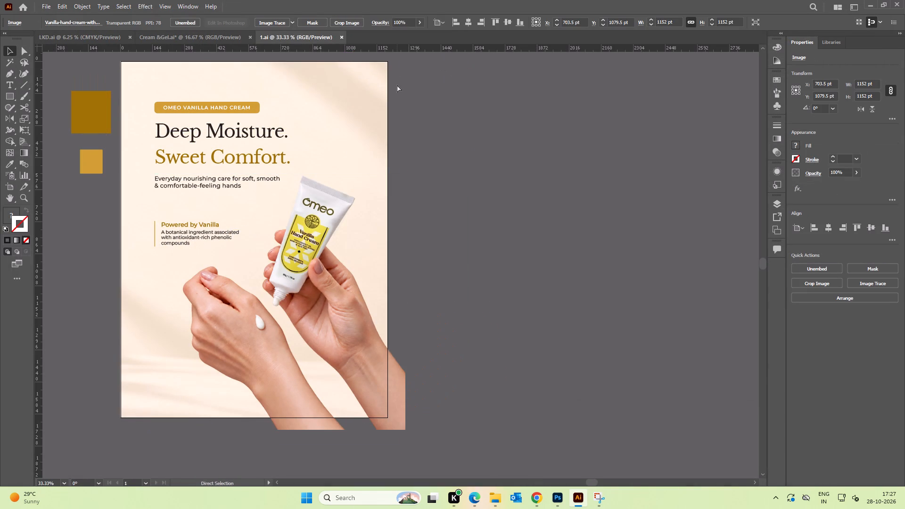
{"action": "left_click", "coordinate": [343, 37]}
Switch to File Explorer and check the exported images in the Vanilla-Hand-Cream 1500x1500 folder.
{"action": "key", "text": "alt+Tab"}
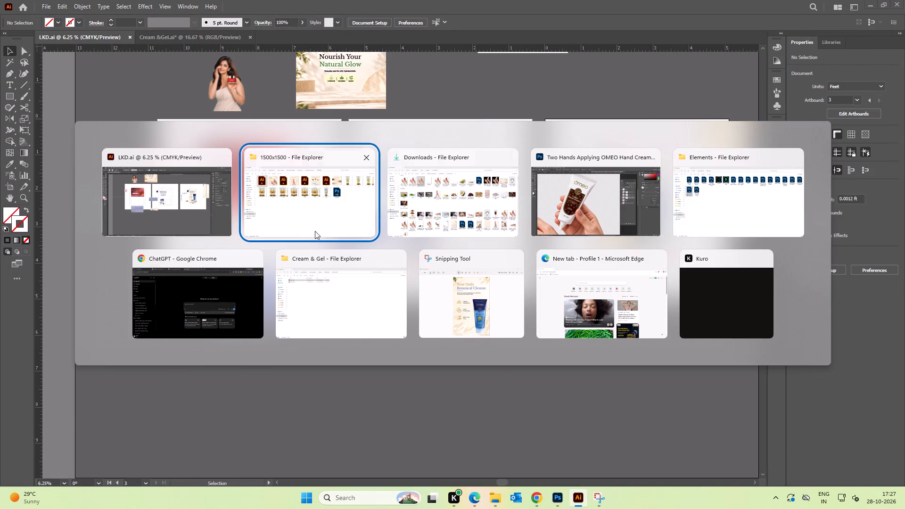
{"action": "left_click", "coordinate": [315, 231], "text": "alt"}
{"action": "left_click", "coordinate": [524, 284]}
{"action": "left_click", "coordinate": [704, 239]}
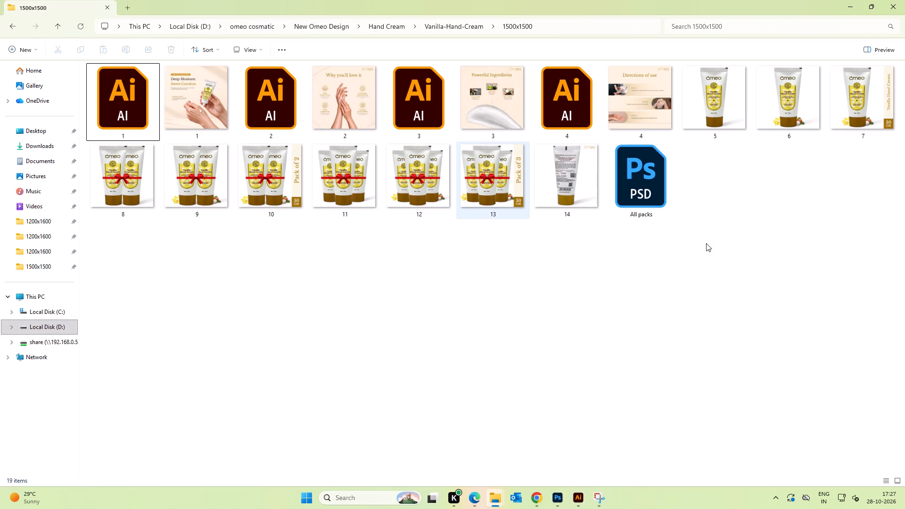
Switch to the Chrome window containing the ChatGPT and WhatsApp pages.
{"action": "left_click", "coordinate": [537, 503]}
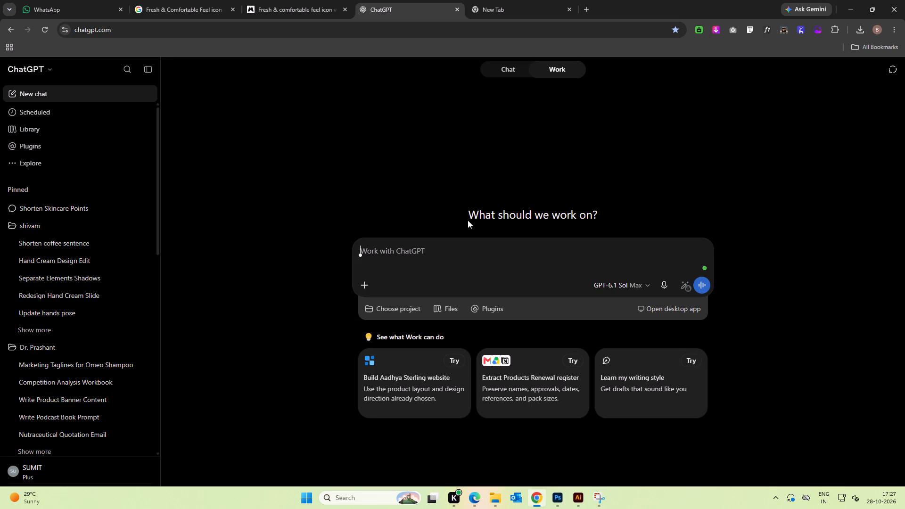